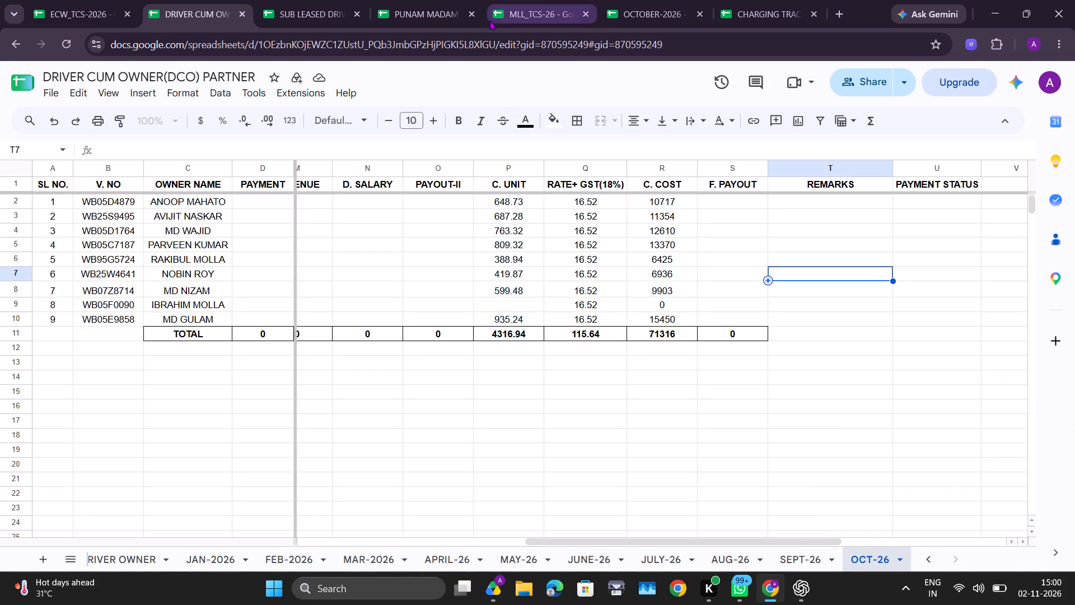
pyautogui.click(92, 0)
pyautogui.scroll(-3, 324, 373)
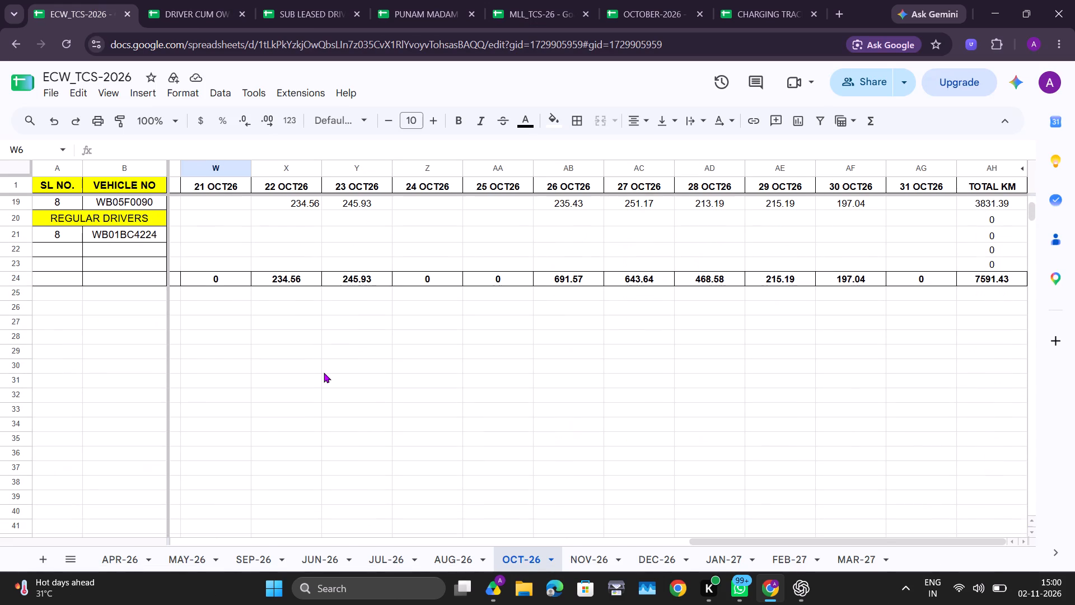
pyautogui.click(69, 255)
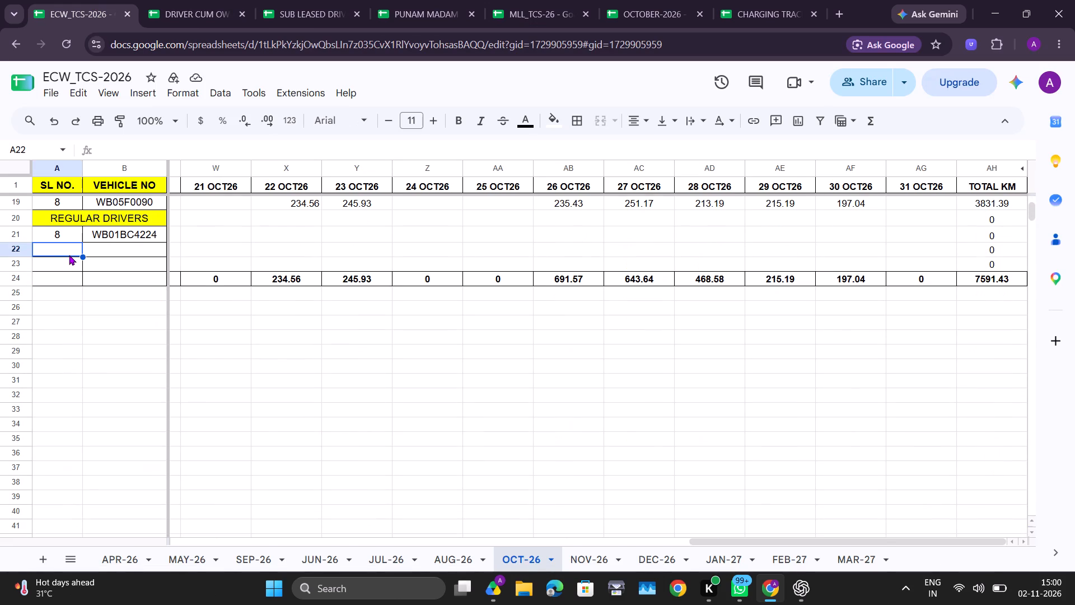
pyautogui.press('9')
pyautogui.press('Up')
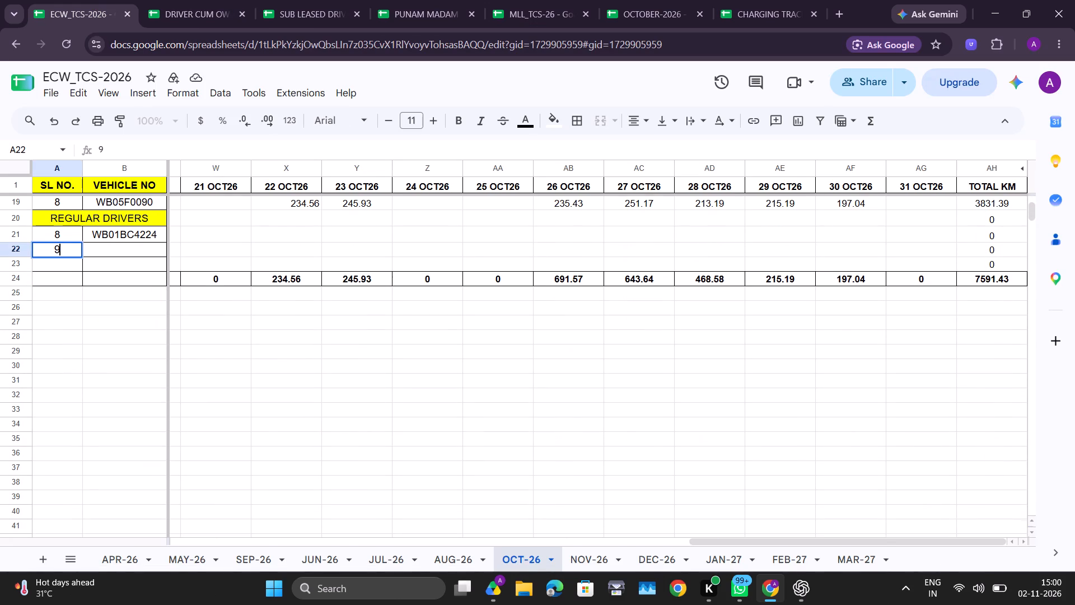
pyautogui.press('9')
pyautogui.press('Down')
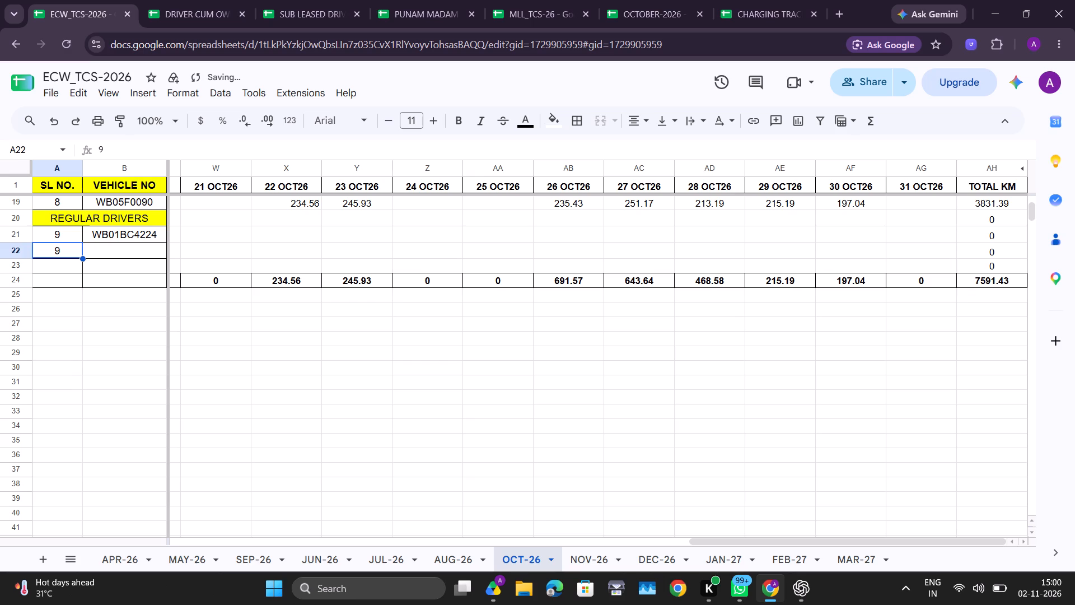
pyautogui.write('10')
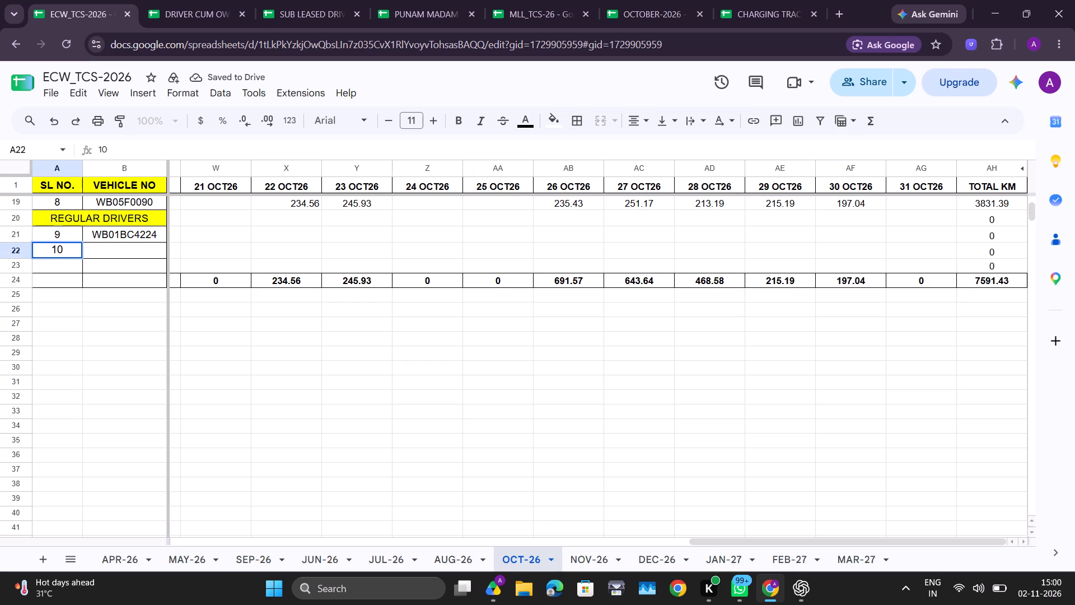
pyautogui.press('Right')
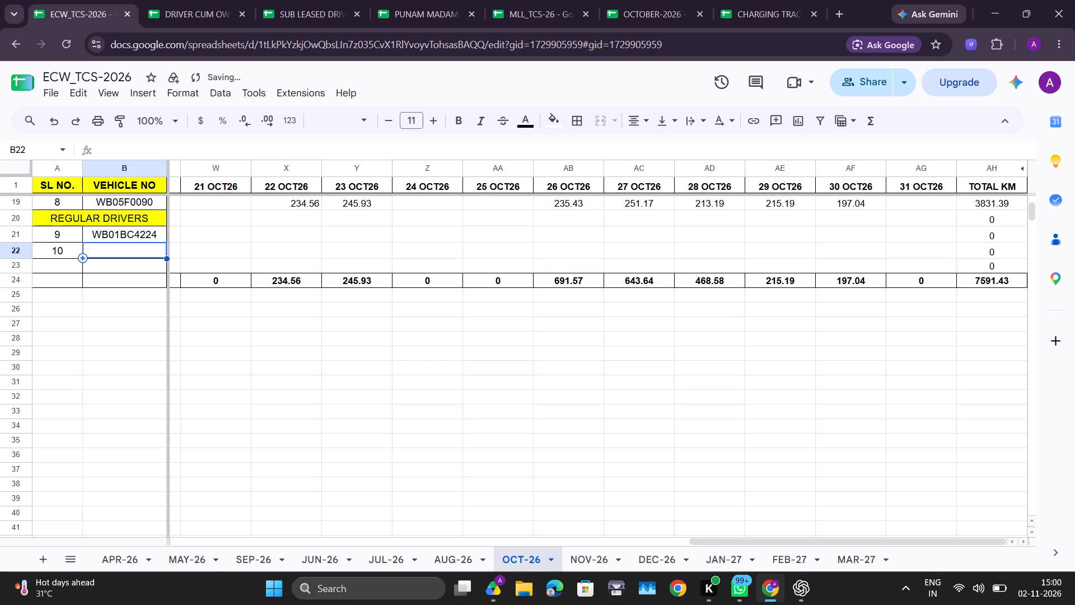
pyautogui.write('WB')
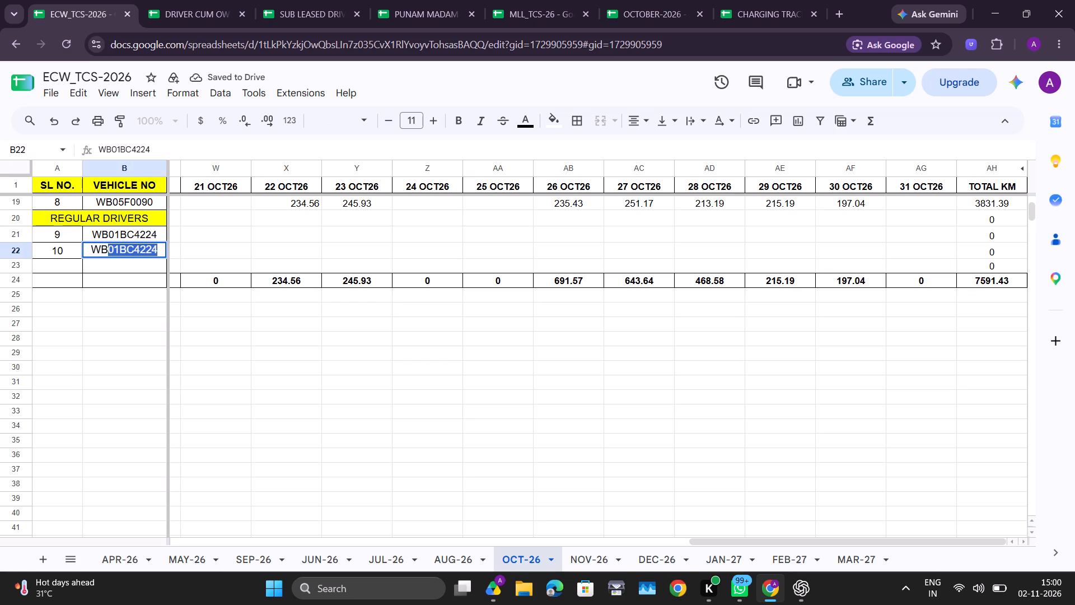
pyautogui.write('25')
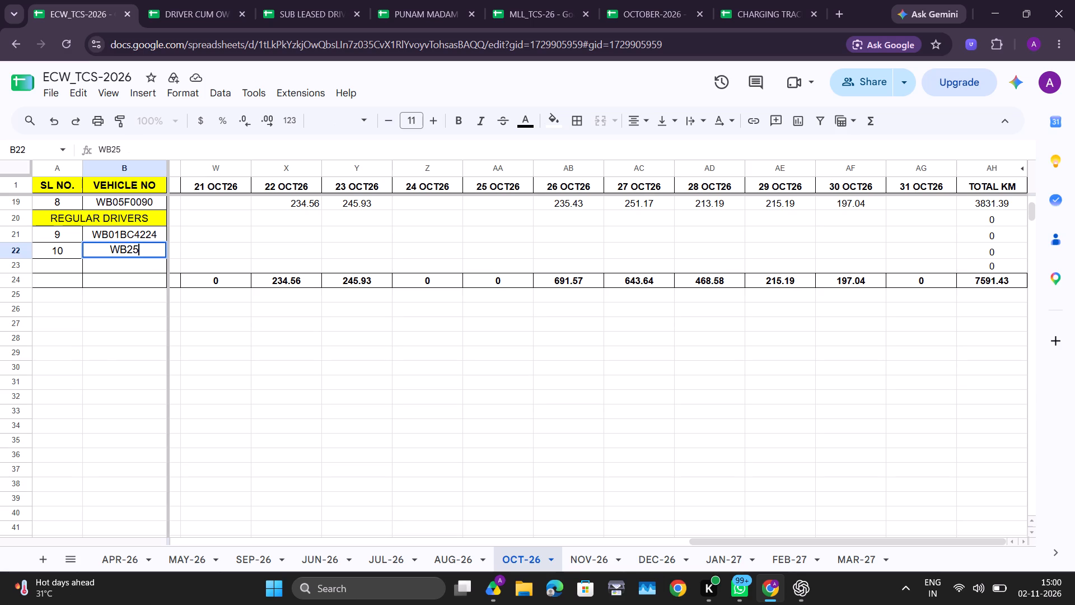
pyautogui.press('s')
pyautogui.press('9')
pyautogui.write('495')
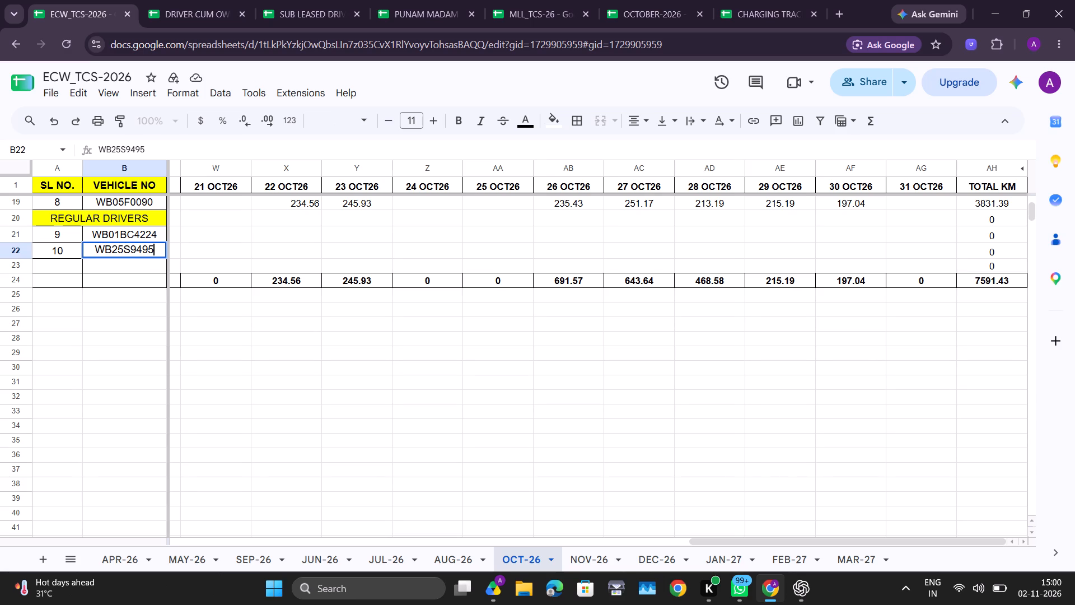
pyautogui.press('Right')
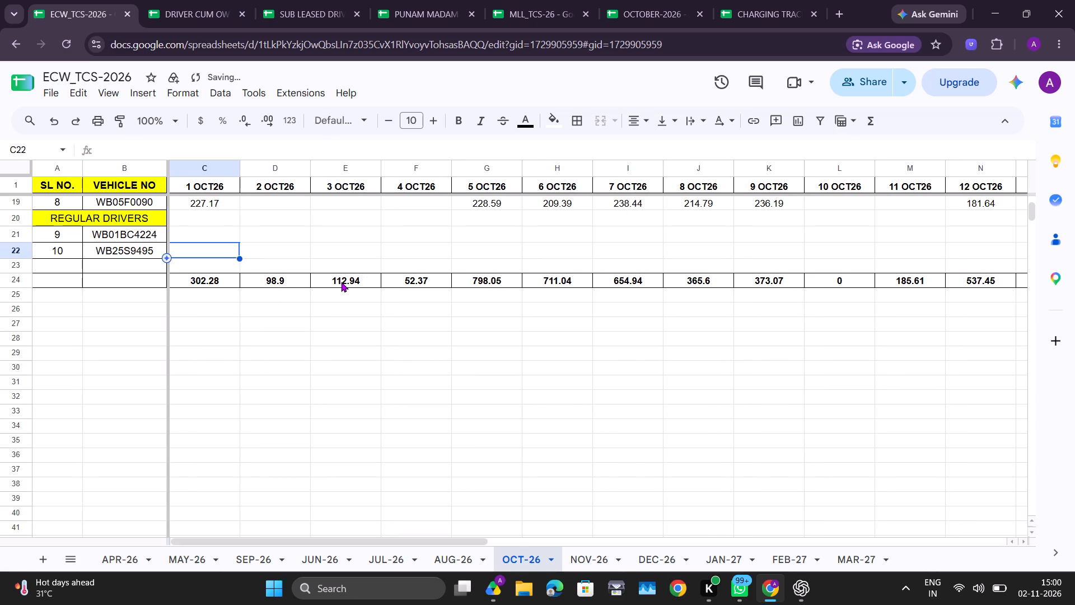
pyautogui.hscroll(-4, 341, 282)
pyautogui.hscroll(-3, 443, 264)
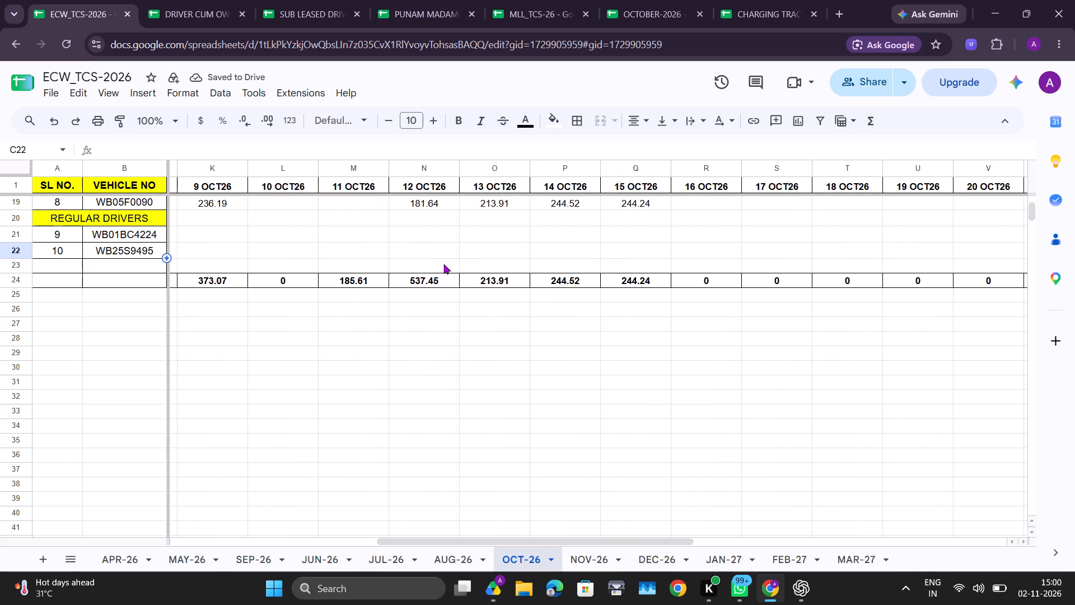
pyautogui.click(561, 256)
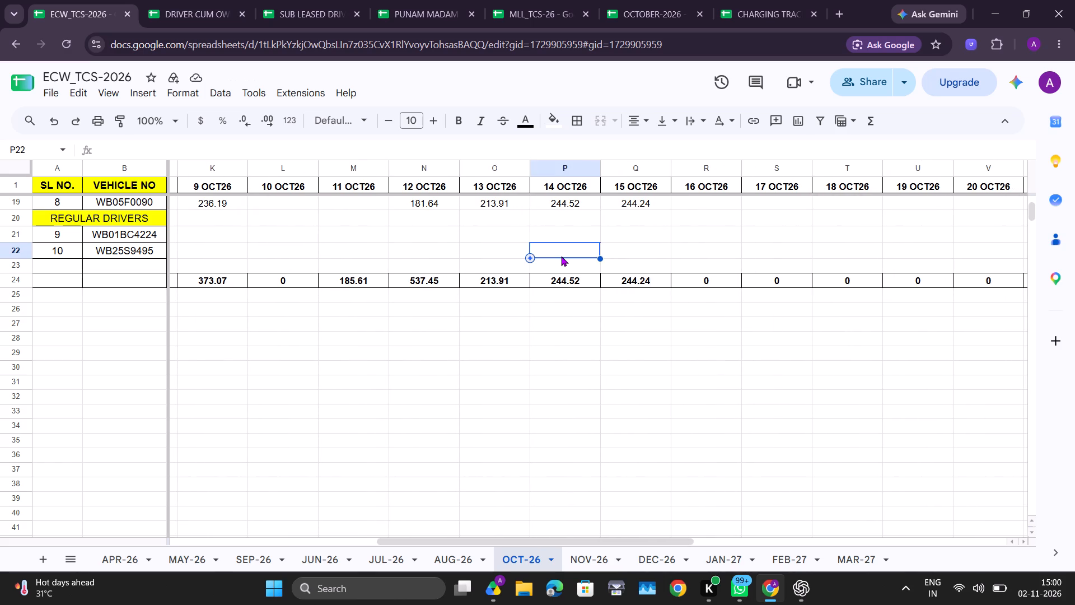
pyautogui.write('58.24')
pyautogui.press('Right')
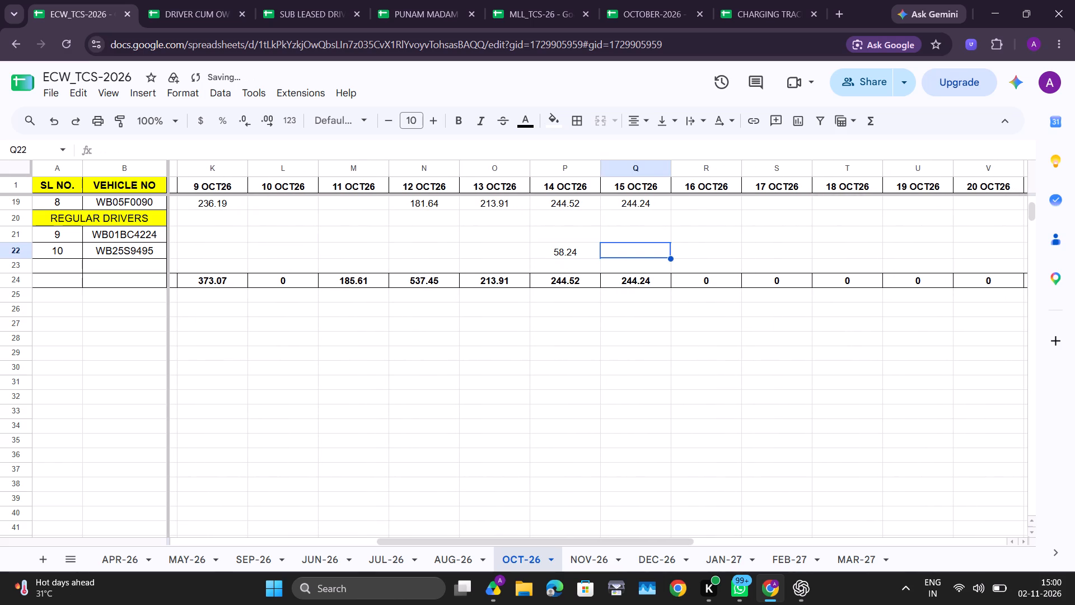
pyautogui.press('Right')
pyautogui.press('Right')
pyautogui.press('Right')
pyautogui.press('Right')
pyautogui.press('Right')
pyautogui.press('Right')
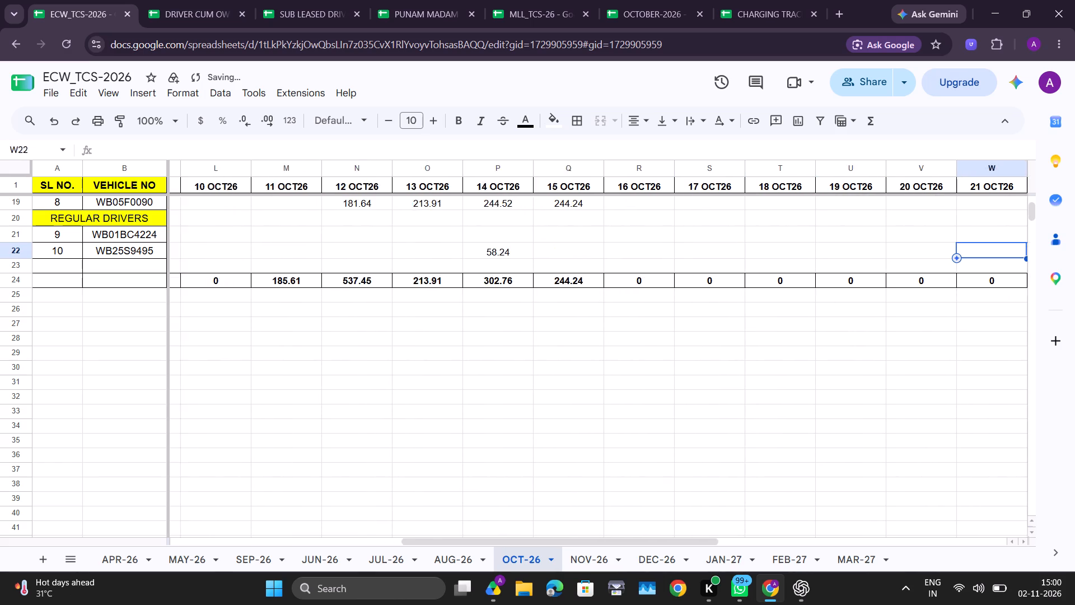
pyautogui.press('Right')
pyautogui.hscroll(-6, 561, 256)
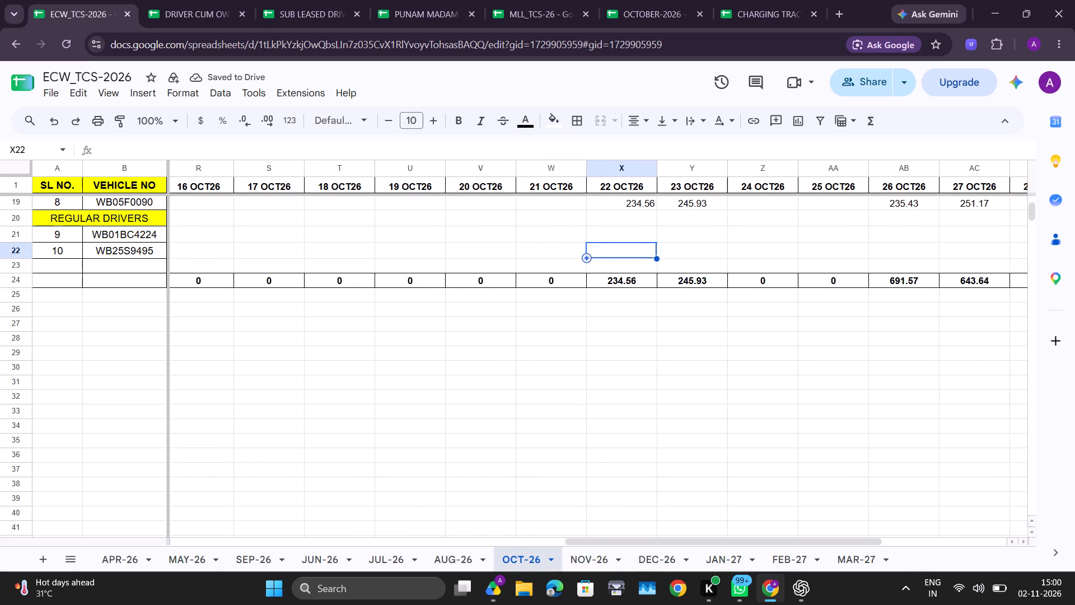
pyautogui.hscroll(-1, 561, 256)
pyautogui.write('279.36')
pyautogui.press('Right')
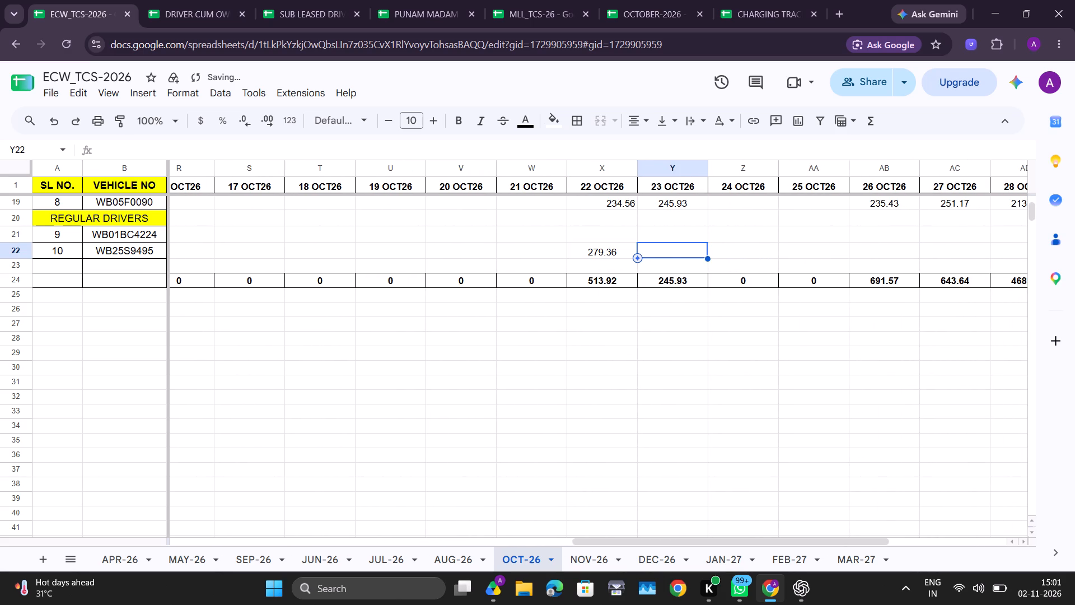
pyautogui.write('70')
pyautogui.press('.')
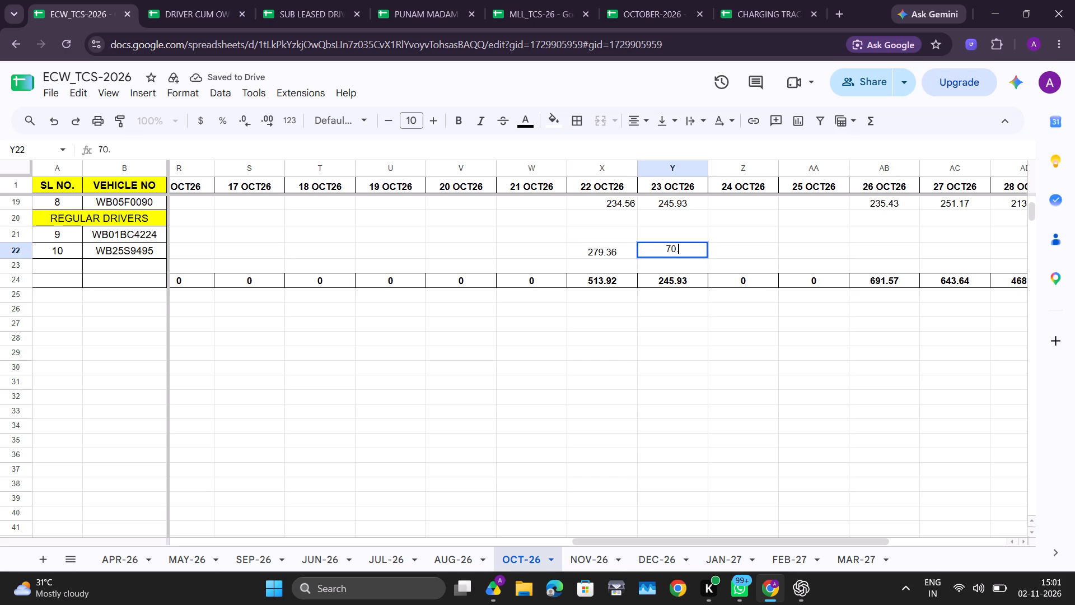
pyautogui.write('79')
pyautogui.press('Right')
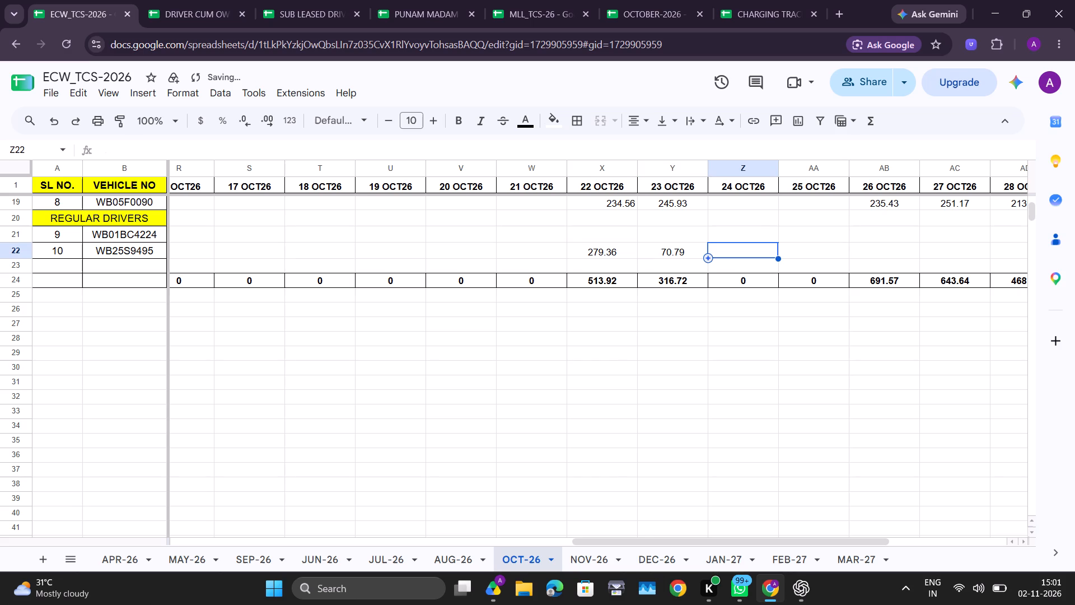
pyautogui.press('Right')
pyautogui.press('Right')
pyautogui.press('Right')
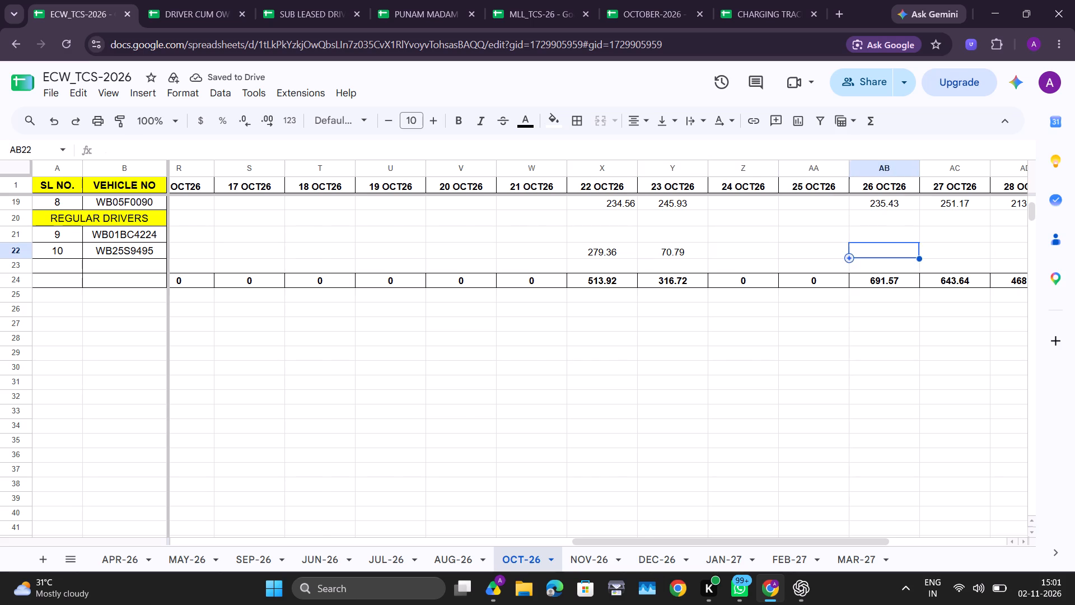
pyautogui.press('Right')
pyautogui.press('Left')
pyautogui.hscroll(-6, 561, 256)
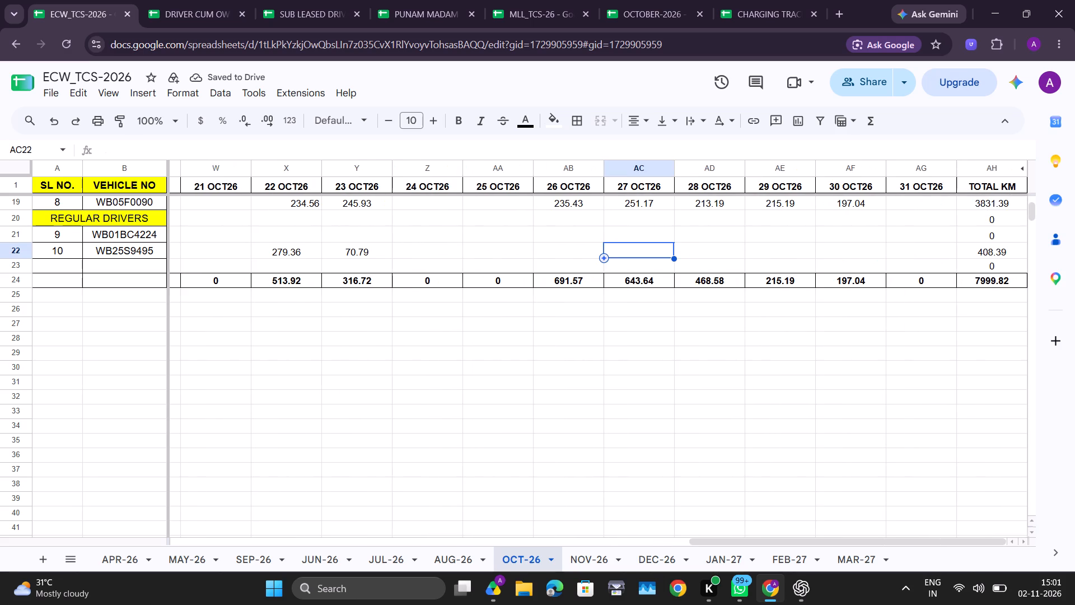
pyautogui.write('183.89')
pyautogui.press('Right')
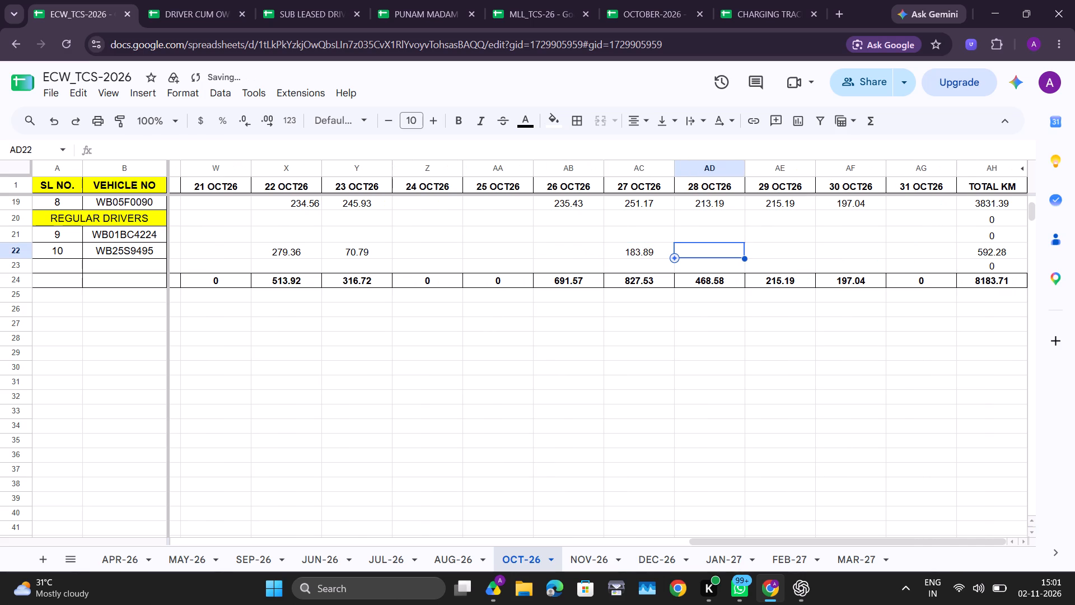
pyautogui.write('192.85')
pyautogui.press('Right')
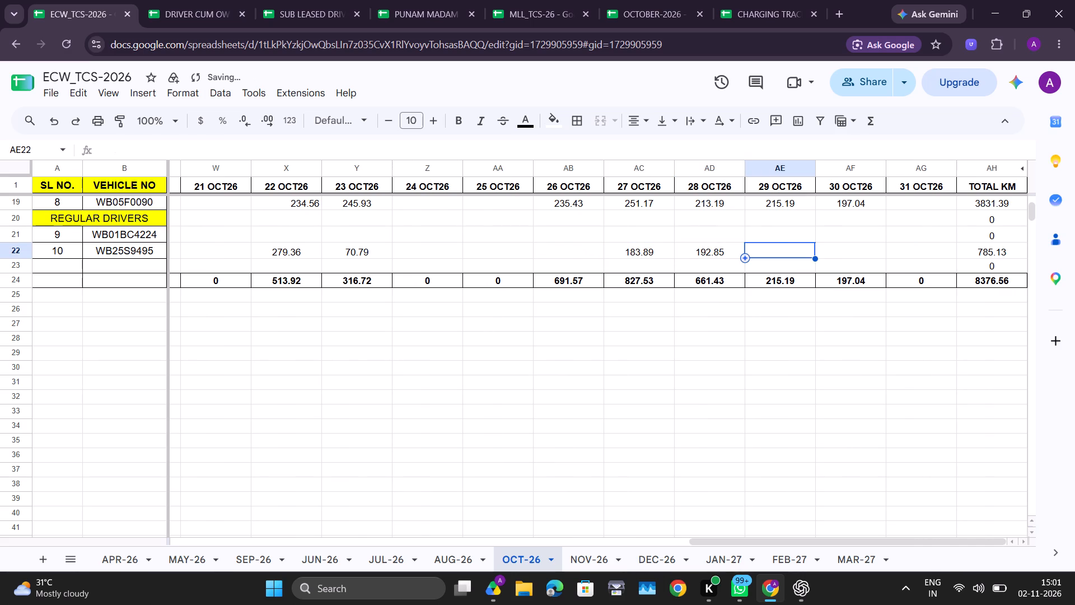
pyautogui.write('157')
pyautogui.write('.87')
pyautogui.press('Right')
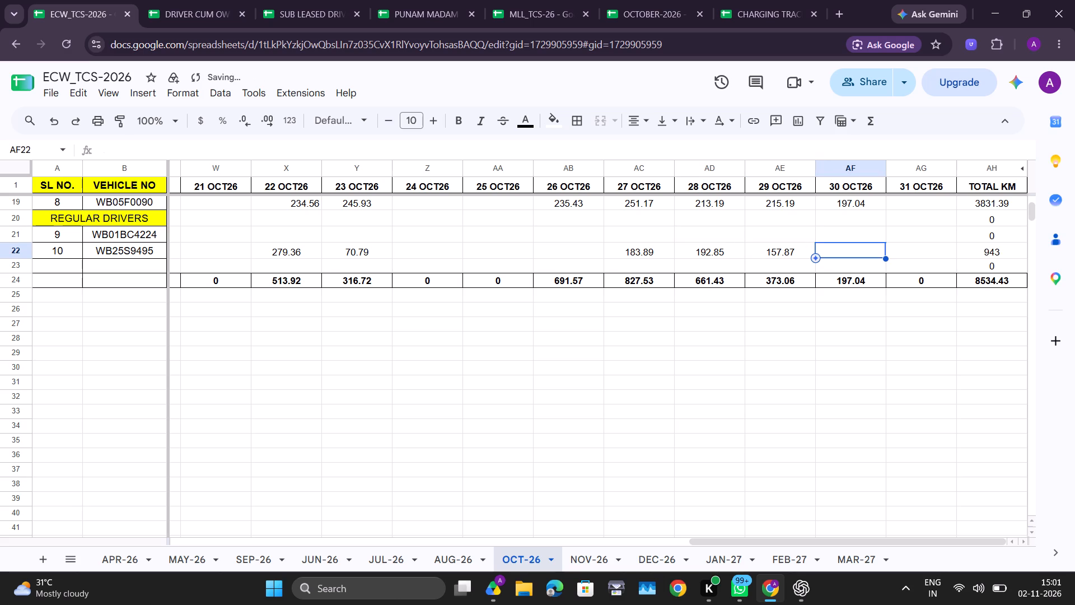
pyautogui.write('183.35')
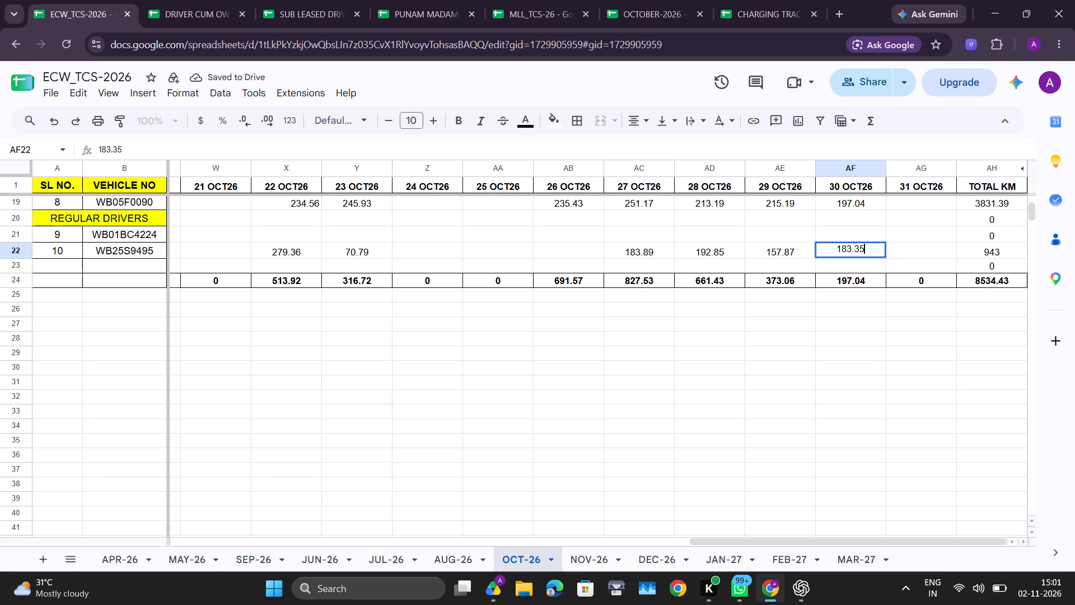
pyautogui.press('Right')
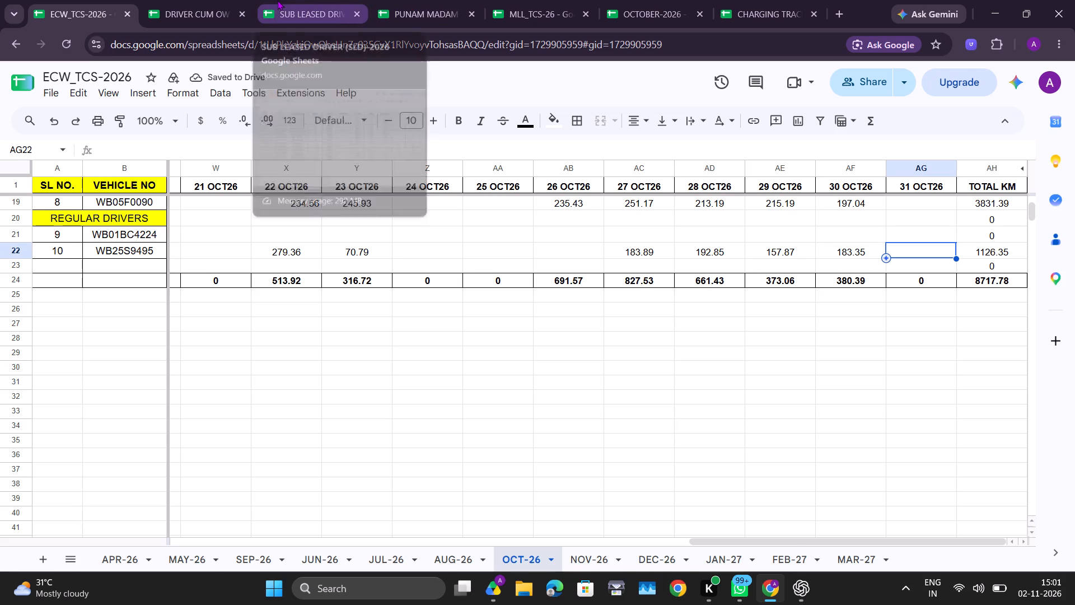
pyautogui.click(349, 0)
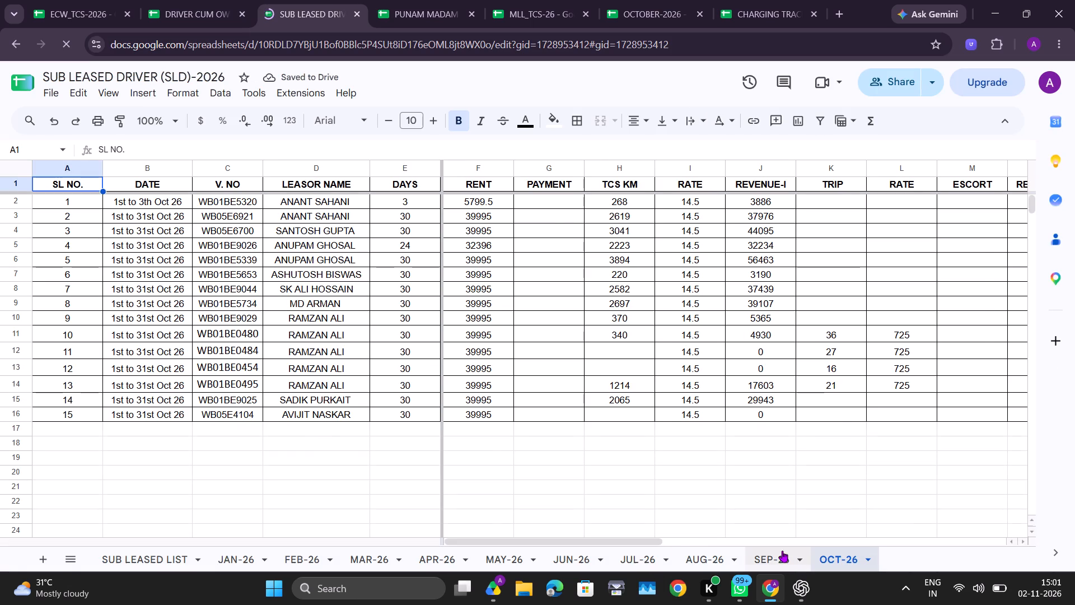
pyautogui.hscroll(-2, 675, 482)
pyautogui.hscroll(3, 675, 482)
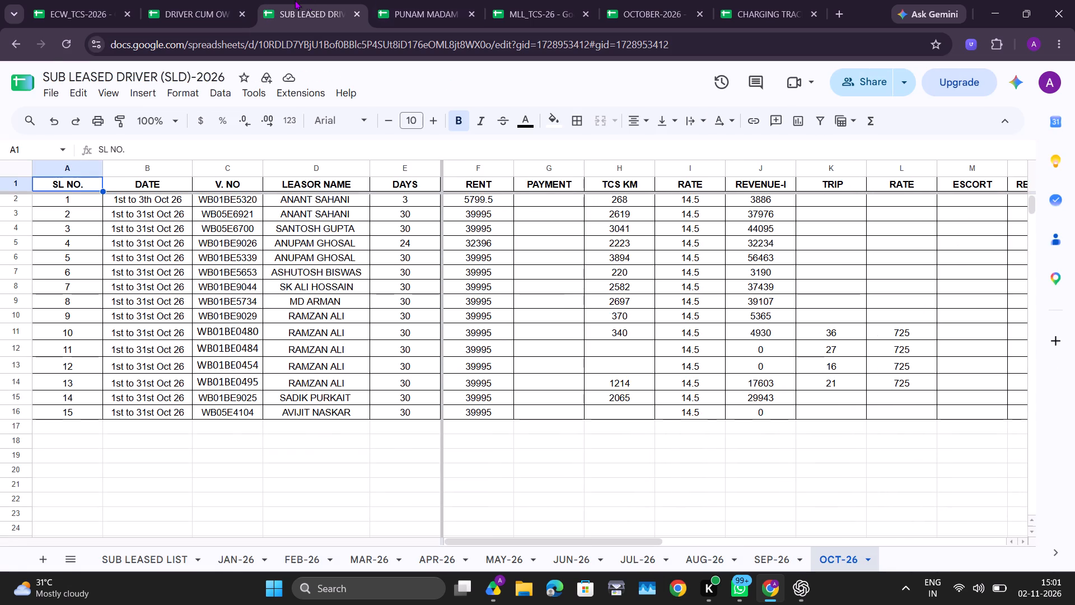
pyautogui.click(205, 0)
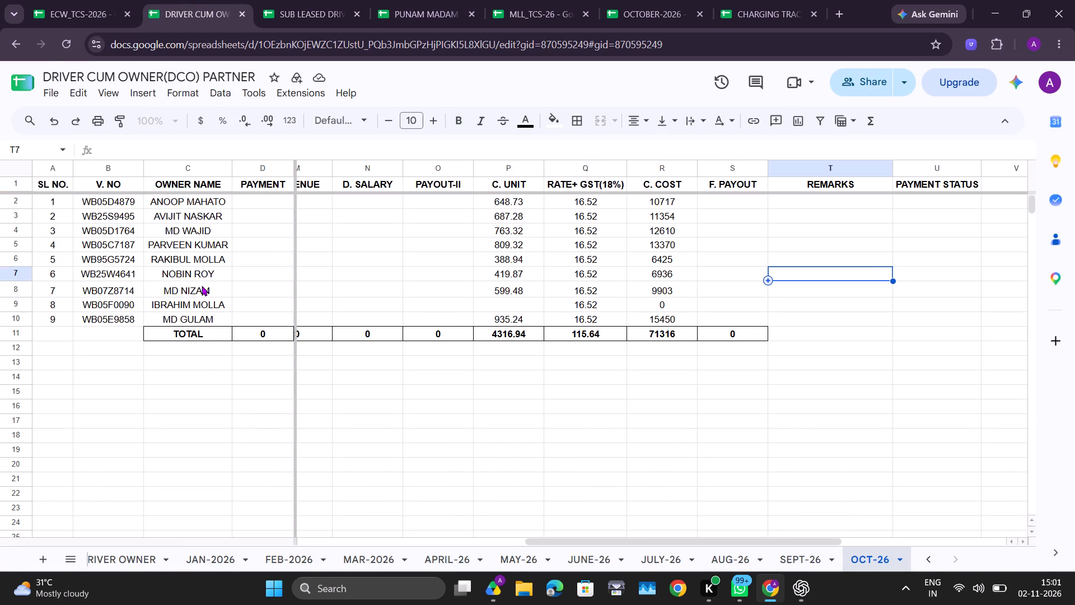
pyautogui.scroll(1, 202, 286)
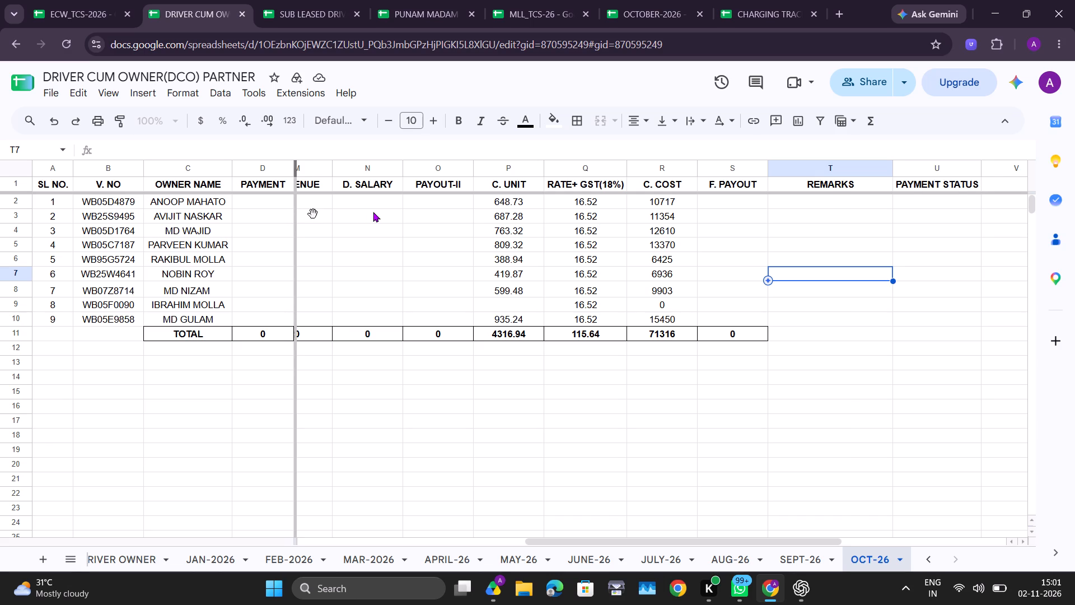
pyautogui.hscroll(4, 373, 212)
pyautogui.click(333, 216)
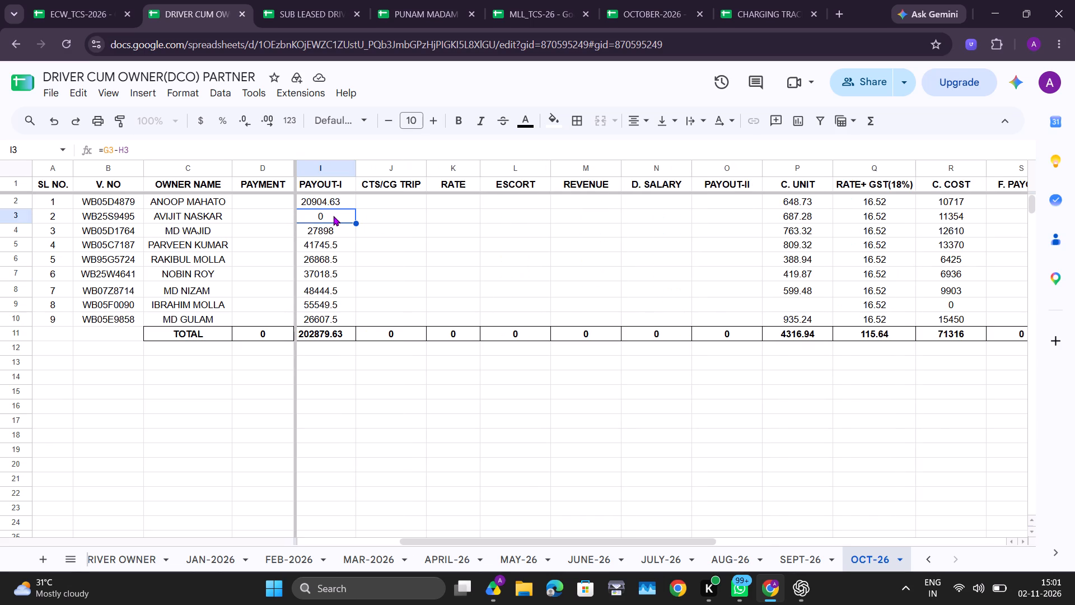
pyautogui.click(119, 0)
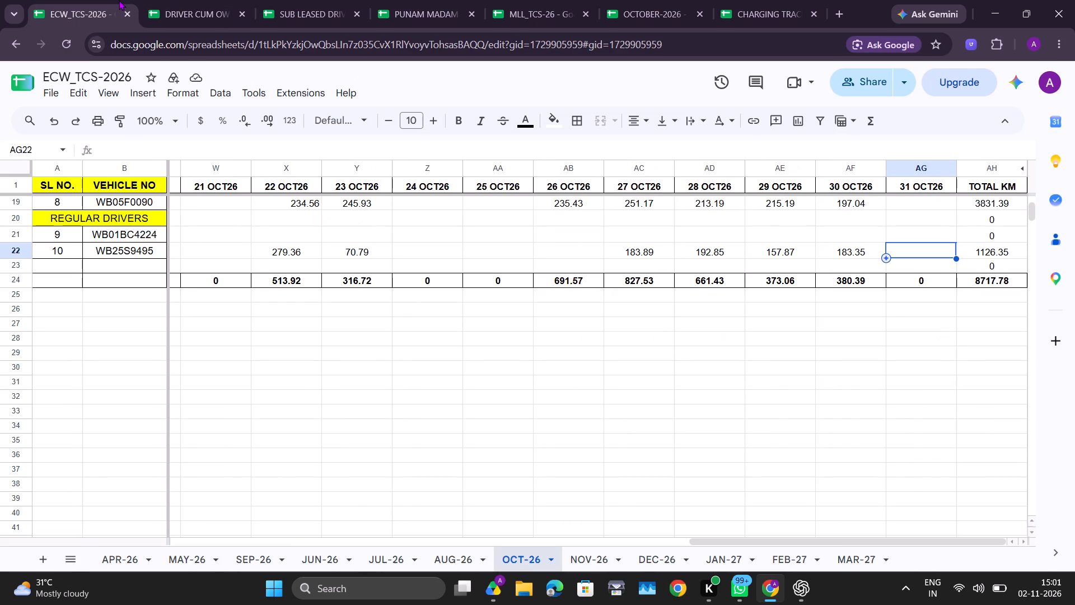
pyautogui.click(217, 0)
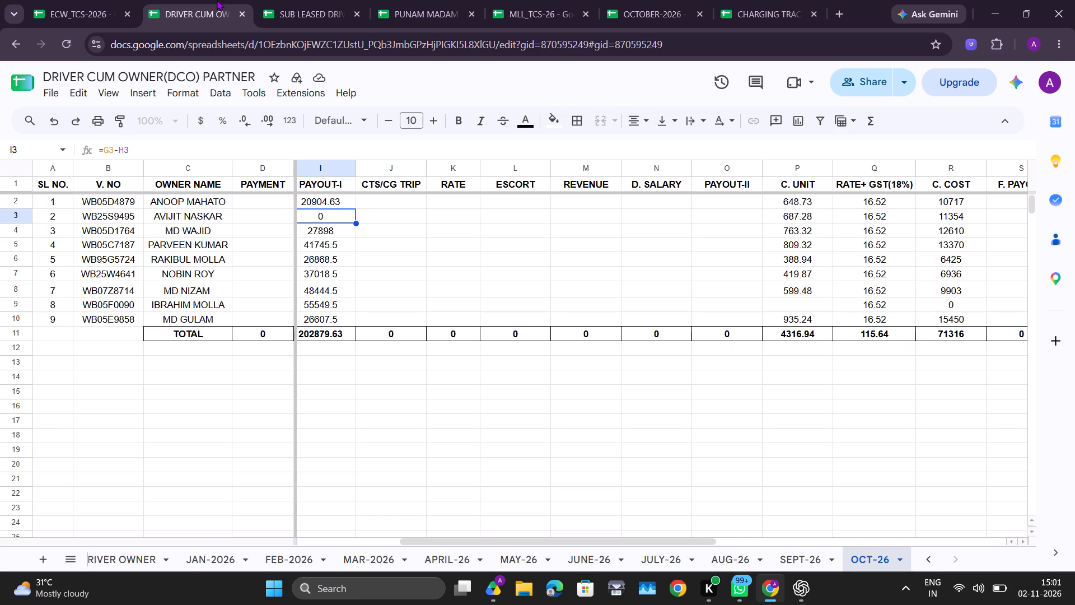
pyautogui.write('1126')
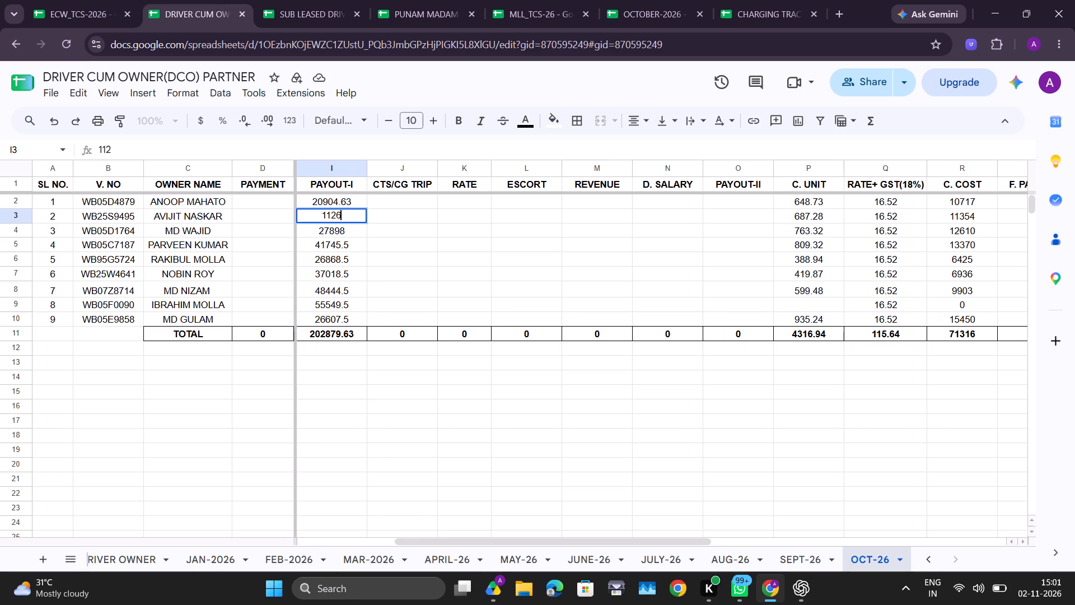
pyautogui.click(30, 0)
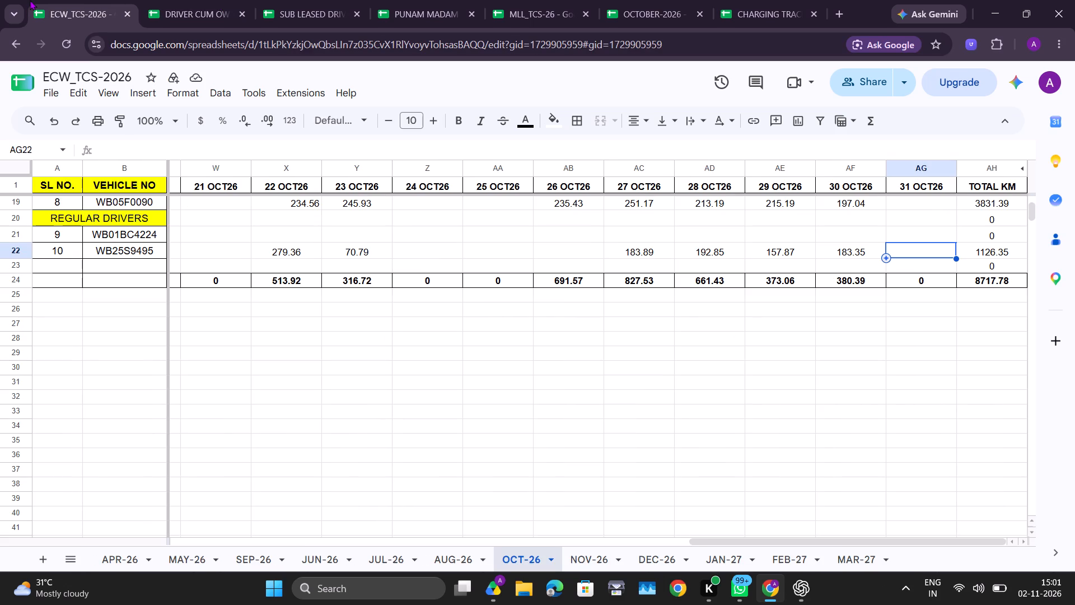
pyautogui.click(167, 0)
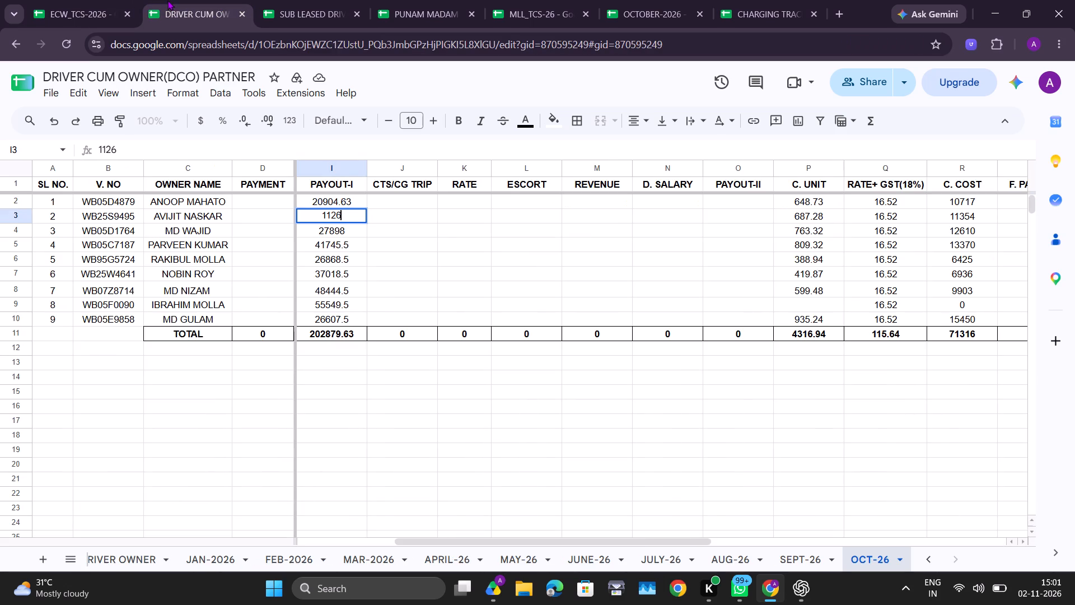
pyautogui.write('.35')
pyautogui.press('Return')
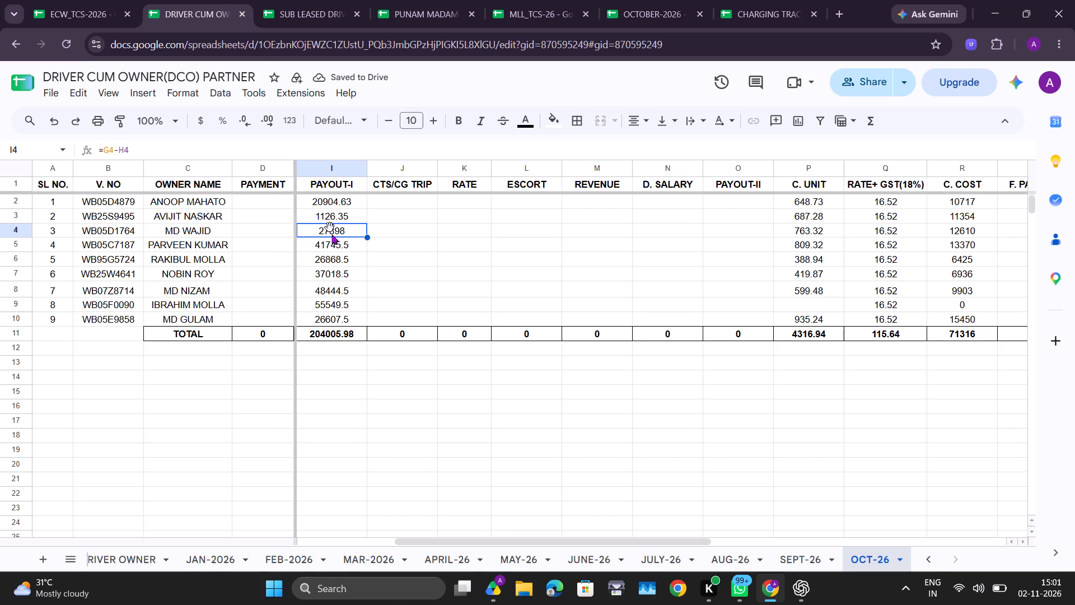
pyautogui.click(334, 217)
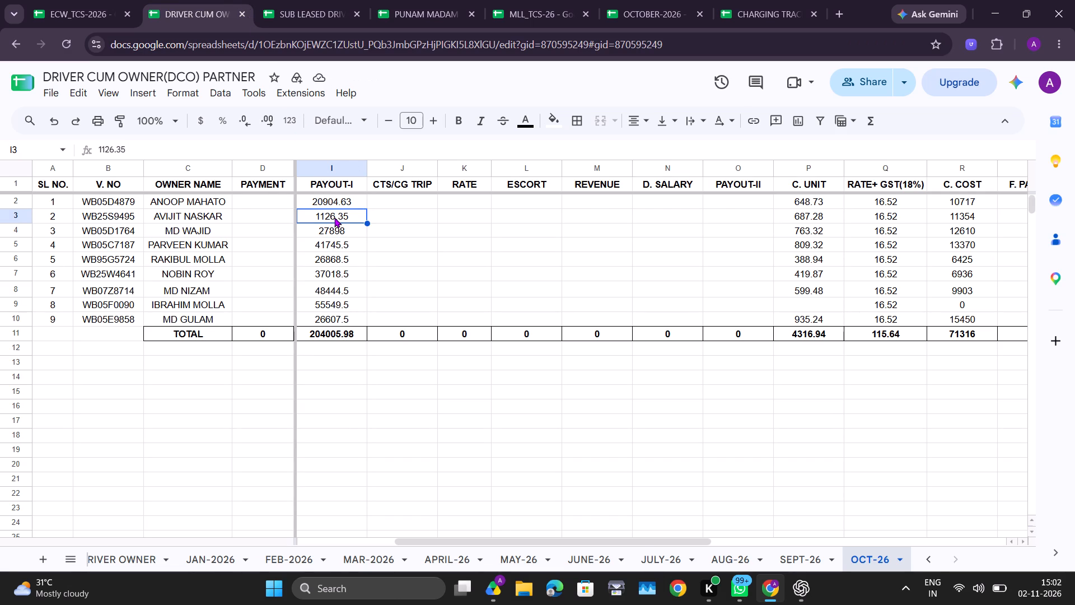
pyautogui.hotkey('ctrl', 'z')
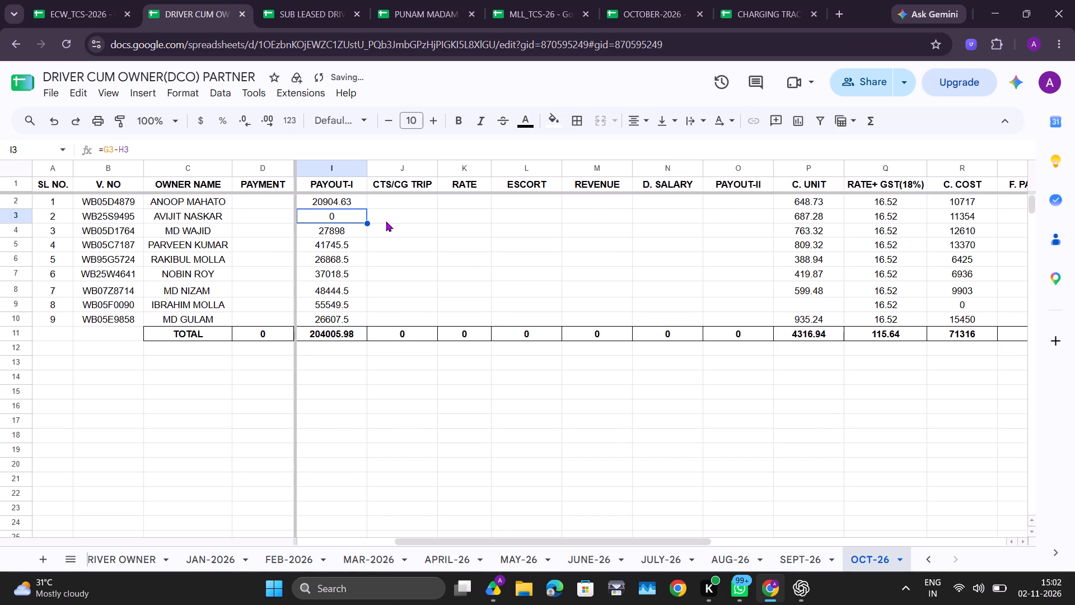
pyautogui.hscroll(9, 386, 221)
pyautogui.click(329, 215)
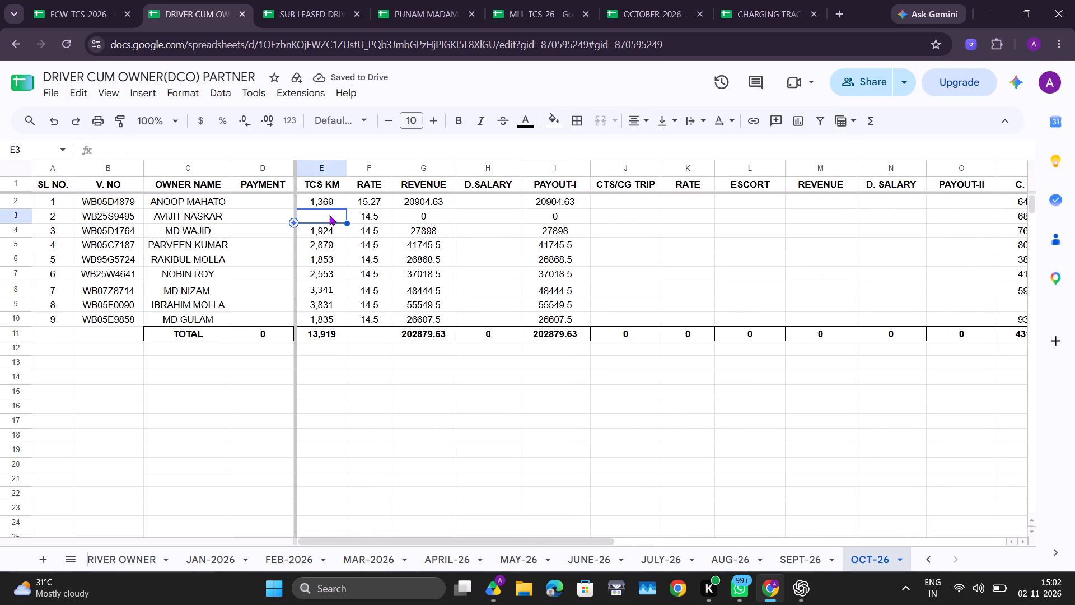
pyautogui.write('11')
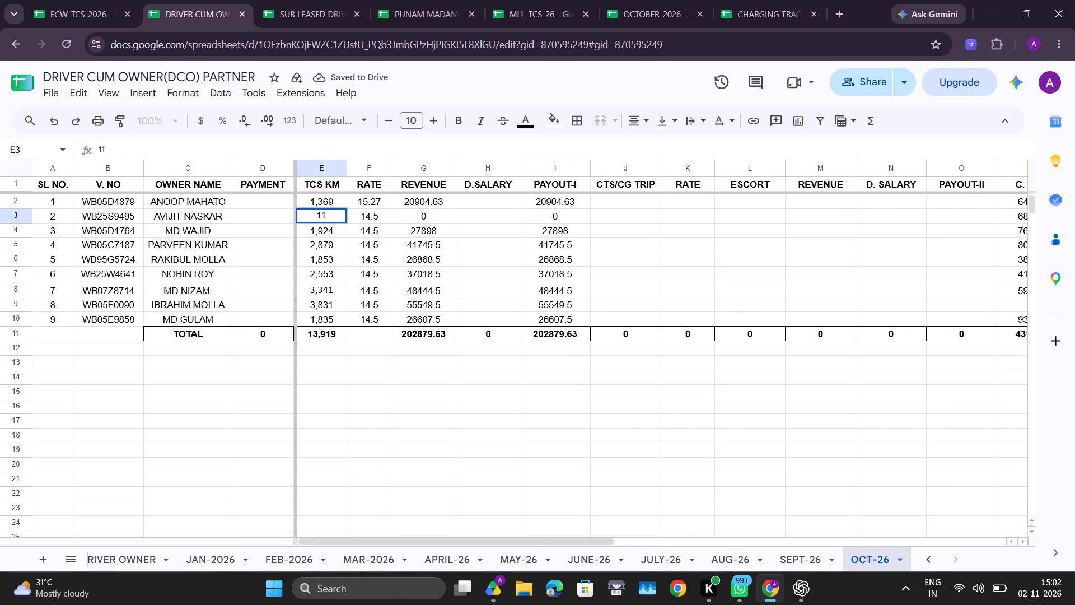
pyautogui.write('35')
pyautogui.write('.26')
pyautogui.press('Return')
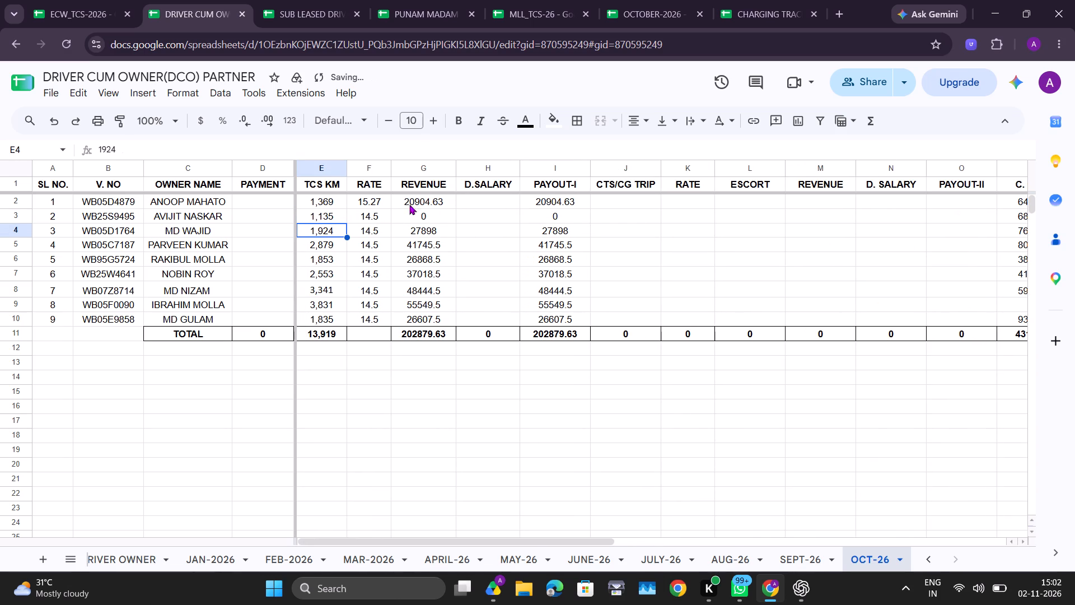
pyautogui.click(544, 231)
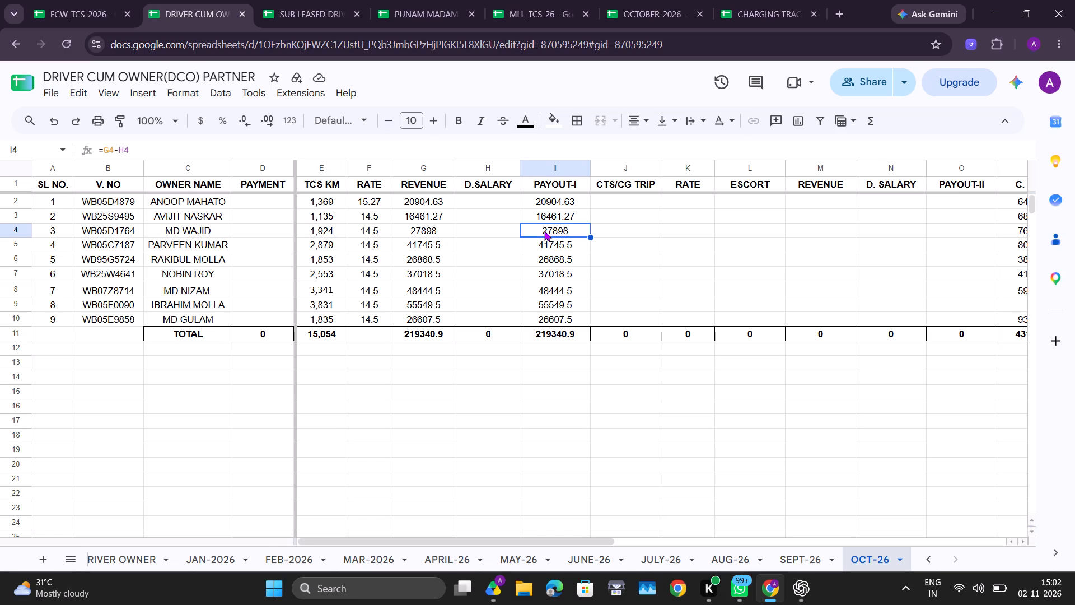
pyautogui.click(74, 0)
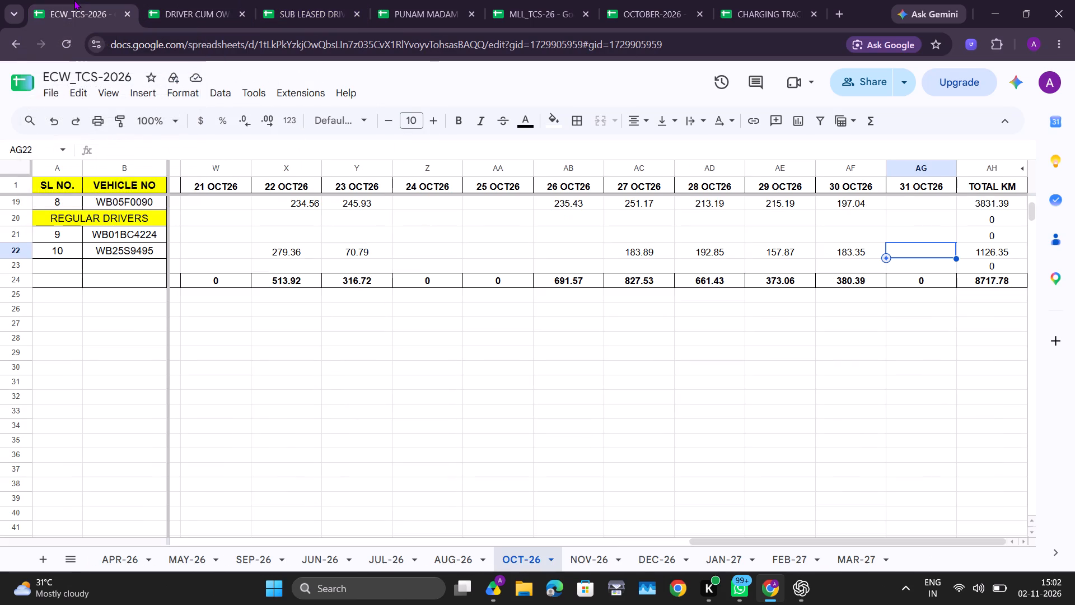
pyautogui.click(212, 18)
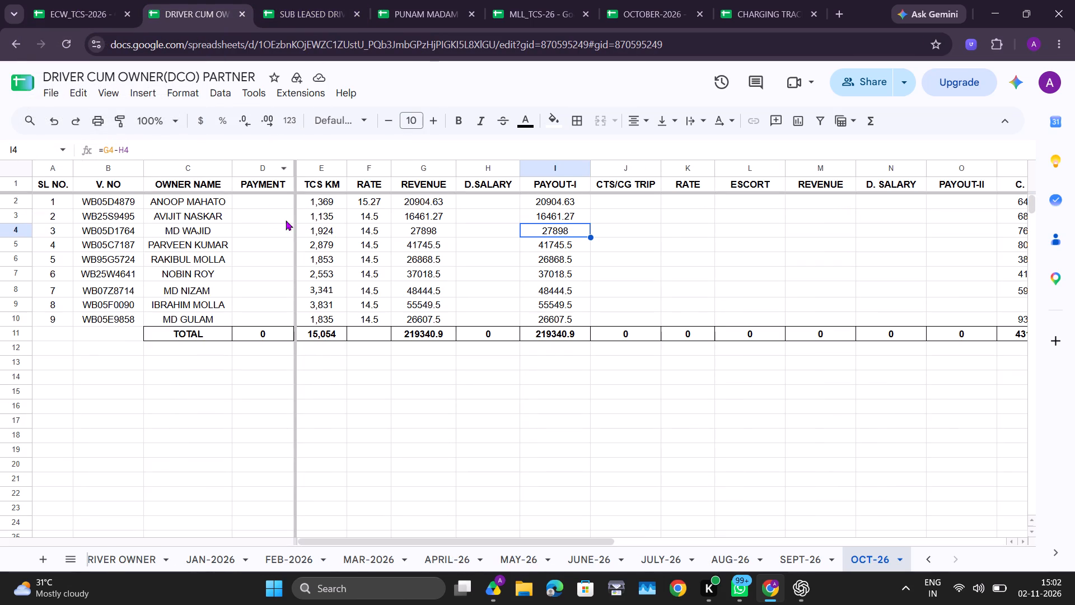
pyautogui.doubleClick(325, 217)
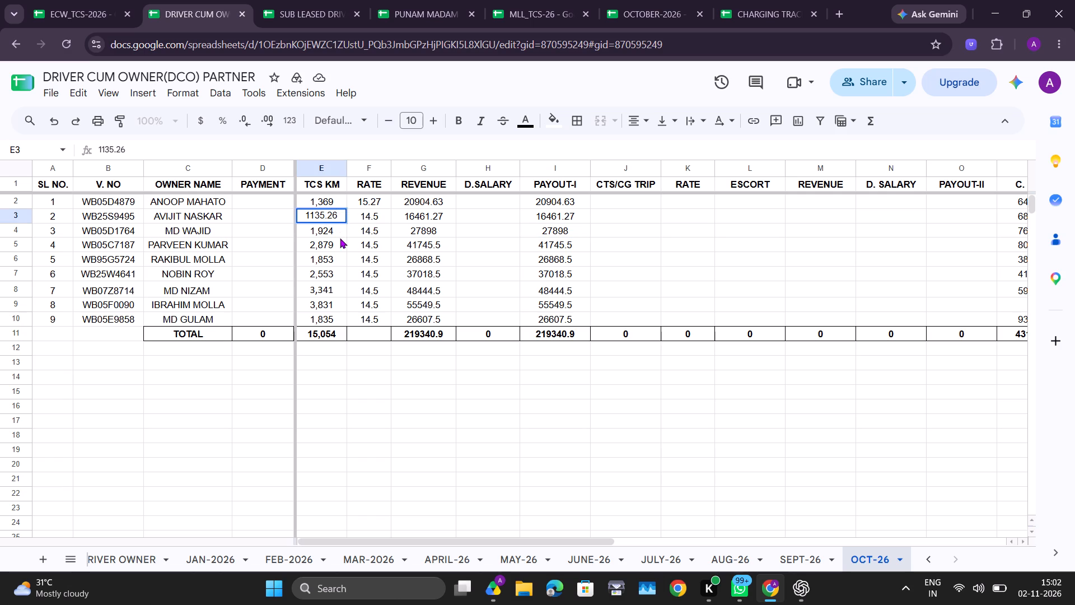
pyautogui.click(340, 238)
pyautogui.click(333, 213)
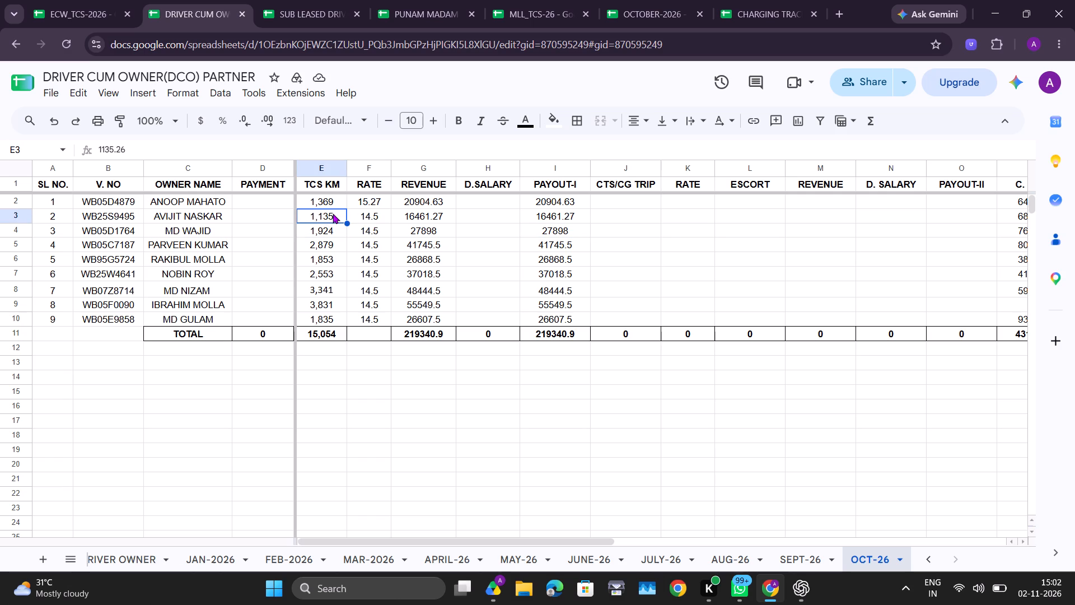
pyautogui.press('BackSpace')
pyautogui.write('1126')
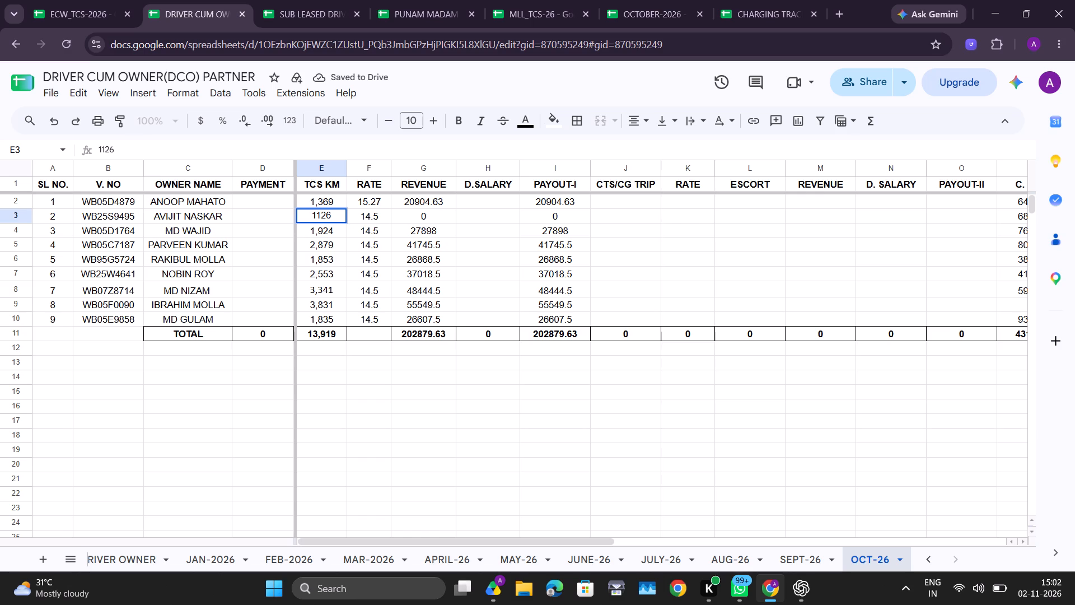
pyautogui.press('Return')
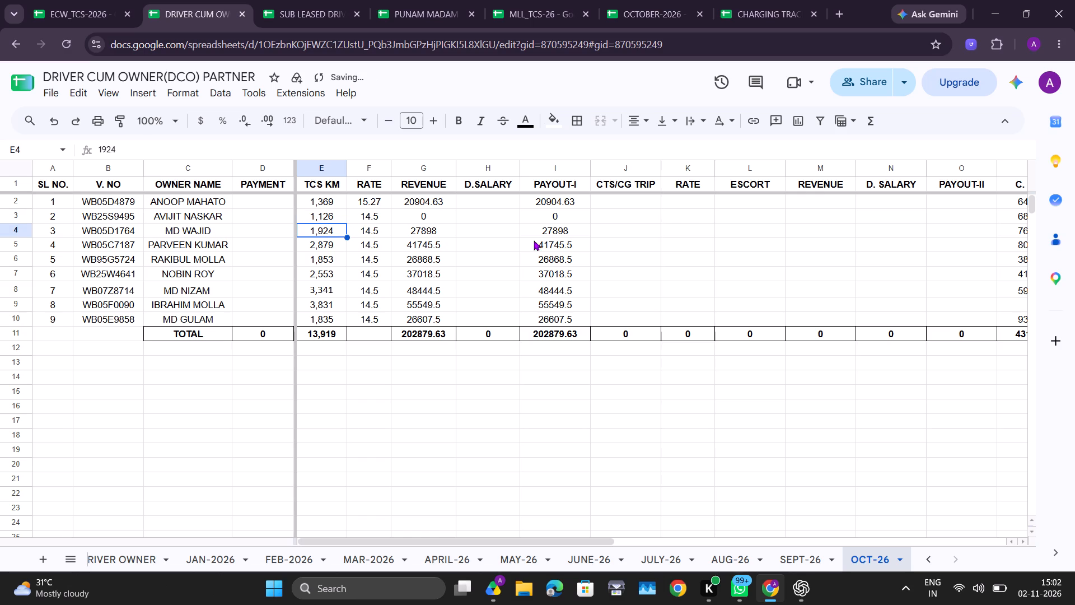
pyautogui.click(559, 203)
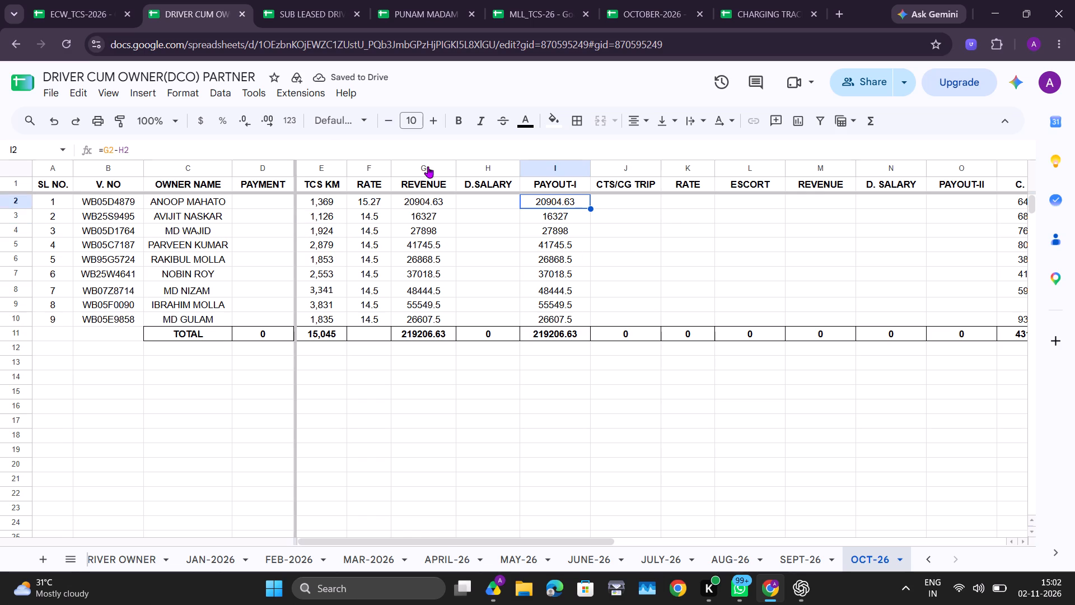
pyautogui.click(240, 122)
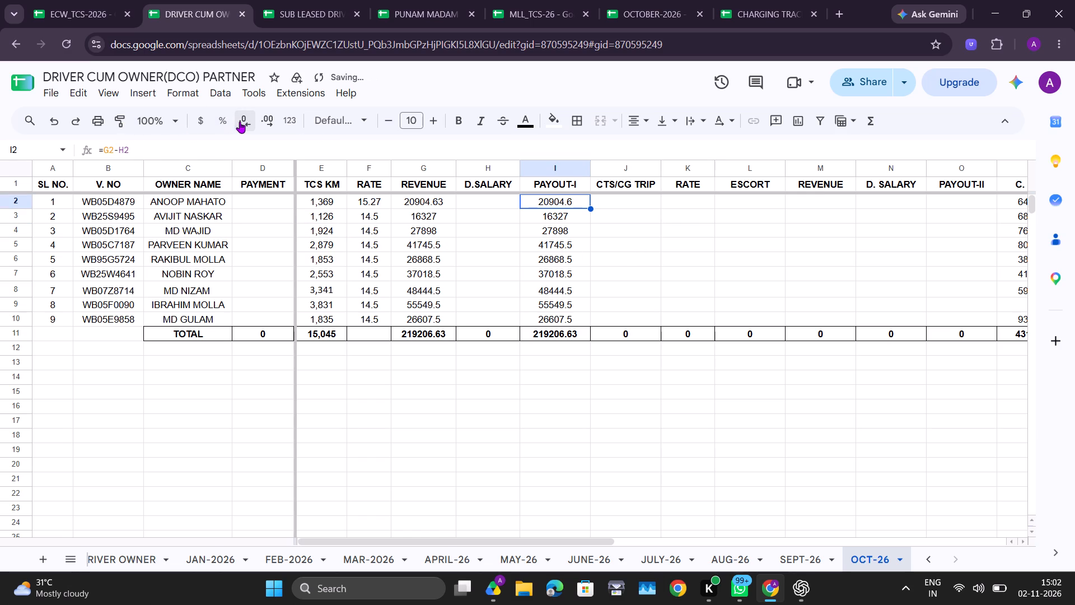
pyautogui.click(645, 285)
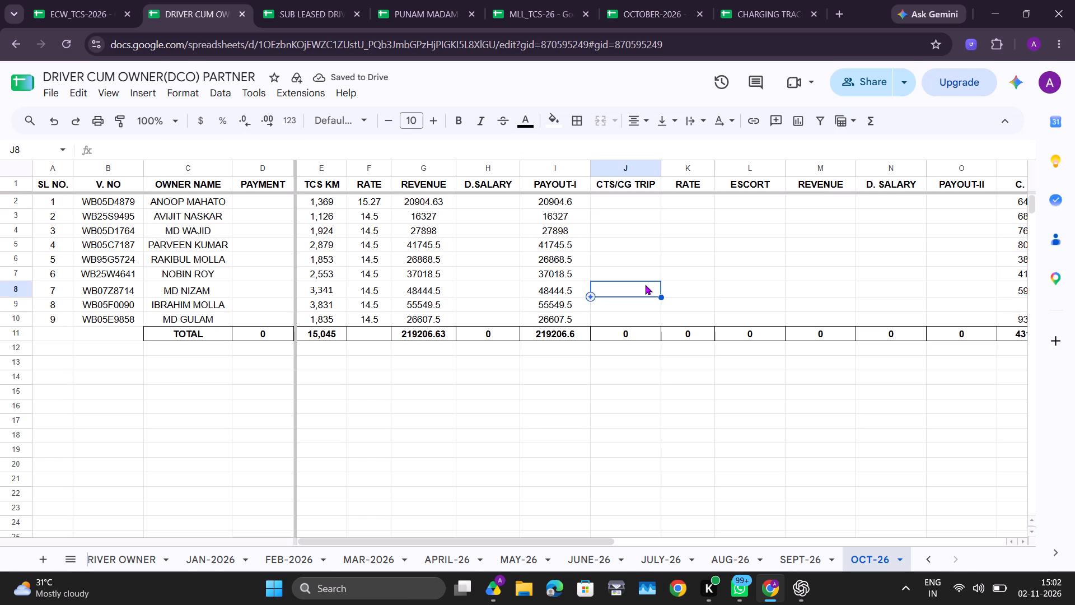
pyautogui.hscroll(-1, 645, 285)
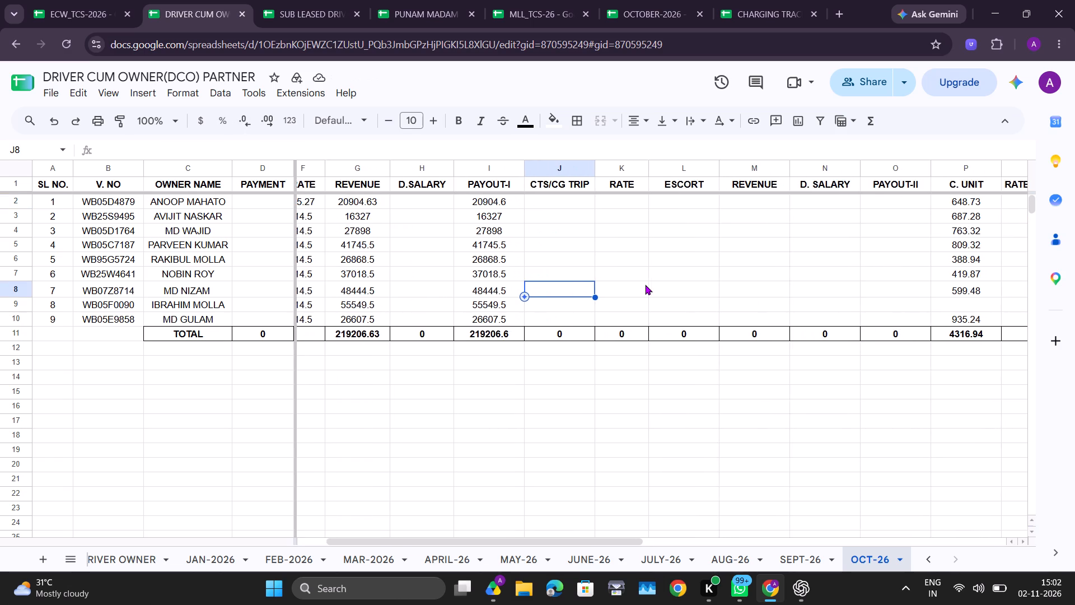
pyautogui.hscroll(-5, 645, 285)
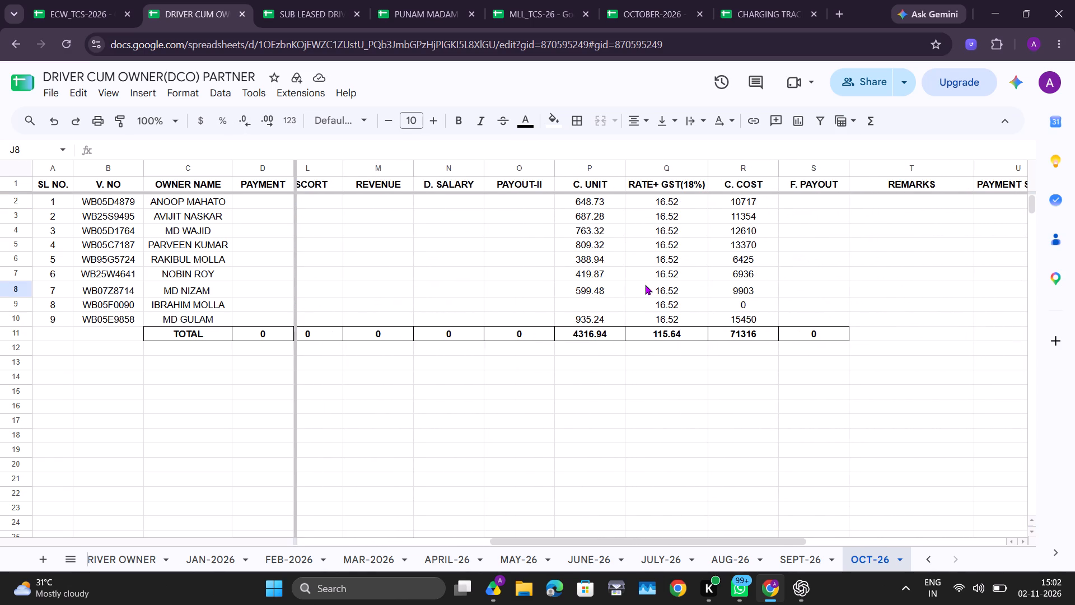
pyautogui.click(804, 554)
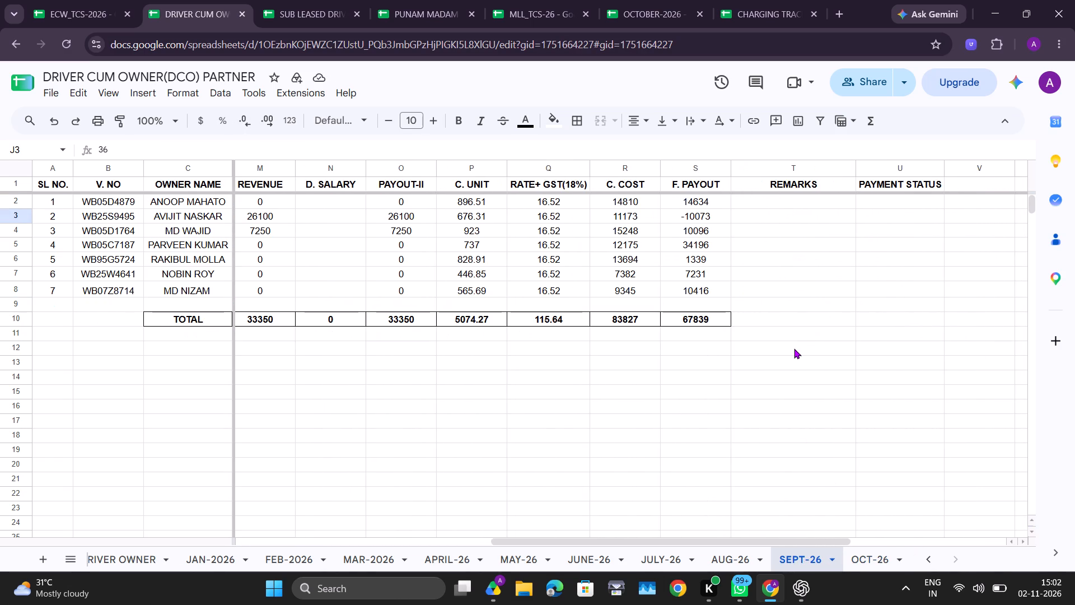
pyautogui.hscroll(-1, 794, 348)
pyautogui.doubleClick(606, 203)
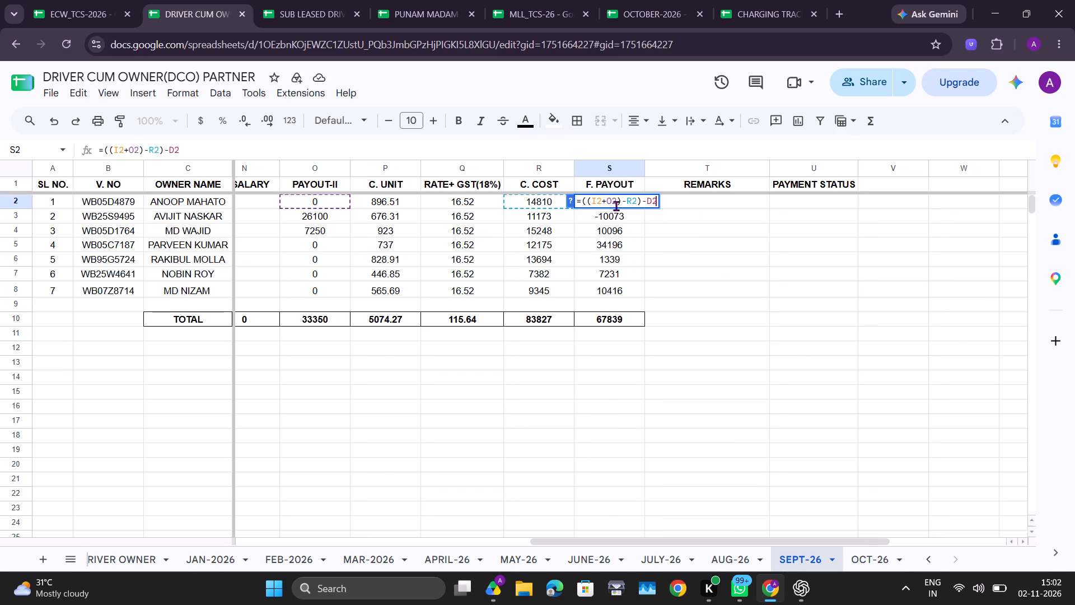
pyautogui.doubleClick(655, 201)
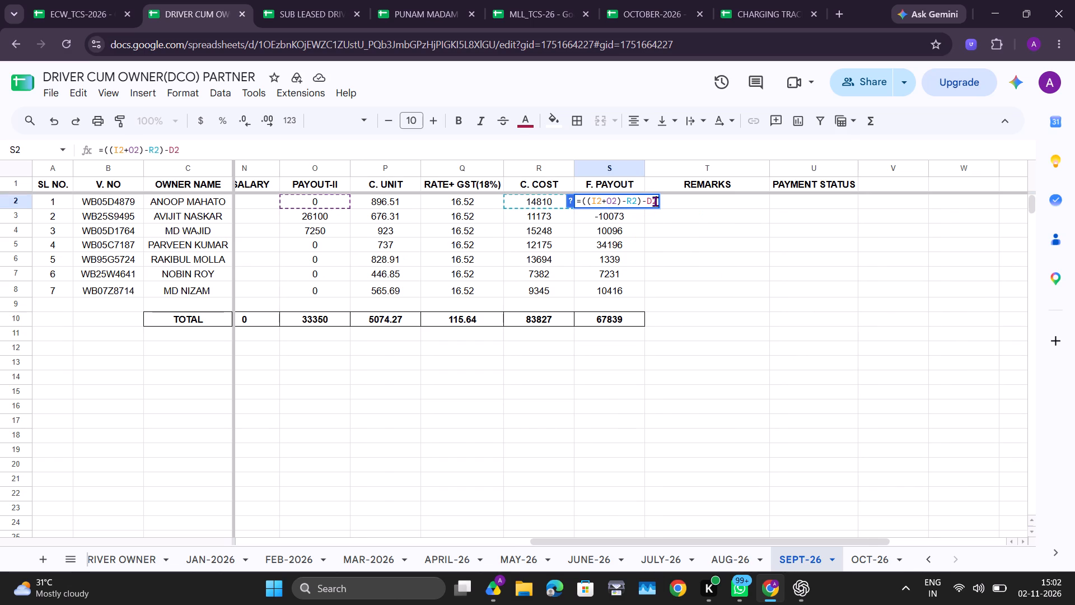
pyautogui.doubleClick(655, 201)
pyautogui.tripleClick(655, 201)
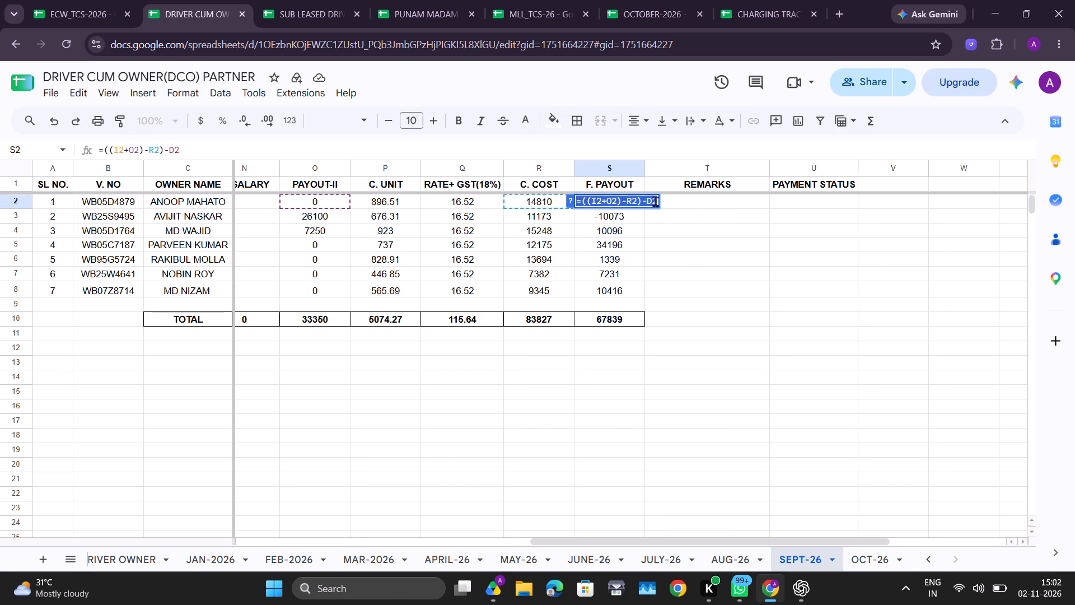
pyautogui.hotkey('ctrl', 'c')
pyautogui.click(869, 556)
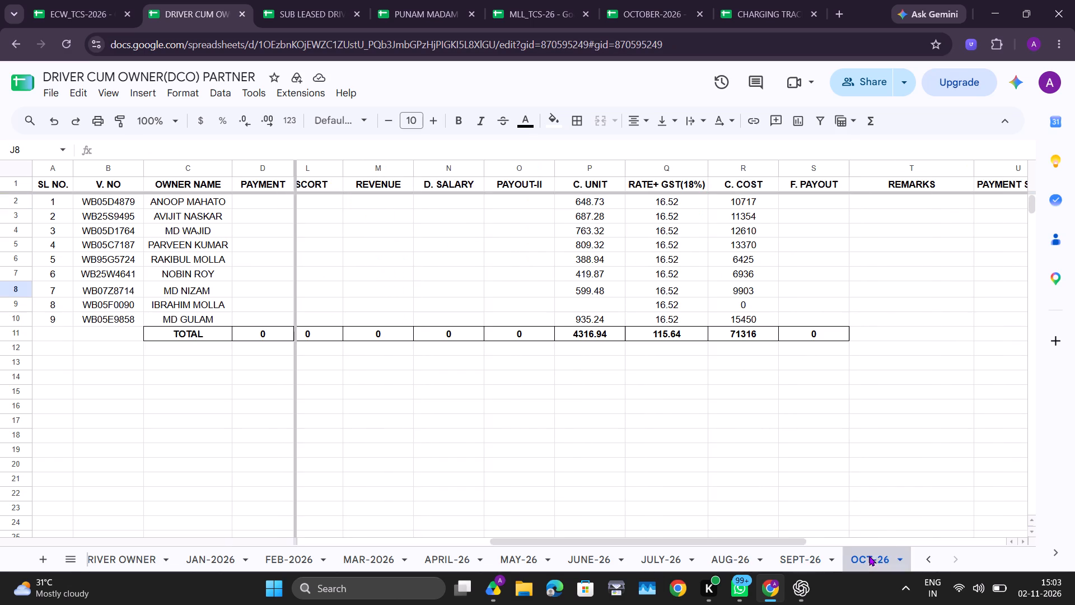
pyautogui.doubleClick(791, 207)
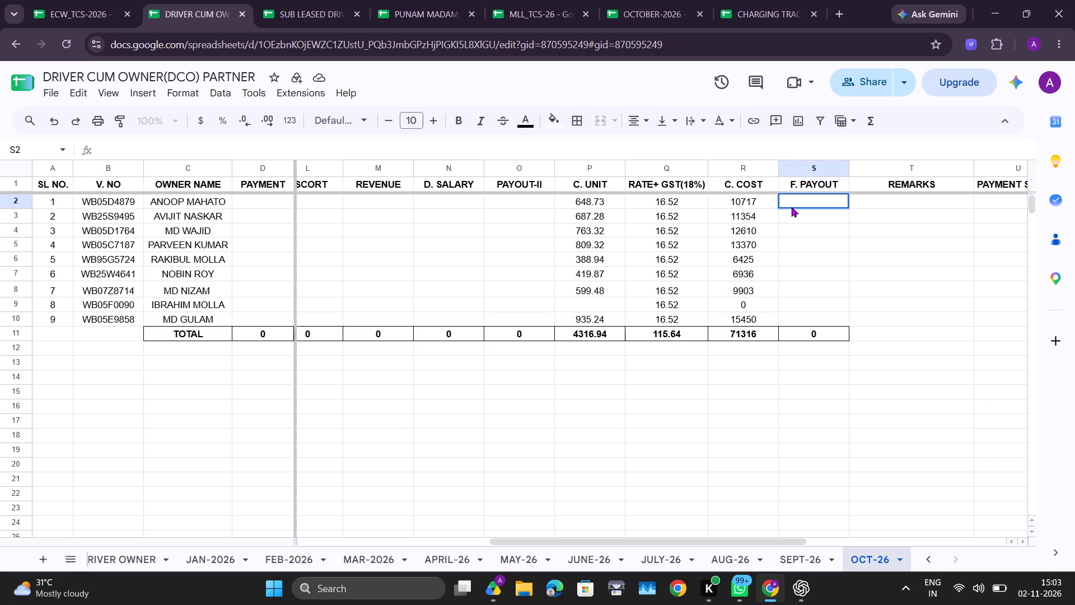
pyautogui.hotkey('ctrl', 'v')
pyautogui.hotkey('ctrl', 'c')
pyautogui.press('Return')
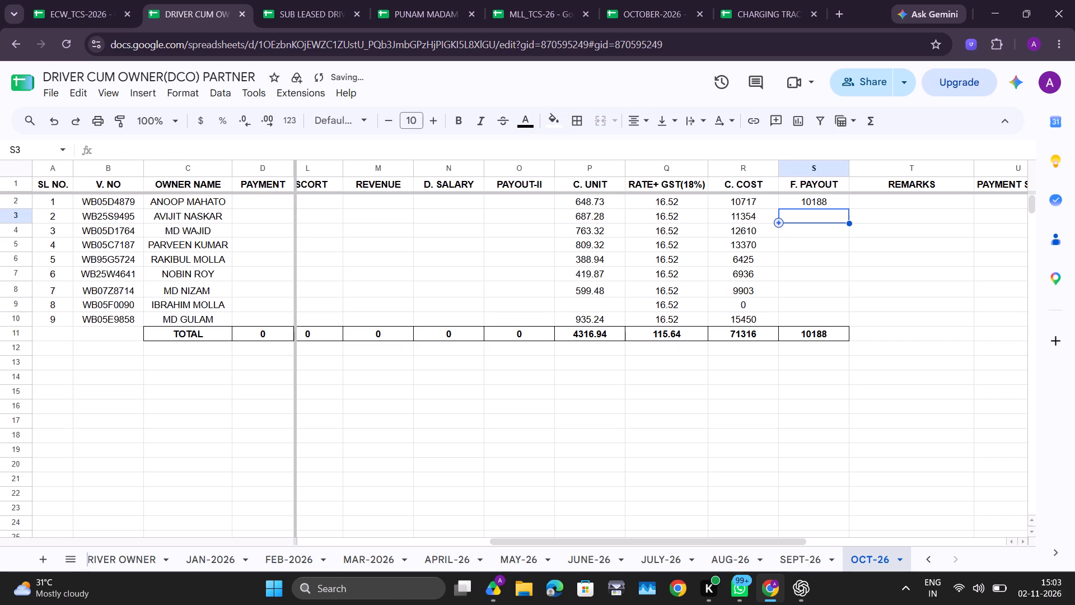
pyautogui.click(829, 207)
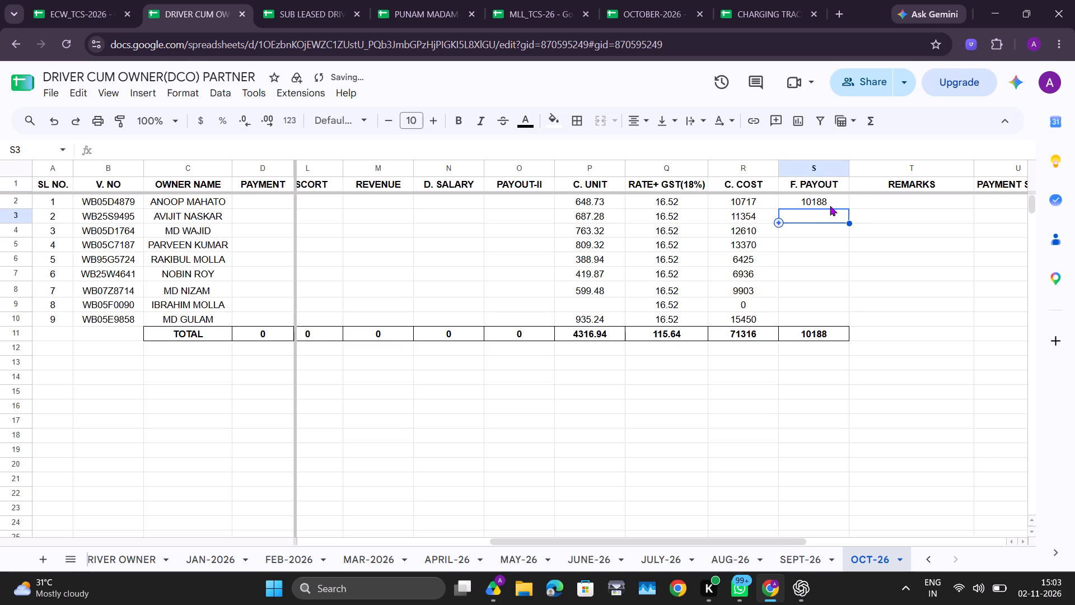
pyautogui.click(830, 206)
pyautogui.moveTo(850, 207); pyautogui.dragTo(839, 285)
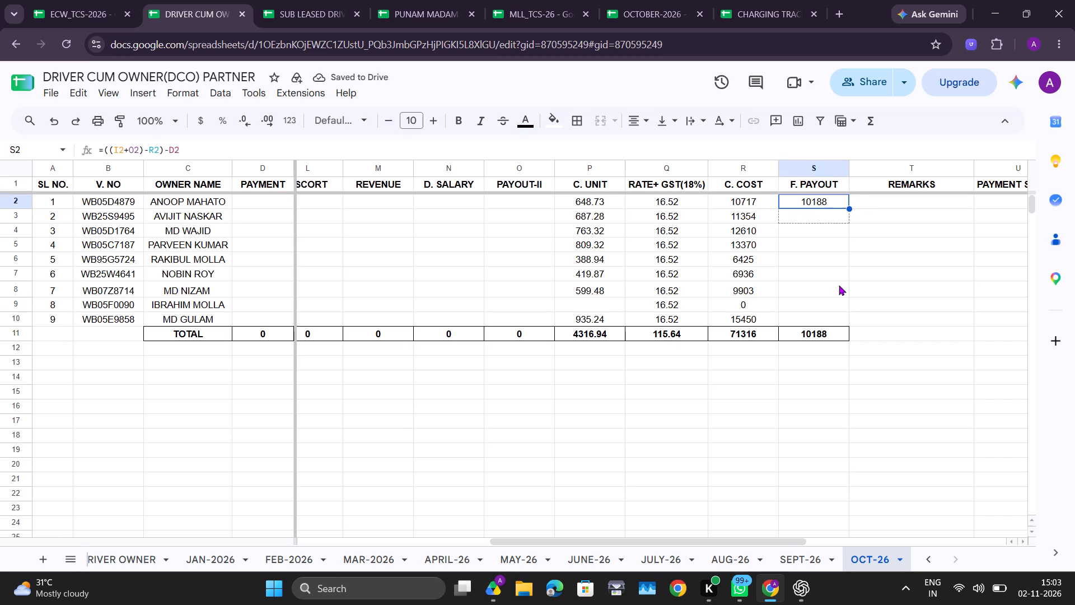
pyautogui.moveTo(839, 285); pyautogui.dragTo(833, 324)
pyautogui.click(866, 290)
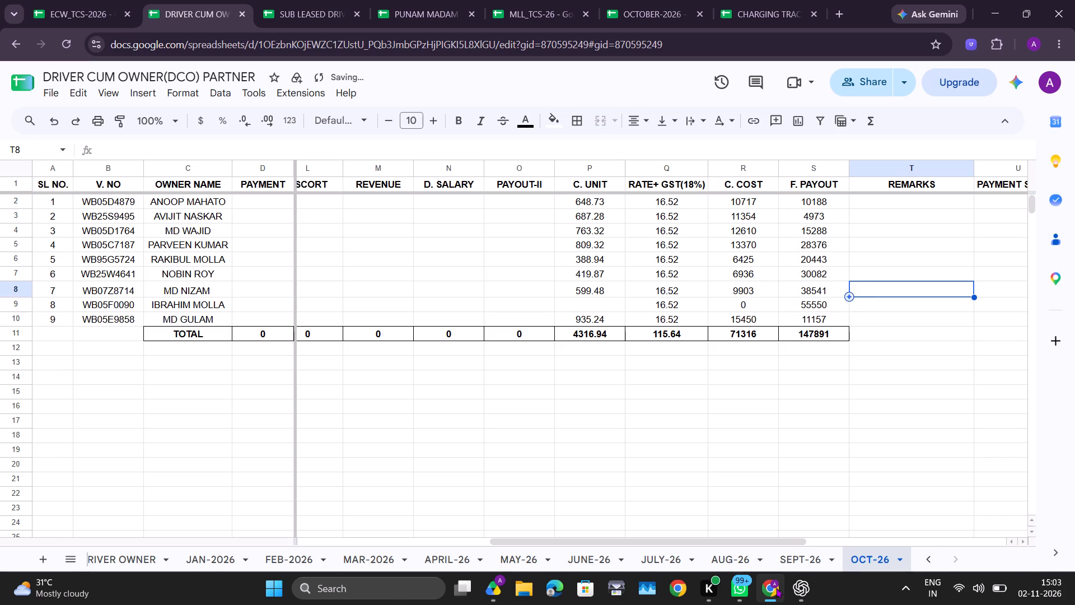
pyautogui.click(804, 553)
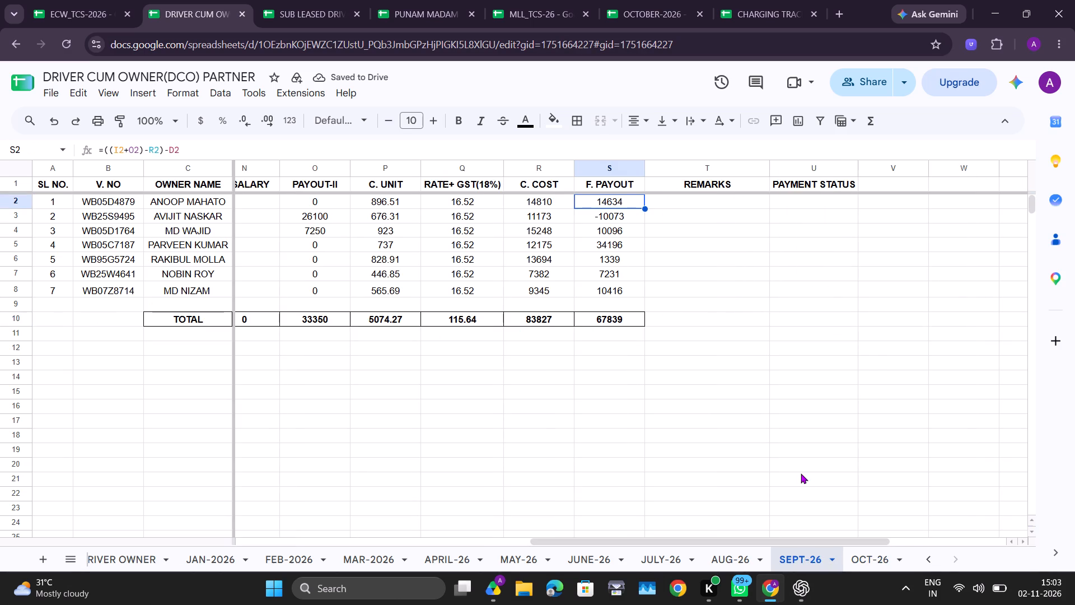
pyautogui.hscroll(2, 774, 456)
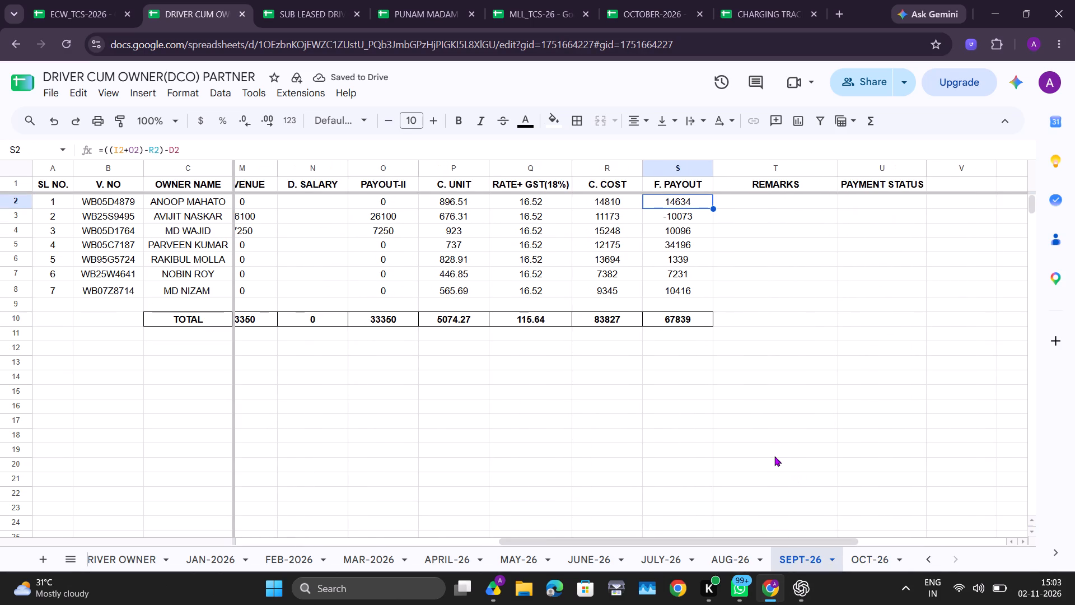
pyautogui.hscroll(1, 774, 456)
pyautogui.click(855, 550)
pyautogui.hscroll(1, 620, 369)
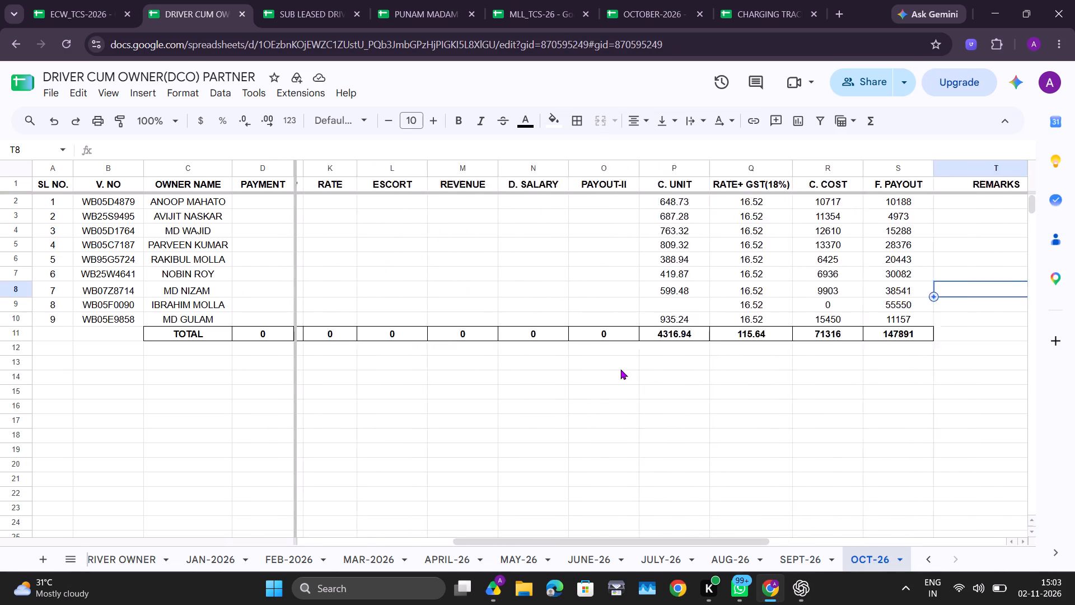
pyautogui.hscroll(1, 620, 369)
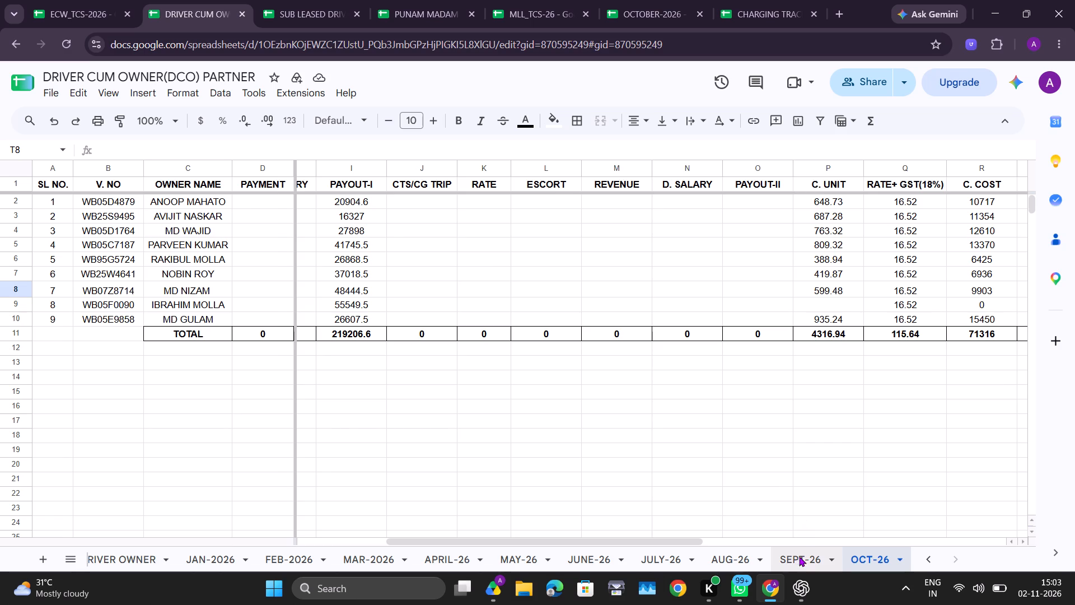
pyautogui.click(799, 556)
pyautogui.hscroll(2, 665, 312)
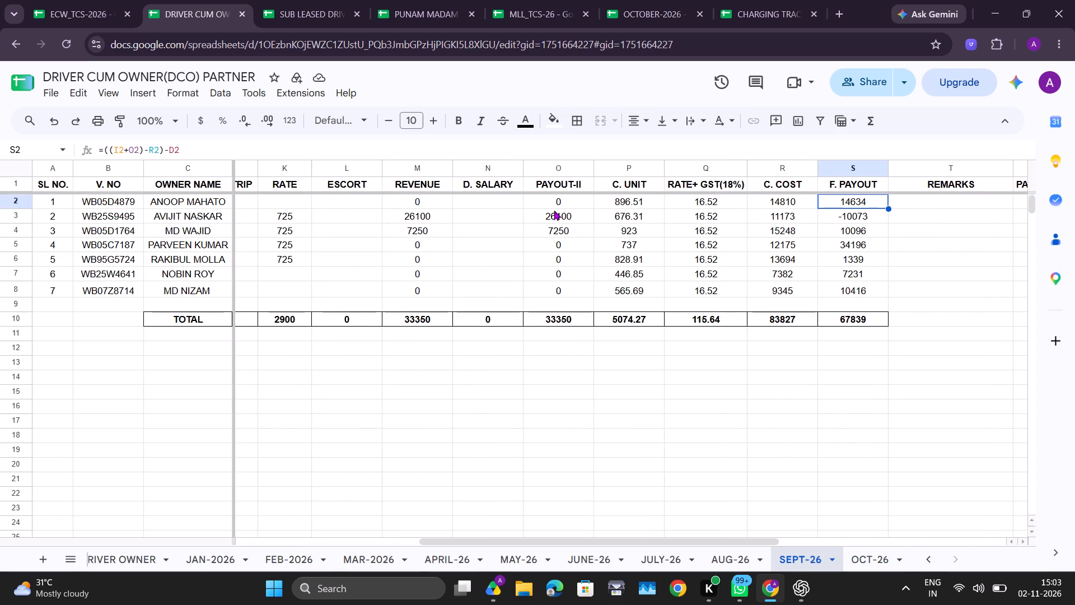
pyautogui.doubleClick(557, 203)
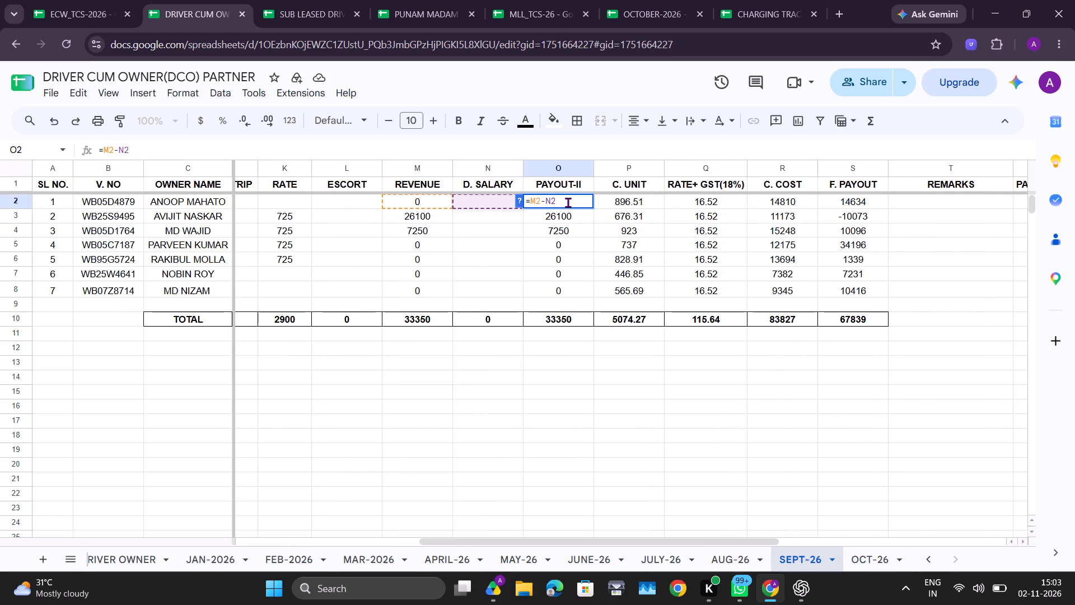
pyautogui.doubleClick(568, 202)
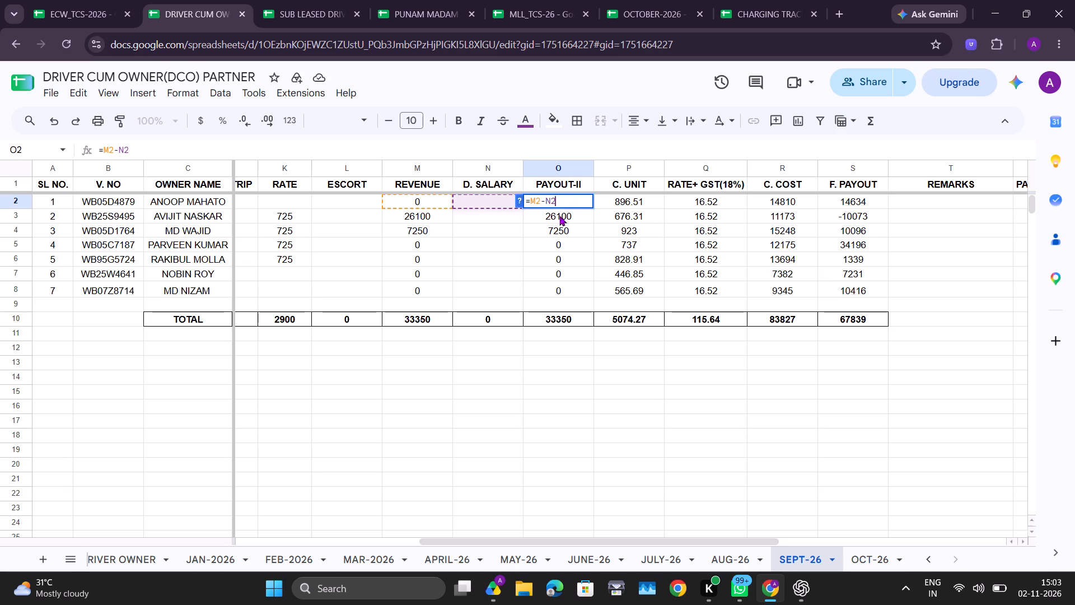
pyautogui.click(538, 233)
pyautogui.hscroll(3, 538, 233)
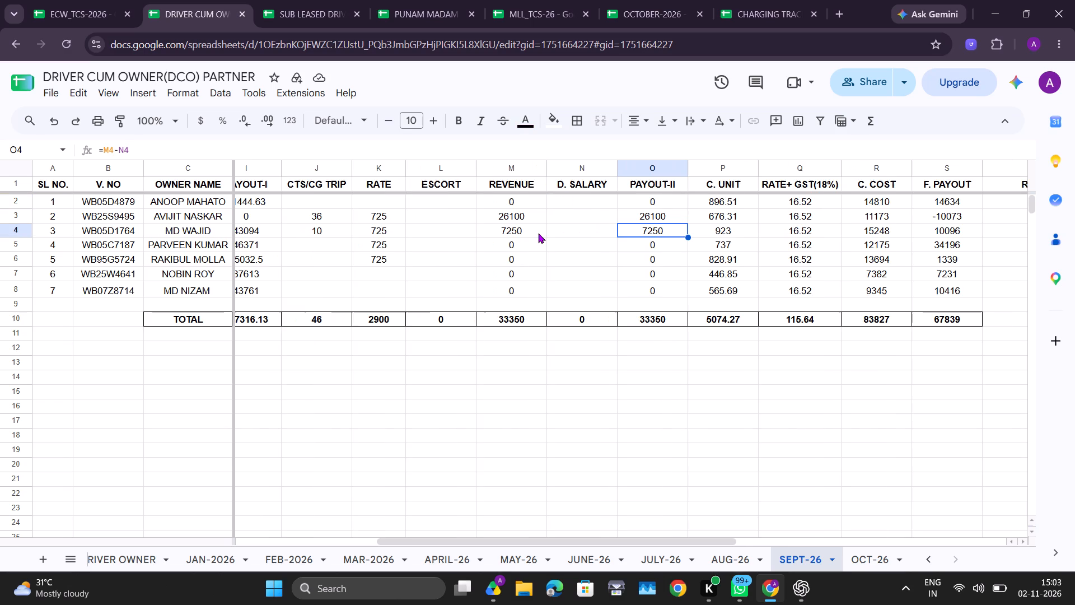
pyautogui.hscroll(4, 538, 233)
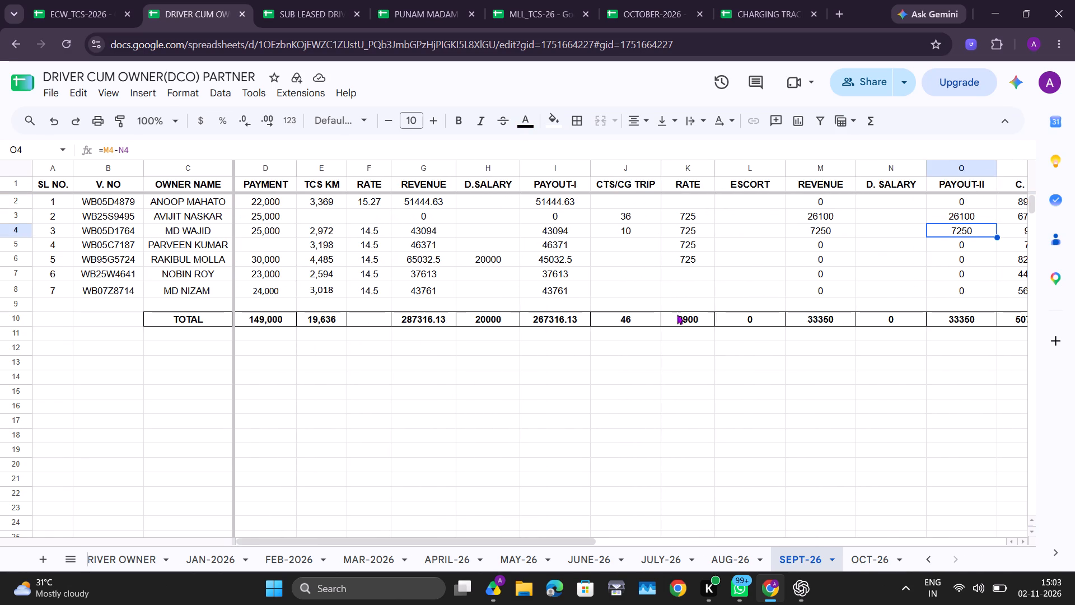
pyautogui.click(859, 555)
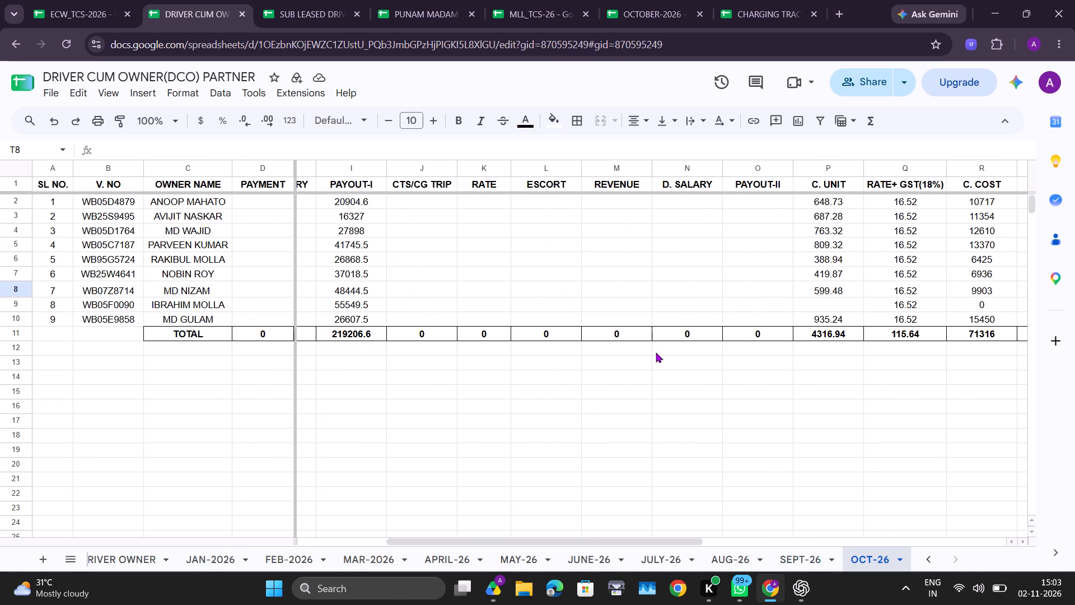
pyautogui.scroll(2, 656, 352)
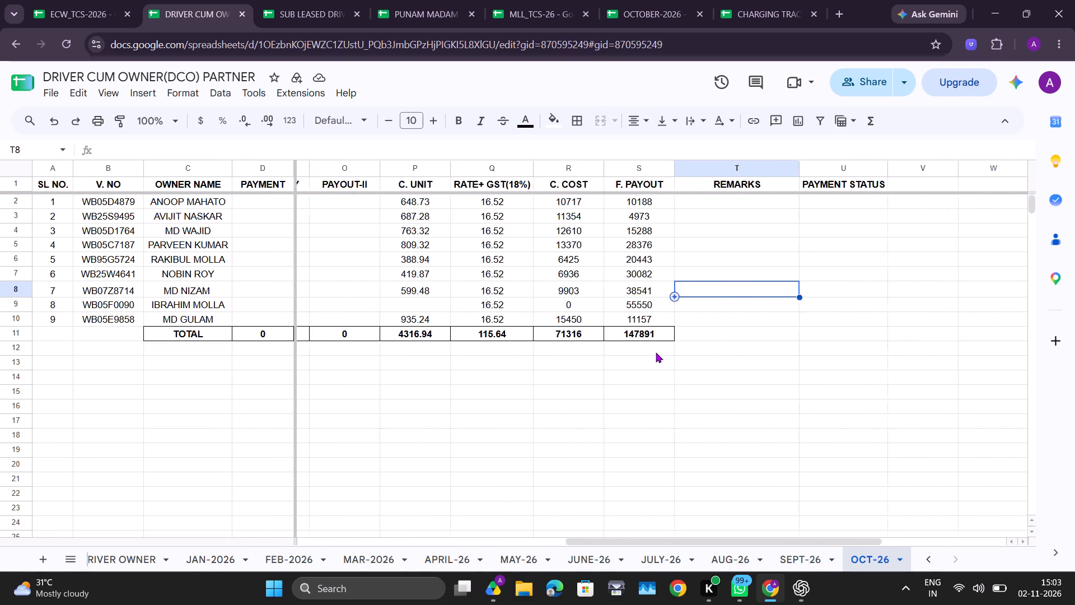
pyautogui.hscroll(10, 656, 352)
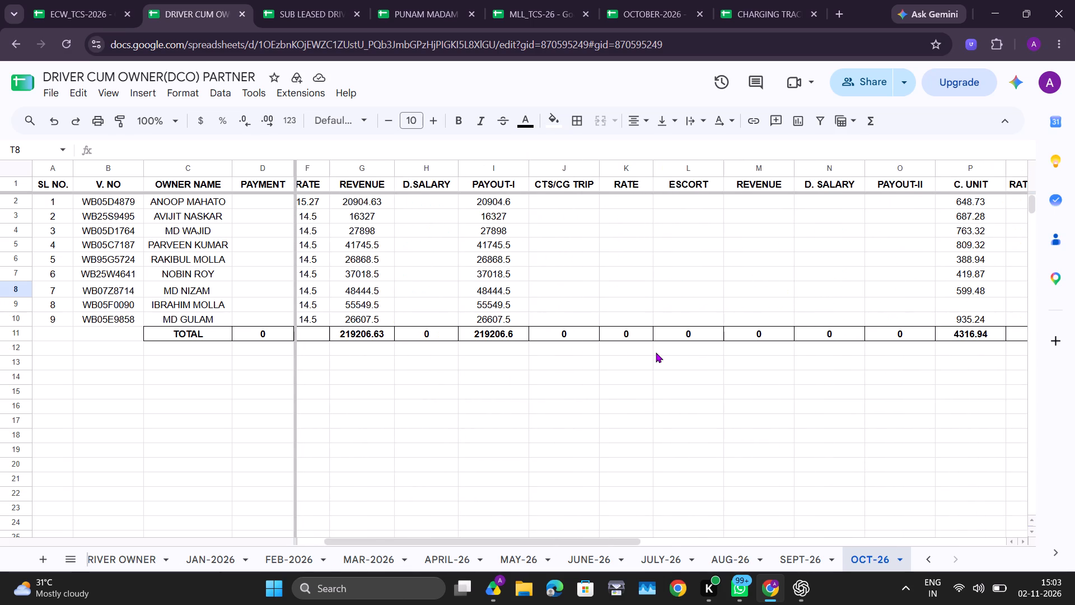
pyautogui.click(814, 566)
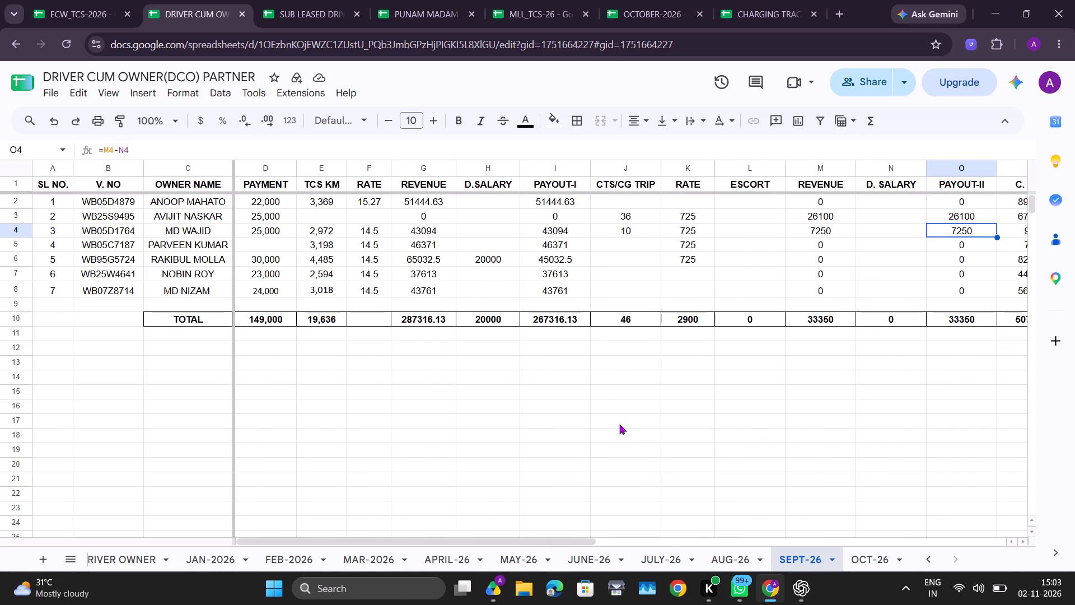
pyautogui.hscroll(-2, 619, 424)
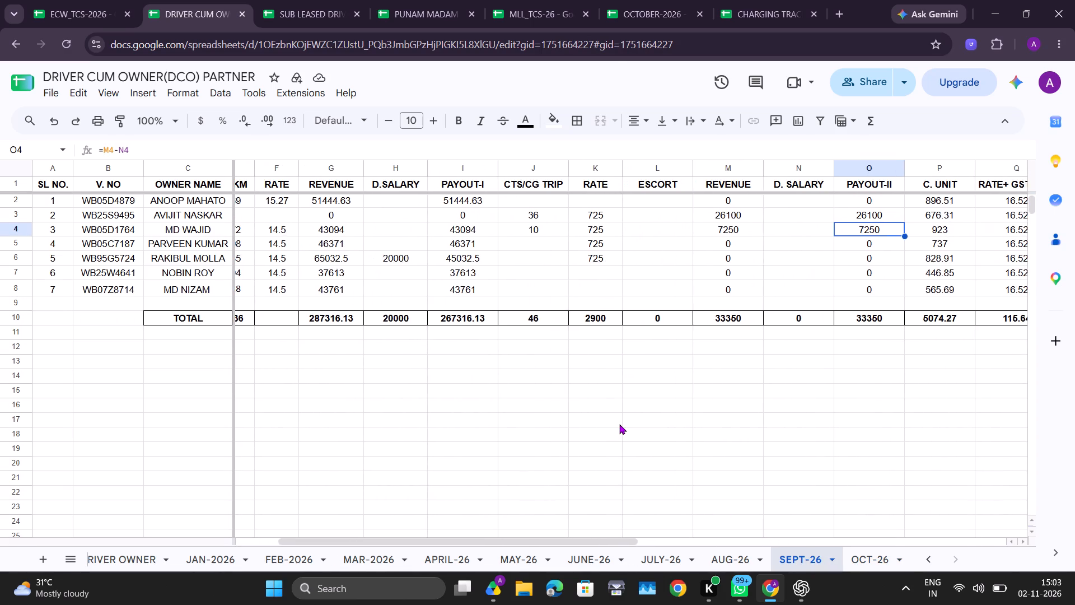
pyautogui.hscroll(-4, 619, 424)
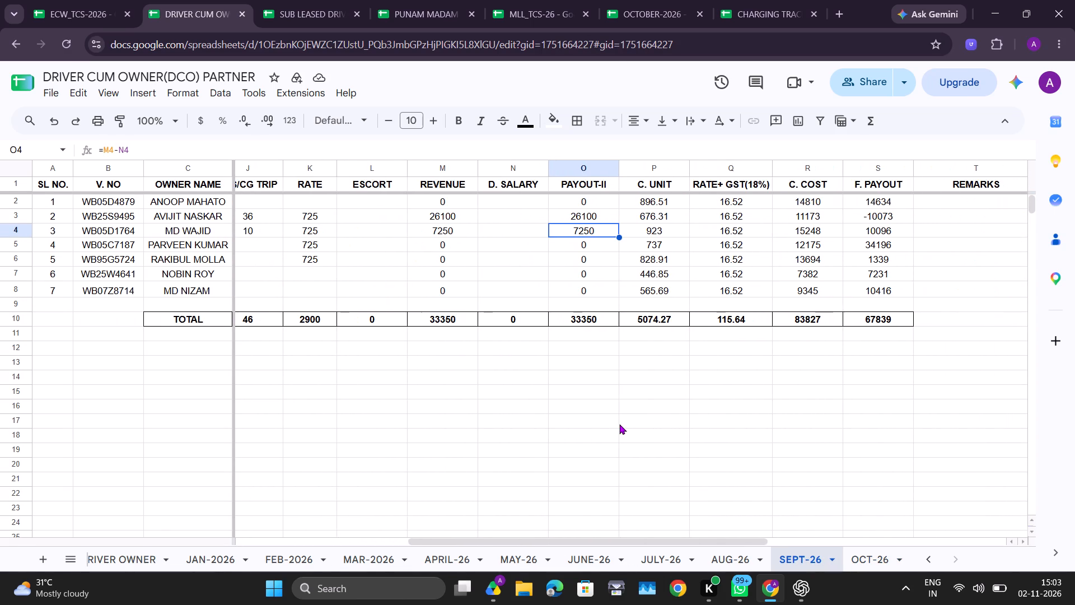
pyautogui.doubleClick(871, 219)
pyautogui.hscroll(6, 712, 313)
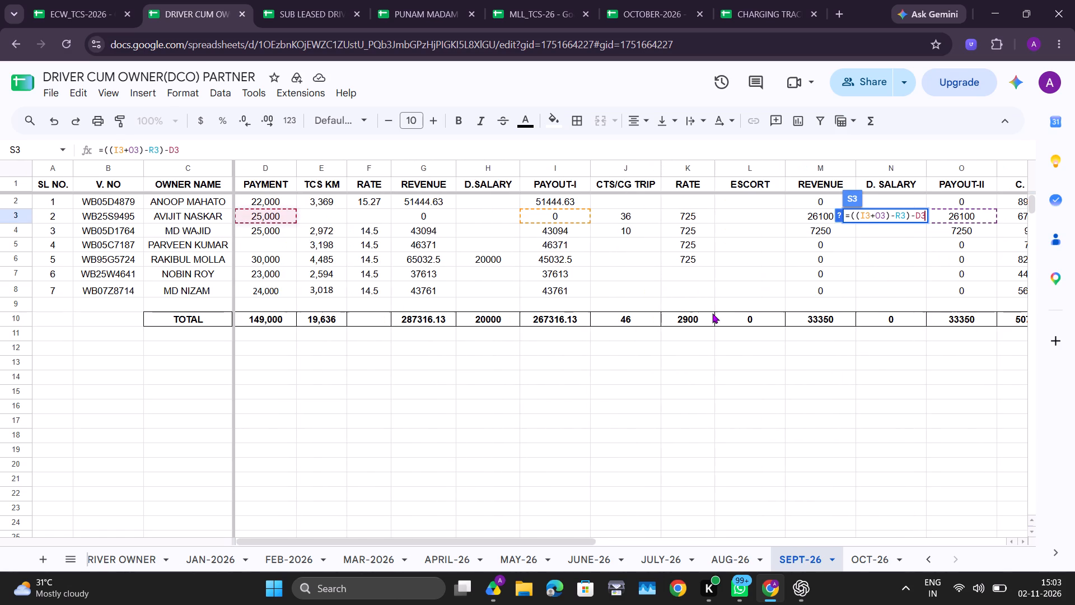
pyautogui.click(688, 276)
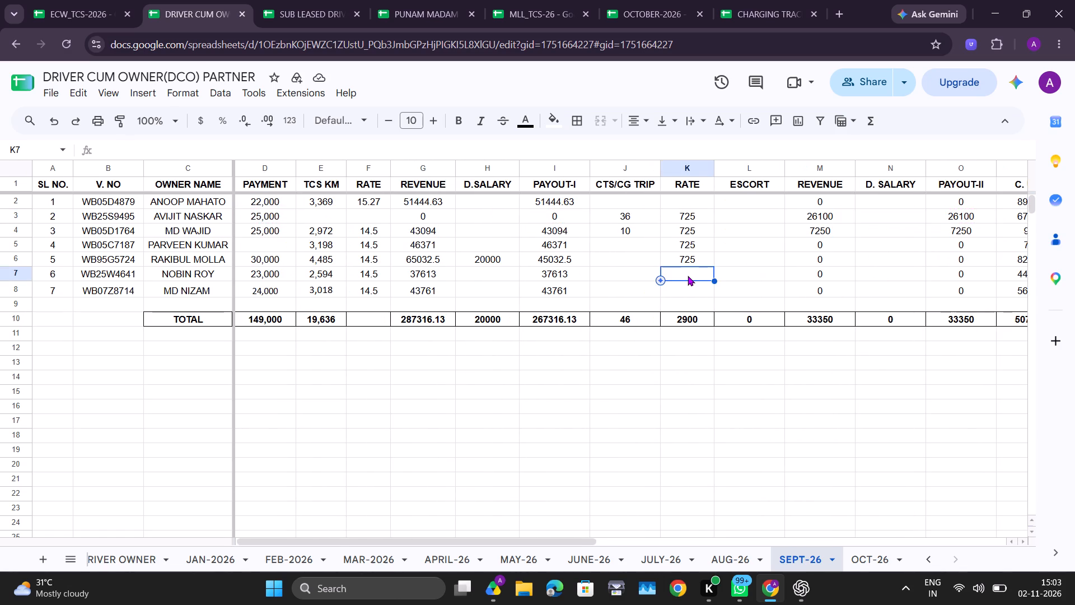
pyautogui.hscroll(-3, 688, 276)
pyautogui.click(885, 556)
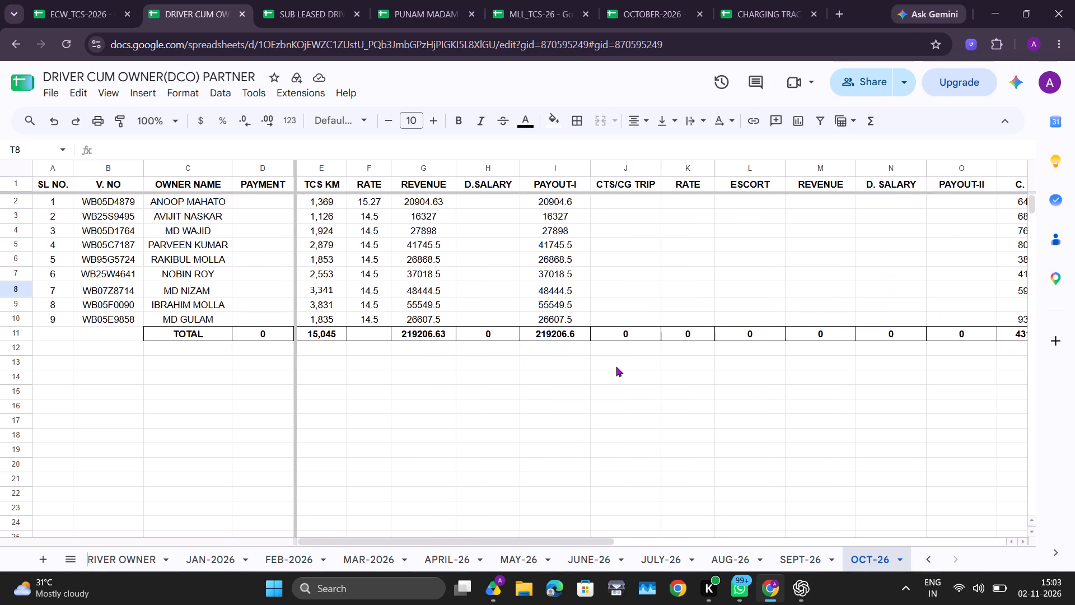
pyautogui.hscroll(-1, 616, 366)
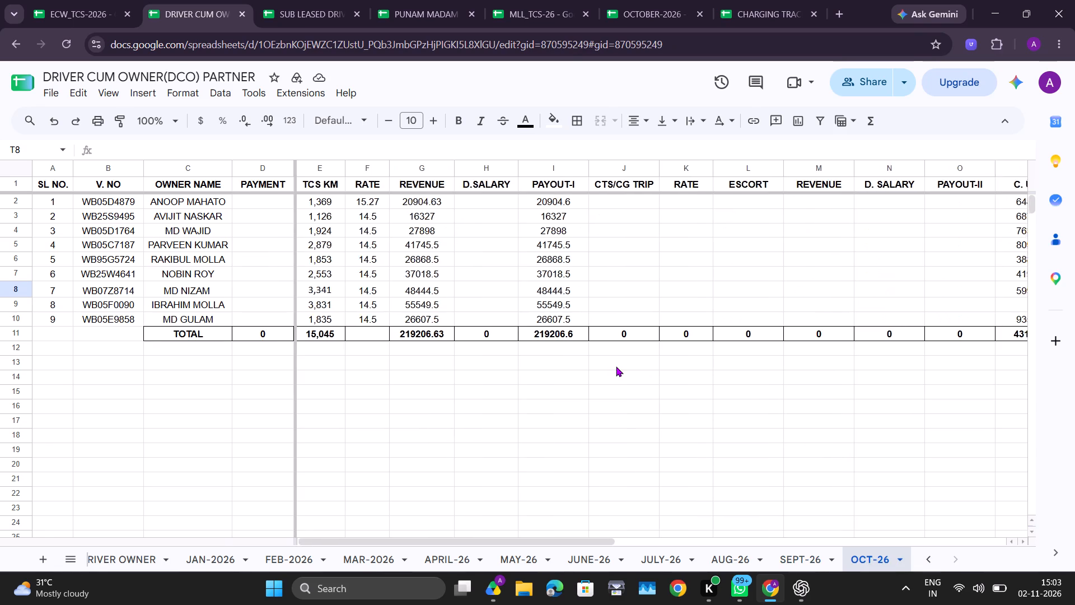
pyautogui.hscroll(-4, 616, 366)
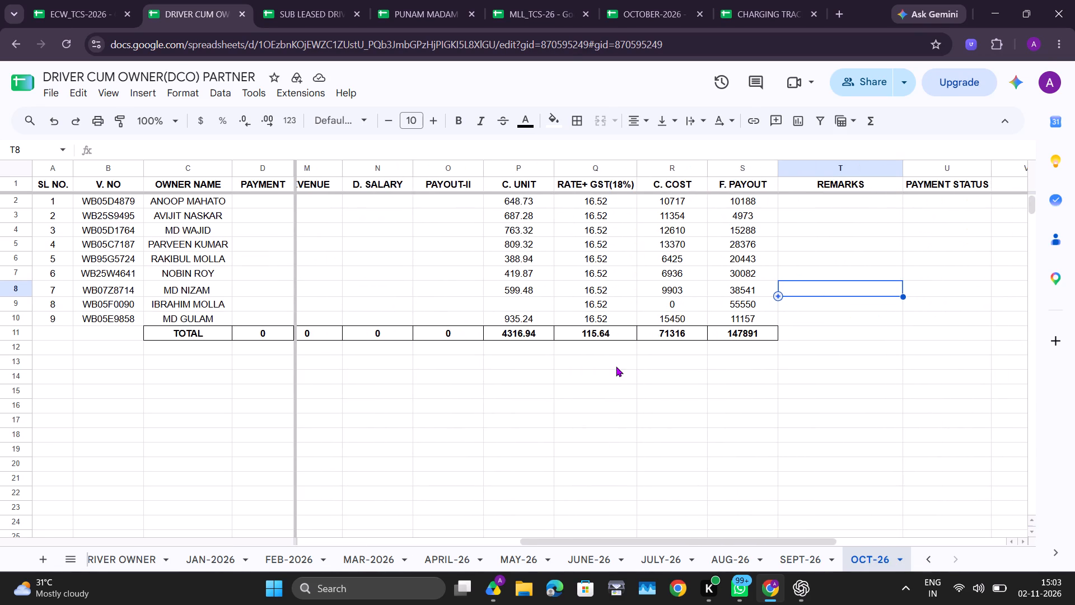
pyautogui.click(740, 306)
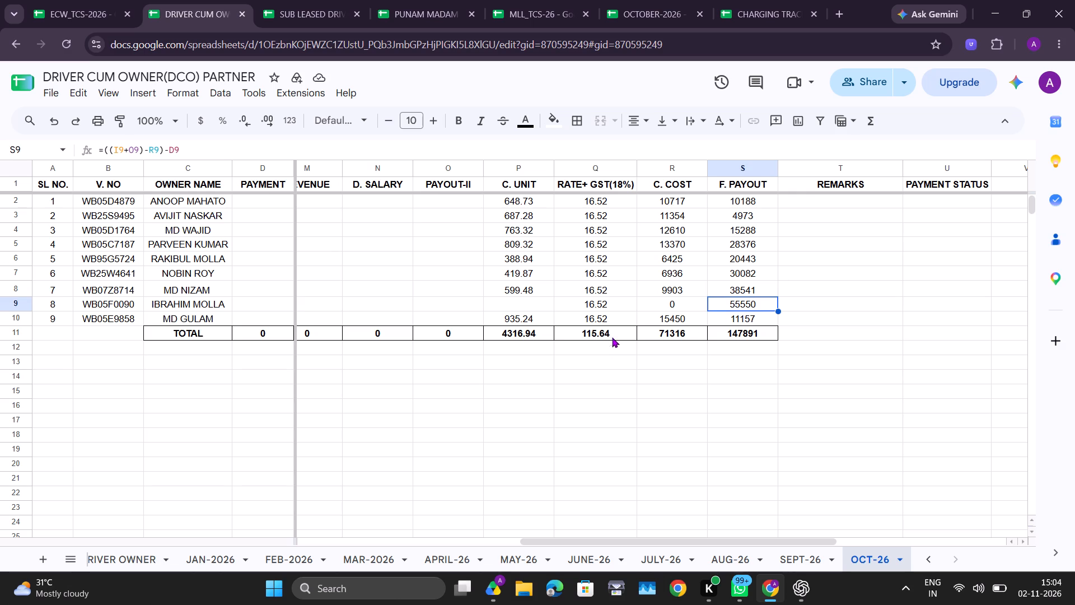
pyautogui.click(536, 306)
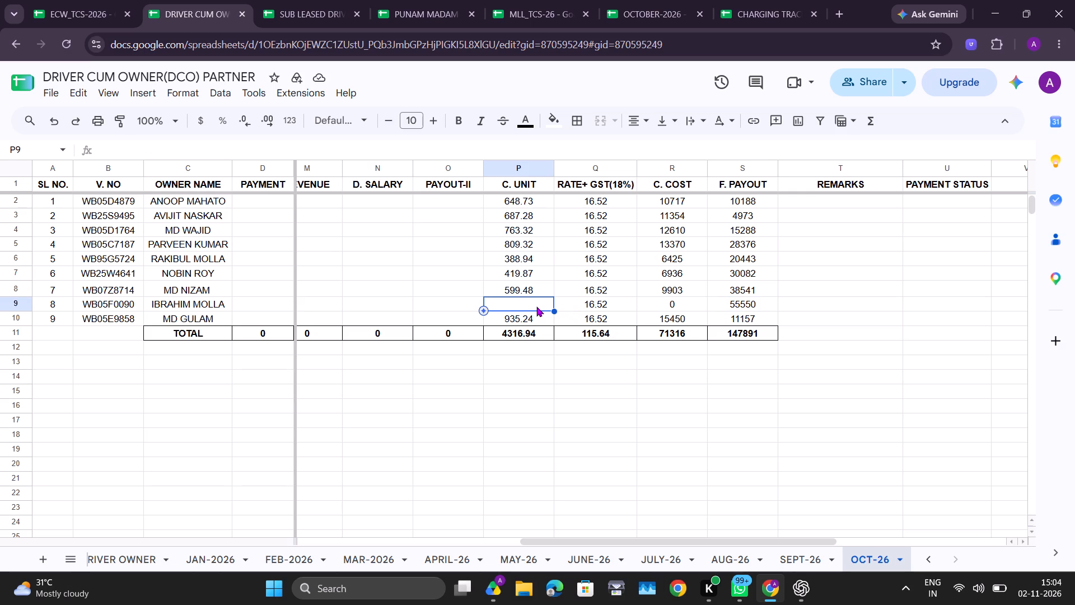
pyautogui.hscroll(5, 536, 306)
pyautogui.click(629, 420)
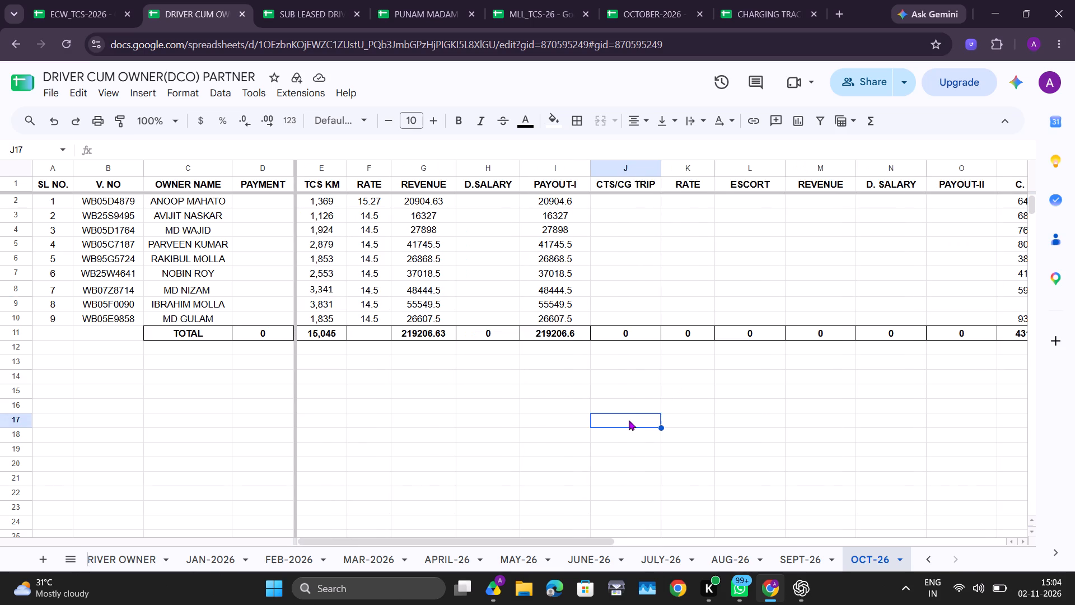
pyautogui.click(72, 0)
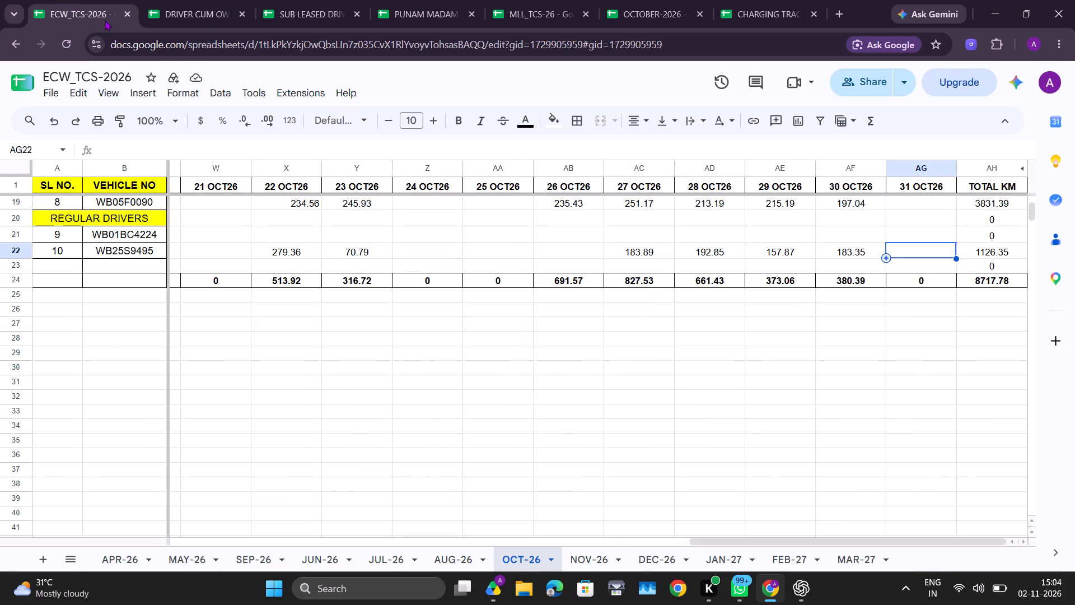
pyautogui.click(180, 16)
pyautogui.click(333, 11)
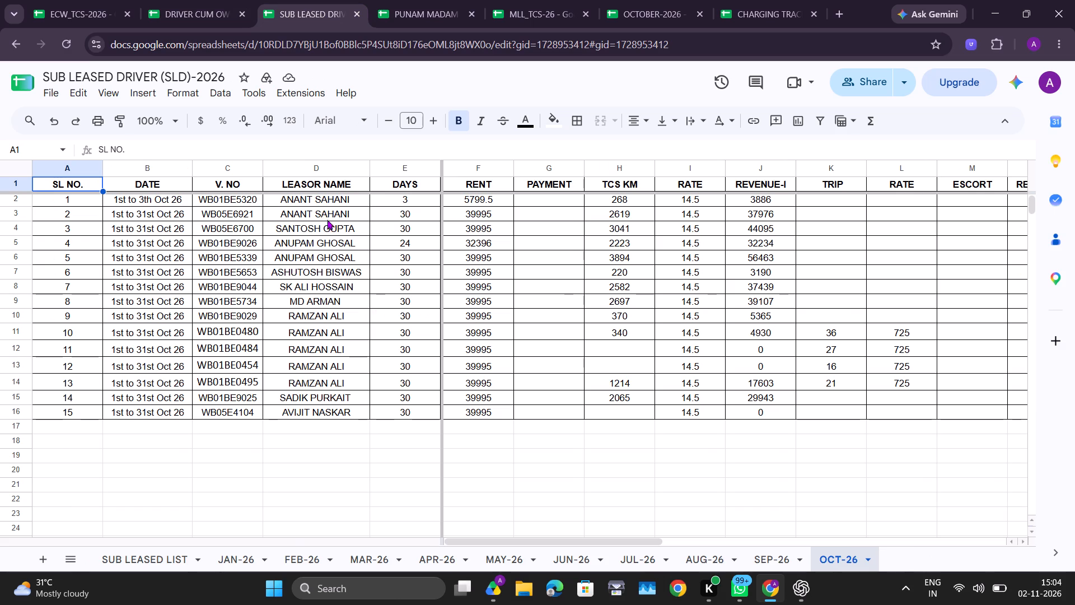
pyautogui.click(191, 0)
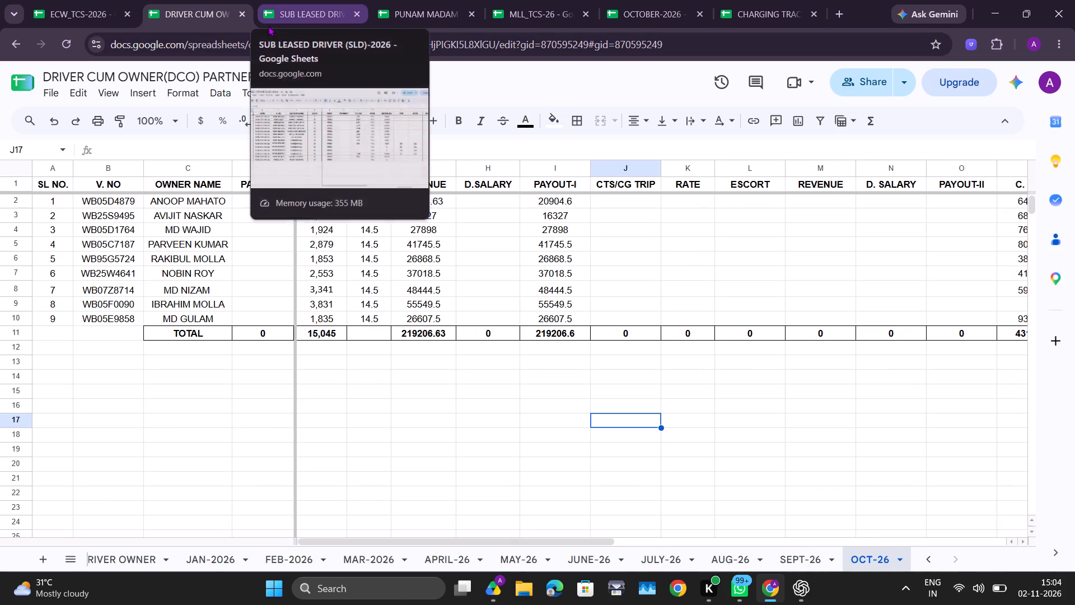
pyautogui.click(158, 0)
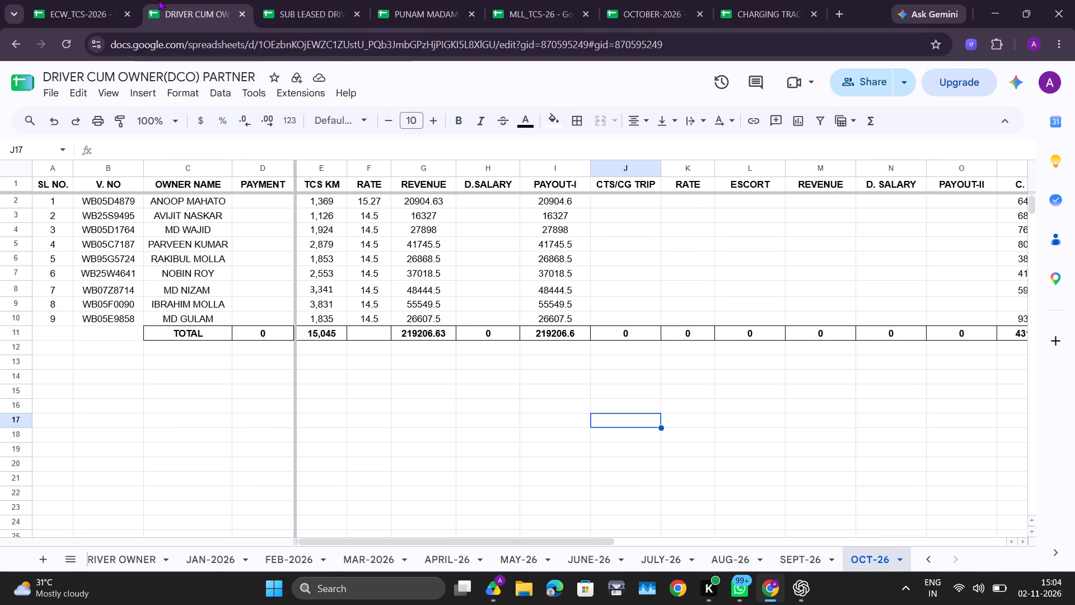
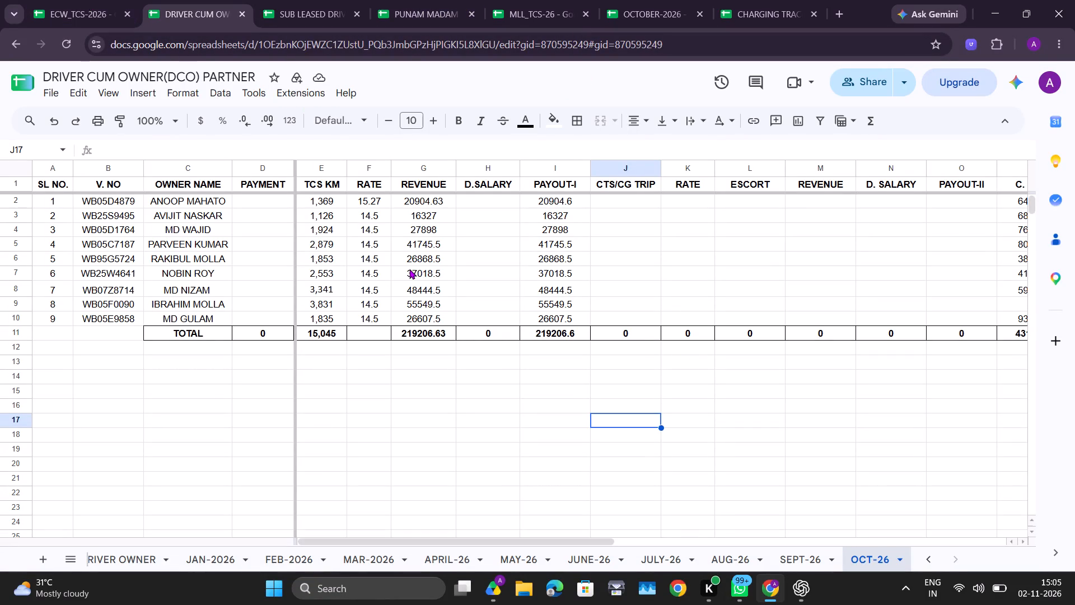
# Open the ARVIND JII spreadsheet from the SERVICE BASED VEHICLE REVENUE SHEET folder under ETMS-26 in Google Drive.
pyautogui.click(536, 183)
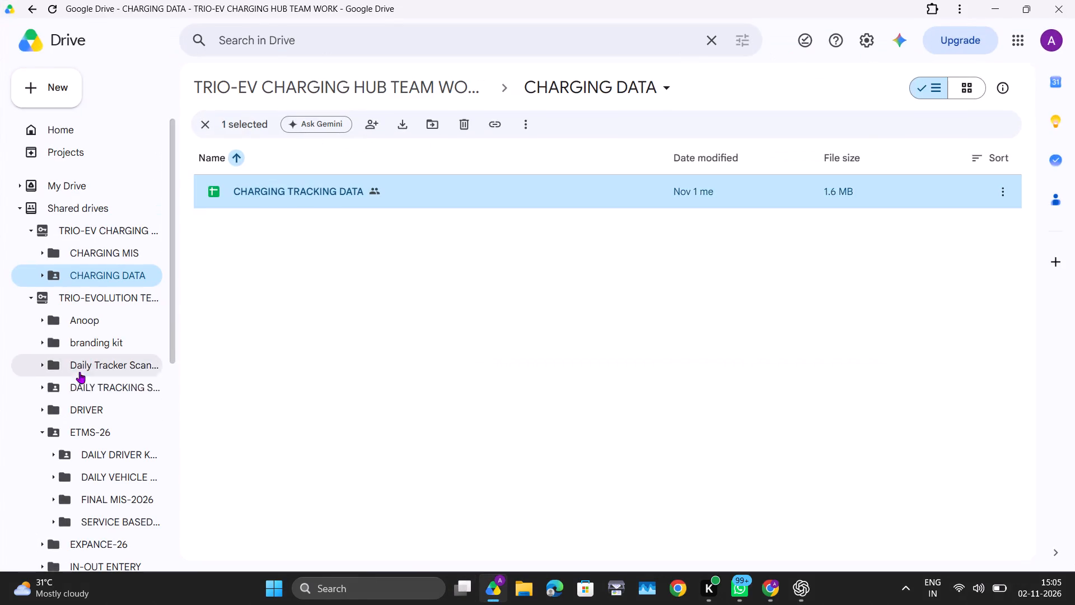
pyautogui.click(118, 519)
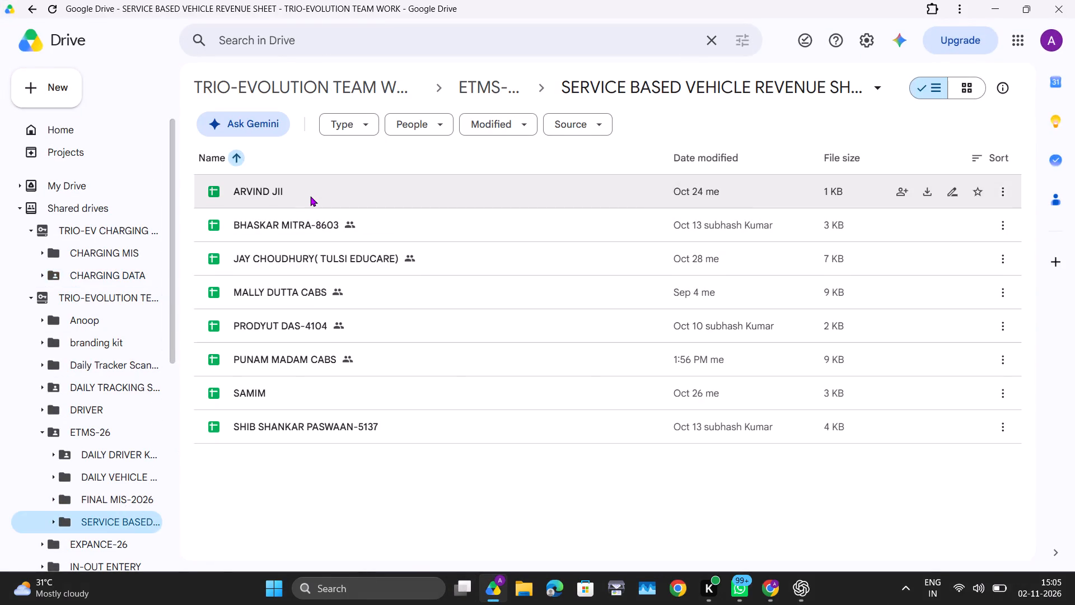
pyautogui.doubleClick(310, 196)
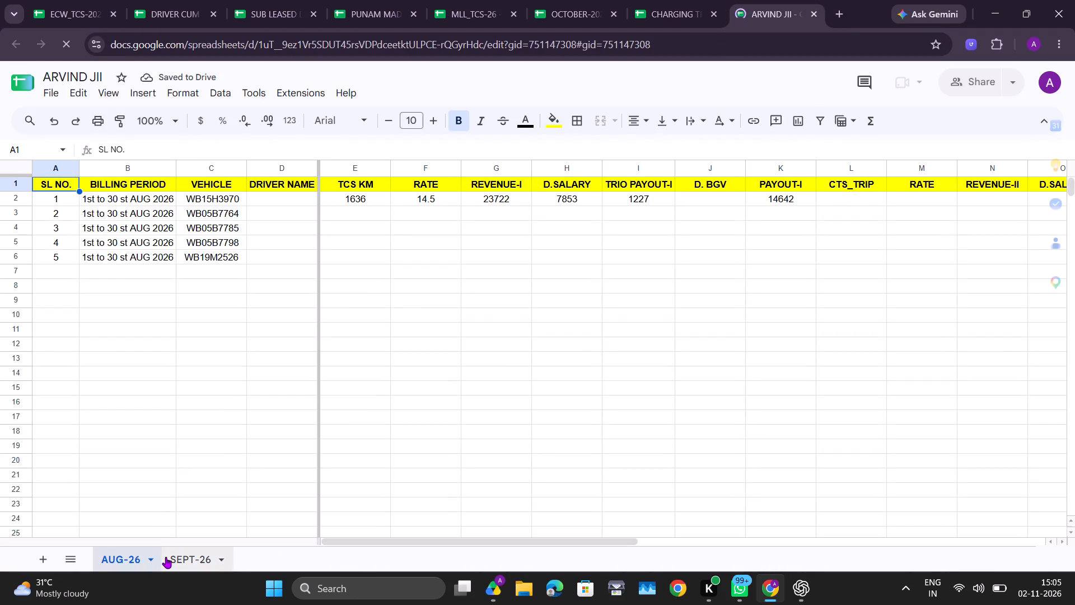
# Add a new sheet to the workbook and copy the entire SEPT-26 table into it.
pyautogui.click(166, 557)
pyautogui.click(36, 560)
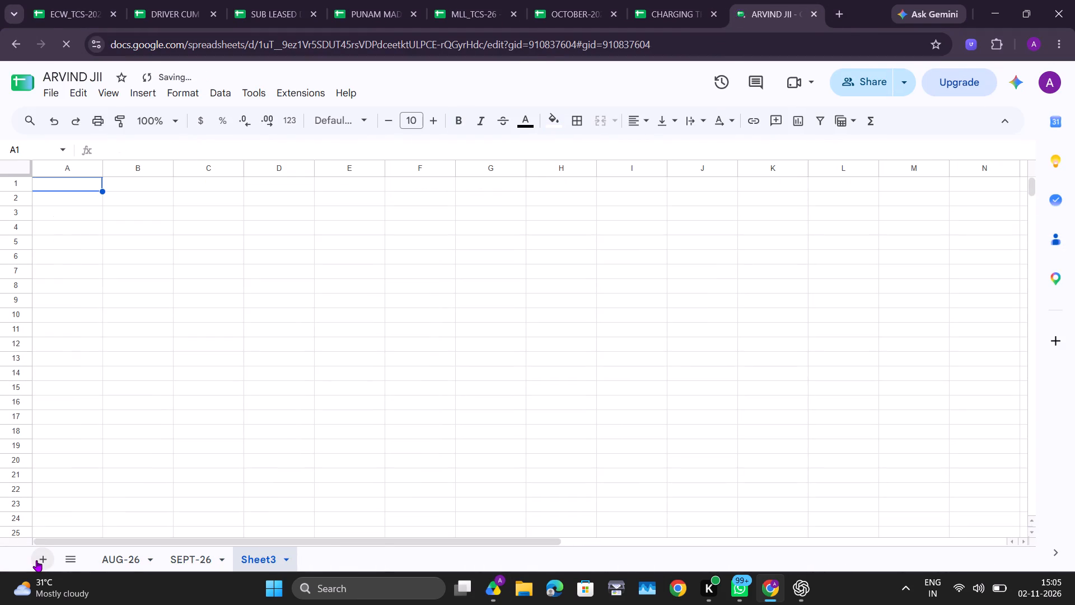
pyautogui.click(198, 563)
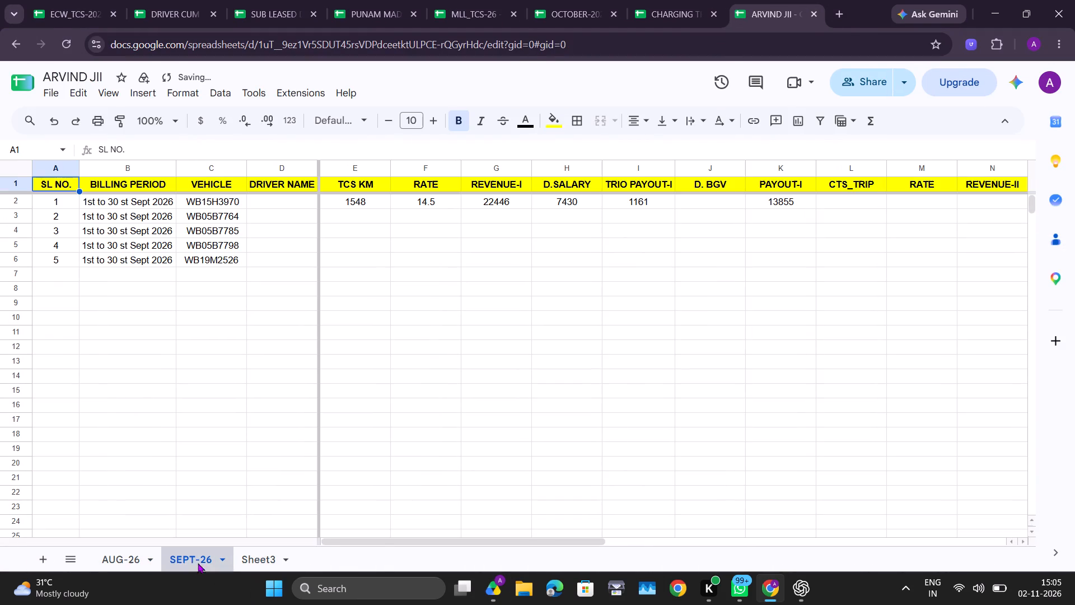
pyautogui.hotkey('ctrl', 'a')
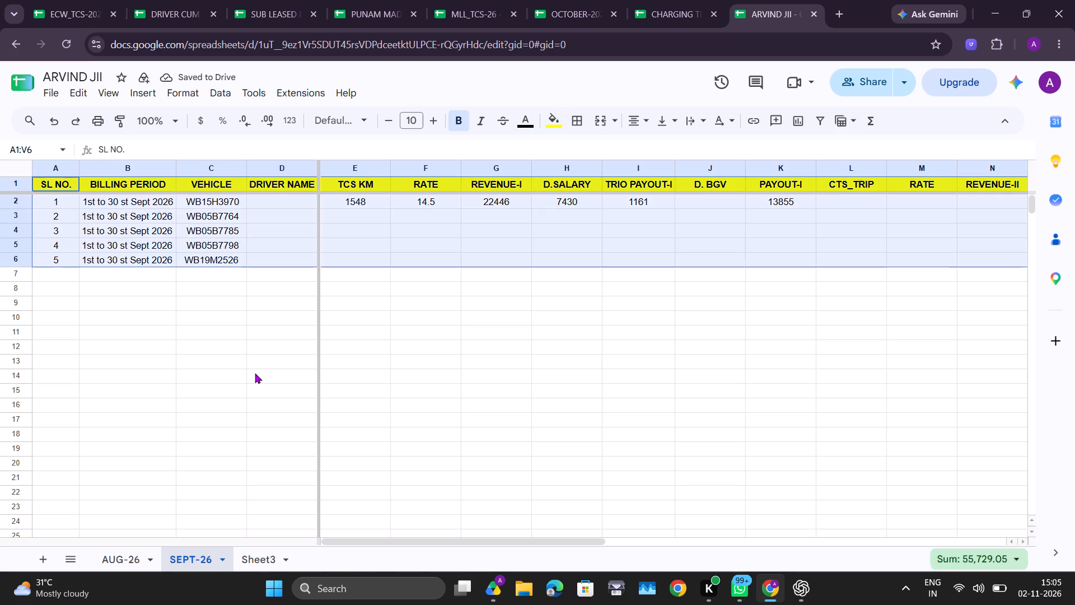
pyautogui.hotkey('ctrl', 'c')
pyautogui.click(251, 561)
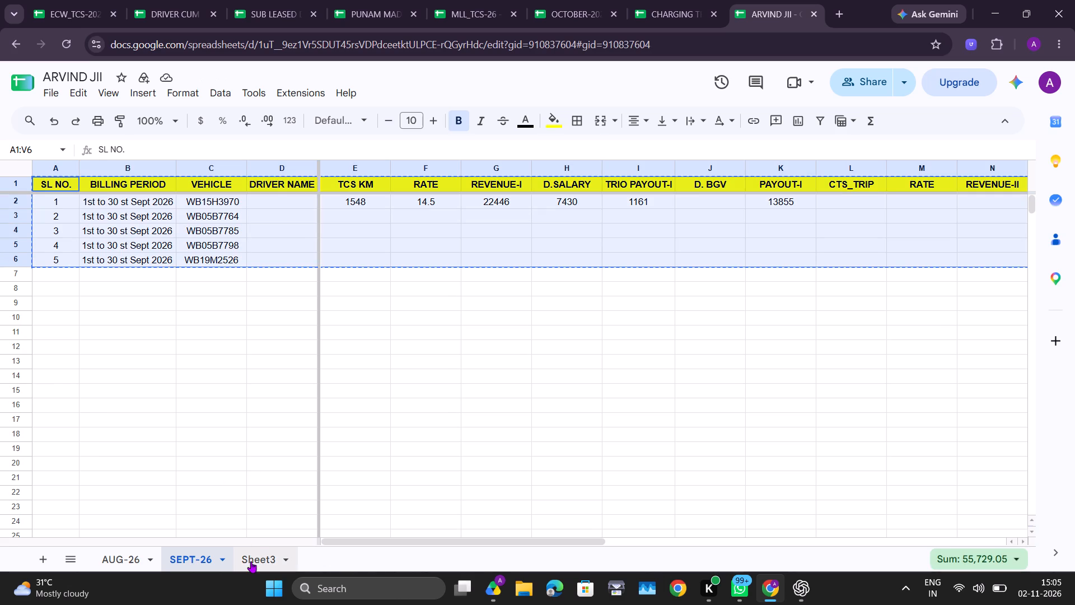
pyautogui.hotkey('ctrl', 'v')
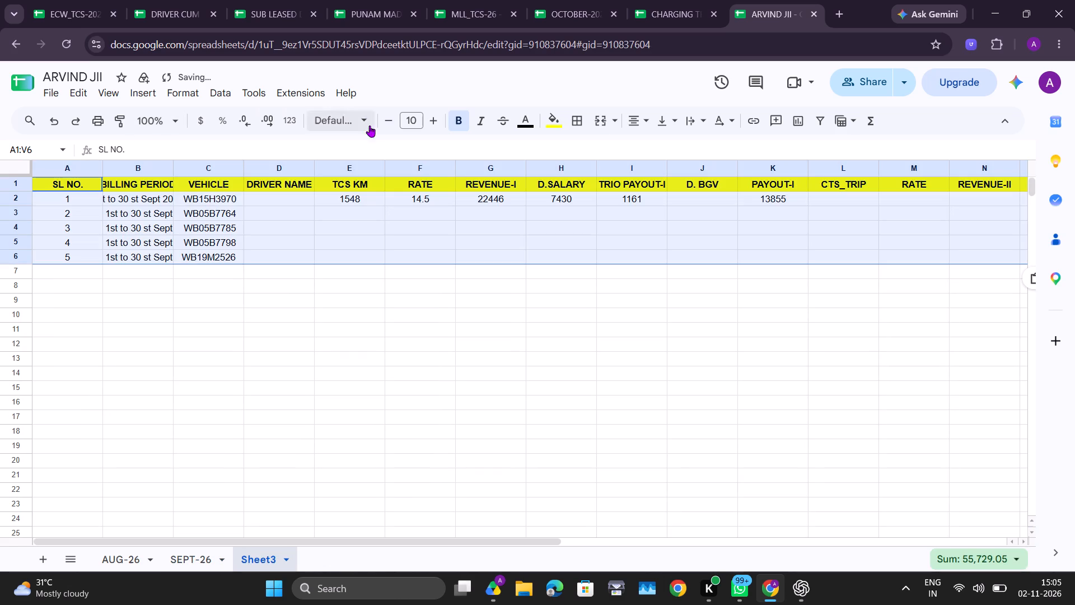
pyautogui.click(344, 198)
pyautogui.press('BackSpace')
pyautogui.hscroll(-2, 344, 198)
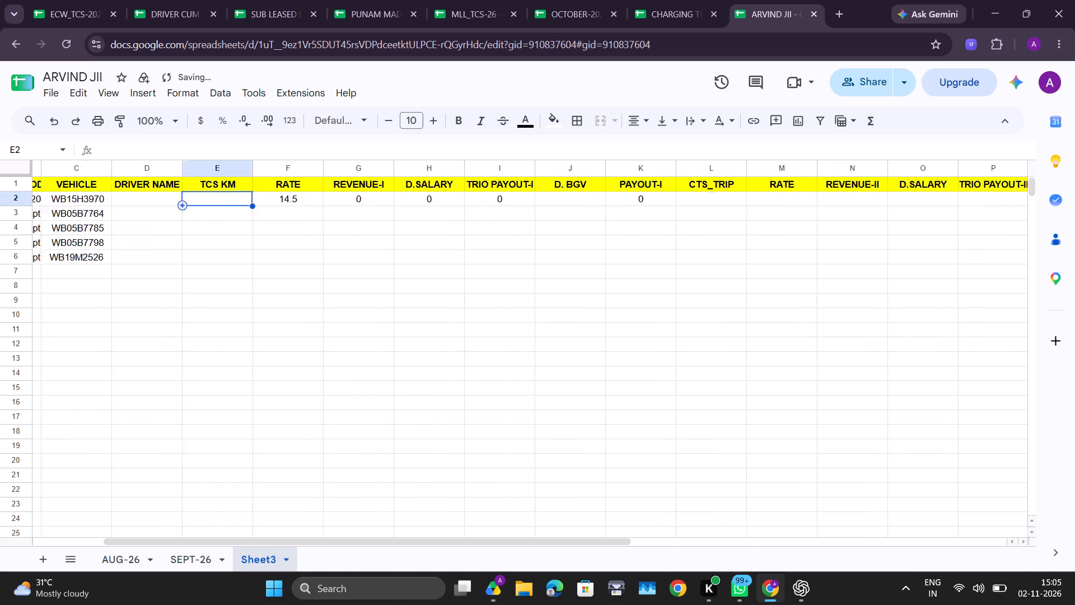
pyautogui.hscroll(-6, 344, 198)
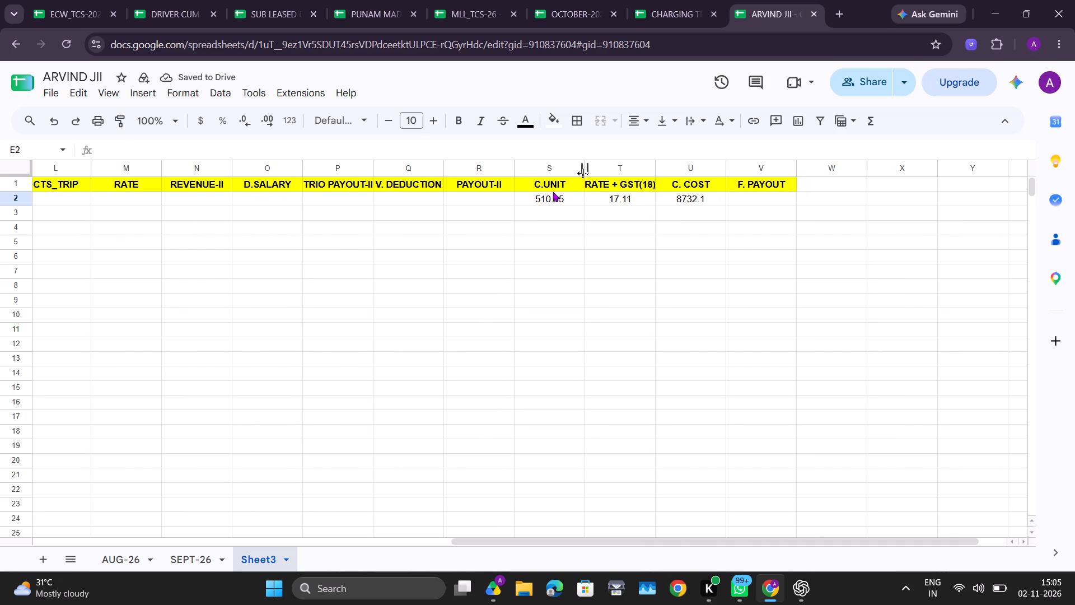
pyautogui.click(553, 192)
pyautogui.click(549, 199)
pyautogui.press('BackSpace')
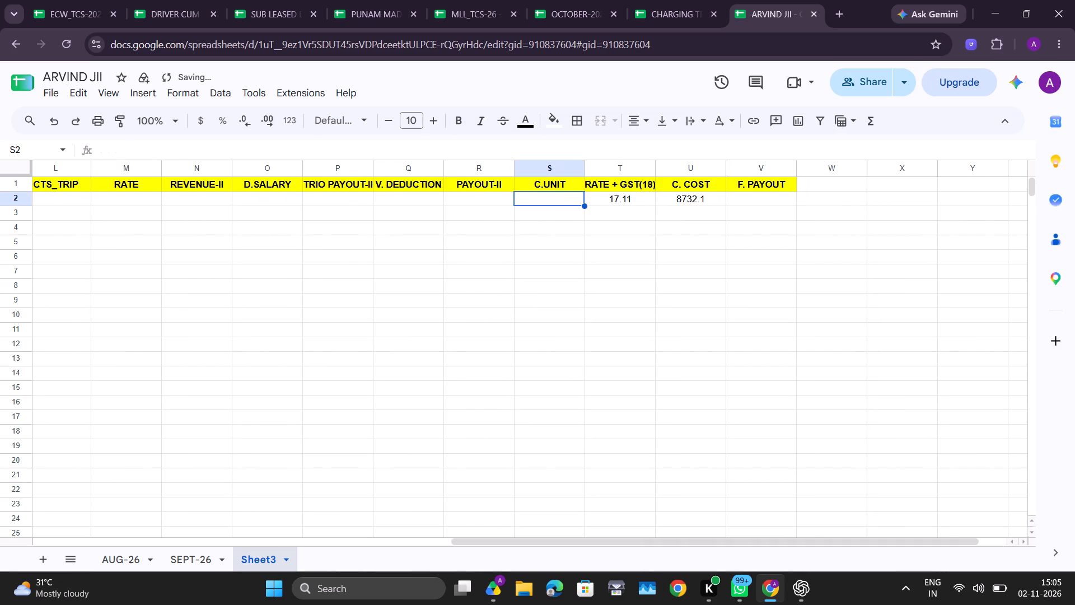
# Fit the BILLING PERIOD column's width to its contents in the new sheet.
pyautogui.hscroll(15, 549, 199)
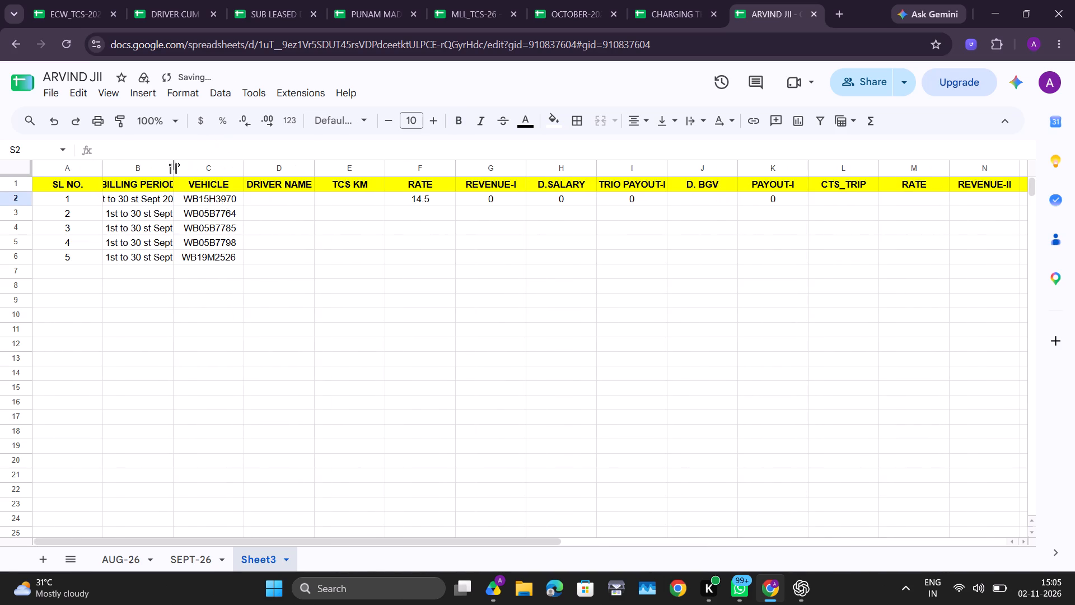
pyautogui.doubleClick(174, 165)
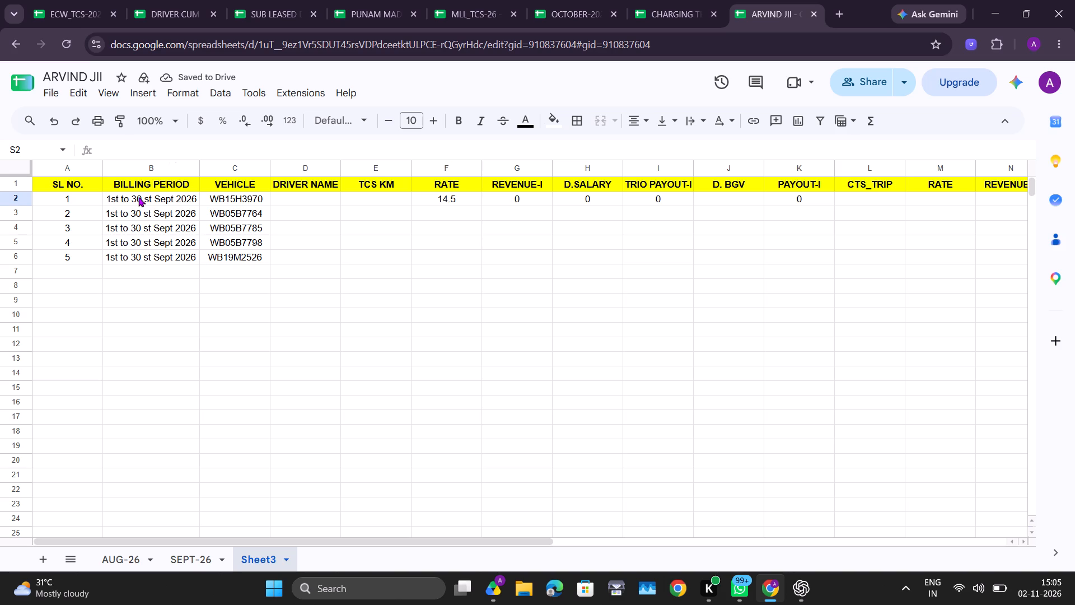
pyautogui.doubleClick(138, 197)
pyautogui.click(139, 197)
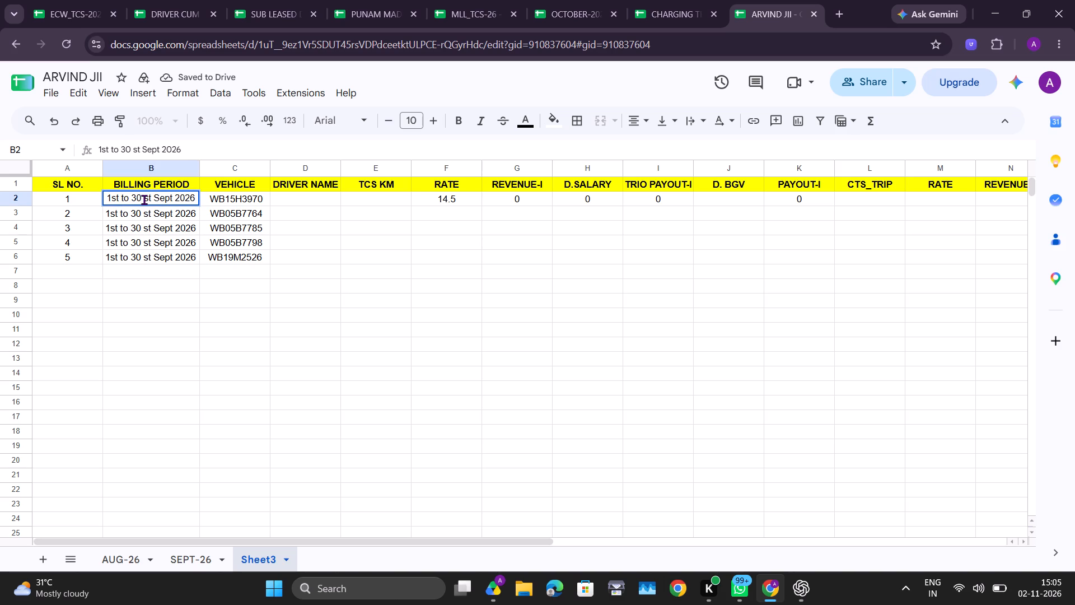
pyautogui.click(174, 202)
pyautogui.press('Left')
pyautogui.press('BackSpace')
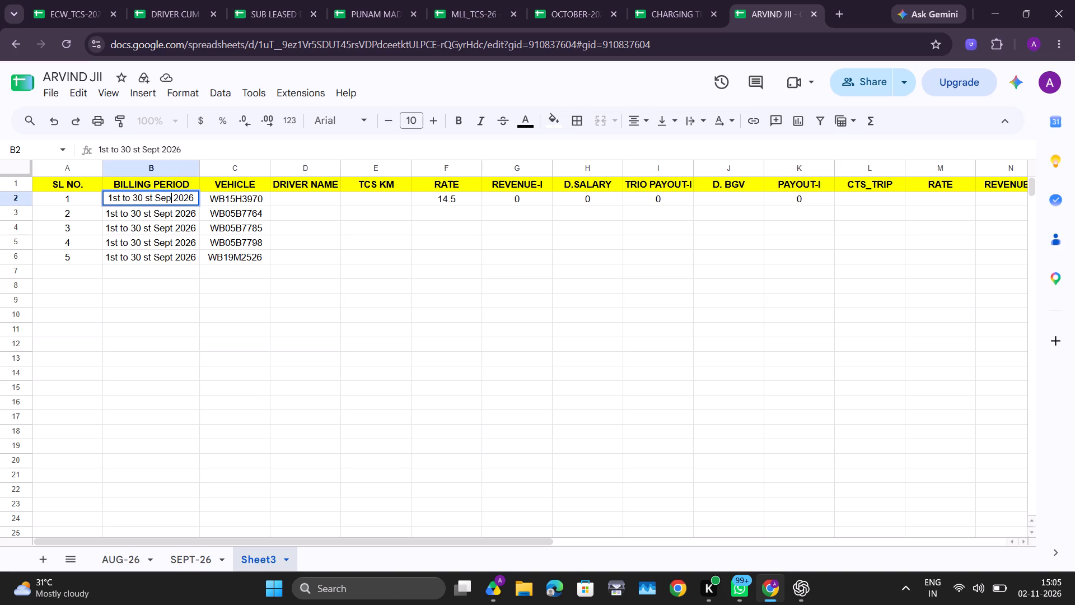
pyautogui.press('BackSpace')
pyautogui.press('BackSpace')
pyautogui.press('BackSpace')
pyautogui.press('o')
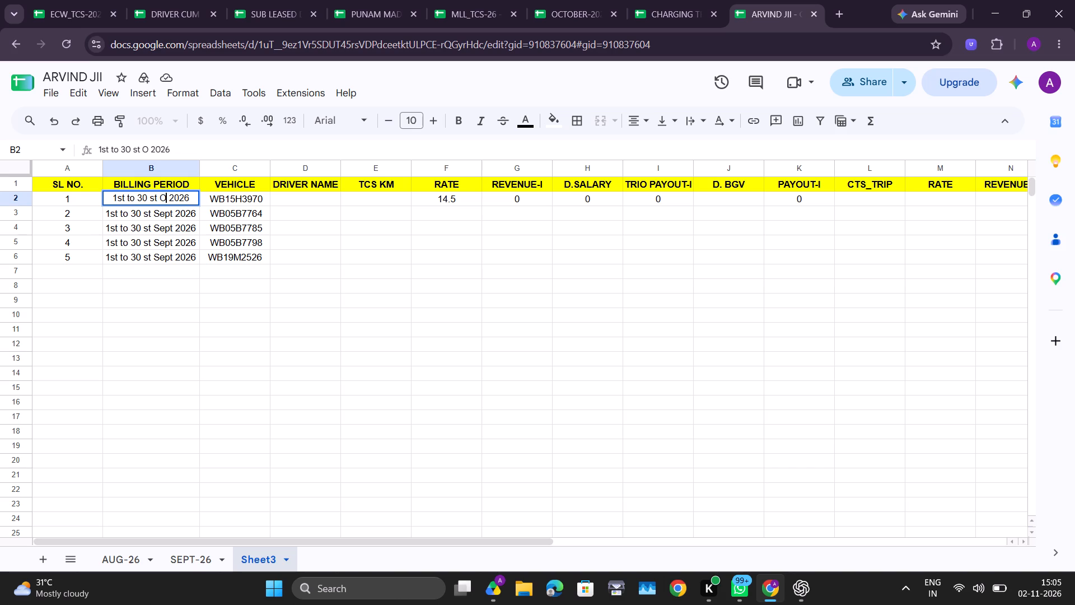
pyautogui.write('CT')
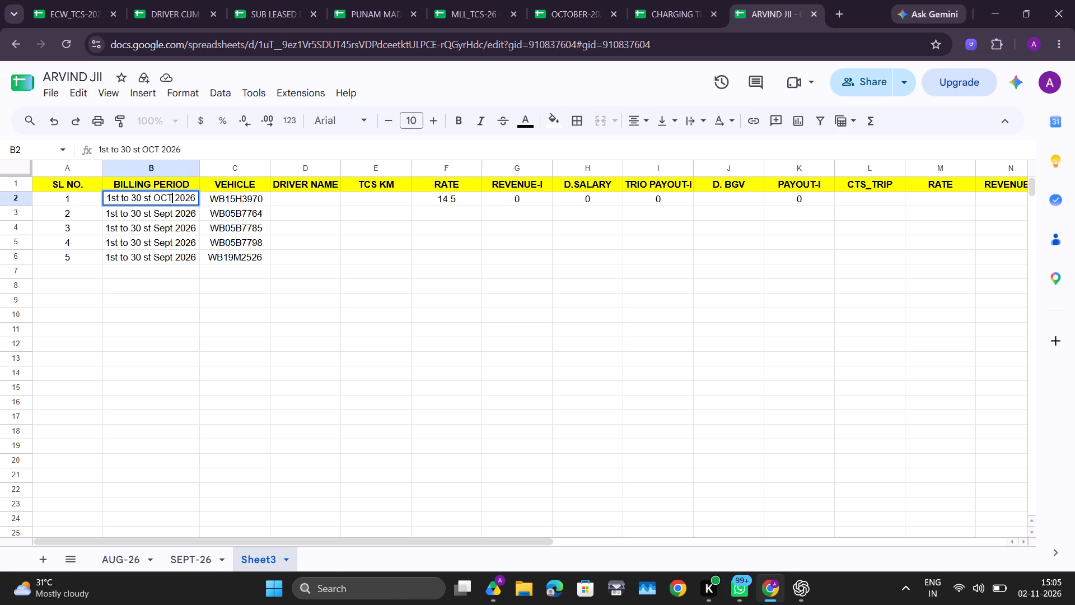
pyautogui.press('Return')
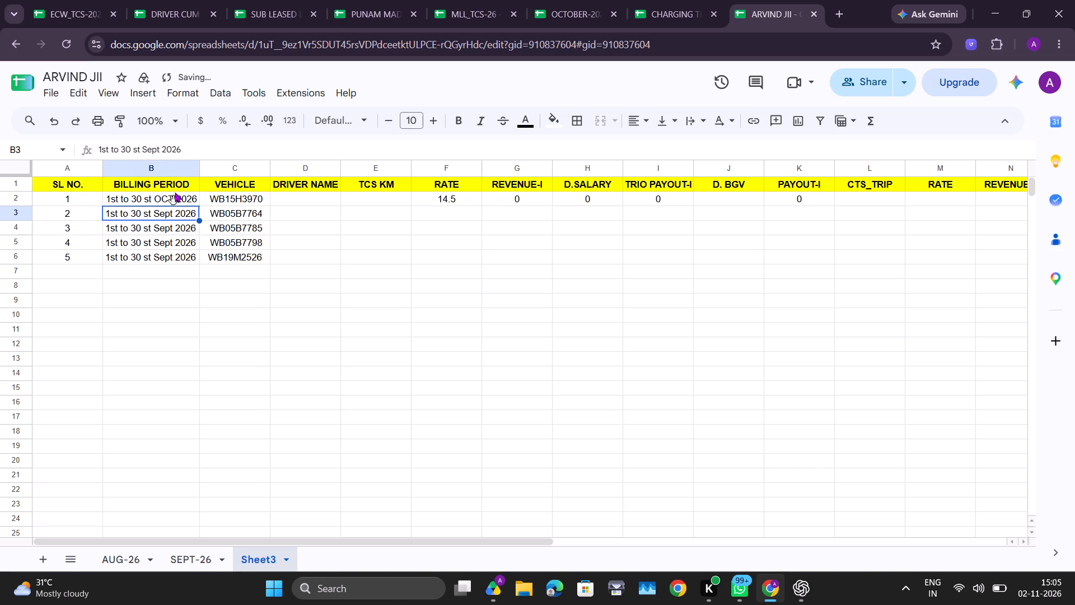
pyautogui.click(175, 192)
pyautogui.click(169, 200)
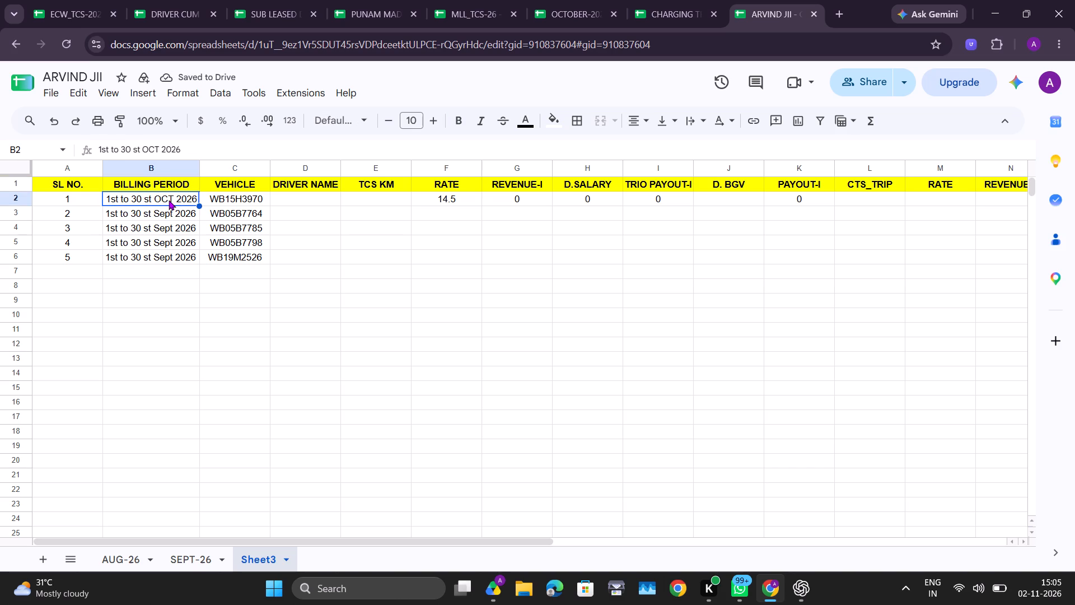
pyautogui.hotkey('ctrl', 'c')
pyautogui.click(157, 215)
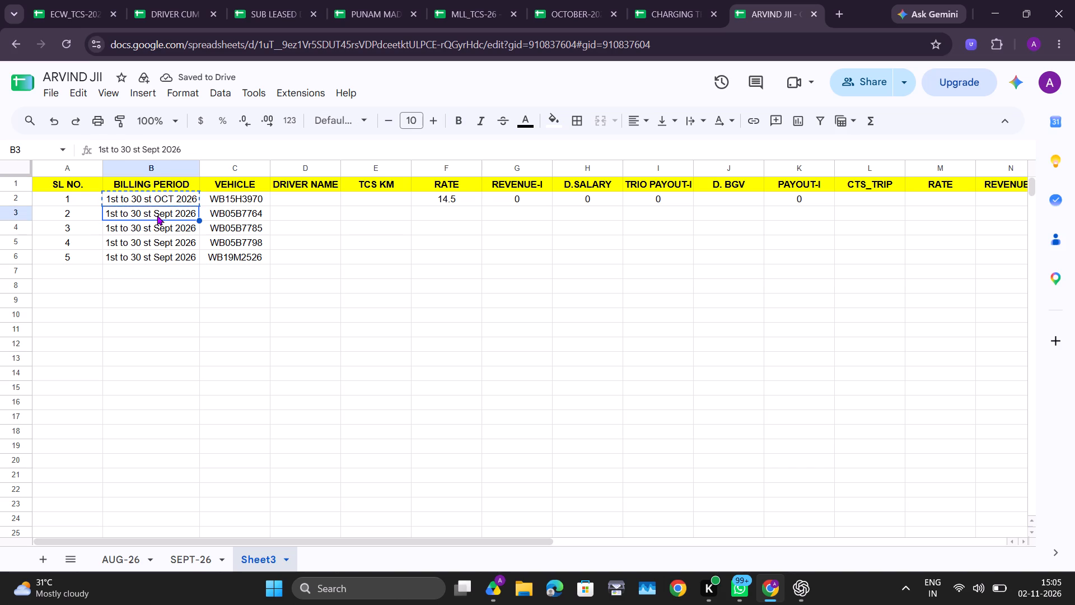
pyautogui.hotkey('ctrl', 'v')
pyautogui.press('Down')
pyautogui.hotkey('ctrl', 'v')
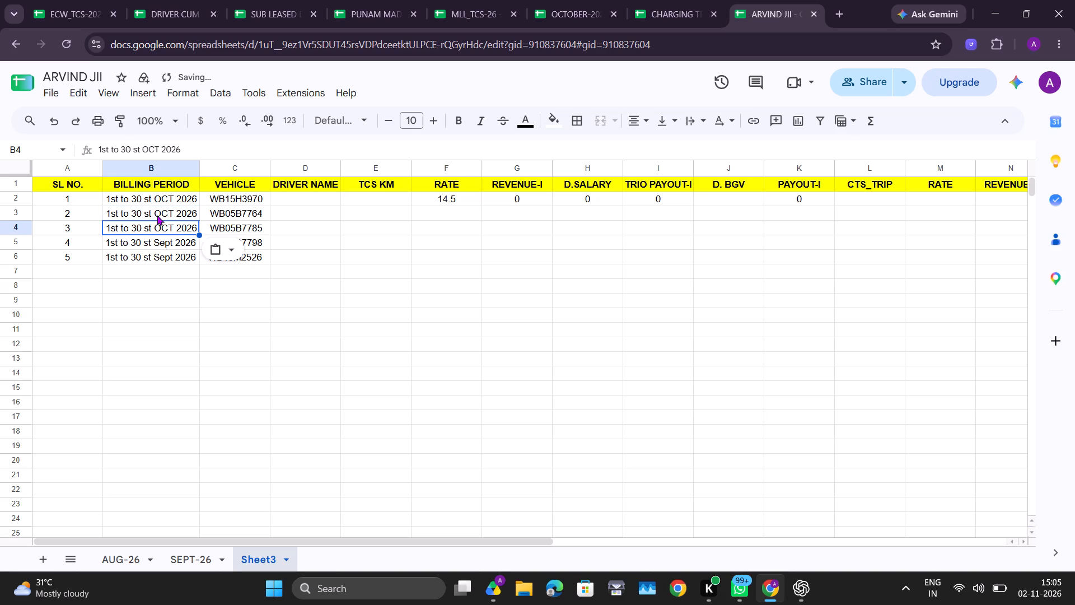
pyautogui.press('Down')
pyautogui.hotkey('ctrl', 'v')
pyautogui.press('Down')
pyautogui.hotkey('ctrl', 'v')
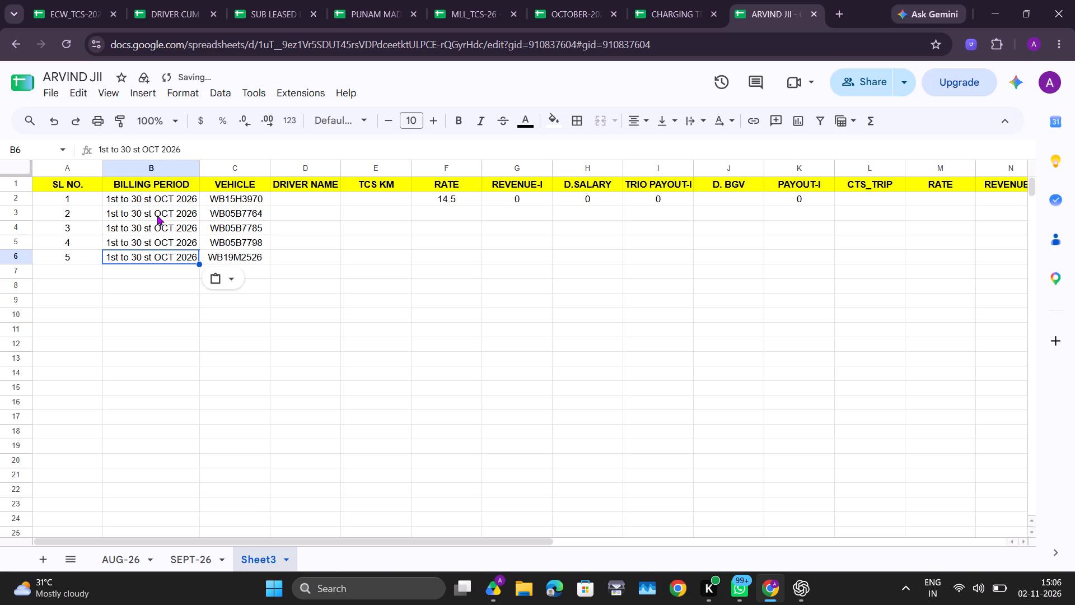
pyautogui.press('Down')
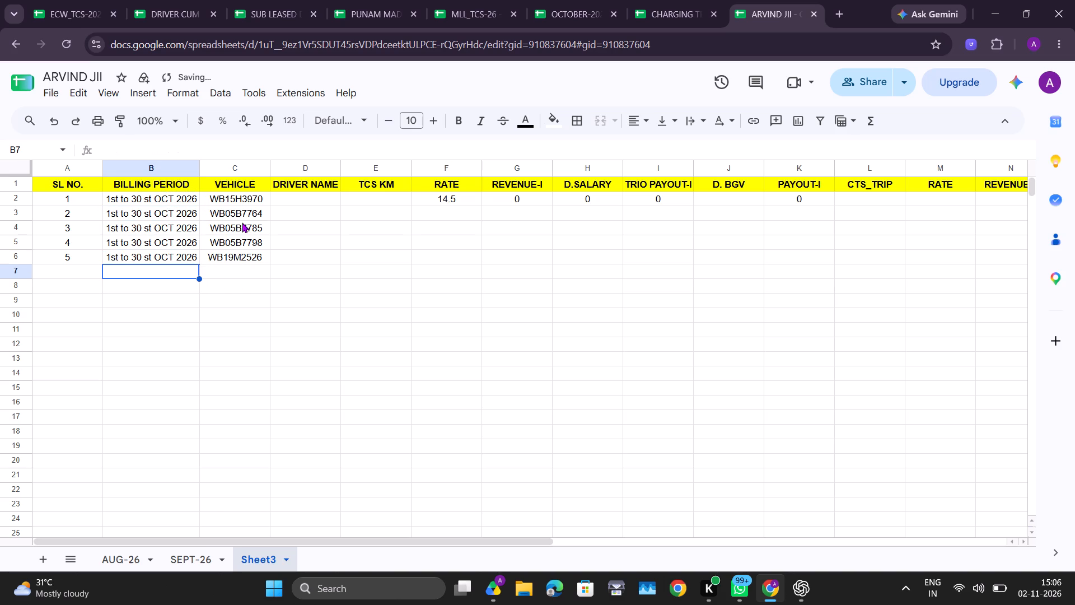
# Compare the vehicle lists in the OCT-26 sheets of the driver-cum-owner and sub-leased driver workbooks.
pyautogui.click(242, 222)
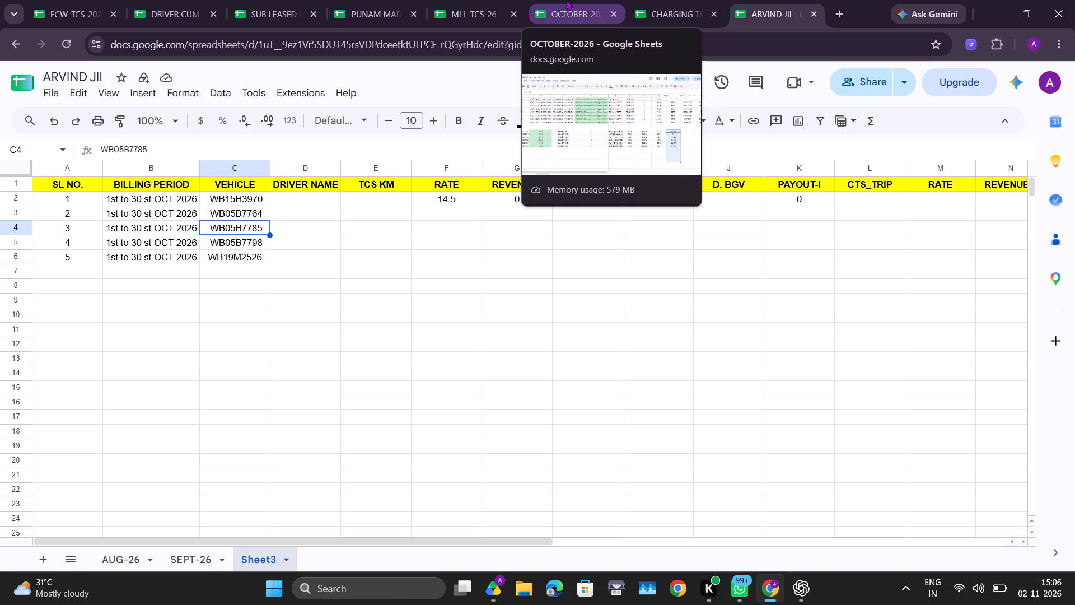
pyautogui.click(191, 3)
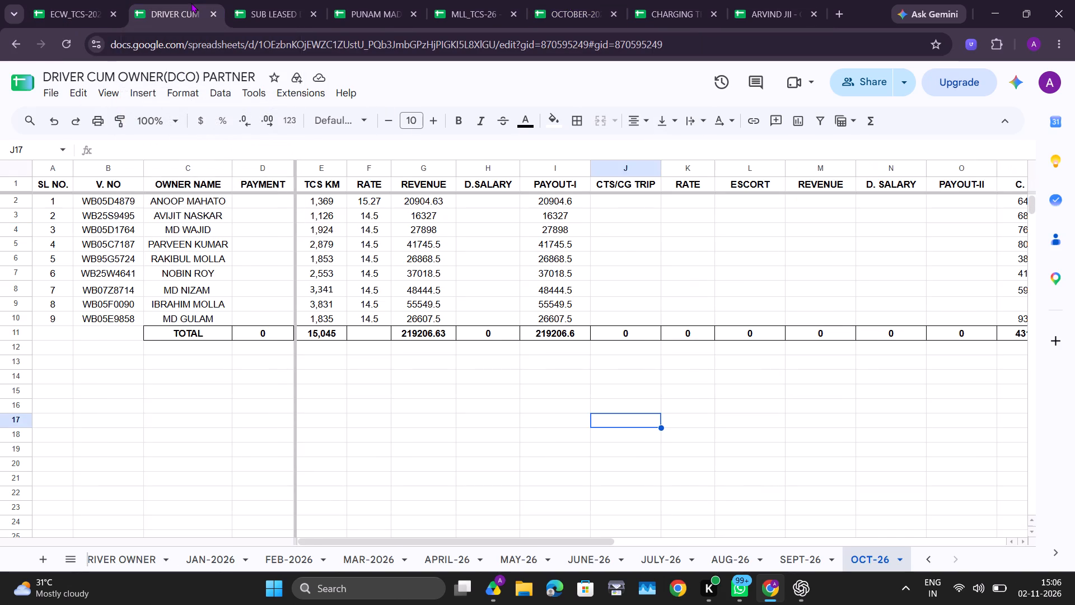
pyautogui.click(235, 4)
pyautogui.click(243, 412)
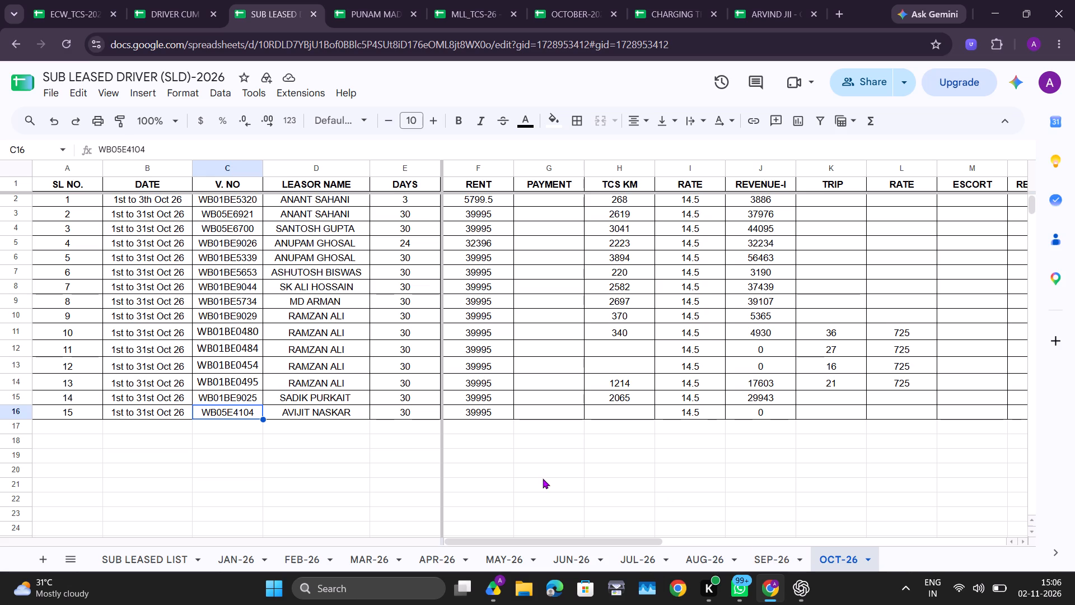
pyautogui.click(206, 0)
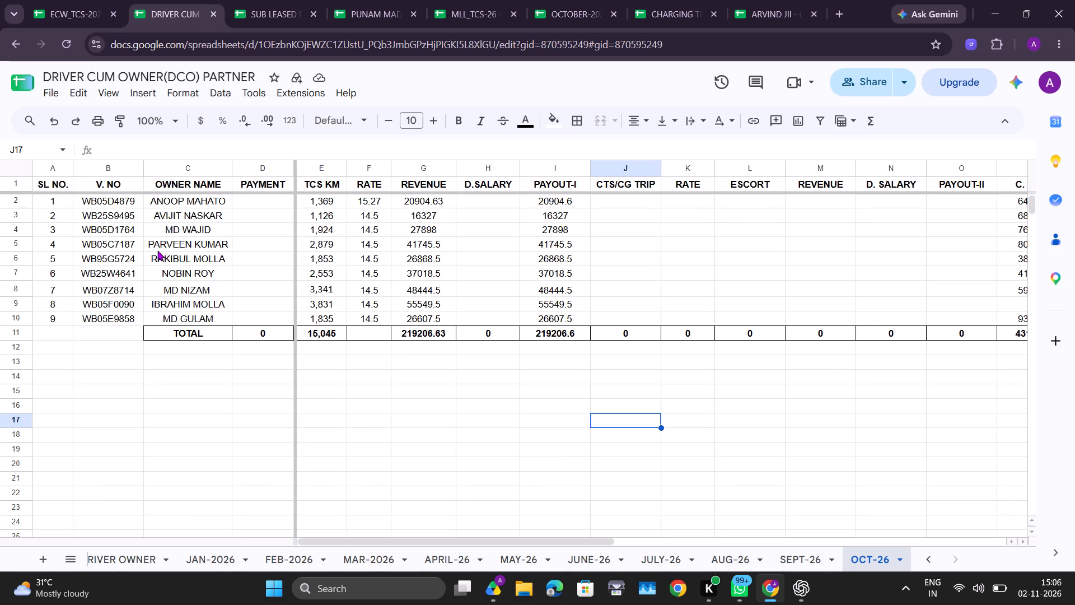
pyautogui.click(280, 0)
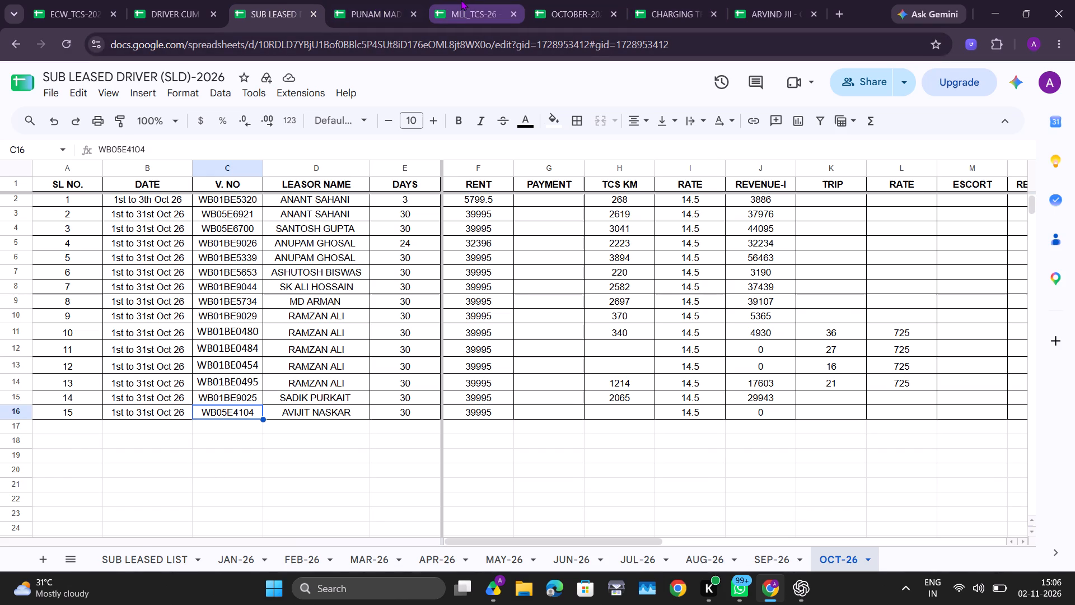
# Review the vehicle list and daily October kilometres in the OCT-26 sheet of ECW_TCS-2026.
pyautogui.click(49, 0)
pyautogui.scroll(6, 176, 349)
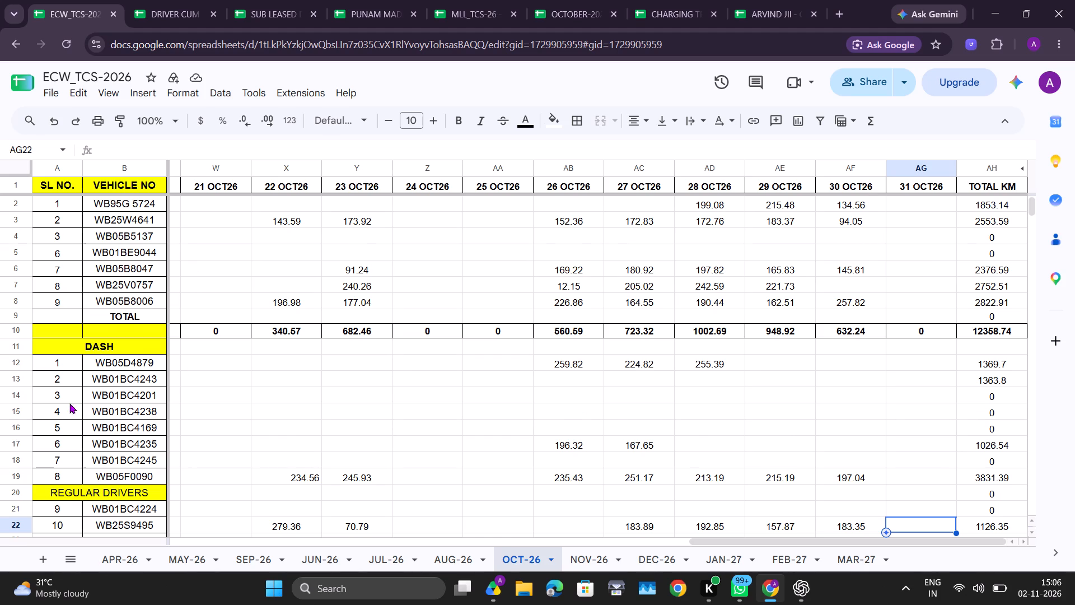
pyautogui.scroll(-1, 97, 425)
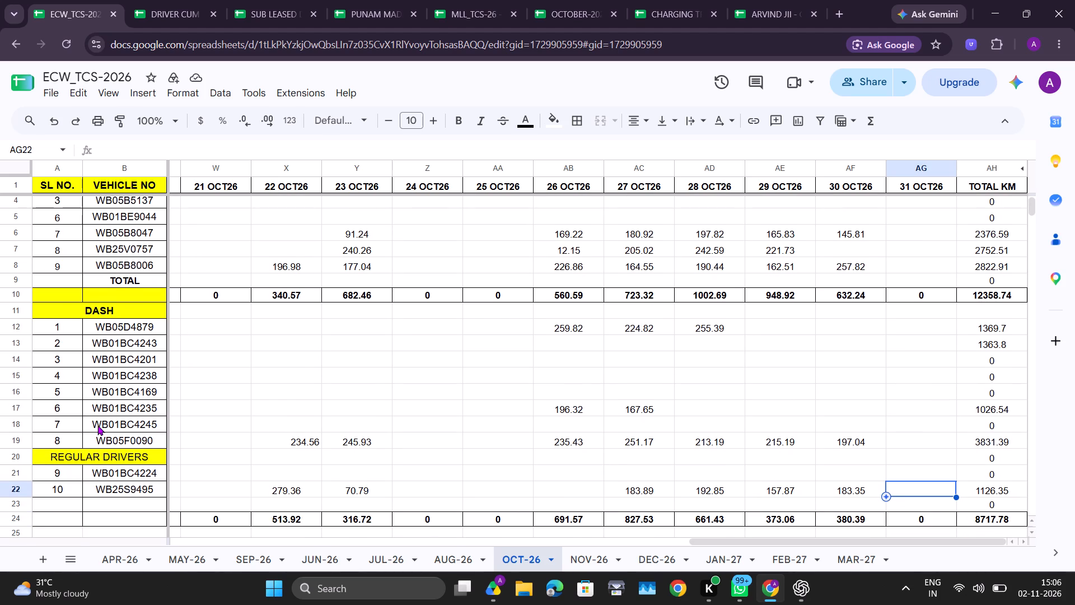
pyautogui.scroll(-1, 97, 425)
pyautogui.hscroll(9, 259, 388)
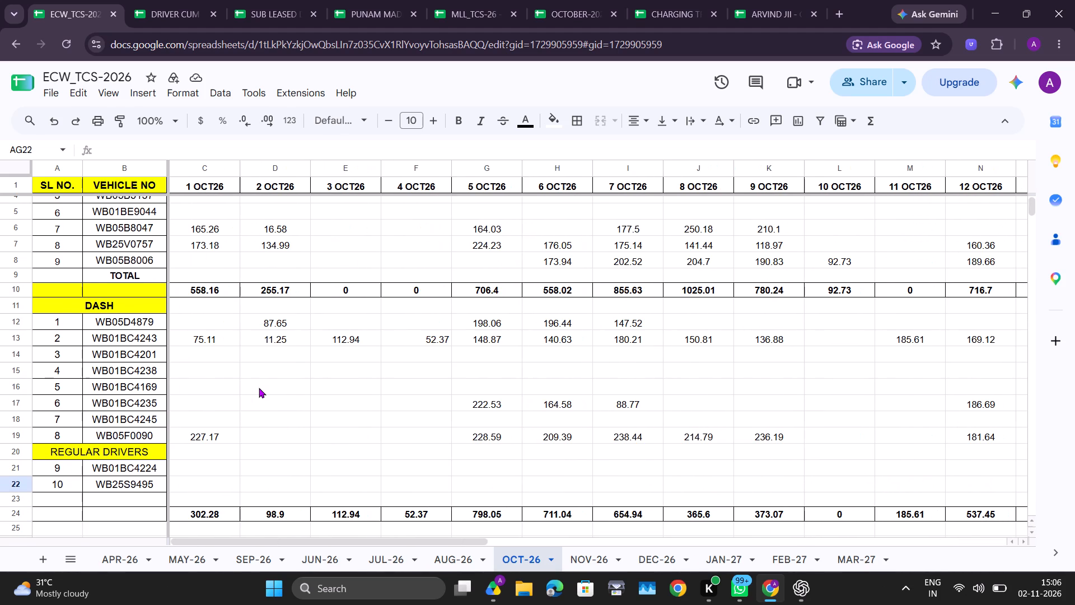
pyautogui.click(259, 388)
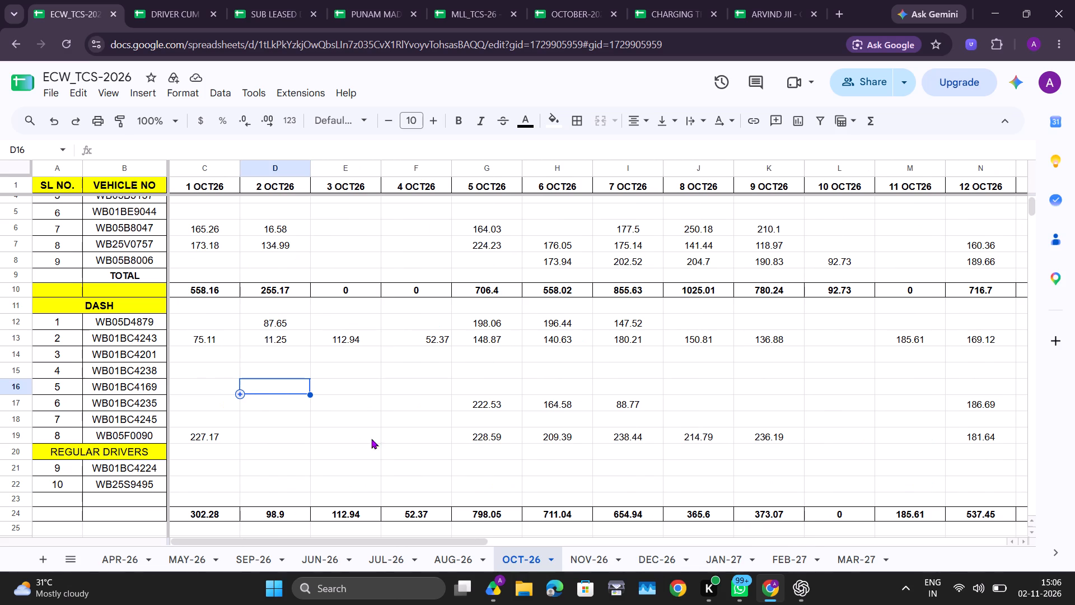
pyautogui.click(347, 438)
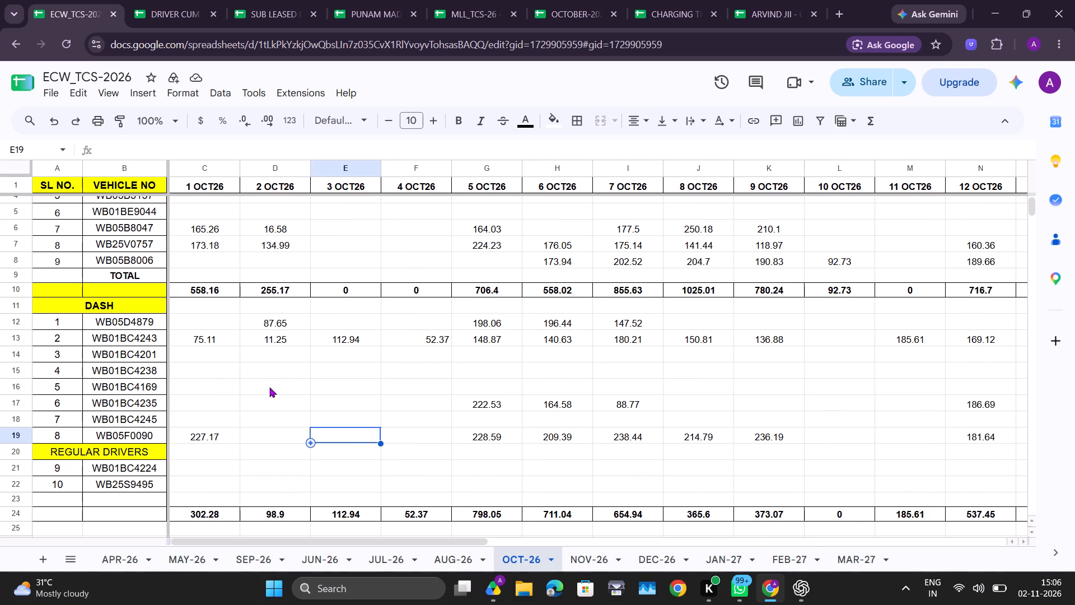
pyautogui.click(337, 412)
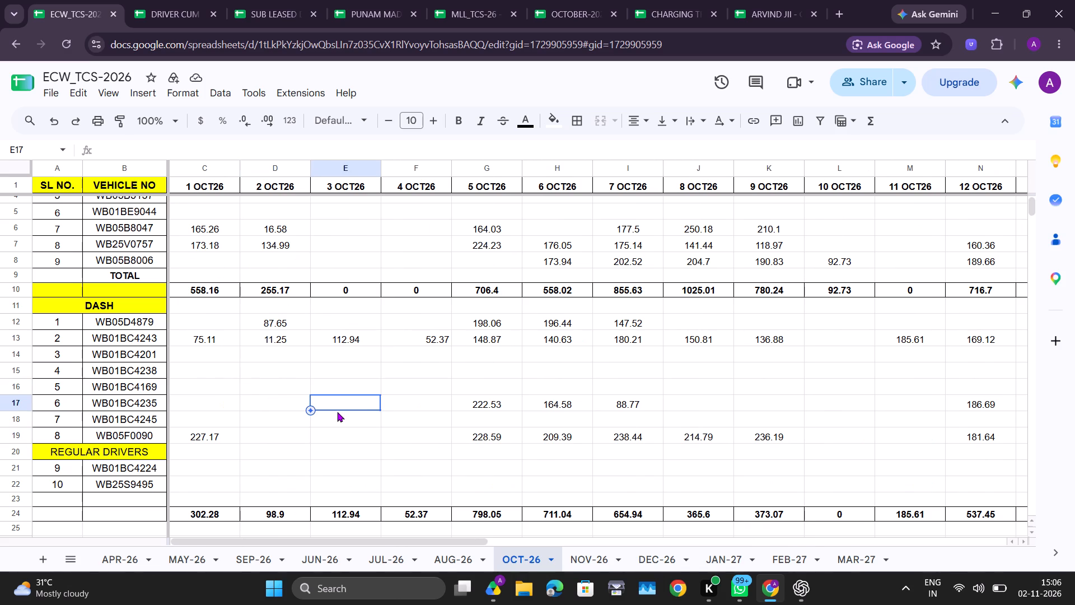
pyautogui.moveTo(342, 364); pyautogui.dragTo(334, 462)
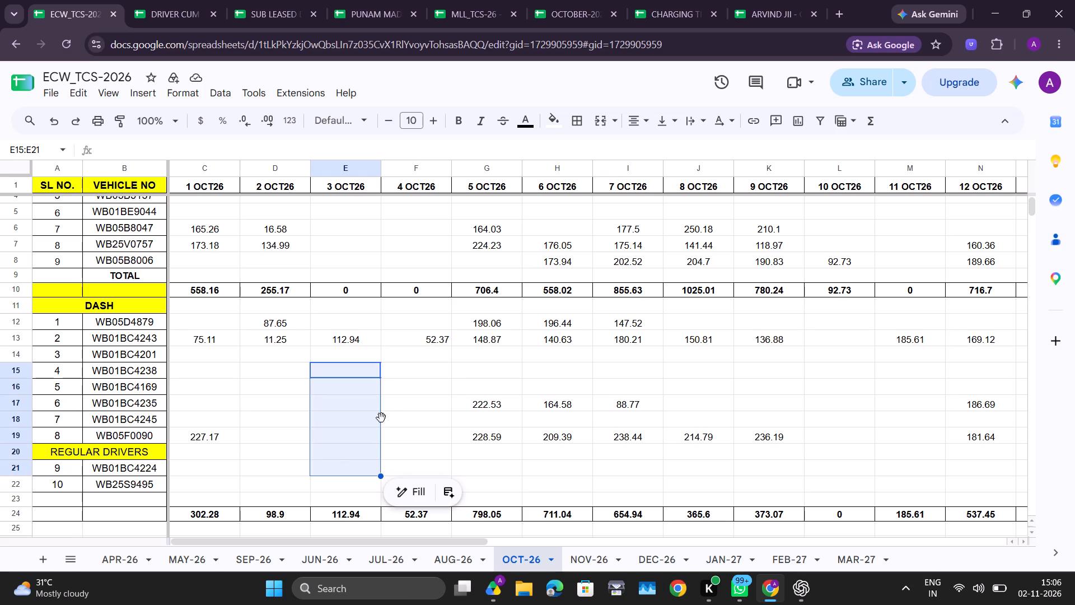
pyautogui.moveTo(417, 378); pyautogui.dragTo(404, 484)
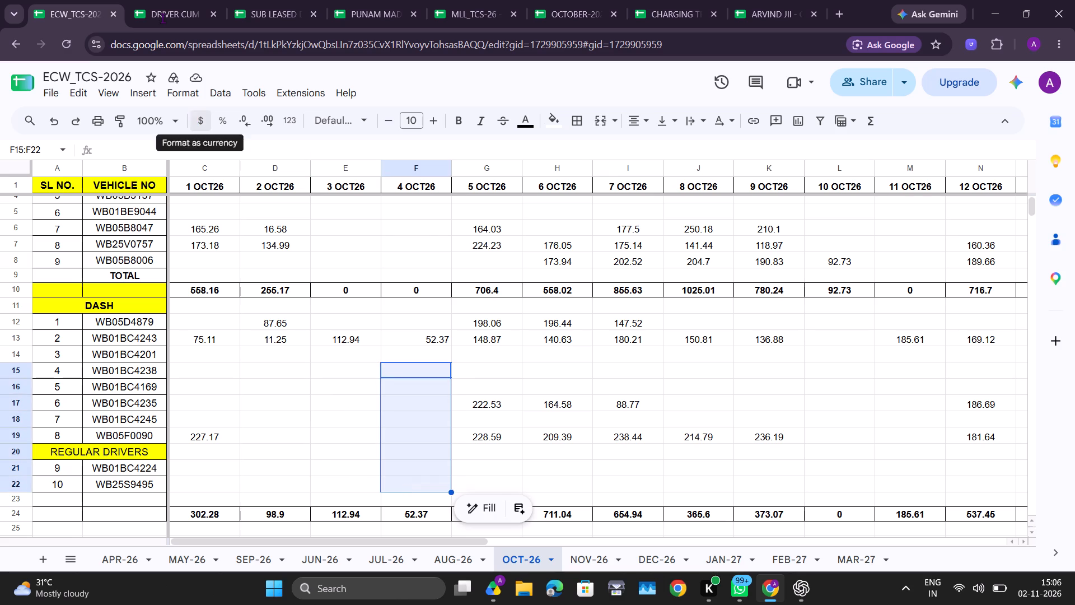
pyautogui.click(146, 0)
pyautogui.hscroll(4, 382, 385)
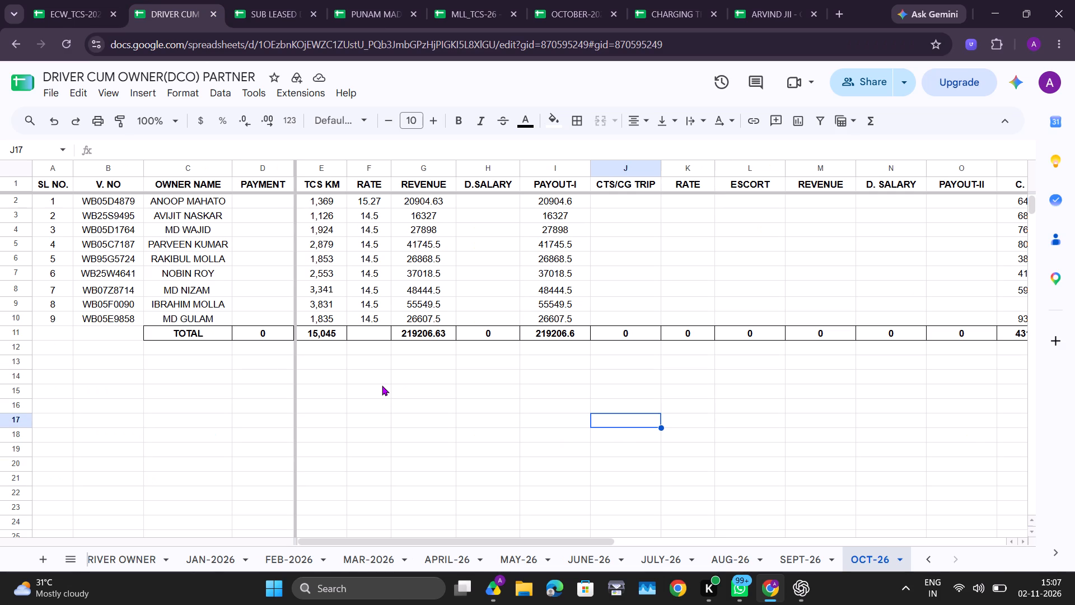
pyautogui.click(253, 0)
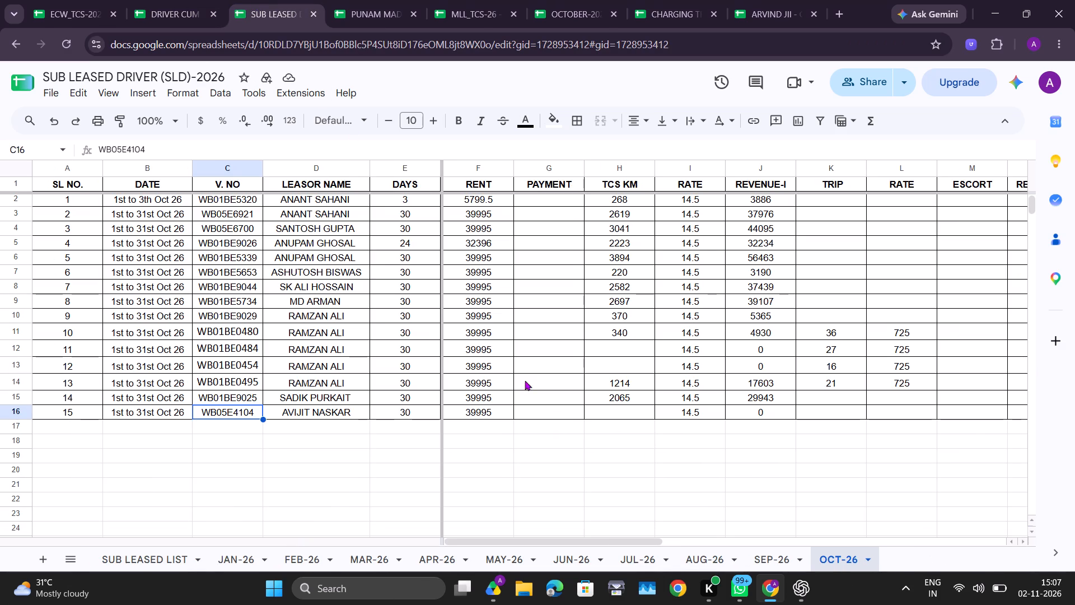
pyautogui.click(560, 413)
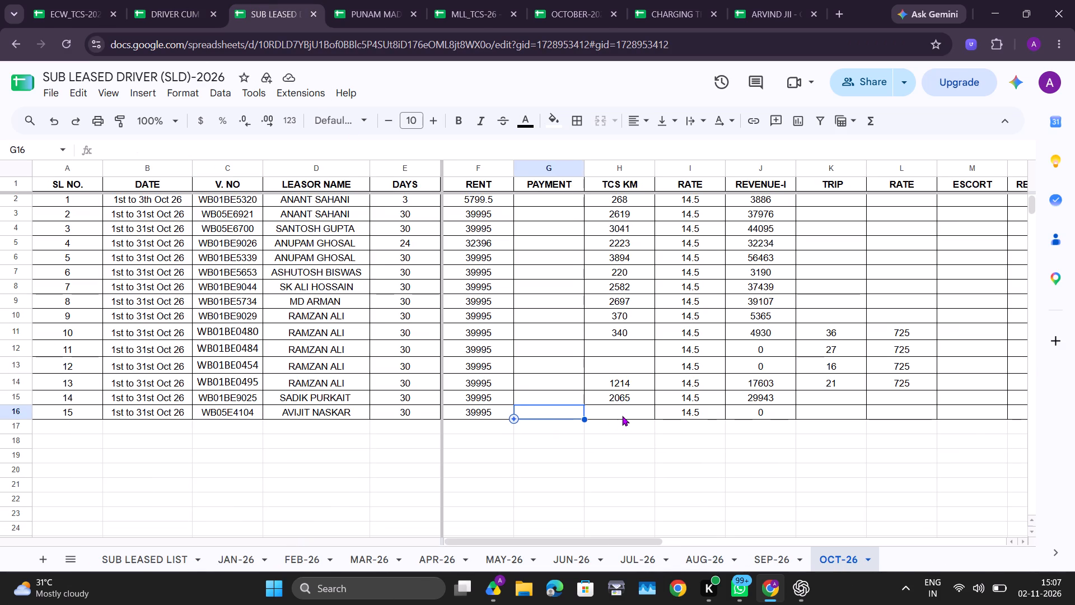
pyautogui.click(622, 416)
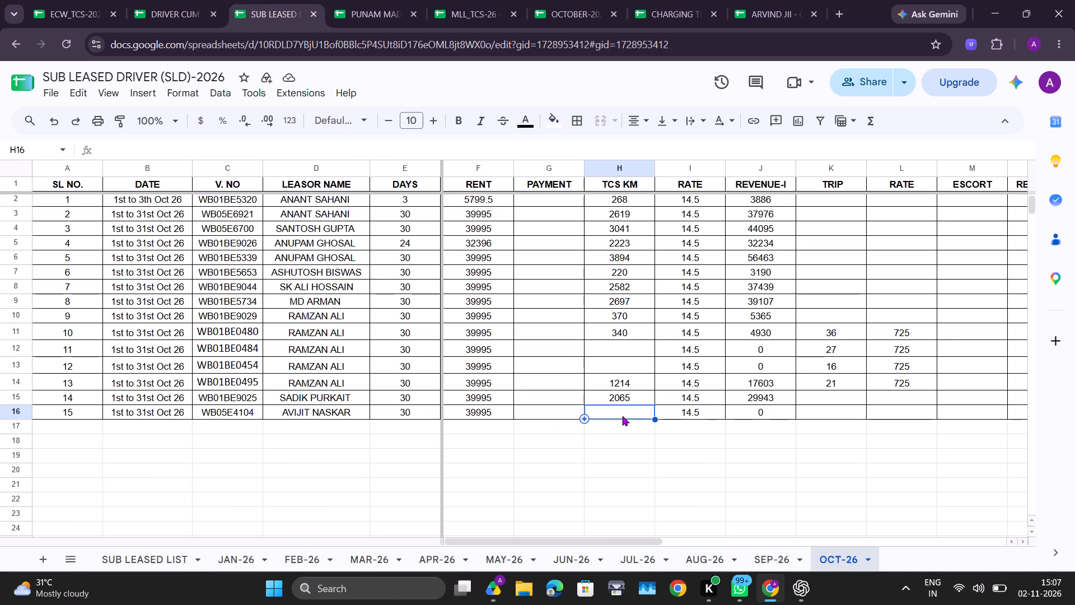
pyautogui.hscroll(-2, 622, 416)
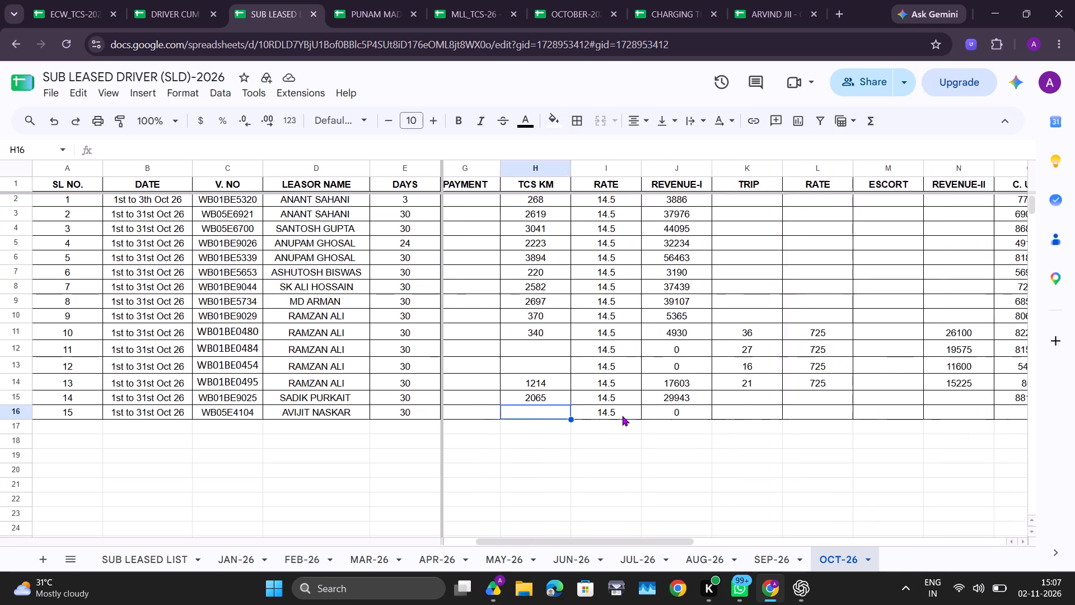
pyautogui.hscroll(-6, 622, 416)
pyautogui.hscroll(11, 622, 416)
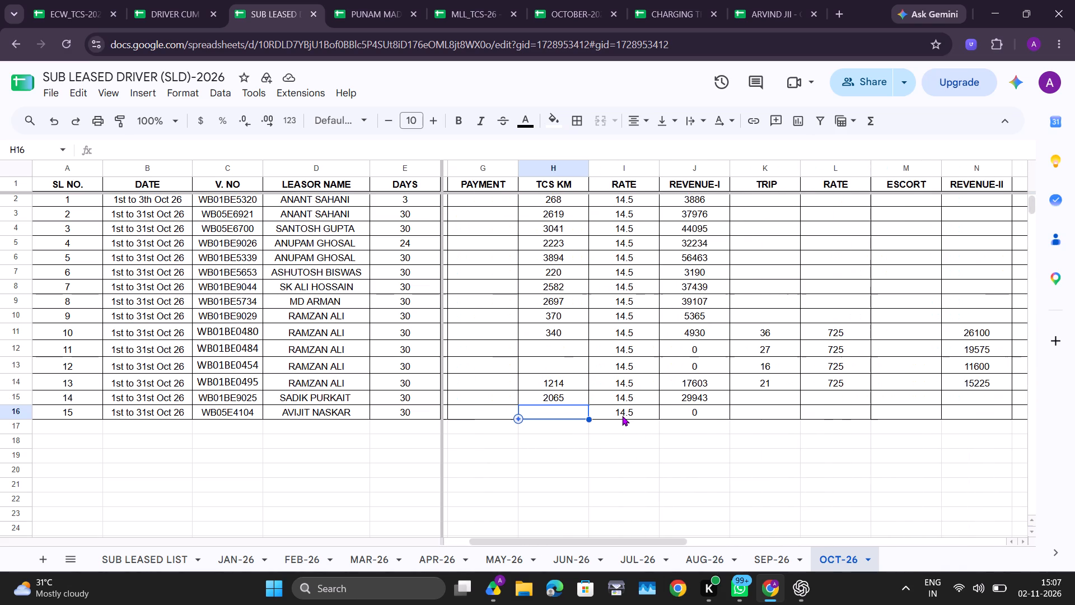
pyautogui.hscroll(-3, 622, 416)
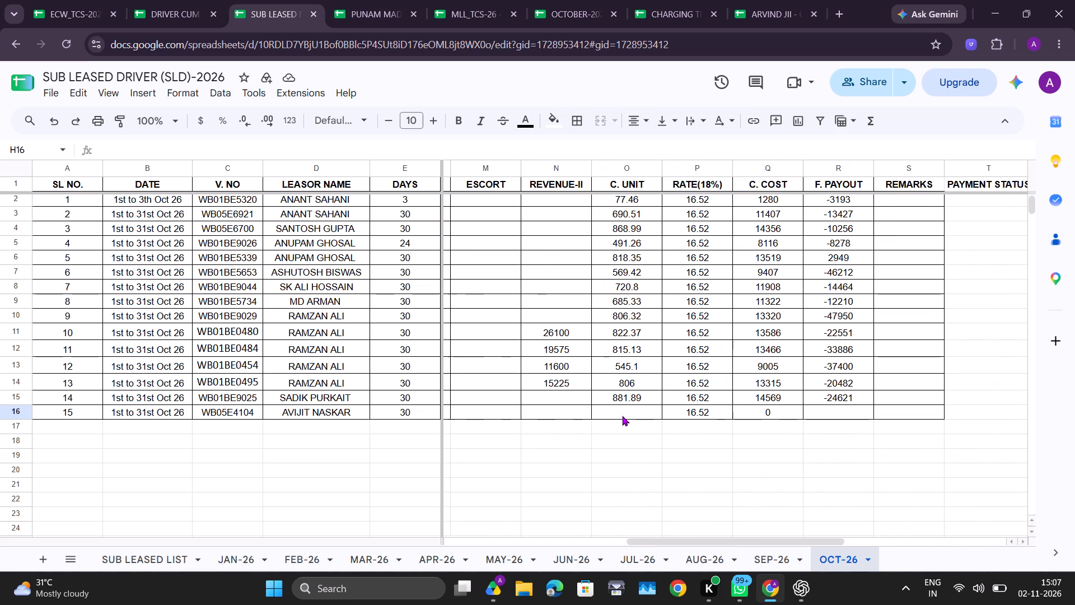
pyautogui.click(622, 416)
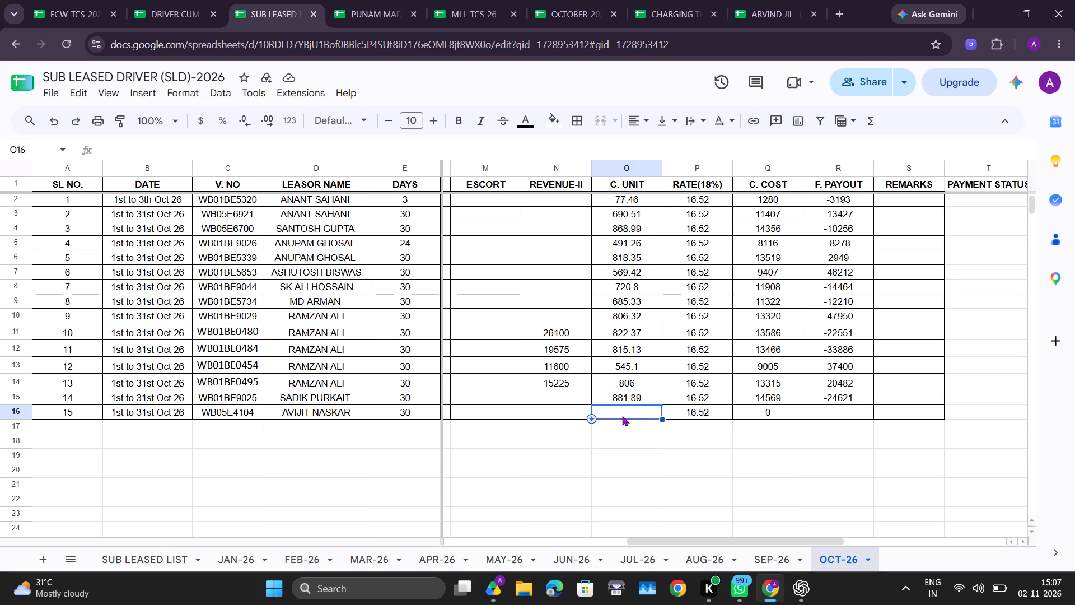
# Rename Sheet27 in the OCTOBER-2026 workbook as 9858.
pyautogui.click(695, 0)
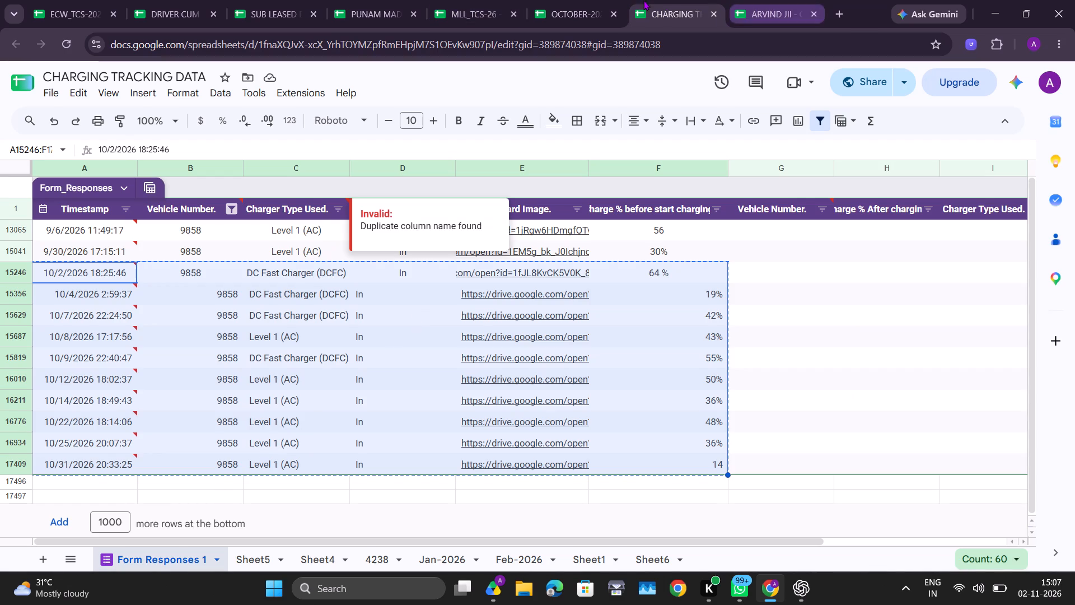
pyautogui.click(587, 0)
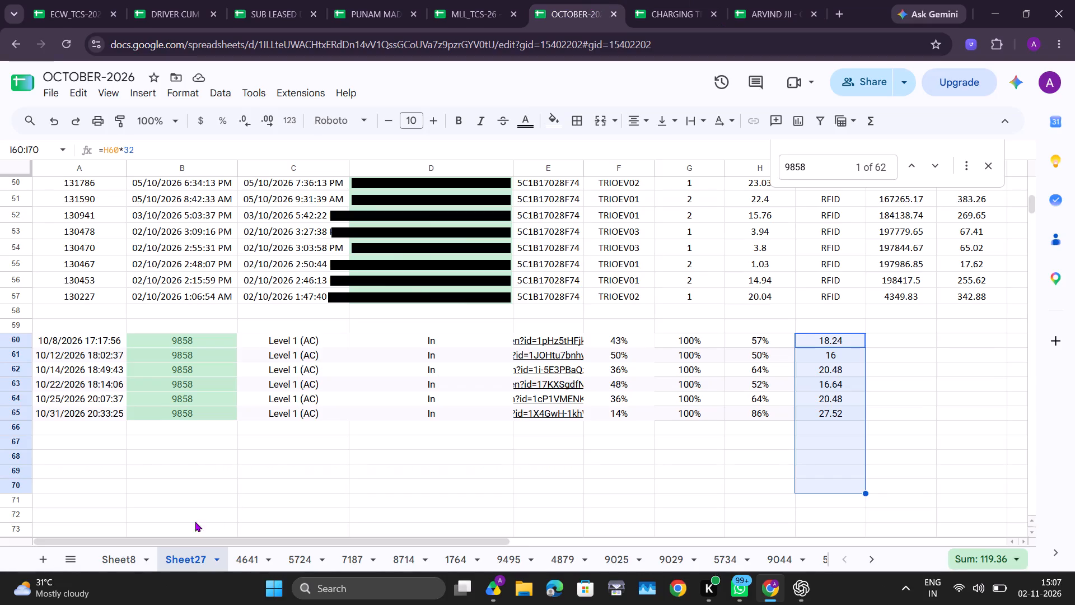
pyautogui.doubleClick(186, 553)
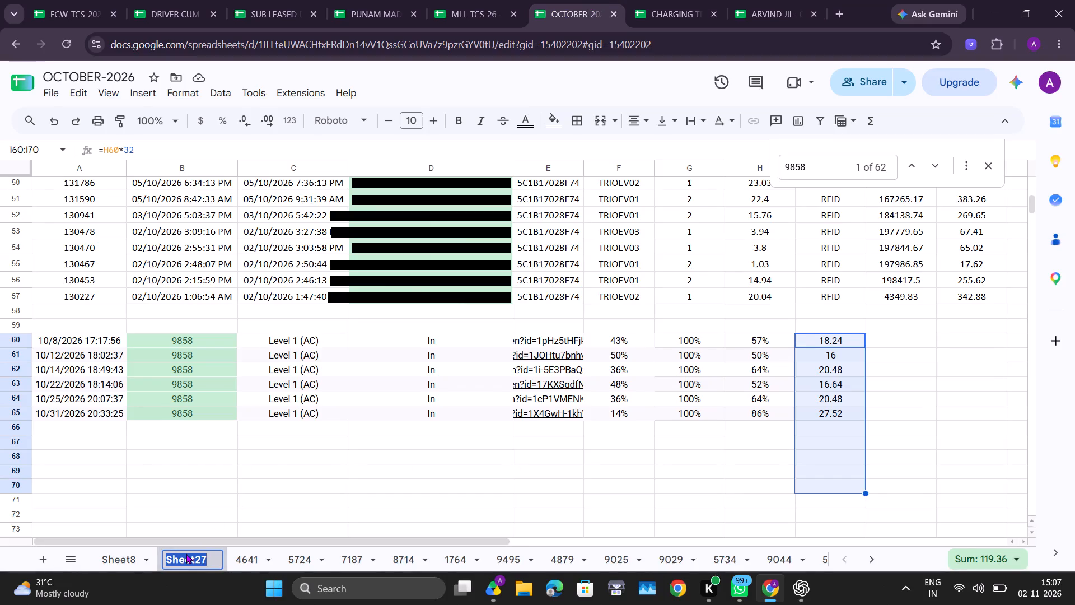
pyautogui.write('9858')
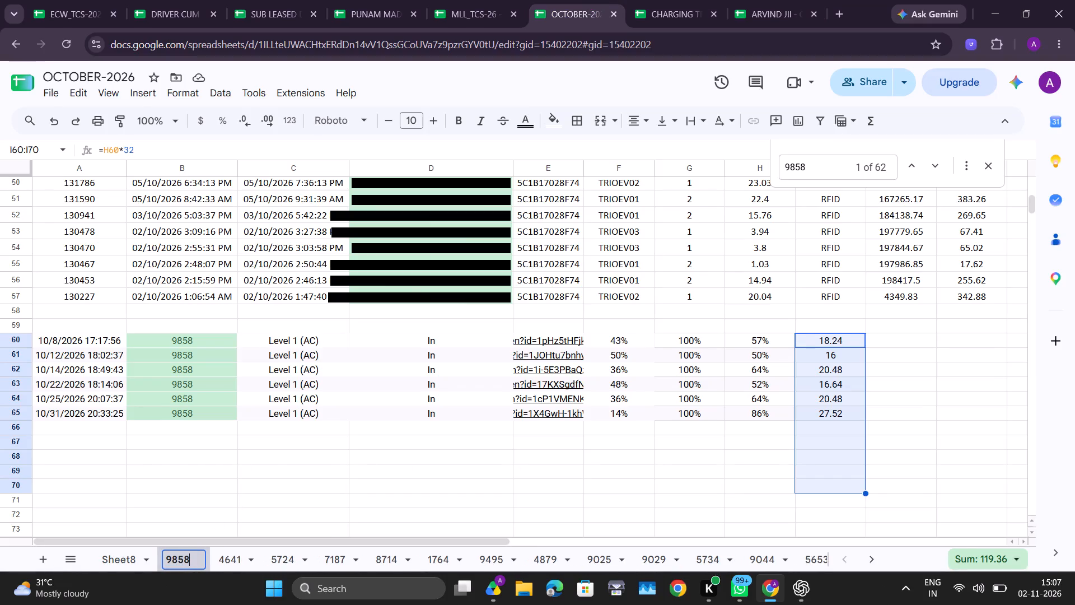
pyautogui.press('Return')
pyautogui.press('Return')
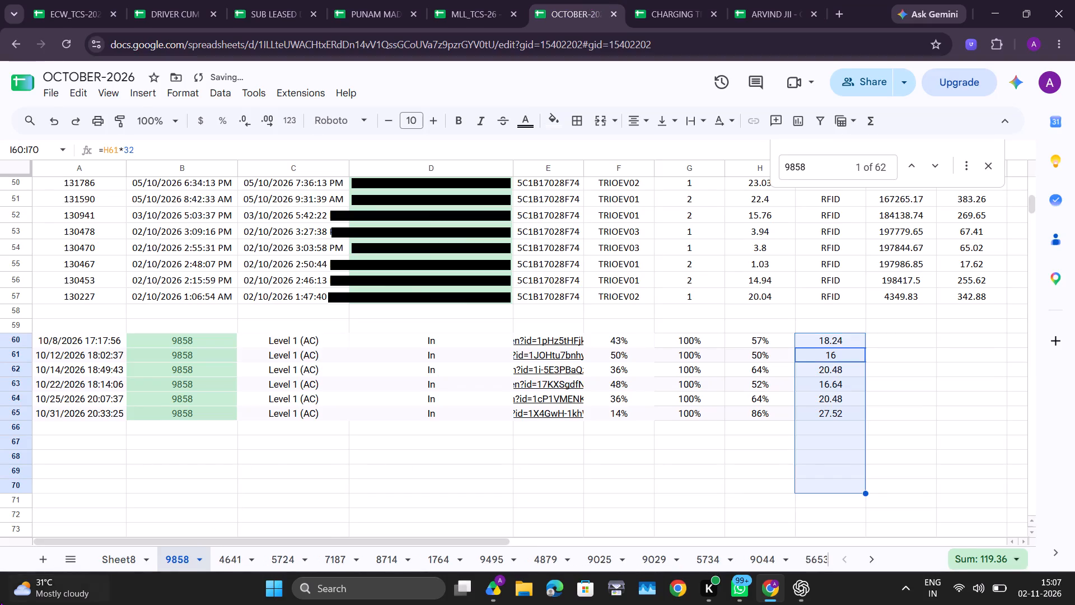
pyautogui.click(311, 519)
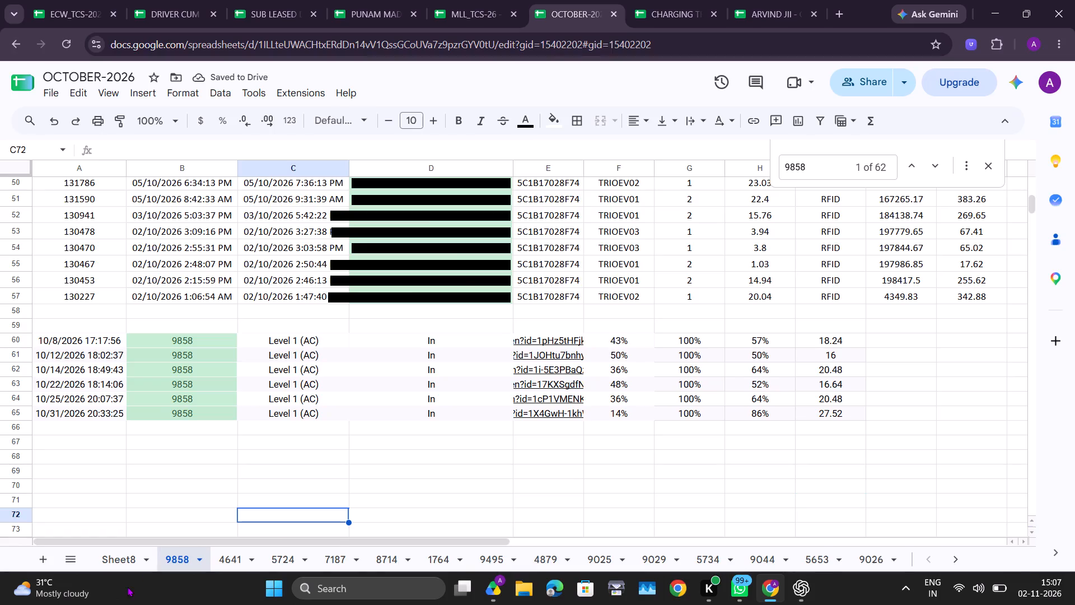
# Restore all accounts in Sheet8's Email filter and search the charging transactions for 4104.
pyautogui.click(118, 570)
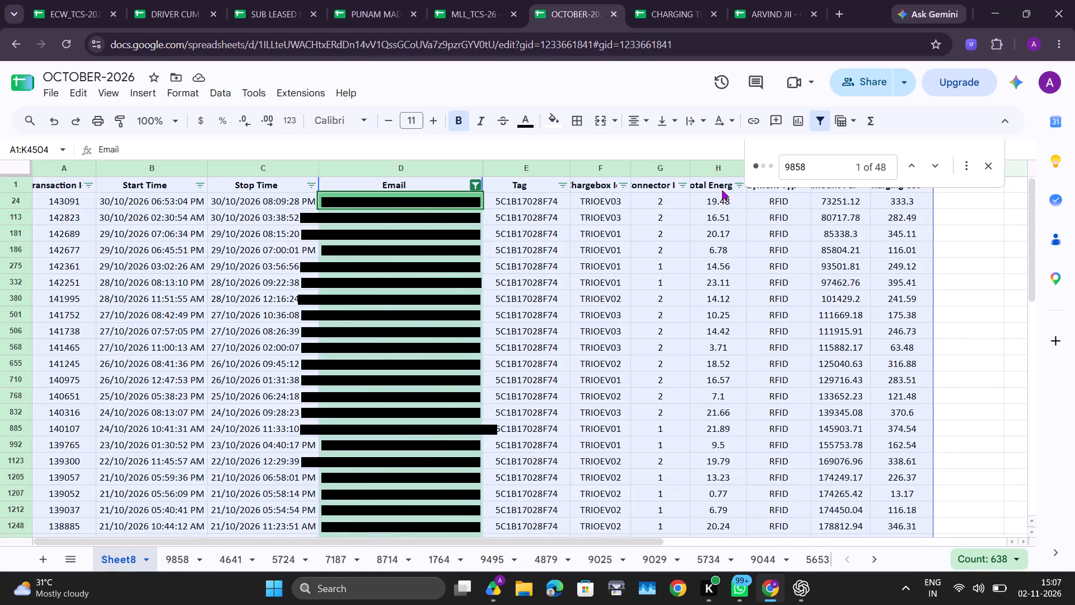
pyautogui.click(474, 190)
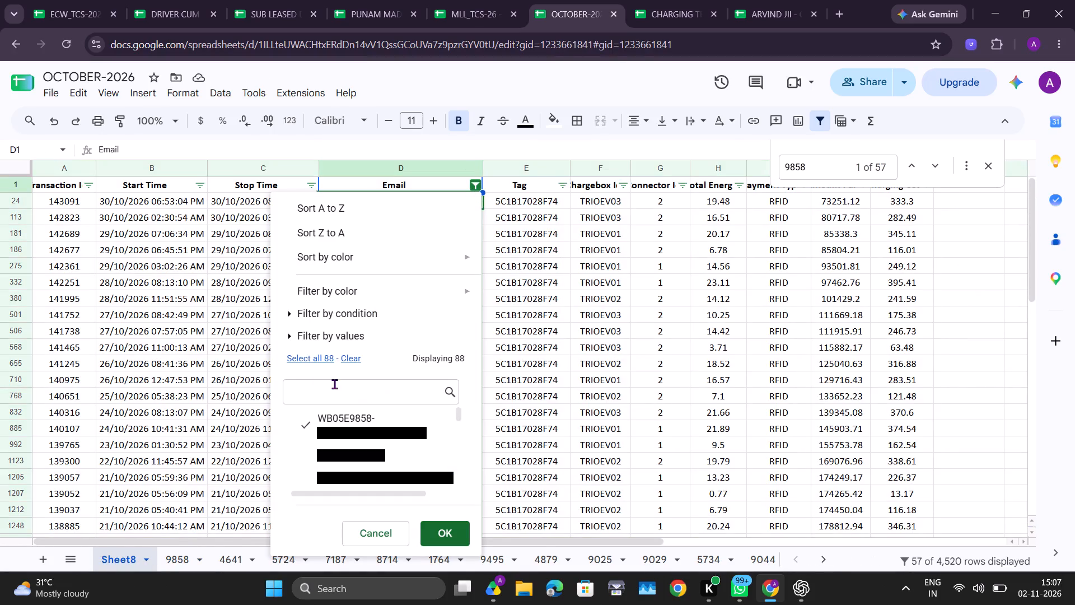
pyautogui.click(297, 368)
pyautogui.click(438, 532)
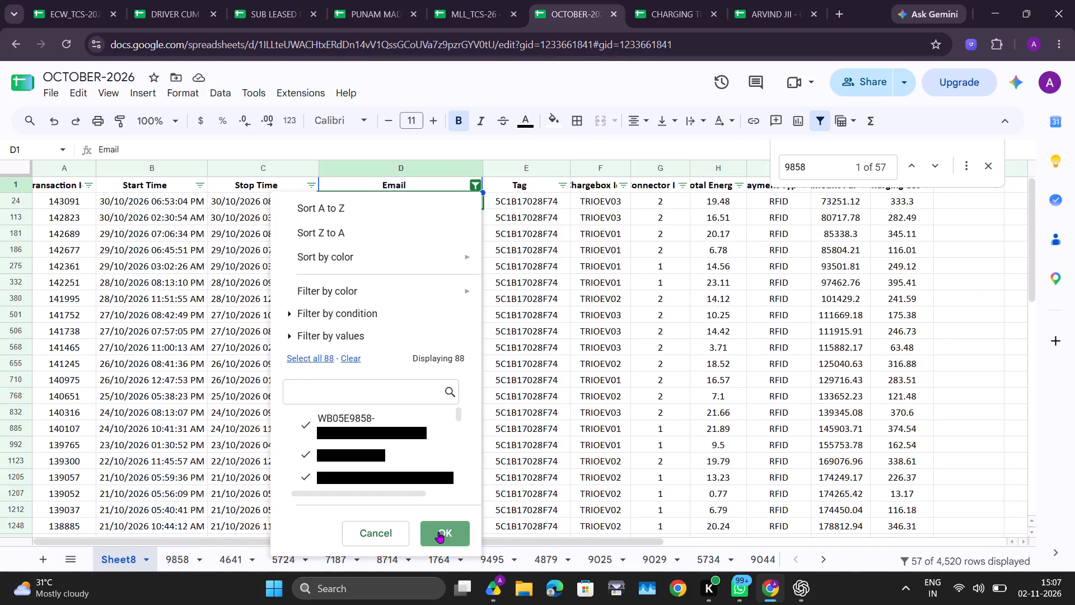
pyautogui.hotkey('ctrl', 'f')
pyautogui.write('4104')
pyautogui.scroll(-2, 438, 532)
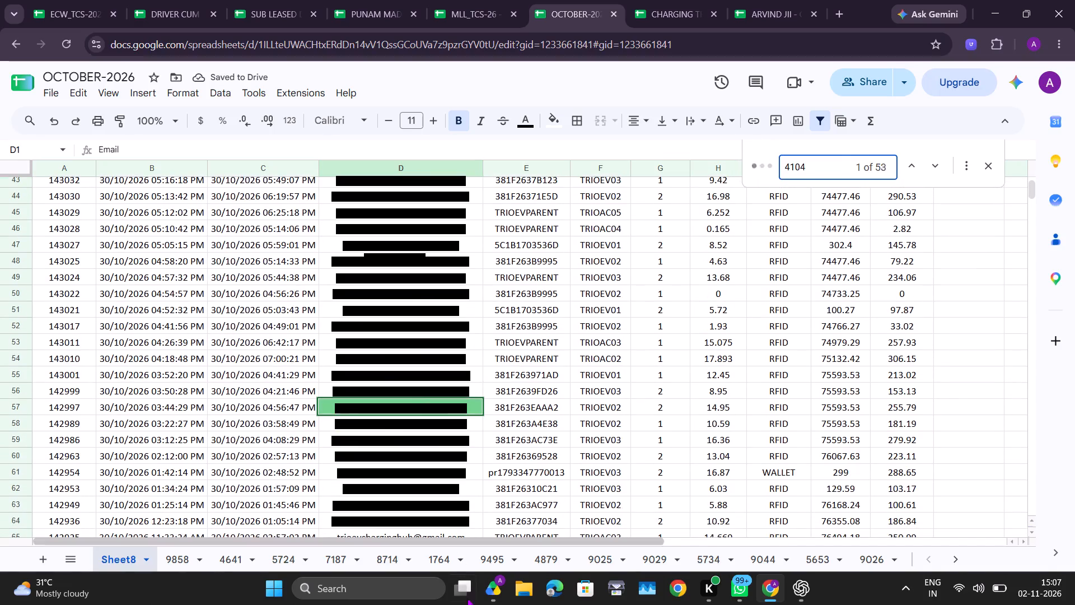
# Filter Sheet8's Email column to only the account found for vehicle 4104.
pyautogui.click(380, 405)
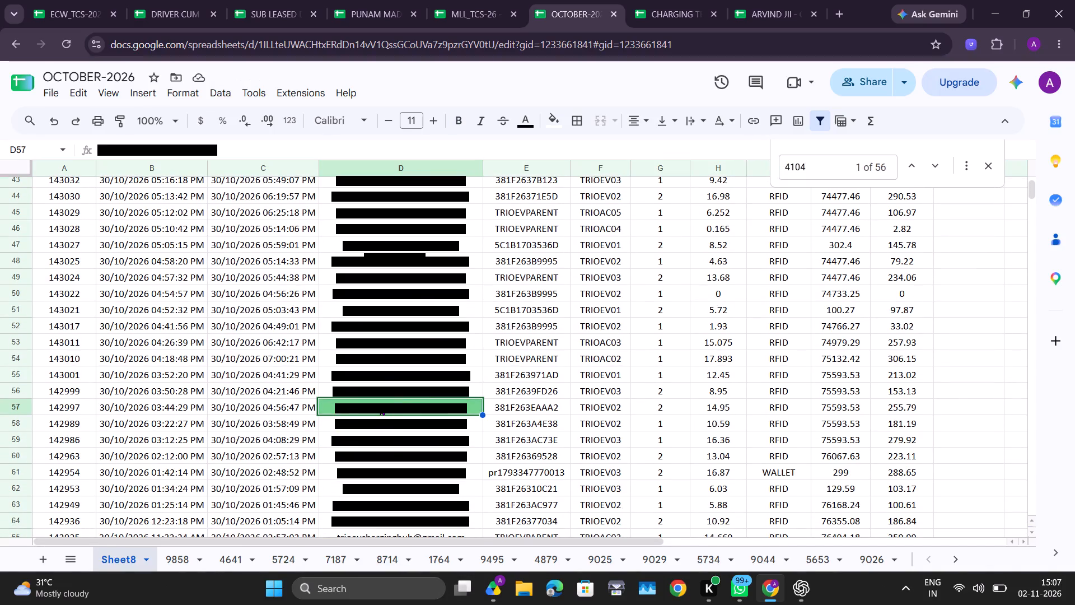
pyautogui.hotkey('ctrl', 'c')
pyautogui.scroll(19, 380, 405)
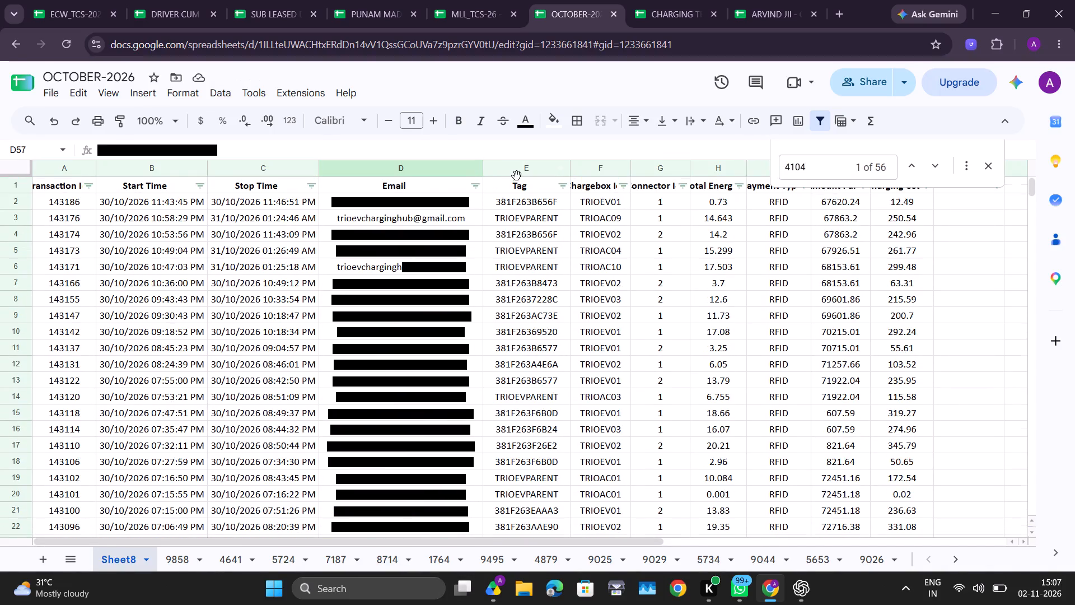
pyautogui.click(472, 185)
pyautogui.click(352, 361)
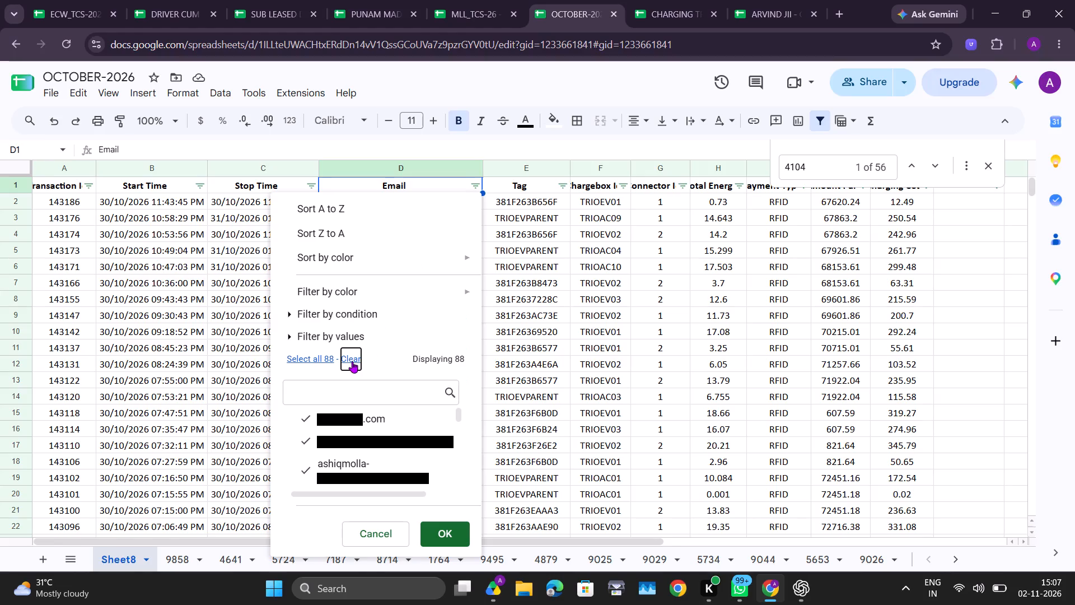
pyautogui.click(341, 385)
pyautogui.hotkey('ctrl', 'v')
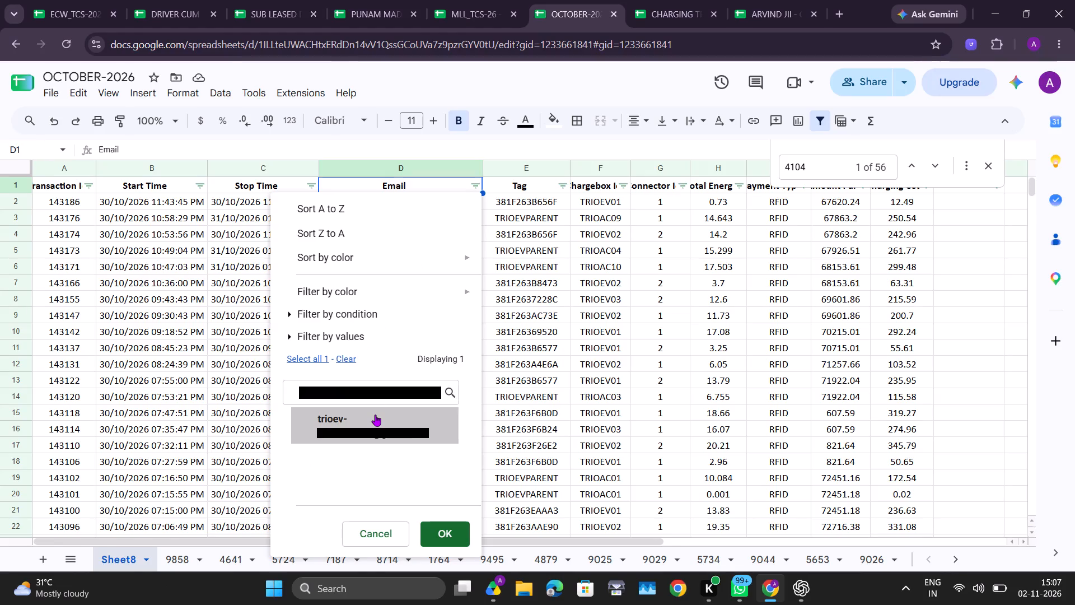
pyautogui.click(375, 415)
pyautogui.click(437, 535)
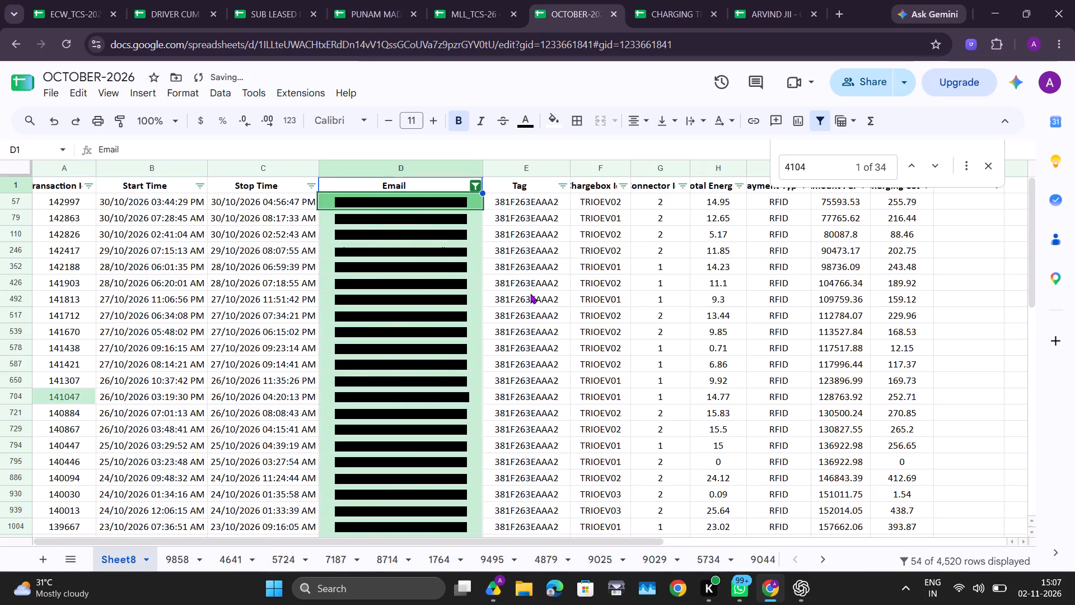
# Copy the filtered 4104 charging transactions from Sheet8 into a new sheet of the OCTOBER-2026 workbook, starting at cell A1.
pyautogui.hotkey('ctrl', 'a')
pyautogui.hotkey('ctrl', 'a')
pyautogui.hotkey('ctrl', 'c')
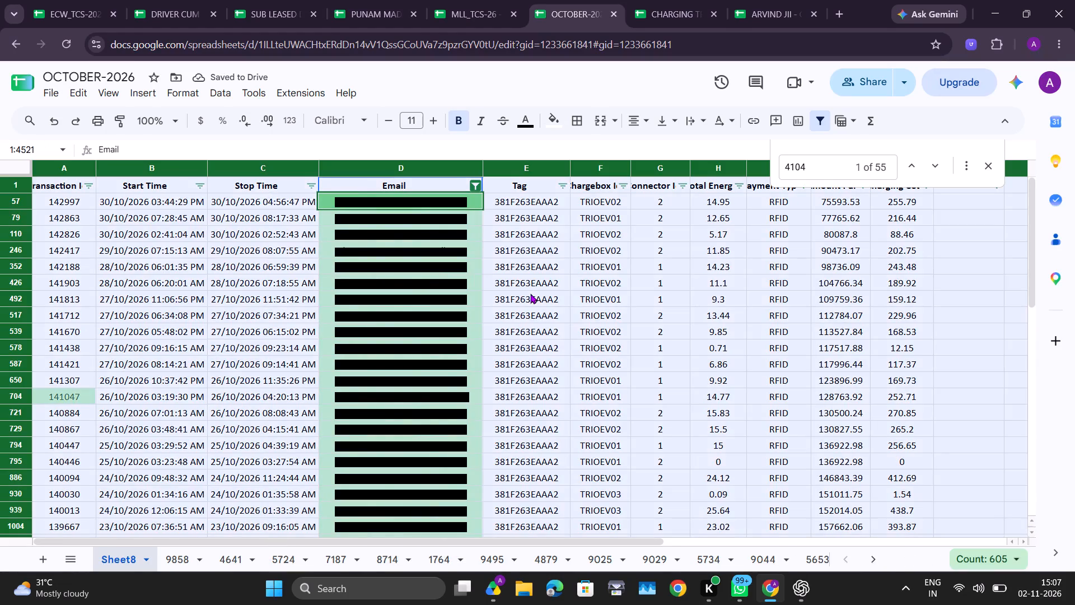
pyautogui.click(45, 548)
pyautogui.click(34, 567)
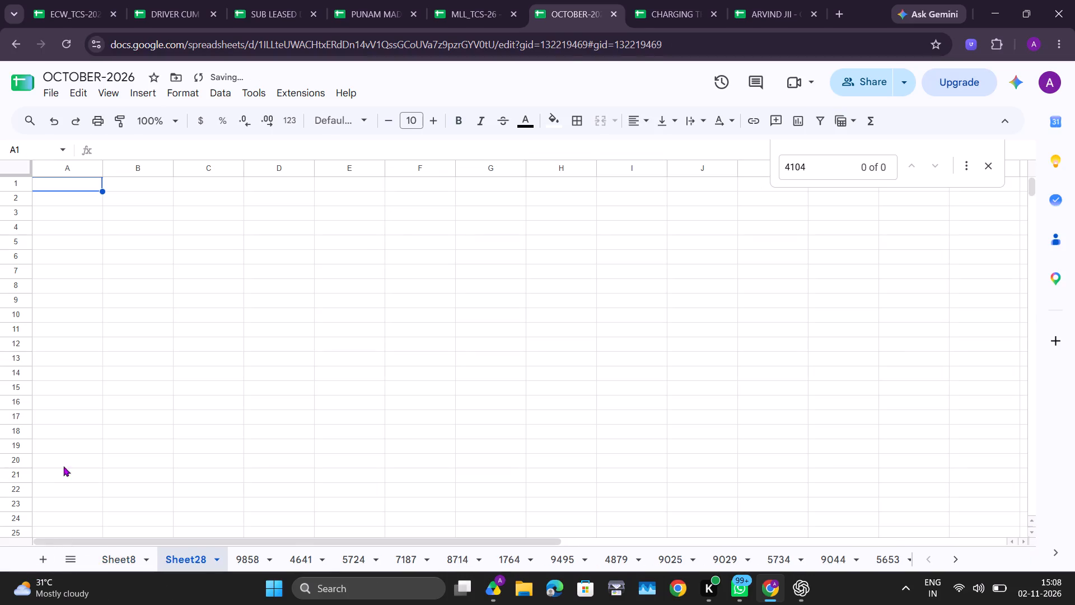
pyautogui.hotkey('ctrl', 'v')
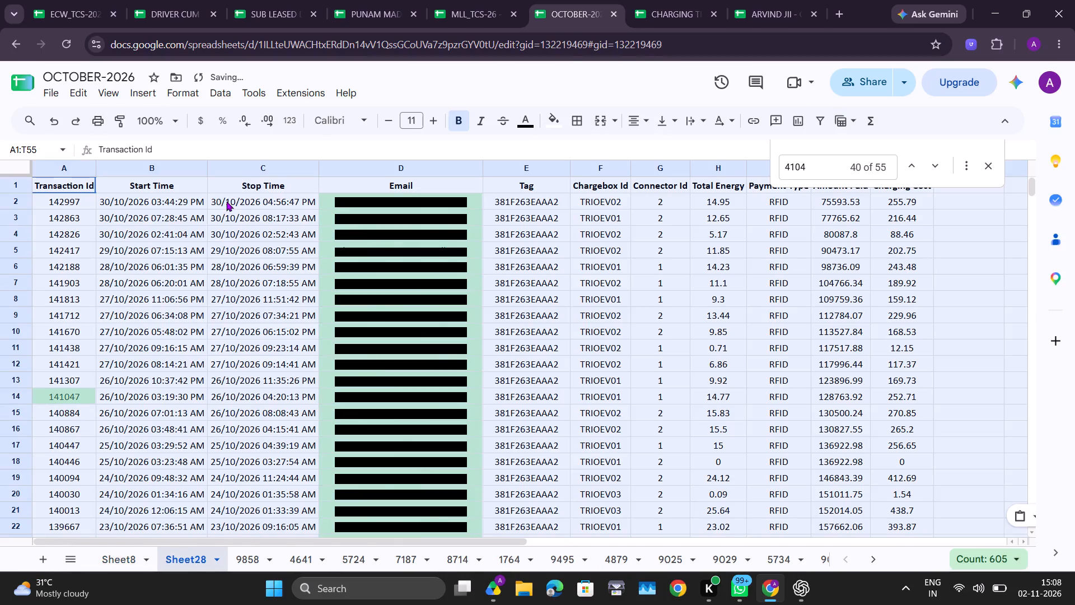
pyautogui.scroll(-6, 87, 272)
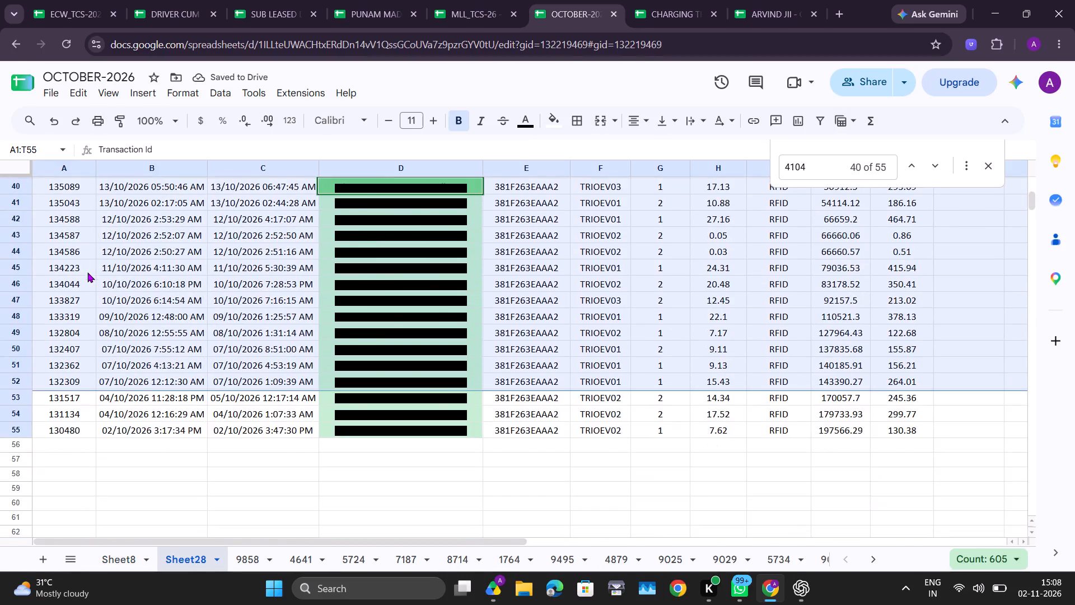
pyautogui.click(170, 496)
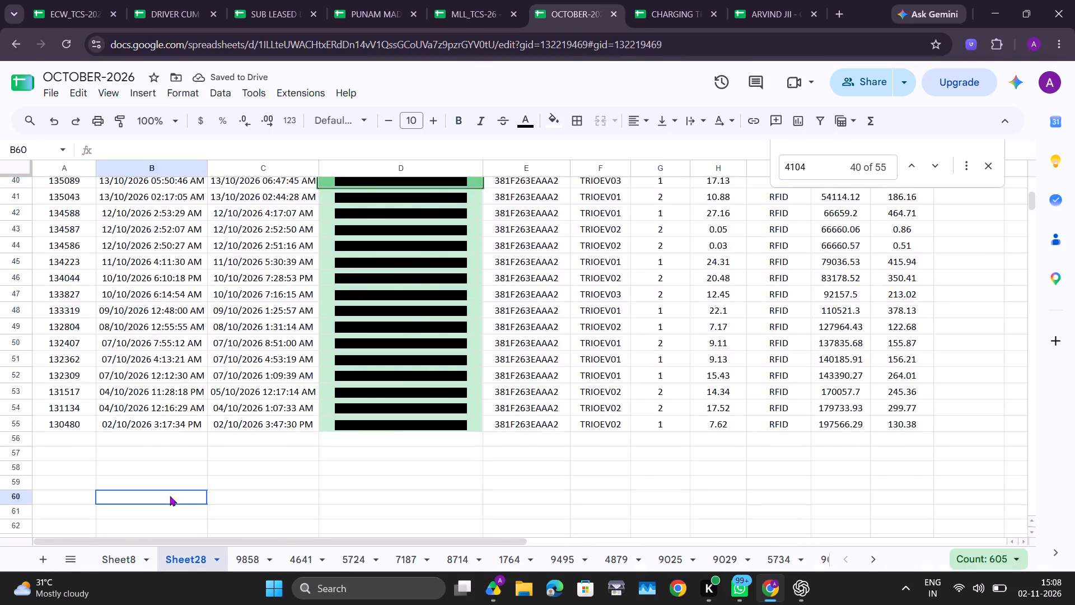
pyautogui.scroll(-1, 170, 496)
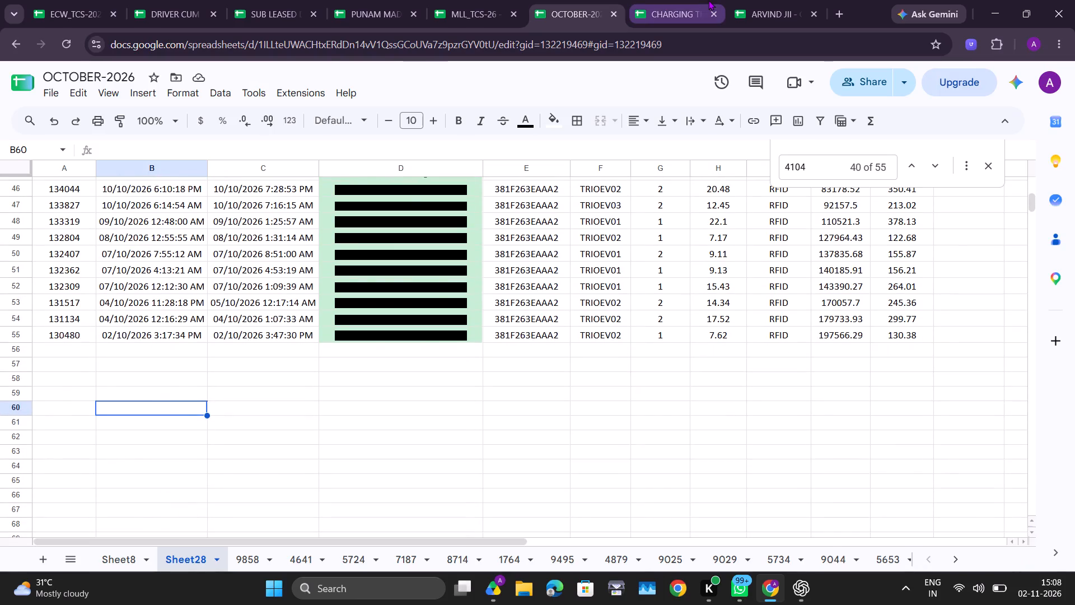
# Switch to the CHARGING TRACKING DATA workbook and filter the Vehicle Number column to only 4104.
pyautogui.click(708, 0)
pyautogui.scroll(8, 356, 196)
pyautogui.scroll(13, 216, 397)
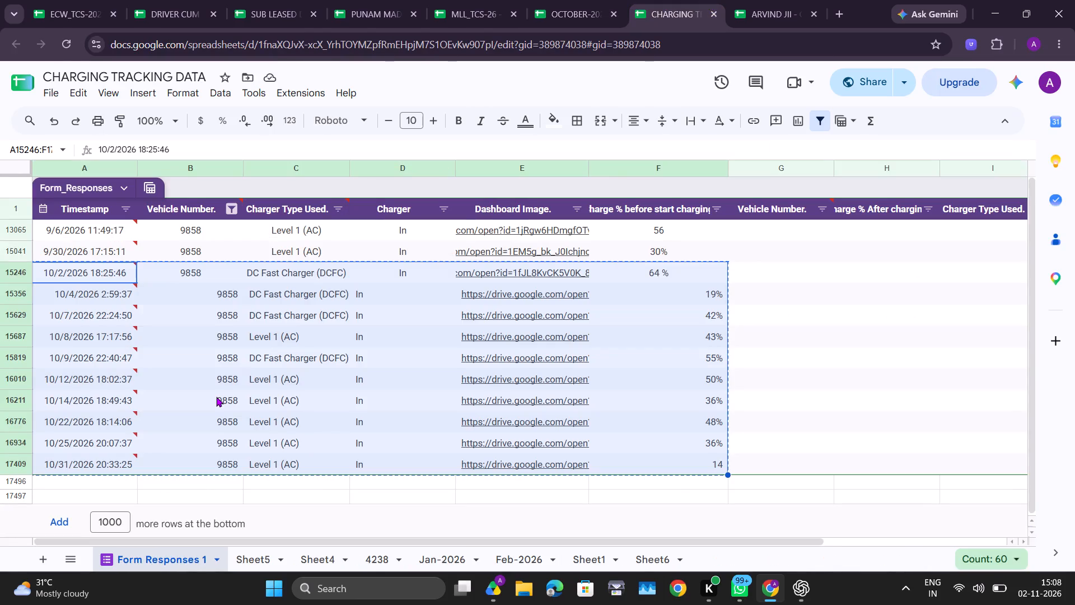
pyautogui.scroll(3, 216, 397)
pyautogui.click(227, 210)
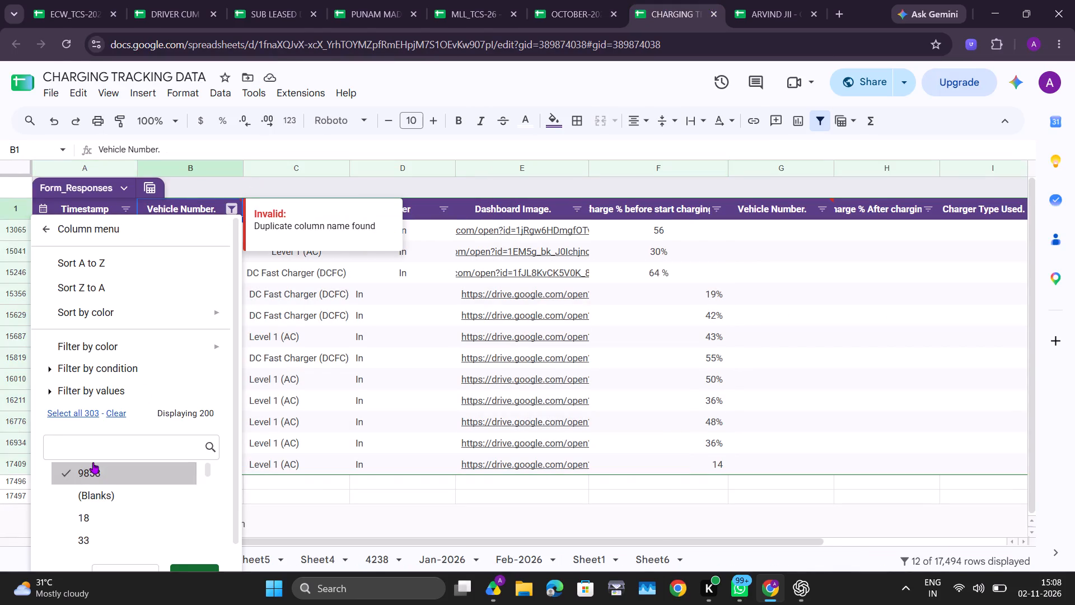
pyautogui.click(90, 469)
pyautogui.click(97, 442)
pyautogui.write('41')
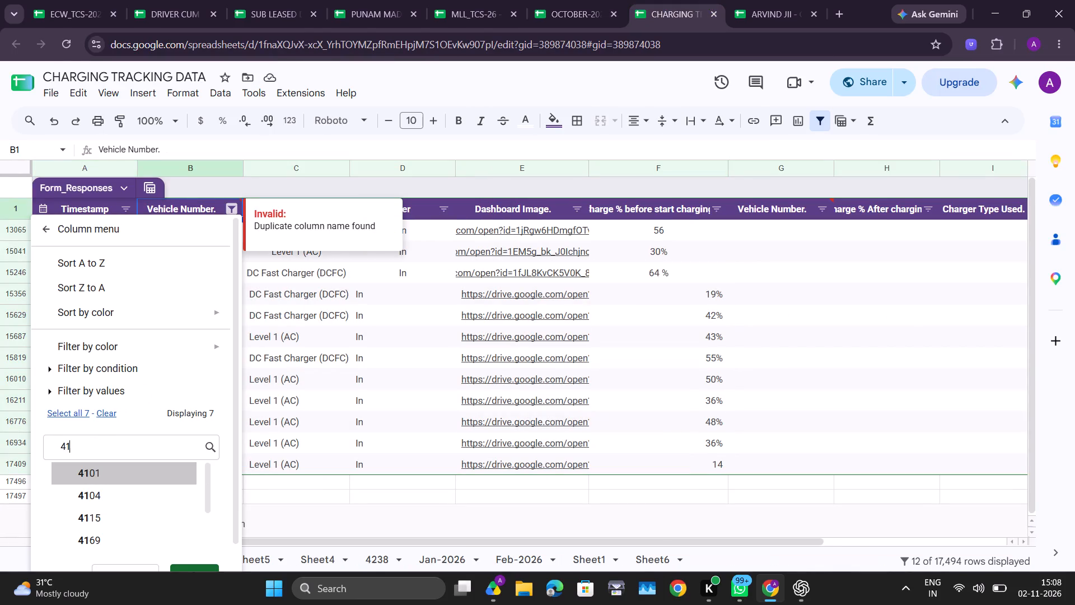
pyautogui.press('0')
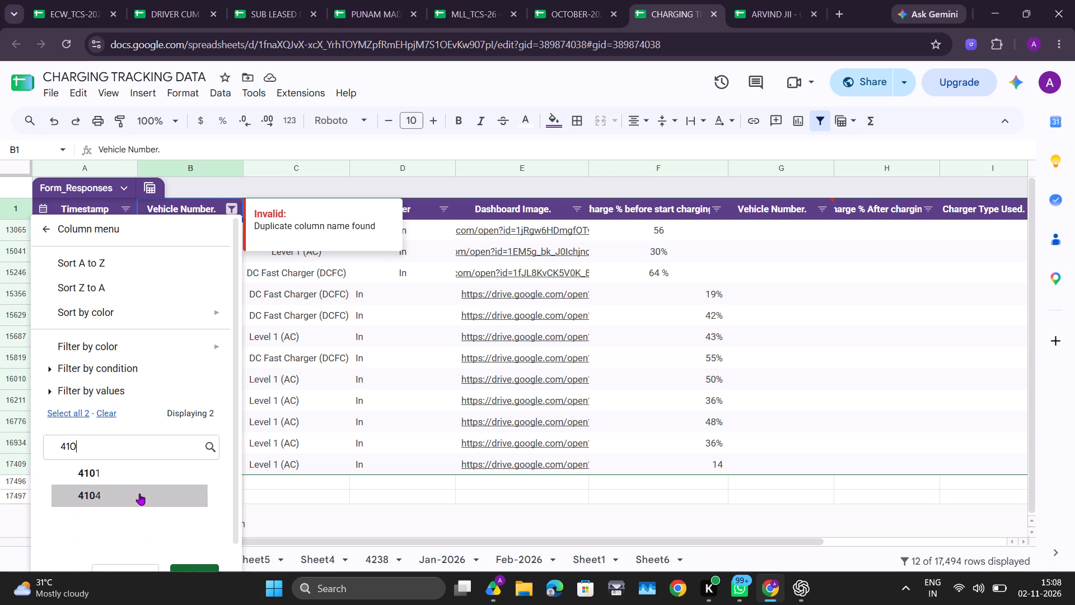
pyautogui.click(138, 492)
pyautogui.scroll(-3, 138, 492)
pyautogui.click(213, 551)
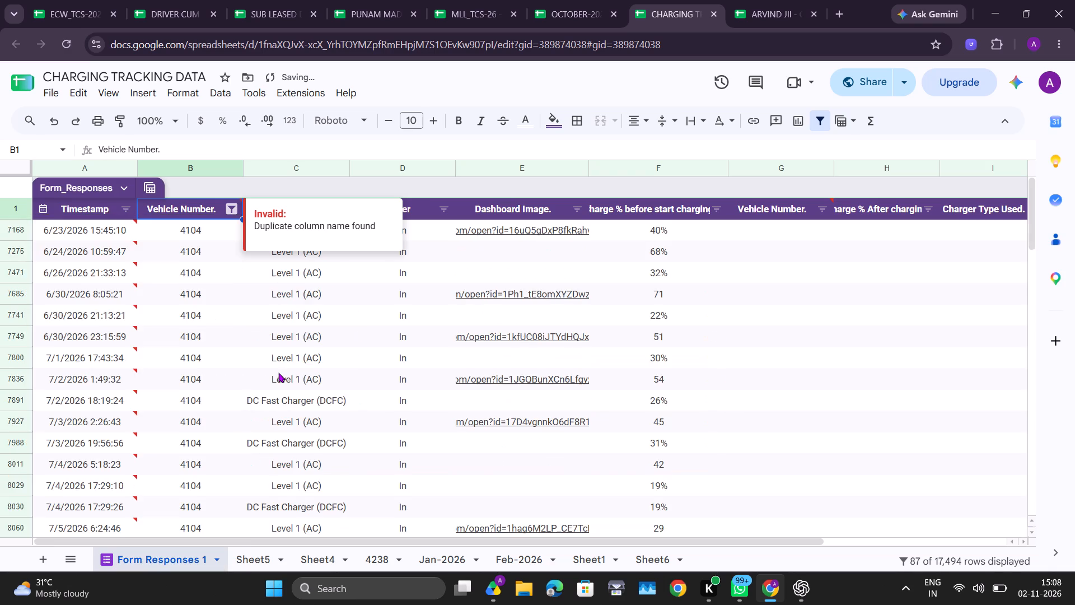
# Copy vehicle 4104's October 2026 charging responses, Timestamp through charge % before charging, into Sheet28 of the OCTOBER-2026 workbook starting at A58.
pyautogui.scroll(-12, 278, 373)
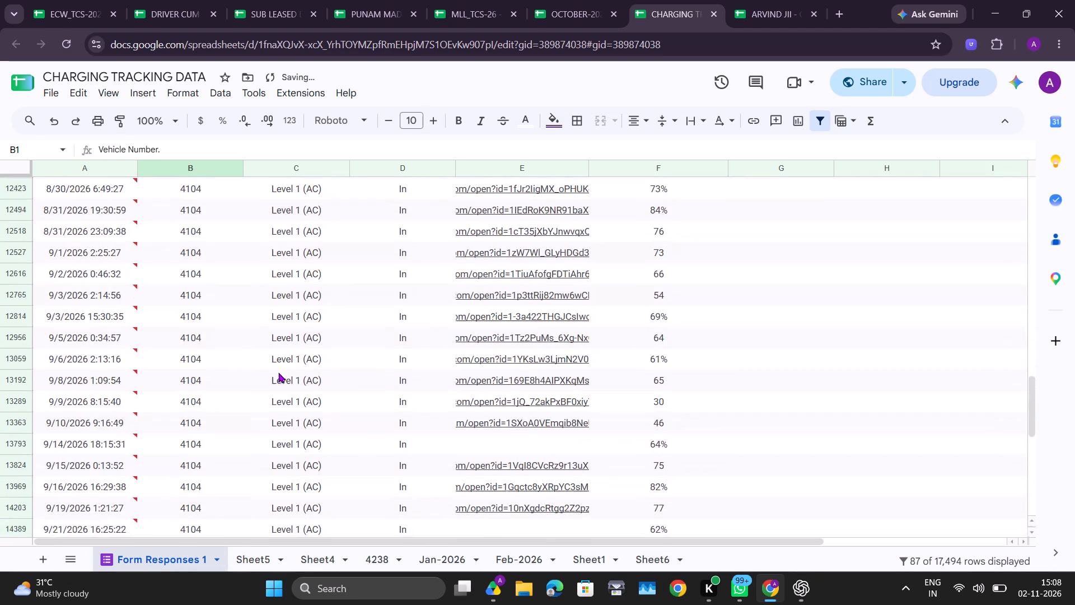
pyautogui.scroll(-2, 278, 373)
pyautogui.scroll(1, 59, 236)
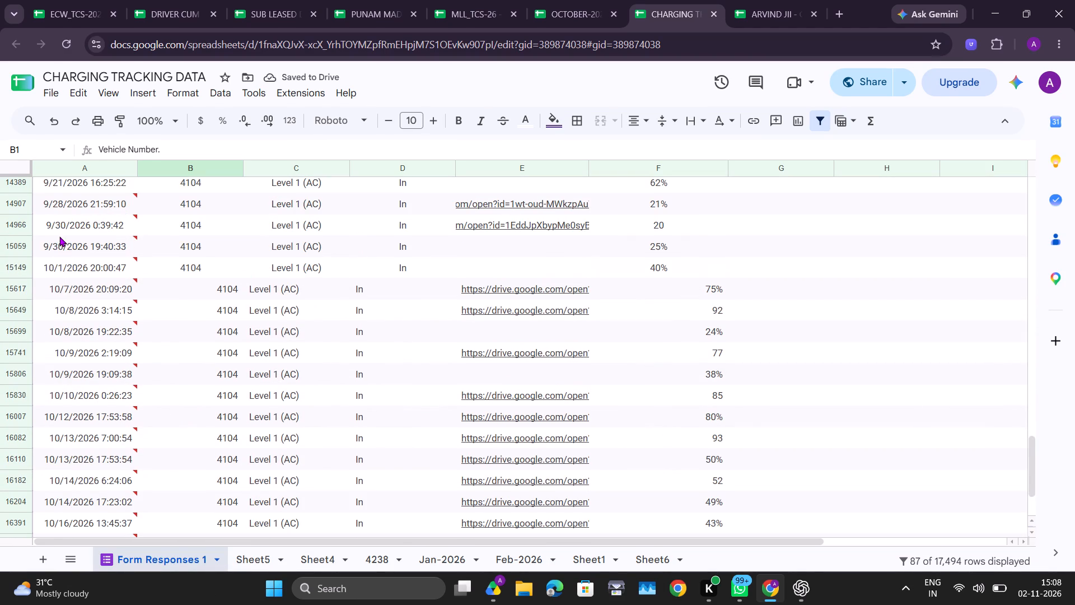
pyautogui.moveTo(42, 264); pyautogui.dragTo(646, 541)
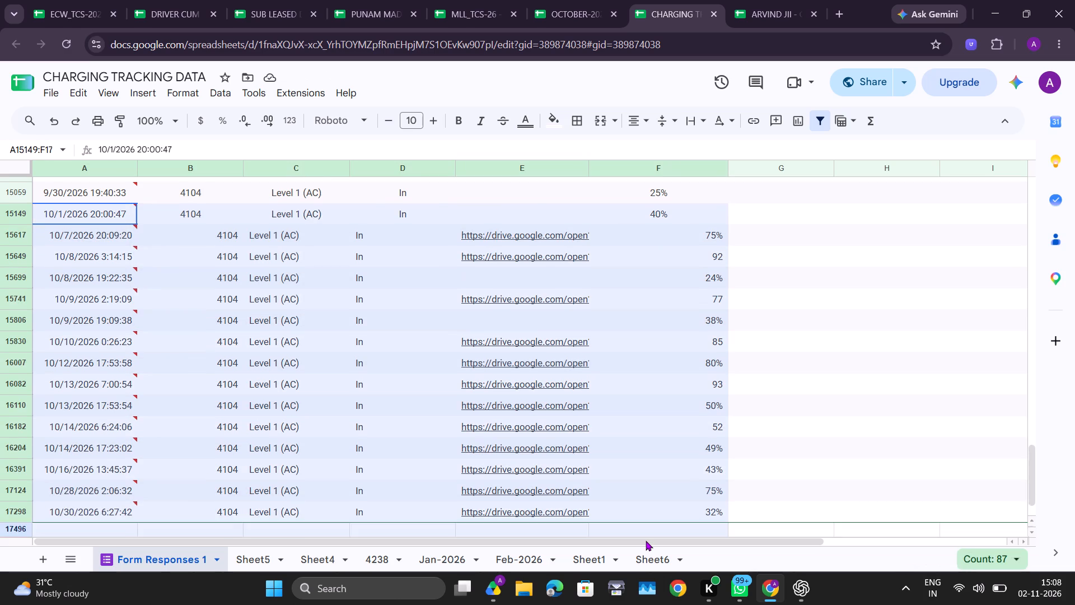
pyautogui.moveTo(646, 541); pyautogui.dragTo(725, 465)
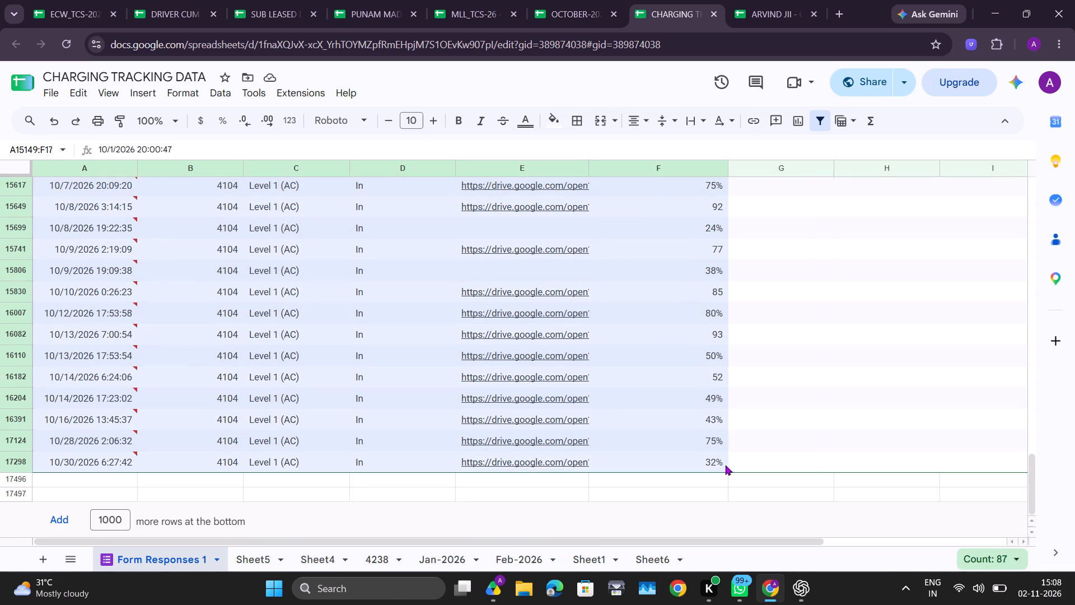
pyautogui.moveTo(725, 465); pyautogui.dragTo(724, 464)
pyautogui.hotkey('ctrl', 'c')
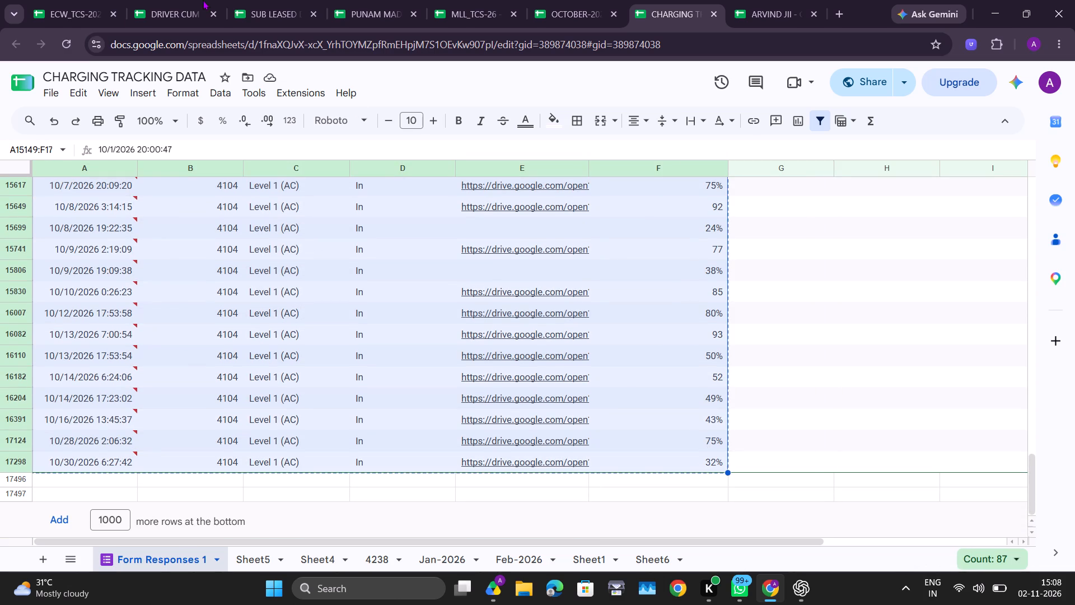
pyautogui.click(586, 0)
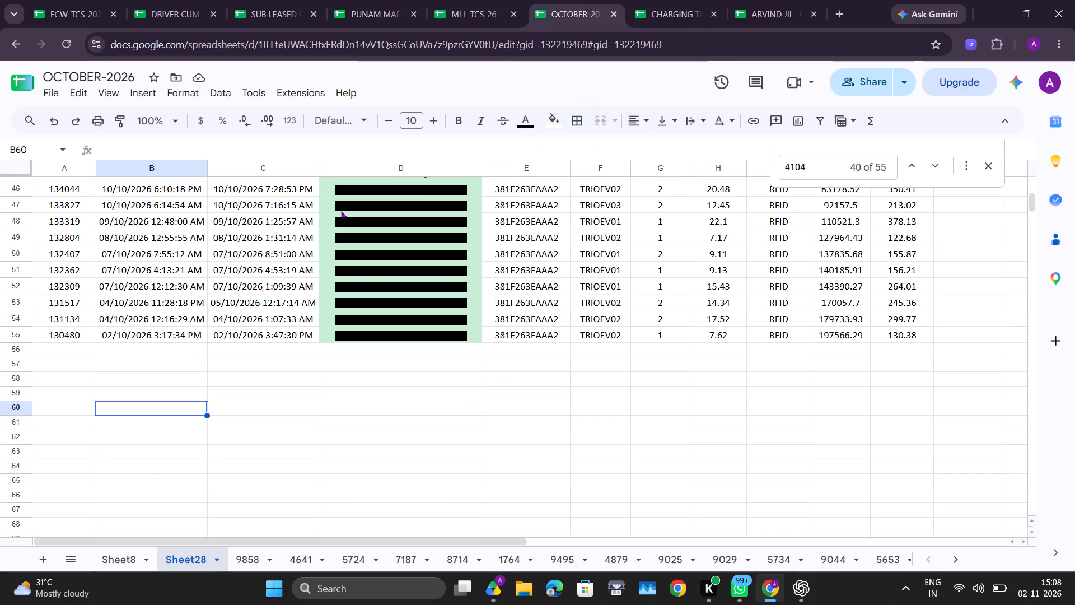
pyautogui.click(63, 375)
pyautogui.hotkey('ctrl', 'v')
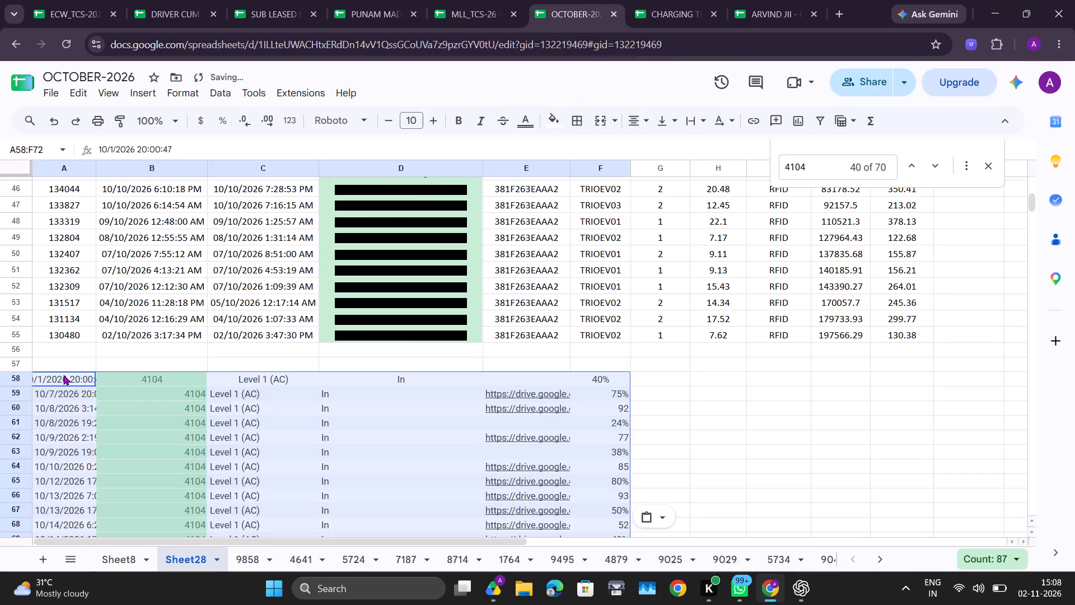
# Centre-align the pasted 4104 responses, set their text to black, and fit column A's width to its contents.
pyautogui.click(628, 114)
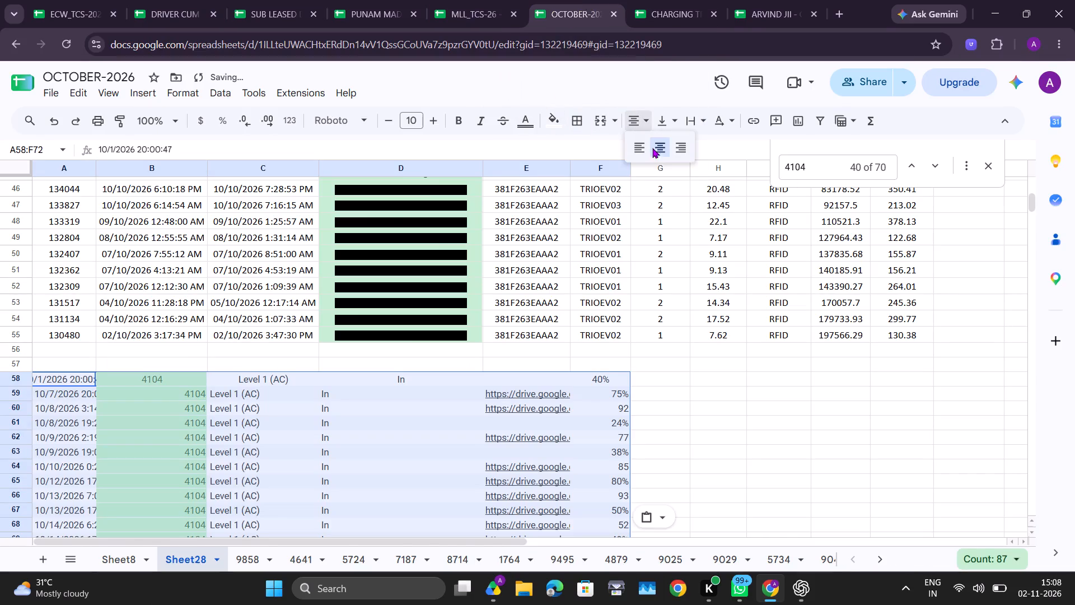
pyautogui.click(653, 149)
pyautogui.click(529, 131)
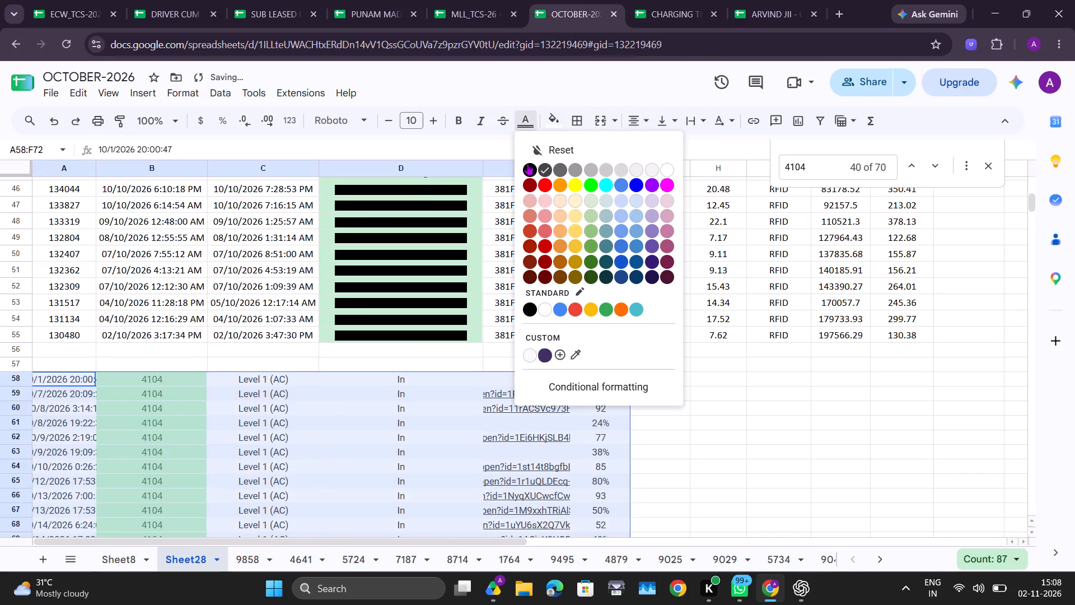
pyautogui.click(527, 164)
pyautogui.doubleClick(95, 166)
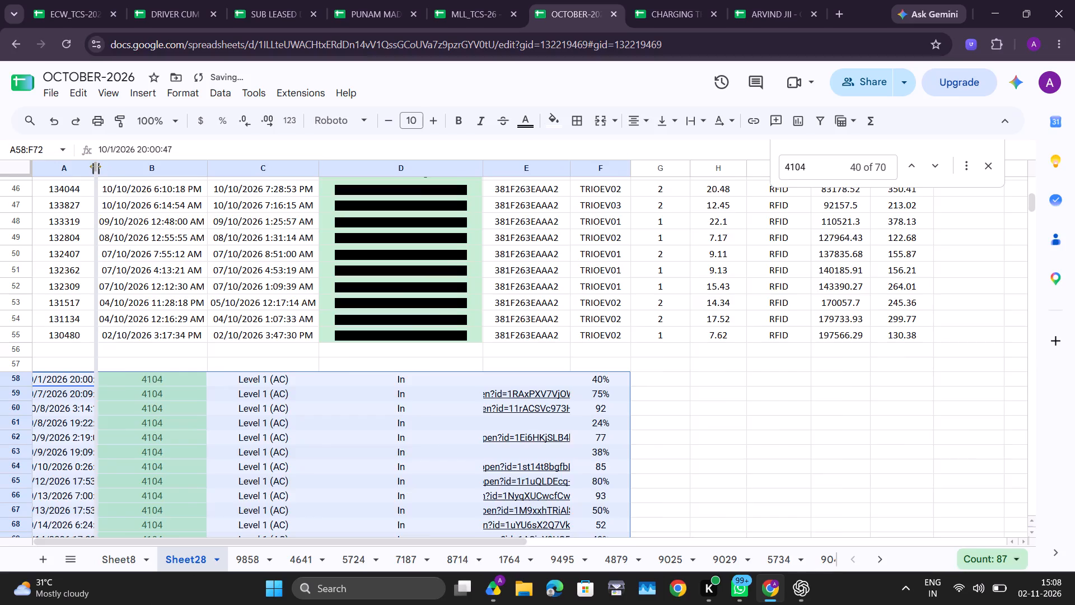
# Delete row 69 of Sheet28, the 10/14/2026 17:23:02 charging entry.
pyautogui.scroll(-2, 153, 337)
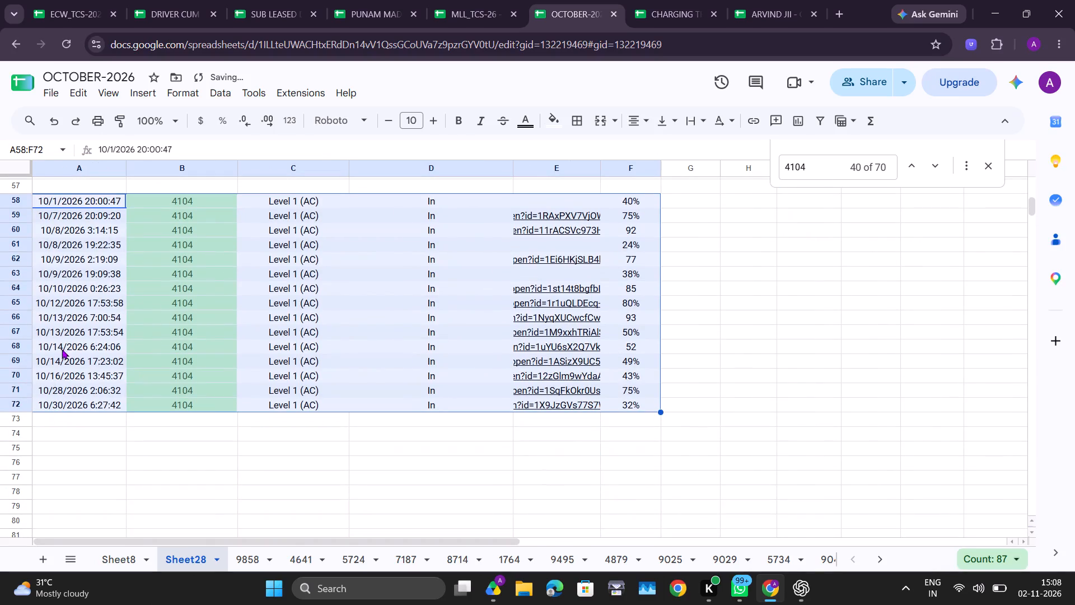
pyautogui.click(19, 364)
pyautogui.rightClick(19, 364)
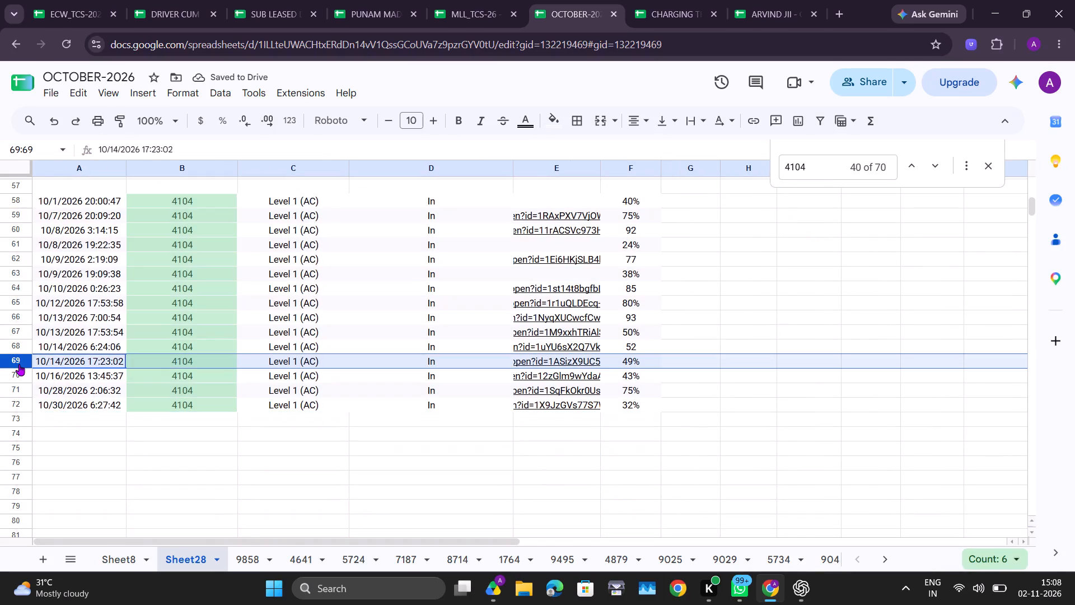
pyautogui.click(76, 374)
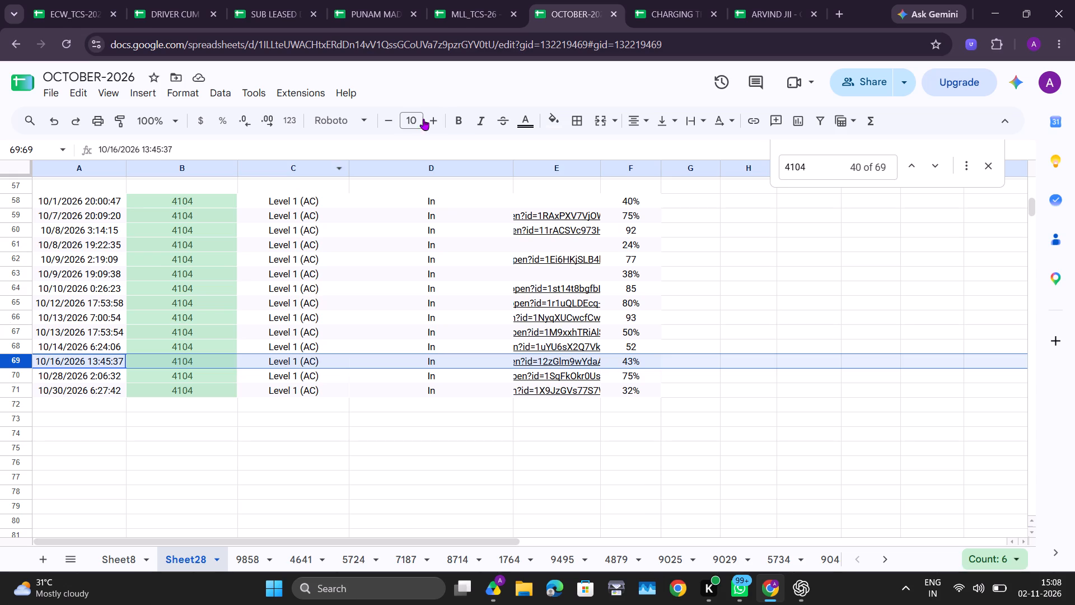
# Add the missing percent signs in column F, making F60 92%, F62 77% and F64 85%.
pyautogui.doubleClick(644, 228)
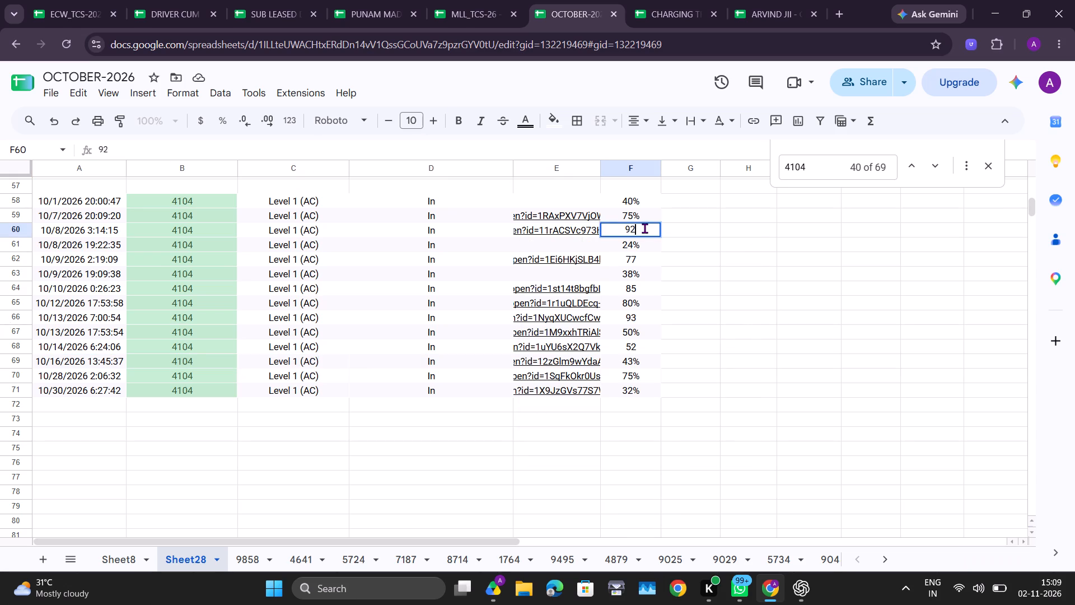
pyautogui.hotkey('shift', '%')
pyautogui.press('Return')
pyautogui.press('Return')
pyautogui.press('Return')
pyautogui.press('Return')
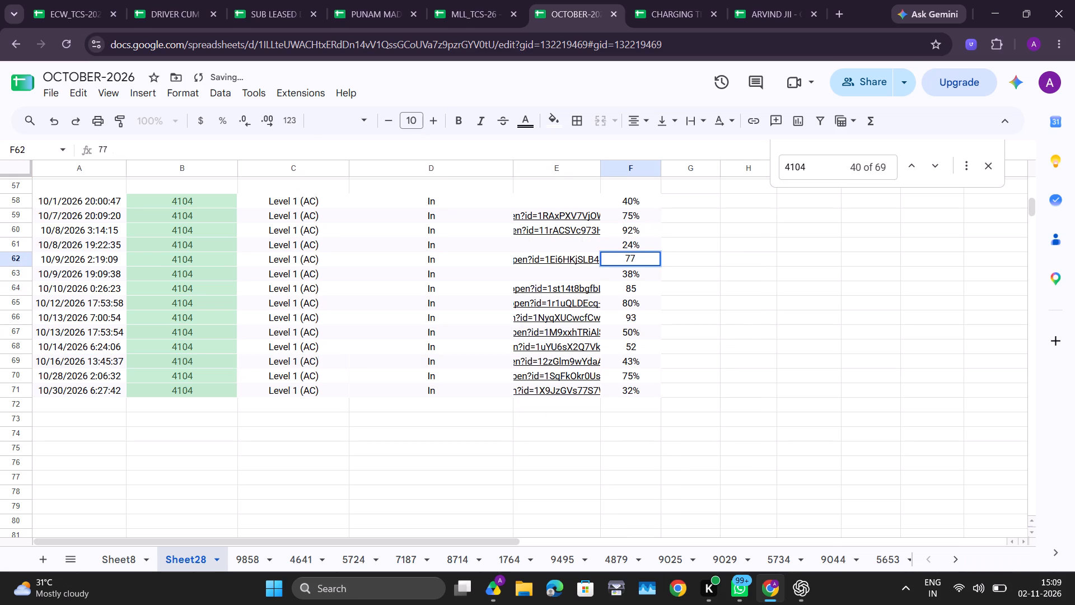
pyautogui.hotkey('shift', '%')
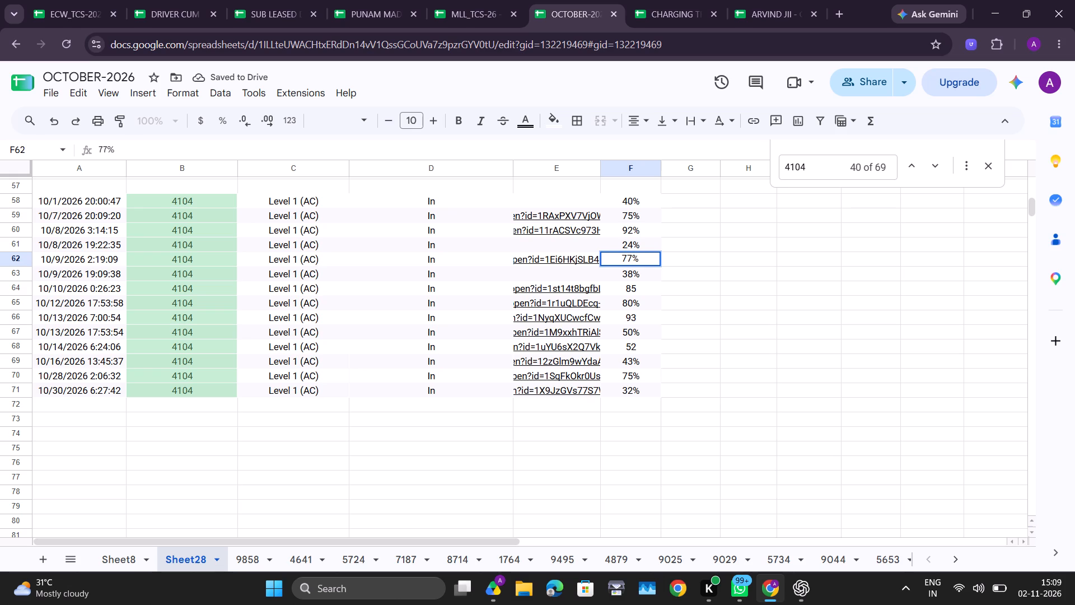
pyautogui.press('Return')
pyautogui.press('Return')
pyautogui.press('Return')
pyautogui.press('Return')
pyautogui.hotkey('shift', '%')
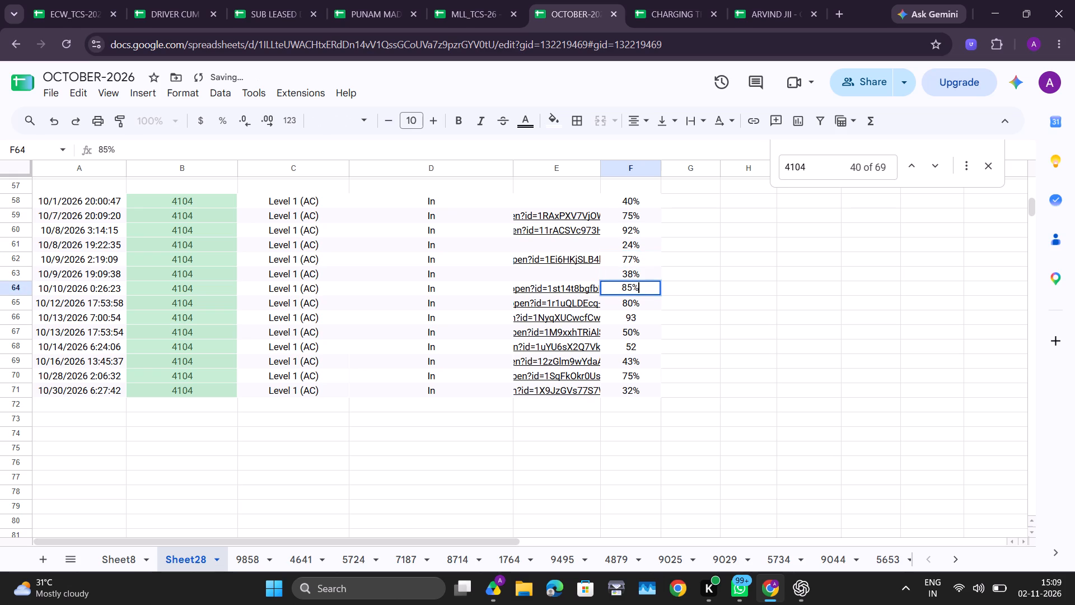
pyautogui.press('Return')
# Add the remaining missing percent signs in column F, making F66 93% and F68 52%.
pyautogui.press('Return')
pyautogui.press('Return')
pyautogui.hotkey('shift', '%')
pyautogui.click(758, 280)
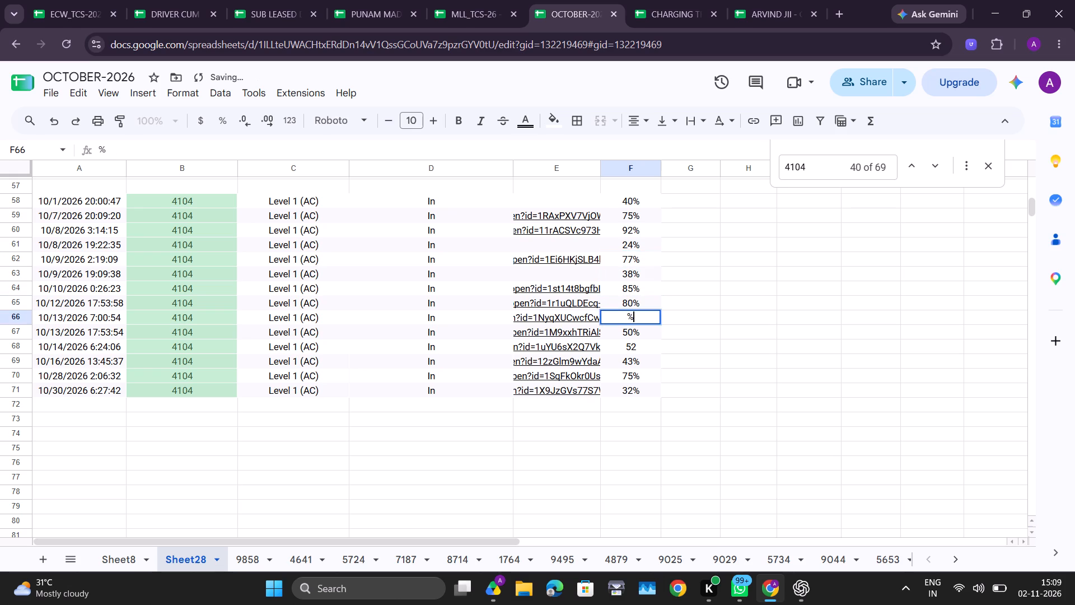
pyautogui.hotkey('ctrl', 'z')
pyautogui.press('Return')
pyautogui.hotkey('shift', '%')
pyautogui.press('Return')
pyautogui.press('Return')
pyautogui.press('Return')
pyautogui.press('Return')
pyautogui.hotkey('shift', '%')
pyautogui.press('Return')
pyautogui.press('Return')
pyautogui.press('Return')
pyautogui.press('Return')
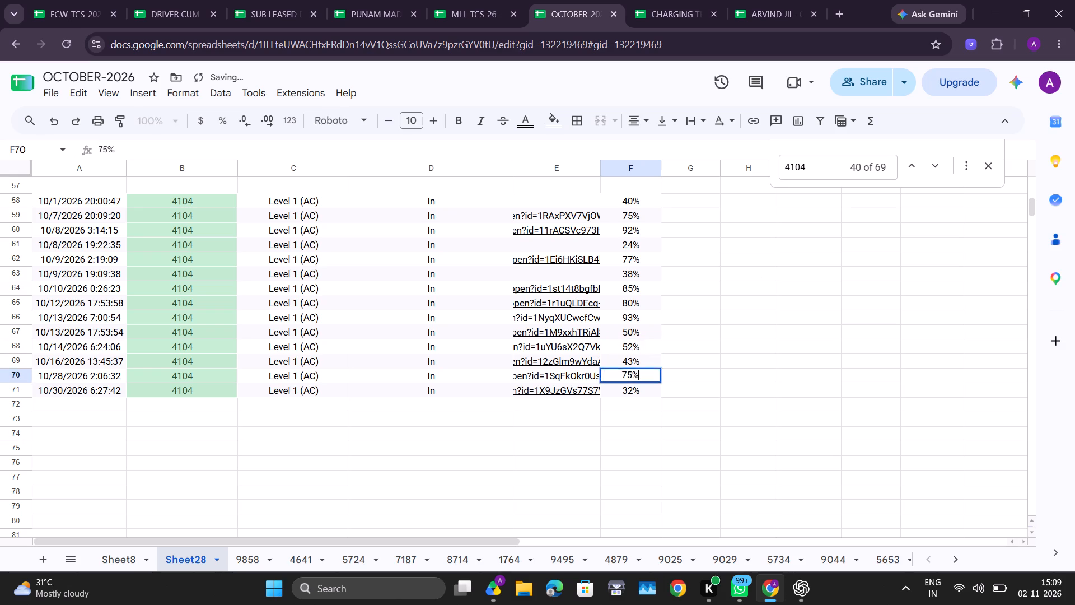
pyautogui.press('Return')
pyautogui.press('Return')
pyautogui.press('Return')
# Enter 100% in G58 and fill it down to G71 for all the 4104 responses.
pyautogui.moveTo(688, 189); pyautogui.dragTo(685, 198)
pyautogui.click(685, 198)
pyautogui.write('100%')
pyautogui.press('Return')
pyautogui.click(711, 197)
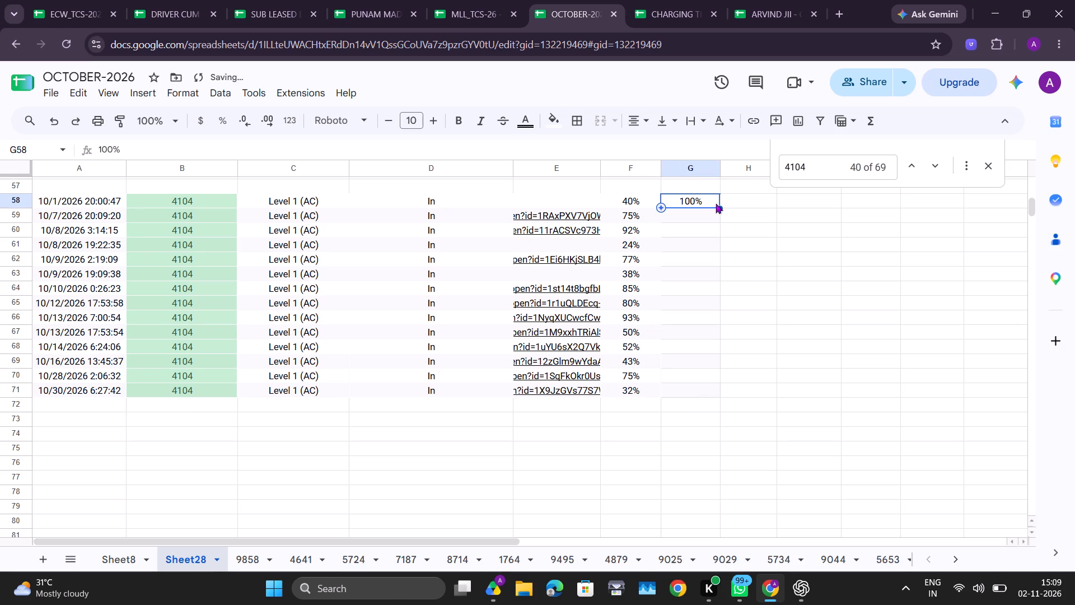
pyautogui.moveTo(719, 208); pyautogui.dragTo(705, 397)
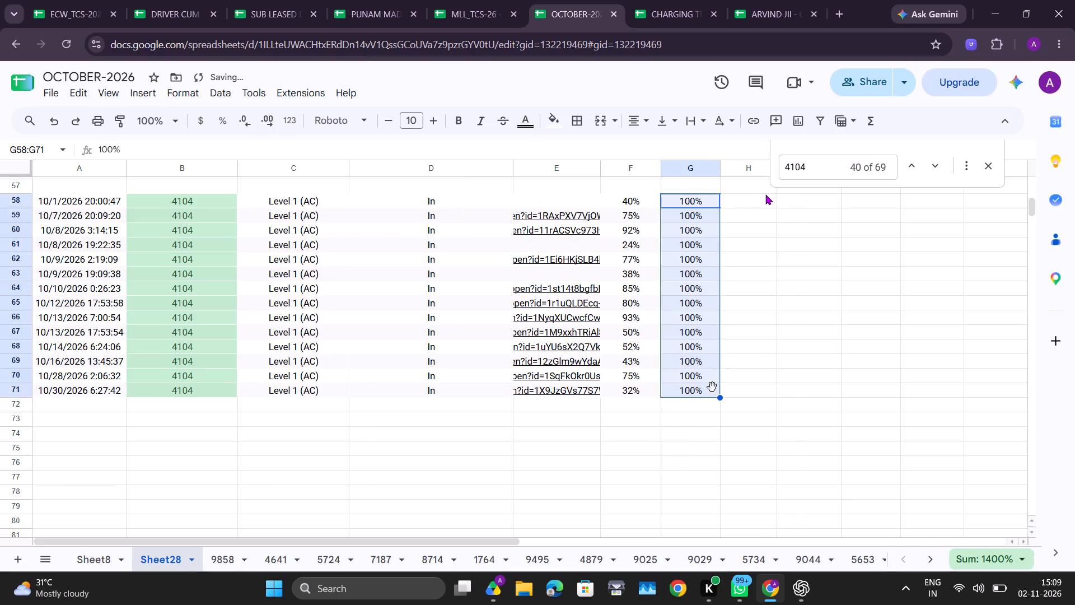
# Calculate the charge percentage added with =G58-F58 in H58 and fill the formula down to H71.
pyautogui.click(752, 198)
pyautogui.scroll(1, 752, 198)
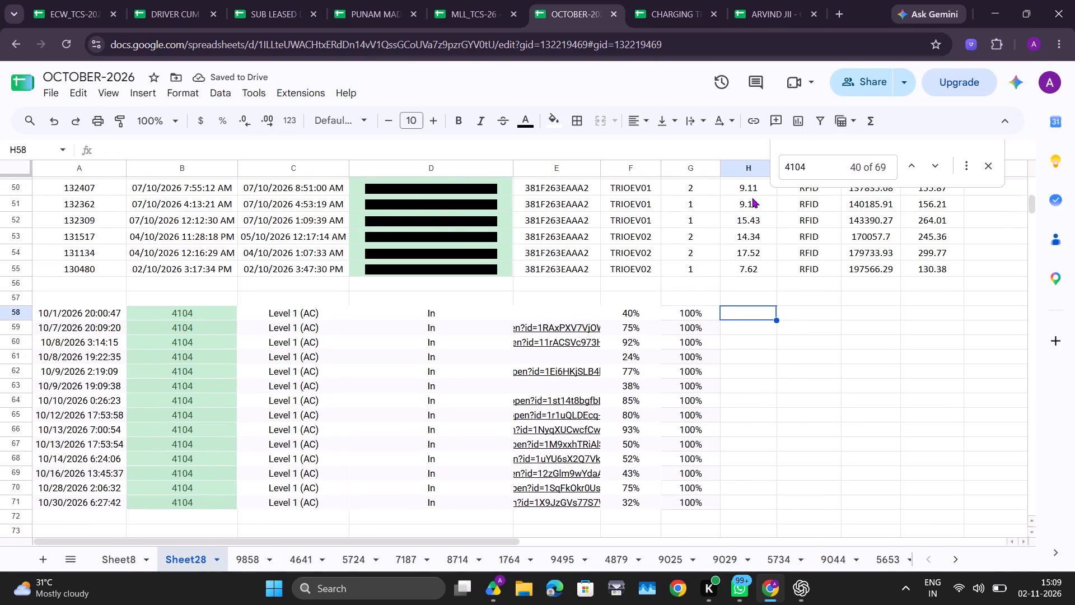
pyautogui.press('=')
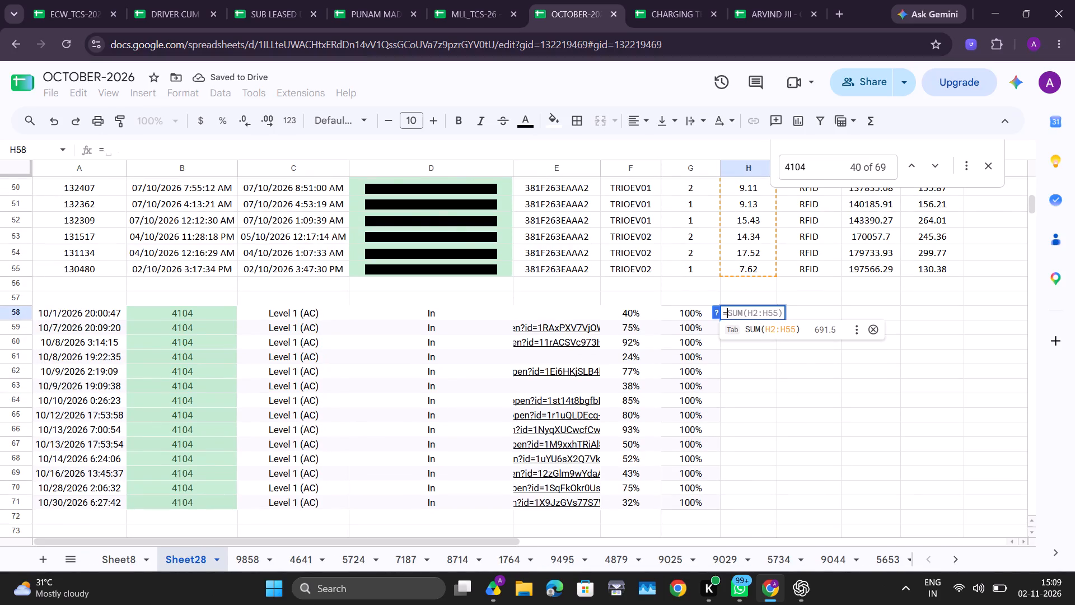
pyautogui.press('g')
pyautogui.write('58-')
pyautogui.write('F58')
pyautogui.press('Return')
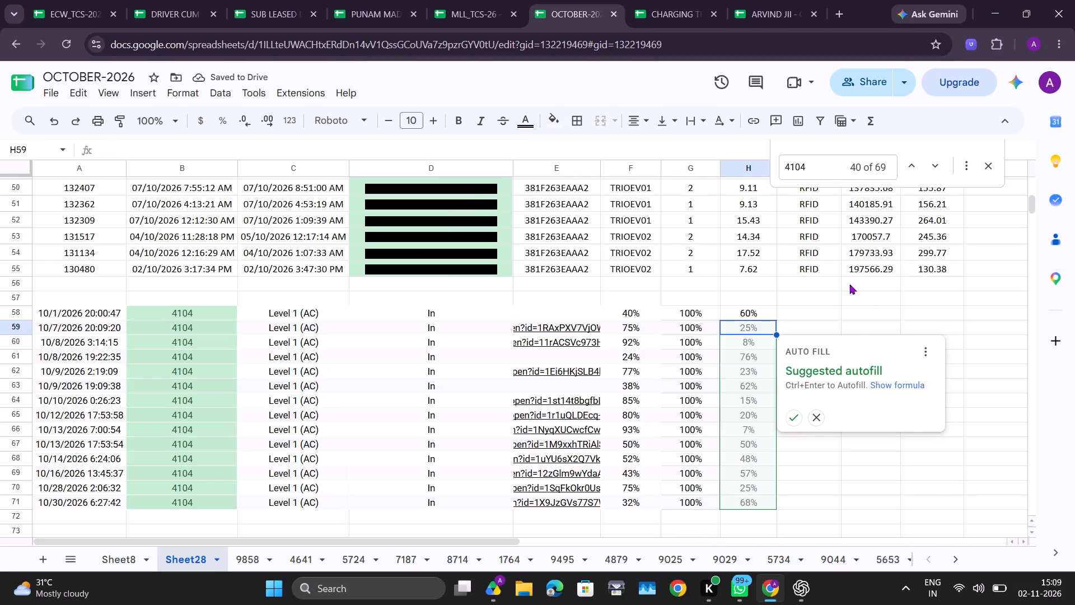
pyautogui.click(794, 415)
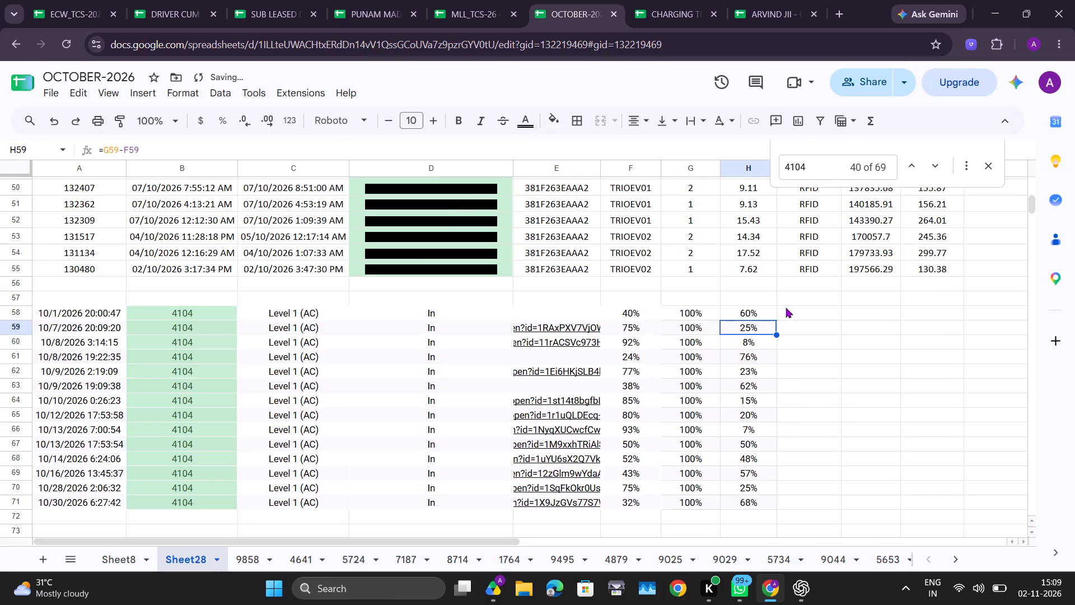
# Calculate the in-house charging units with =H58*32 in I58 and fill the formula down to I71.
pyautogui.click(786, 308)
pyautogui.press('=')
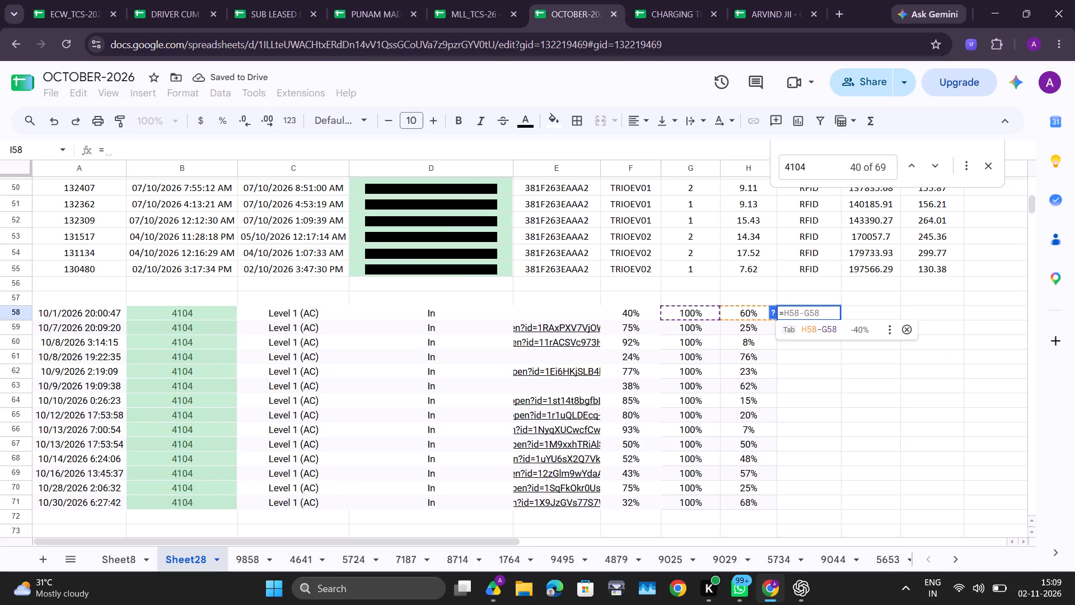
pyautogui.press('h')
pyautogui.write('58')
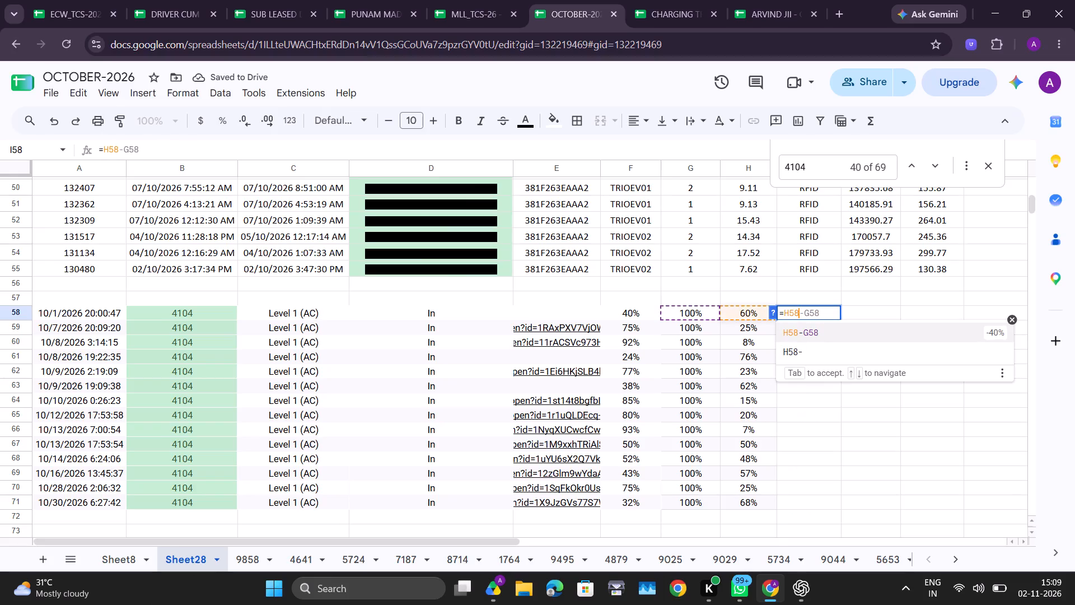
pyautogui.hotkey('shift', '*')
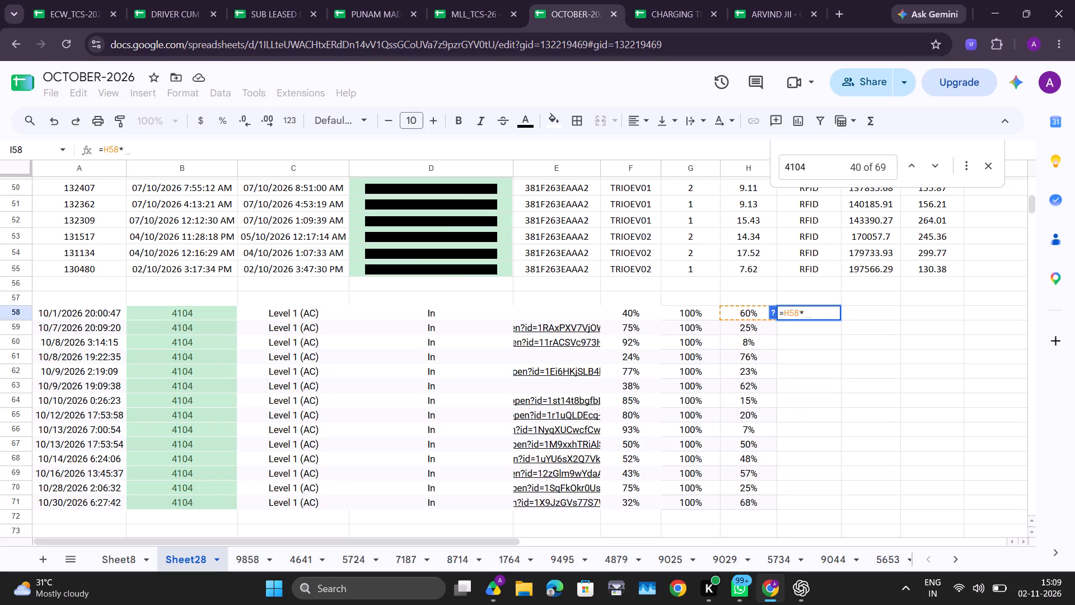
pyautogui.write('32')
pyautogui.press('Return')
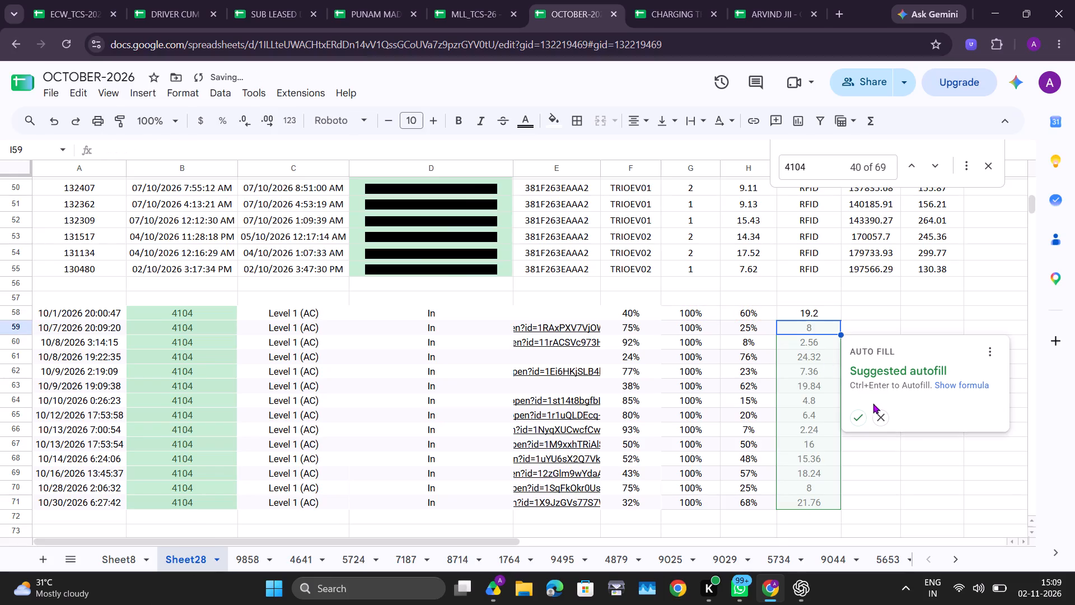
pyautogui.click(861, 418)
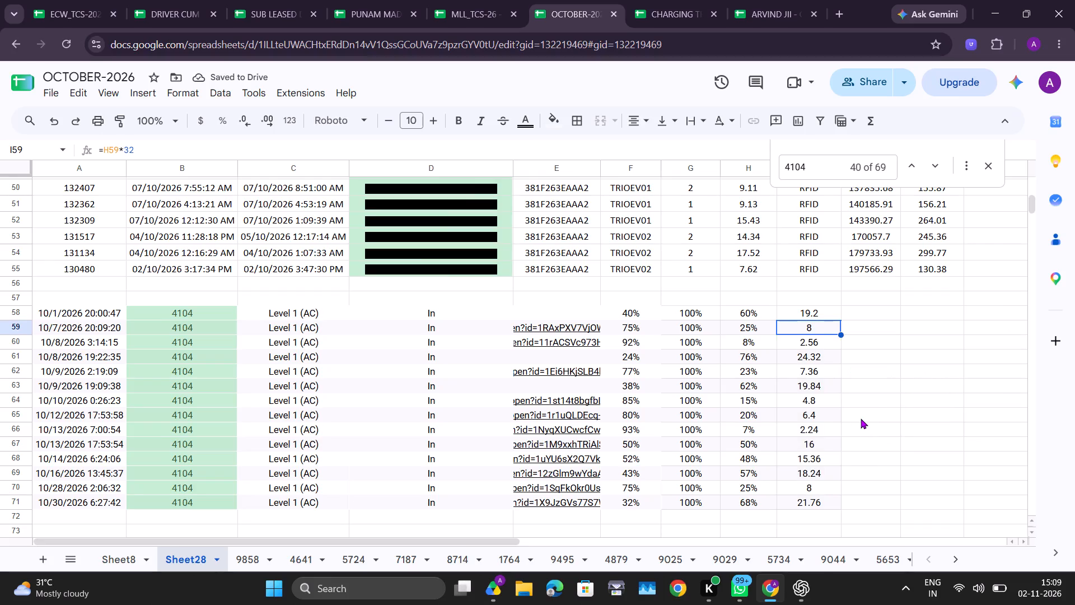
# Check the sum of the Total Energy values in H2:H55 and the sum of the calculated units in I58:I71.
pyautogui.scroll(9, 861, 418)
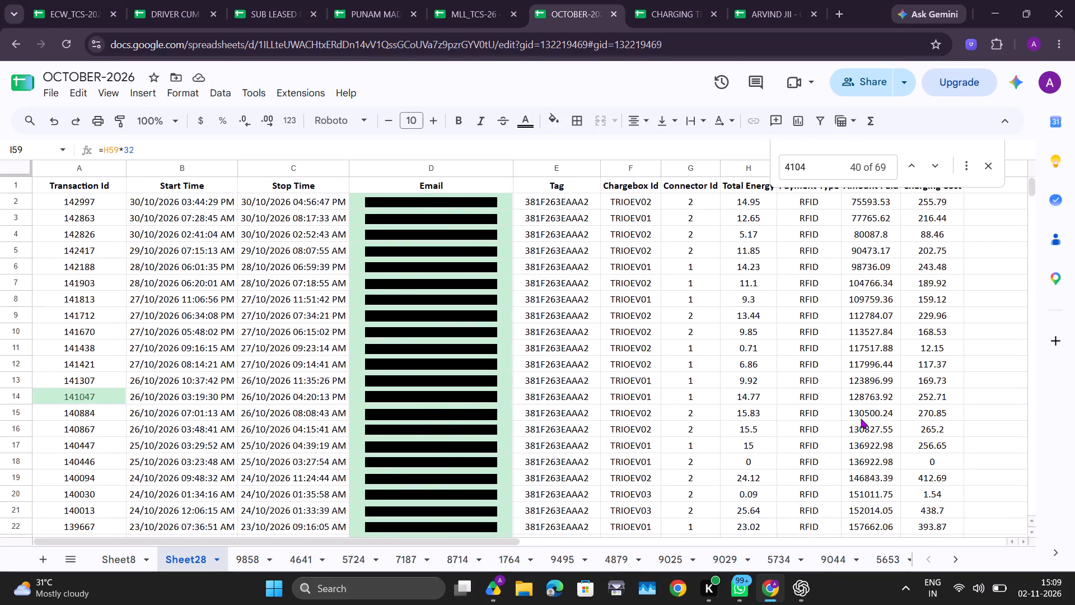
pyautogui.scroll(5, 861, 418)
pyautogui.moveTo(756, 202); pyautogui.dragTo(751, 596)
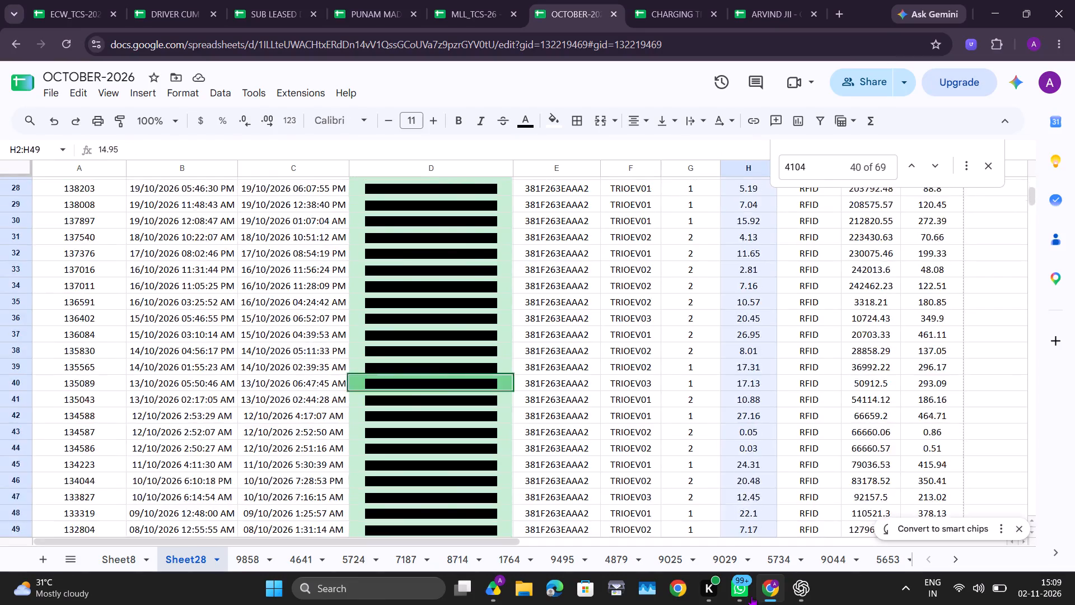
pyautogui.moveTo(751, 596); pyautogui.dragTo(756, 450)
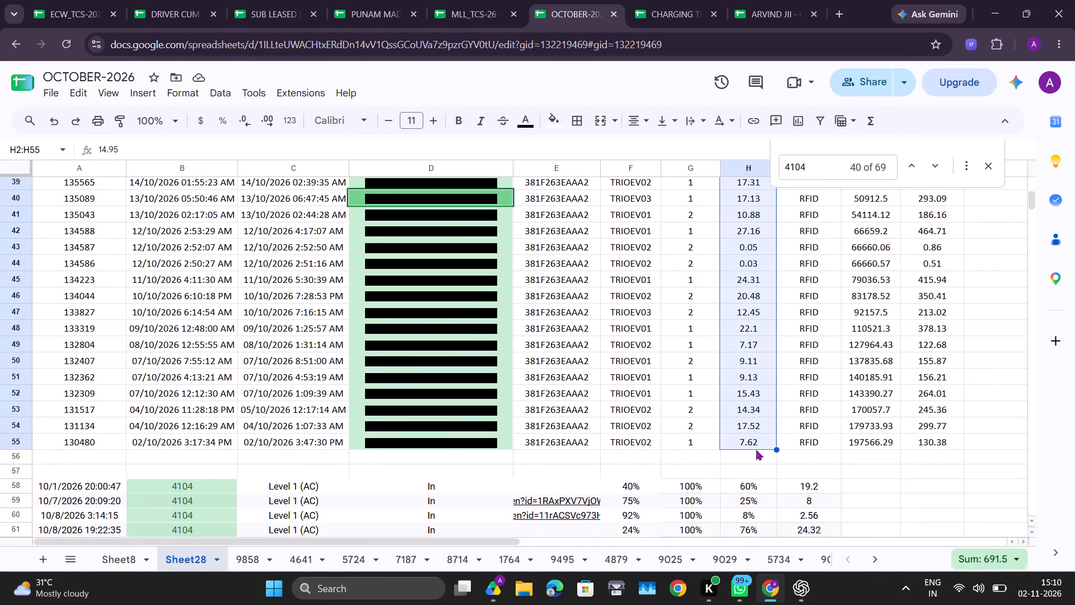
pyautogui.moveTo(810, 481); pyautogui.dragTo(812, 455)
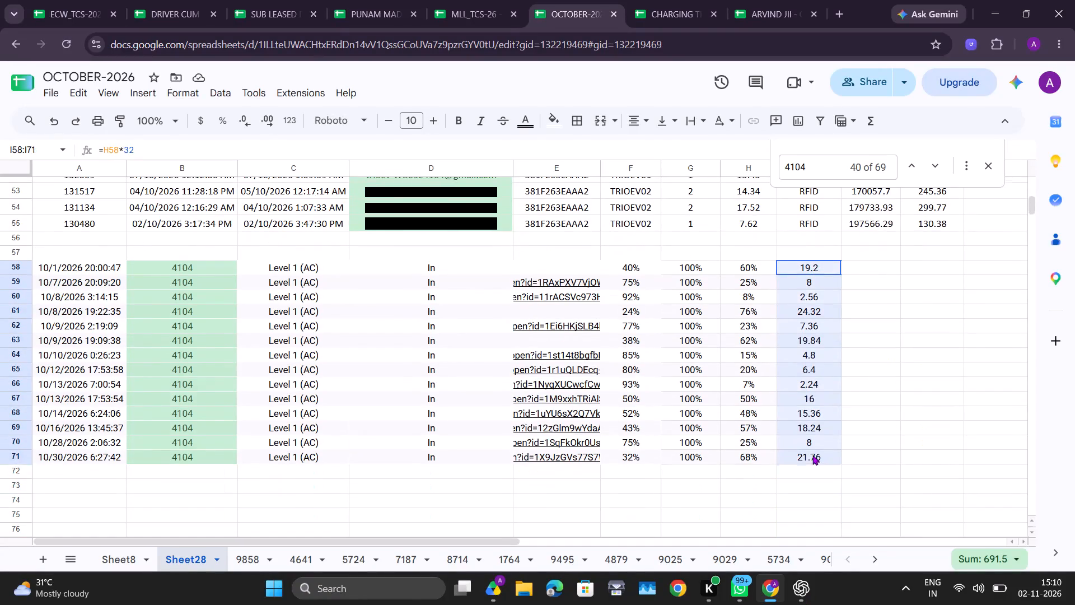
pyautogui.moveTo(812, 455); pyautogui.dragTo(807, 451)
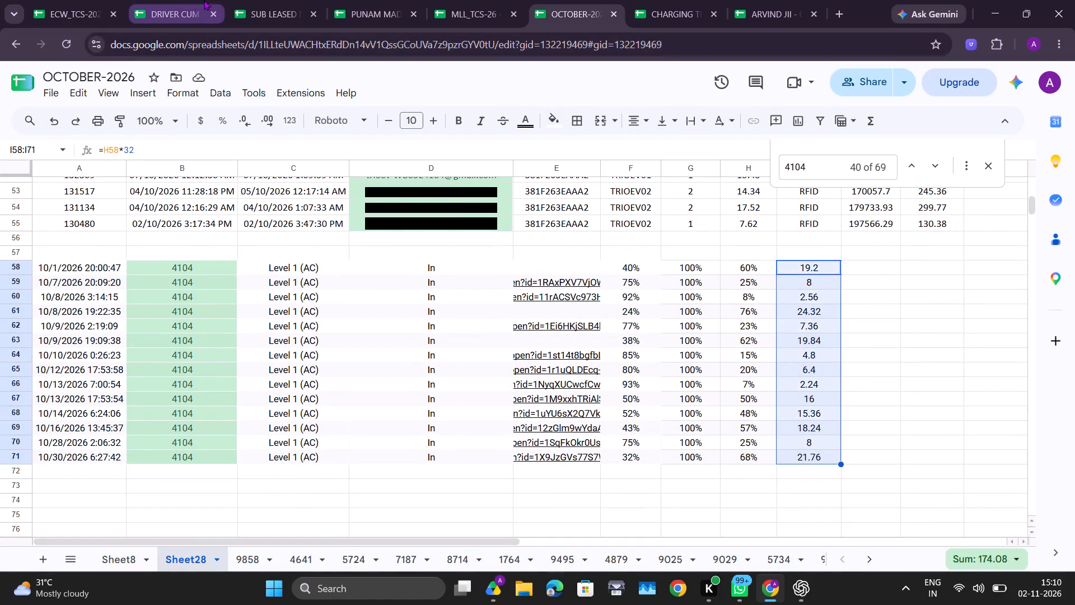
pyautogui.click(177, 1)
pyautogui.click(252, 5)
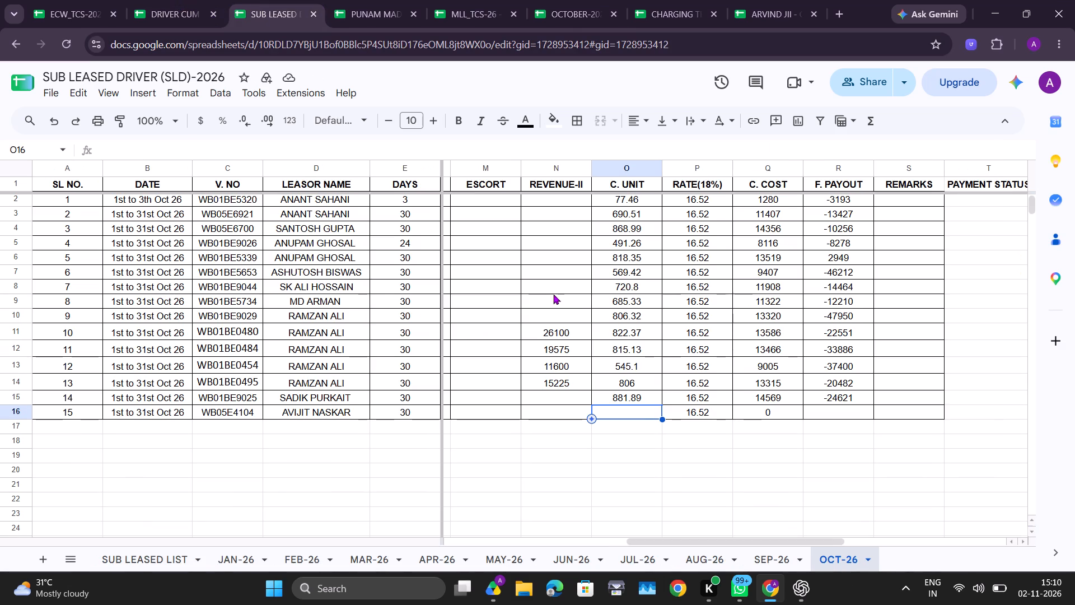
pyautogui.write('865')
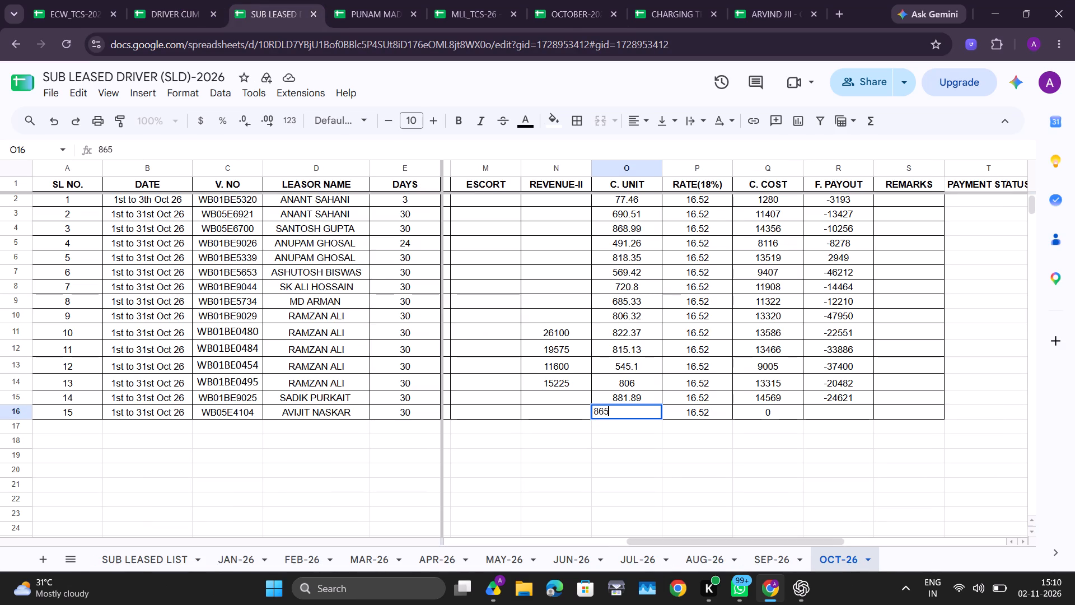
pyautogui.write('.6')
pyautogui.press('BackSpace')
pyautogui.write('58')
pyautogui.press('Return')
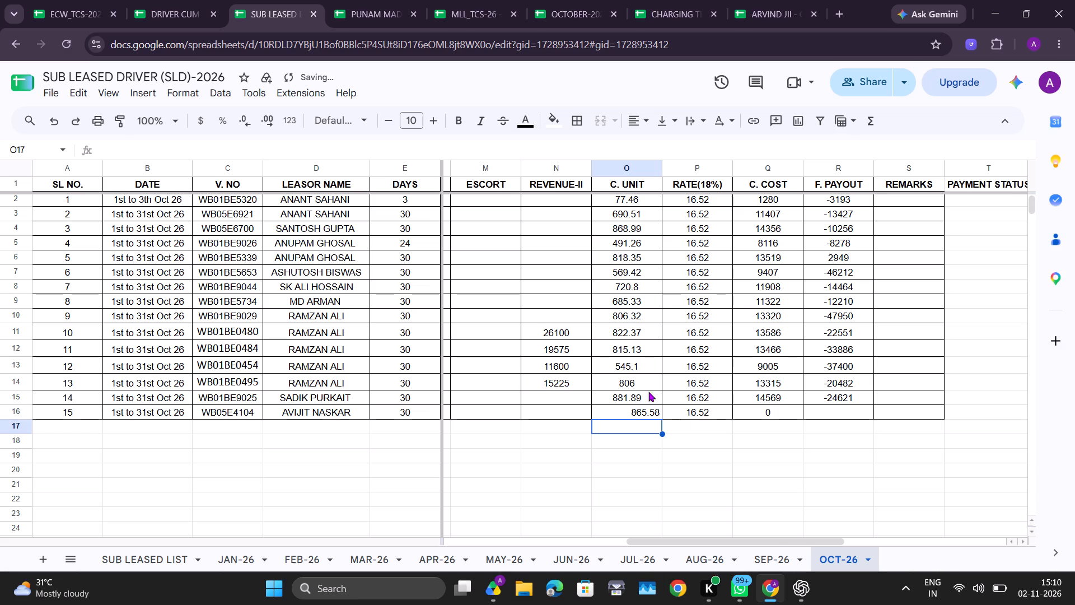
pyautogui.click(630, 411)
pyautogui.click(636, 124)
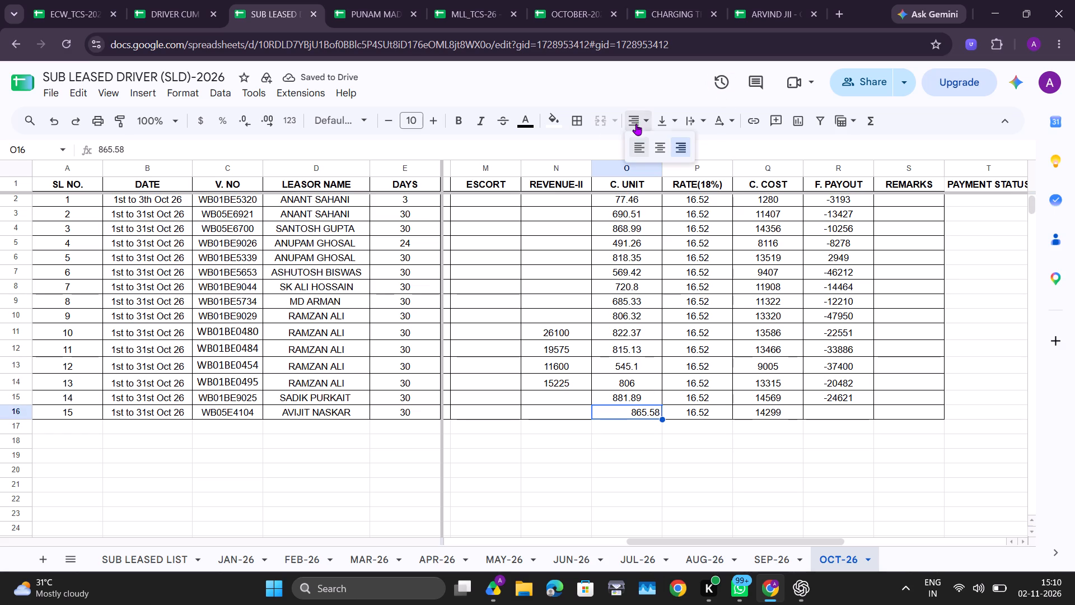
pyautogui.click(657, 147)
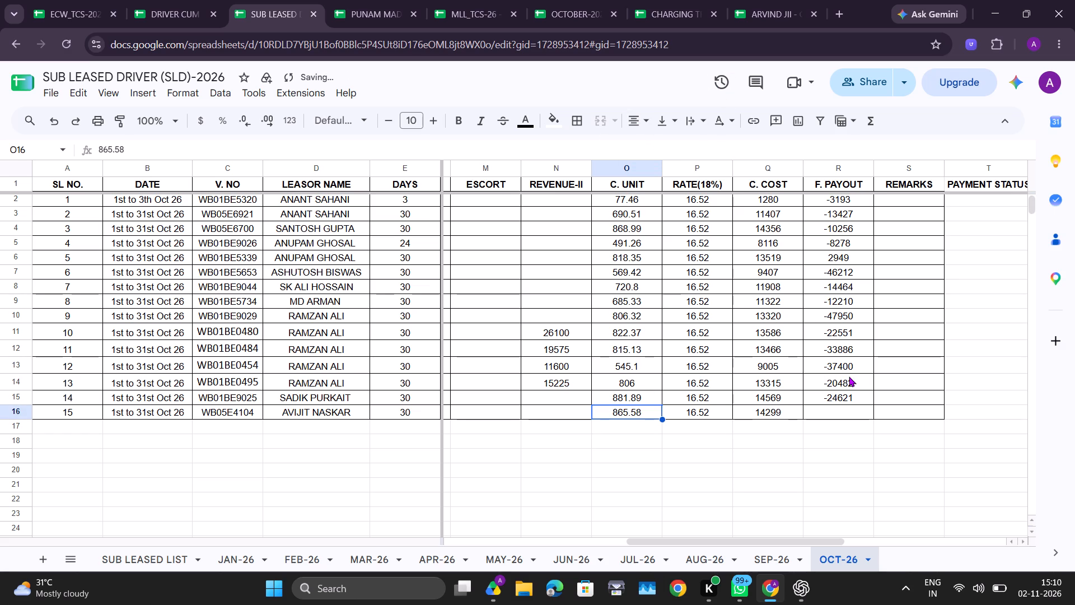
pyautogui.click(839, 399)
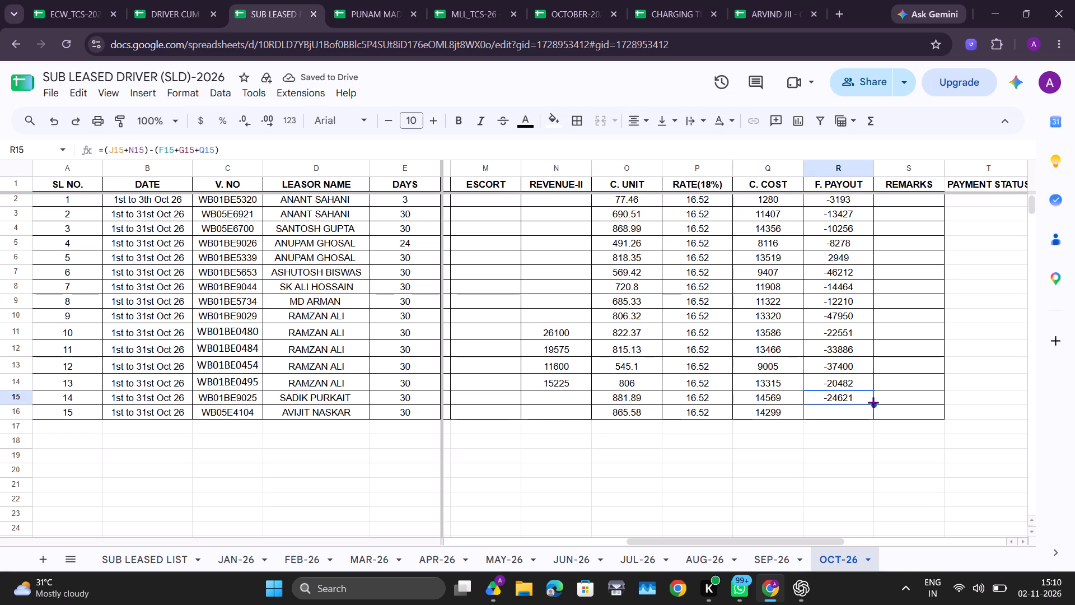
pyautogui.moveTo(873, 402); pyautogui.dragTo(871, 408)
pyautogui.click(697, 467)
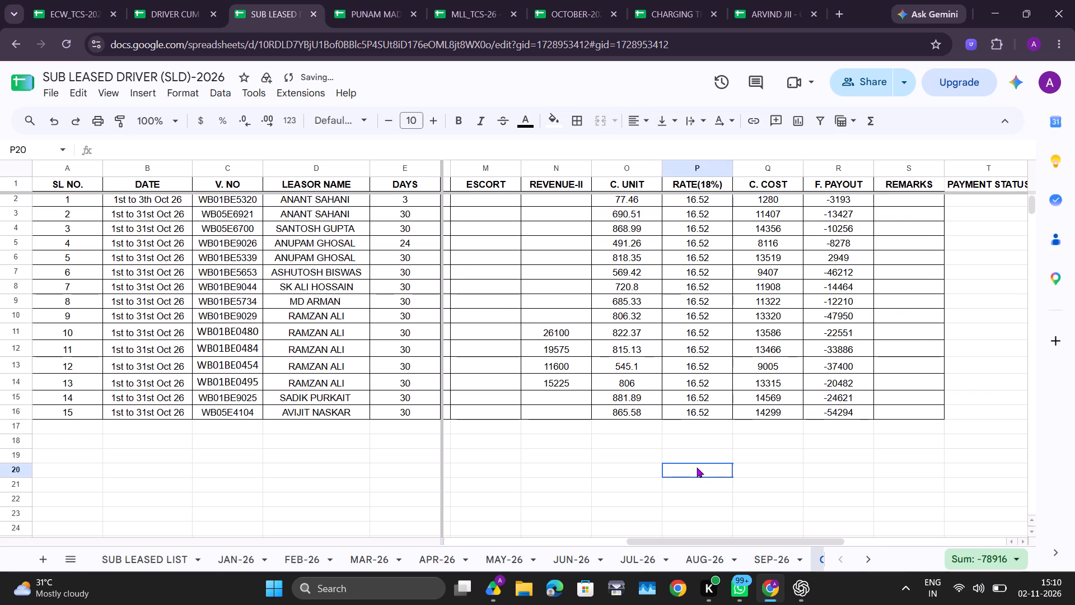
# Switch to the ECW_TCS-2026 OCT-26 sheet and enter serial number 11 in A23 under the regular drivers.
pyautogui.hscroll(4, 697, 467)
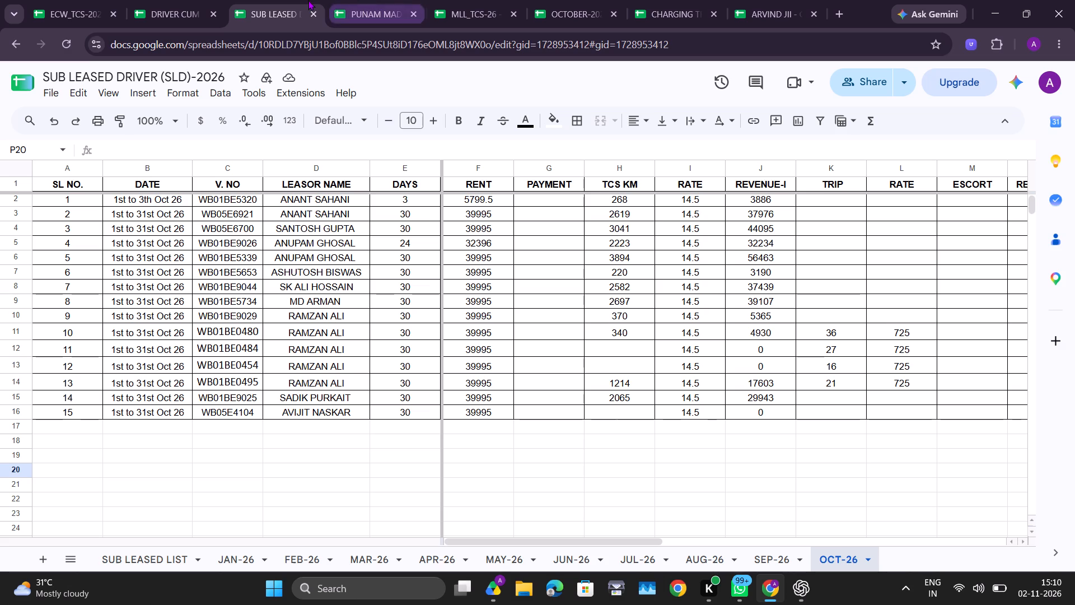
pyautogui.click(7, 0)
pyautogui.click(69, 0)
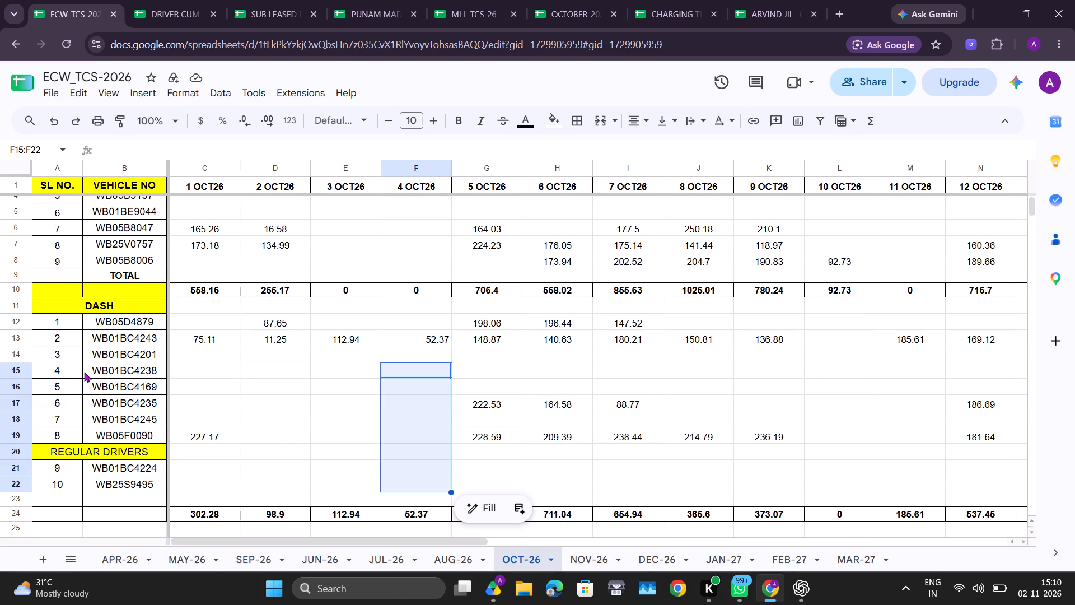
pyautogui.click(54, 496)
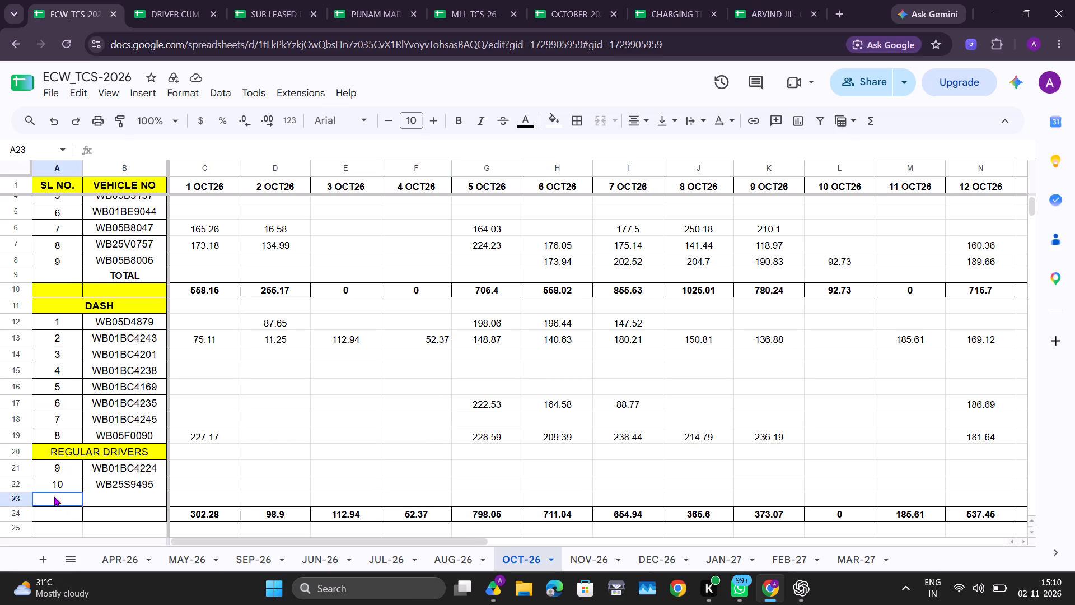
pyautogui.write('11')
pyautogui.press('Right')
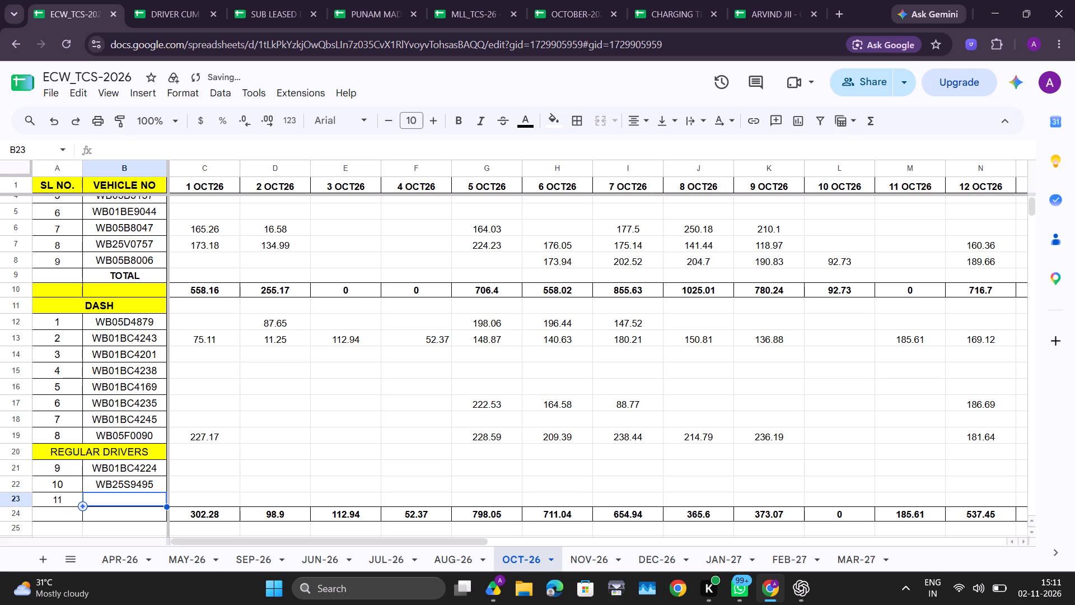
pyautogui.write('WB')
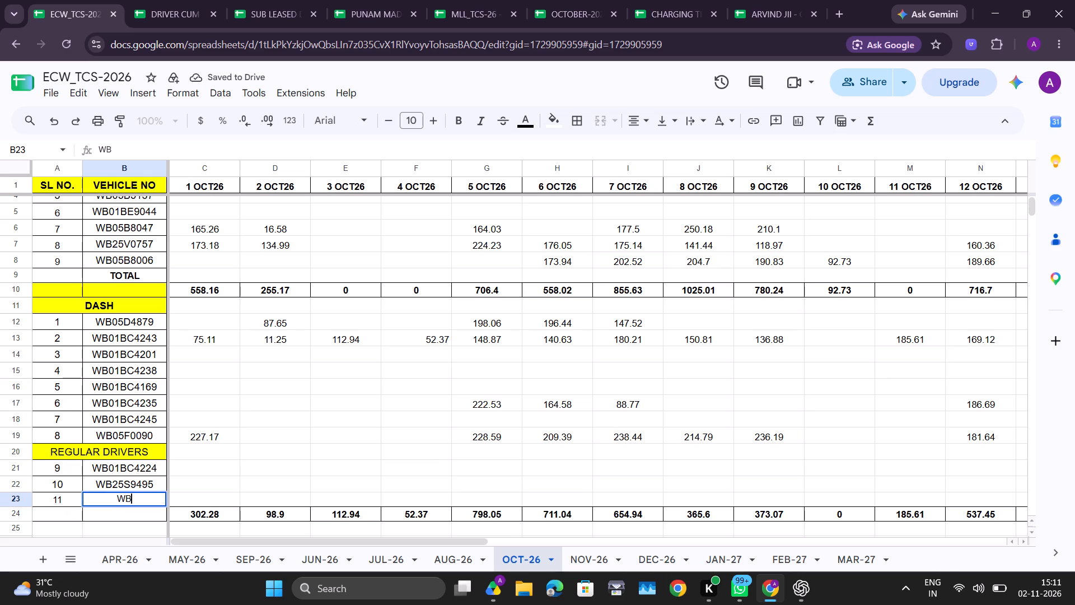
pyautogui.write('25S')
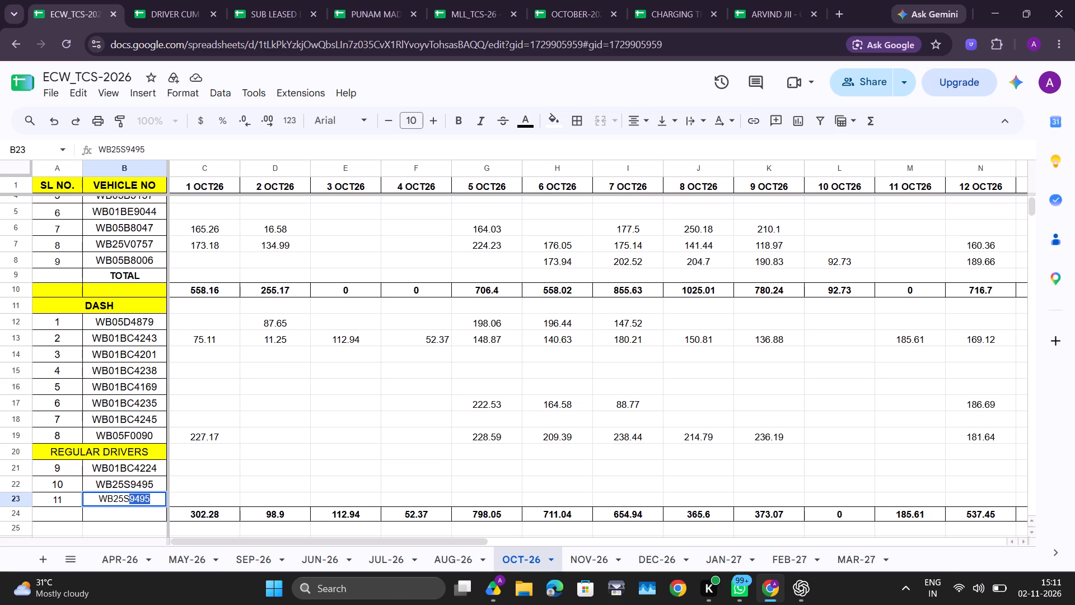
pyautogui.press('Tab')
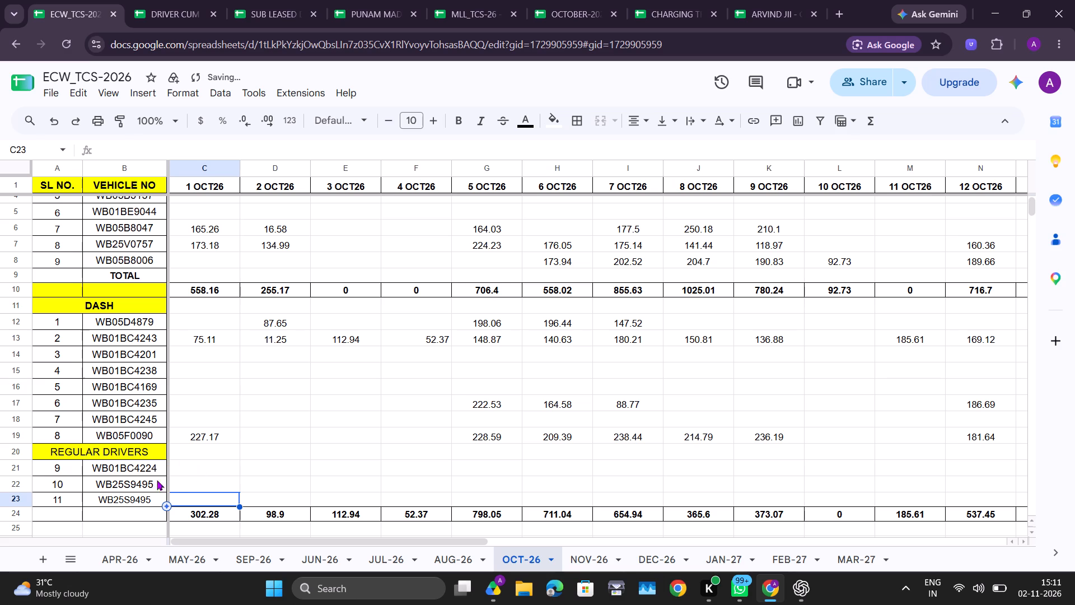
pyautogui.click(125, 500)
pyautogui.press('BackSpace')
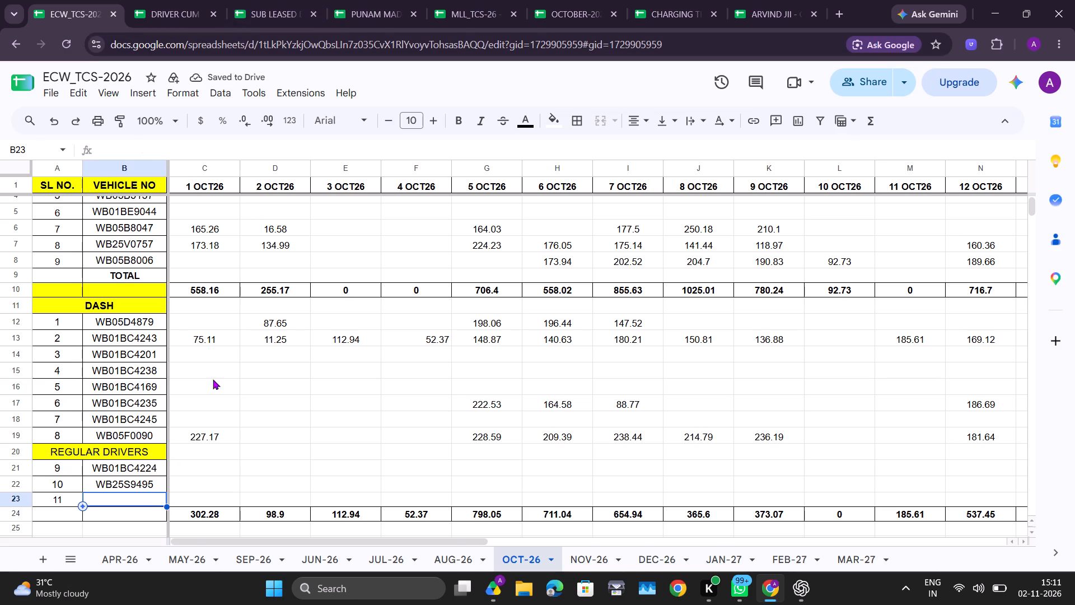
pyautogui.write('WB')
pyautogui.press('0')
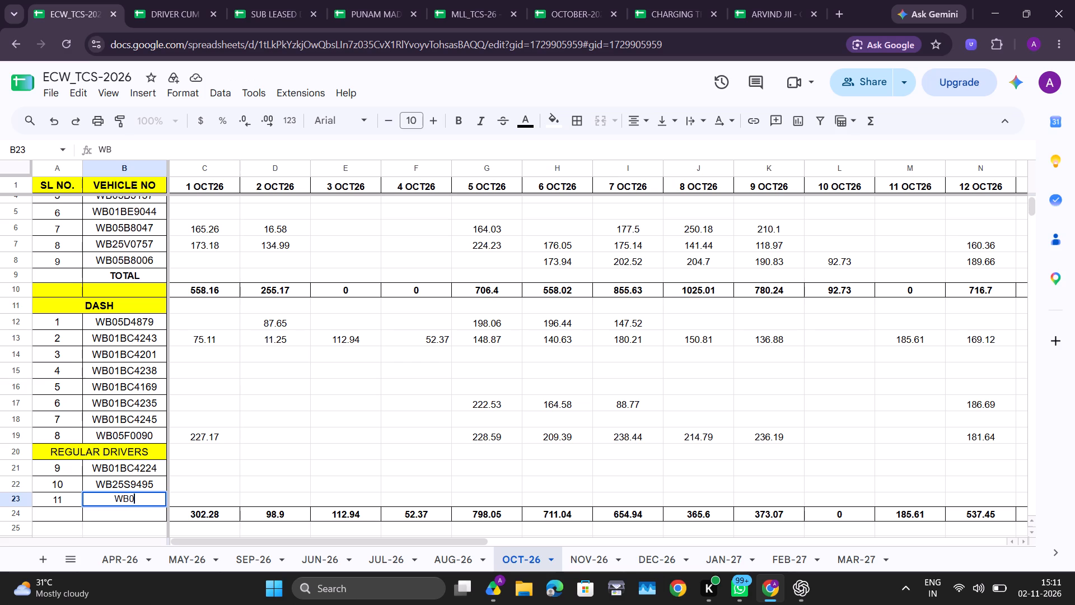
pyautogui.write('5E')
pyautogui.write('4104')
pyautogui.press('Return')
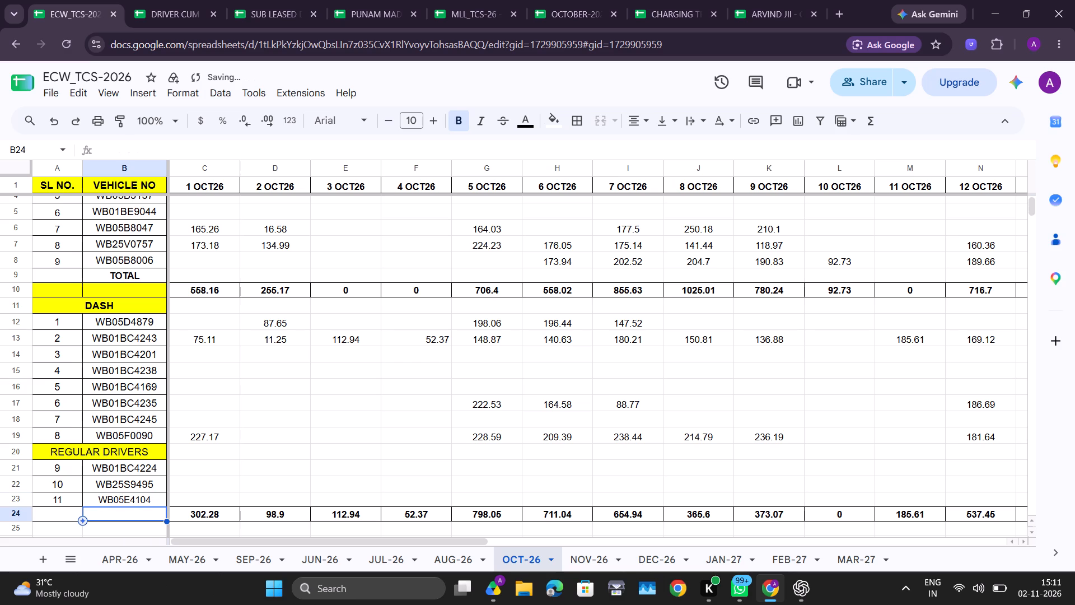
pyautogui.click(144, 503)
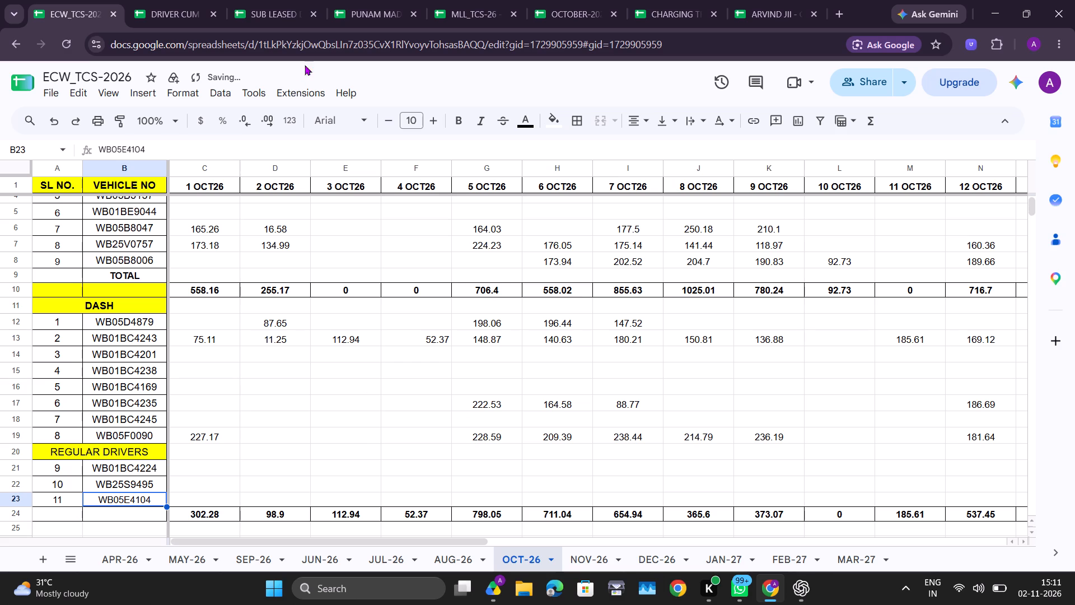
pyautogui.click(434, 118)
pyautogui.scroll(-2, 417, 319)
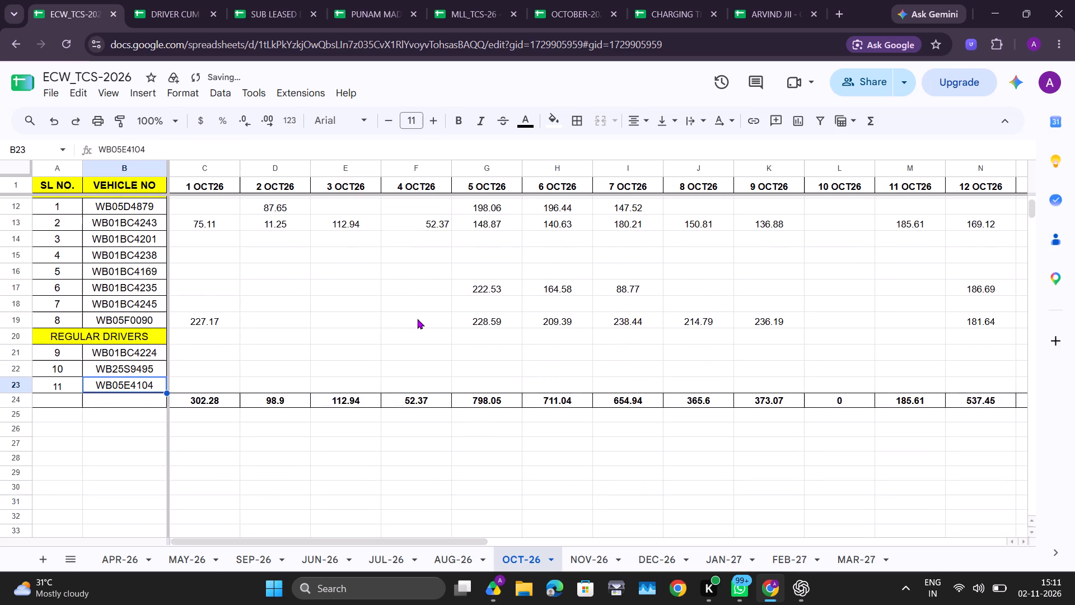
pyautogui.hscroll(-4, 417, 319)
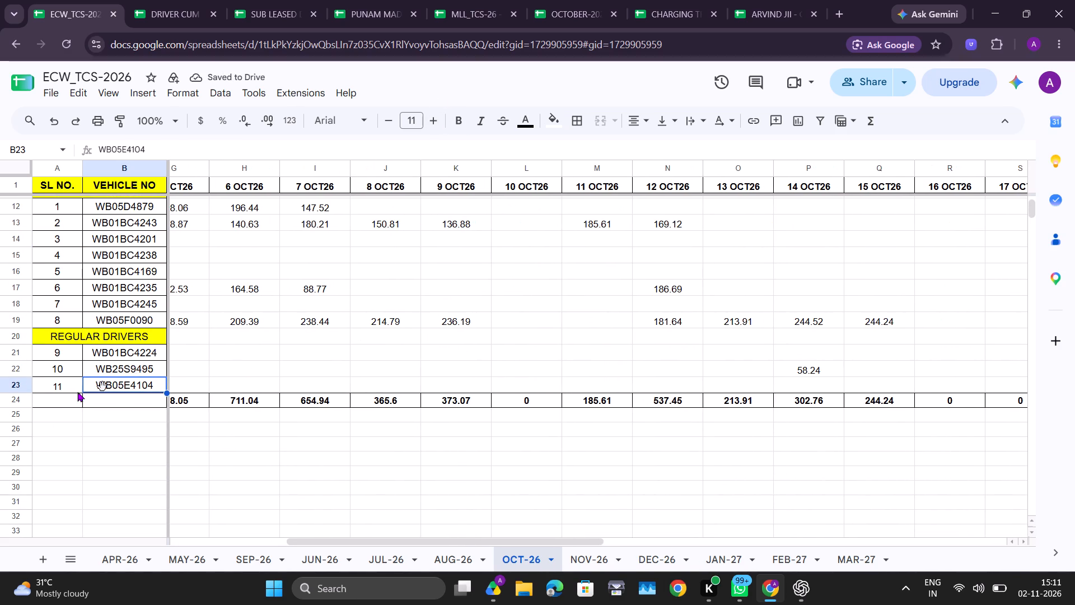
pyautogui.click(22, 384)
pyautogui.hscroll(-8, 338, 404)
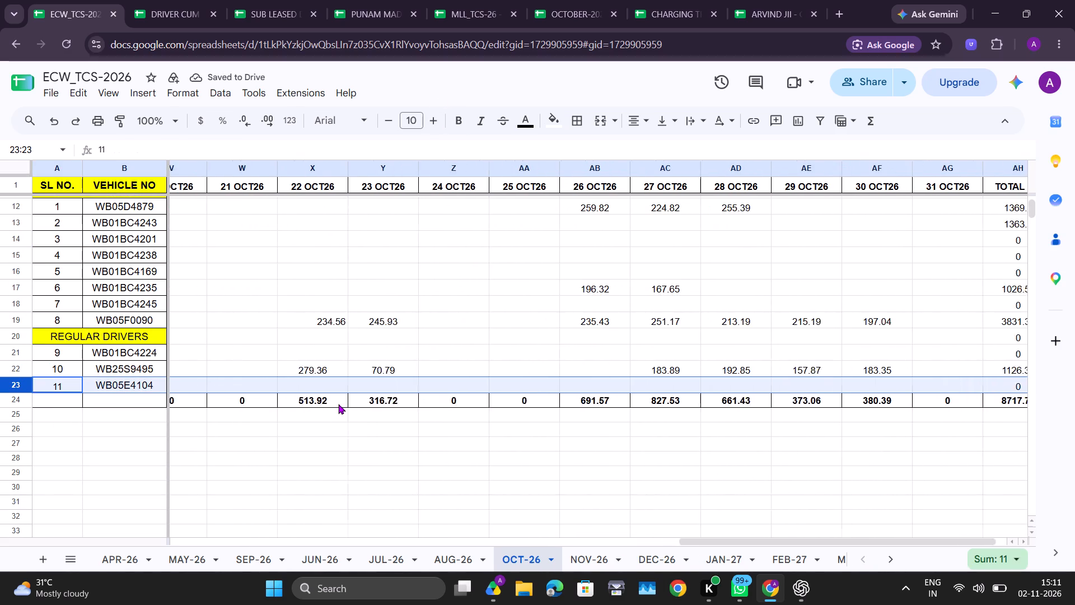
pyautogui.hscroll(-1, 338, 404)
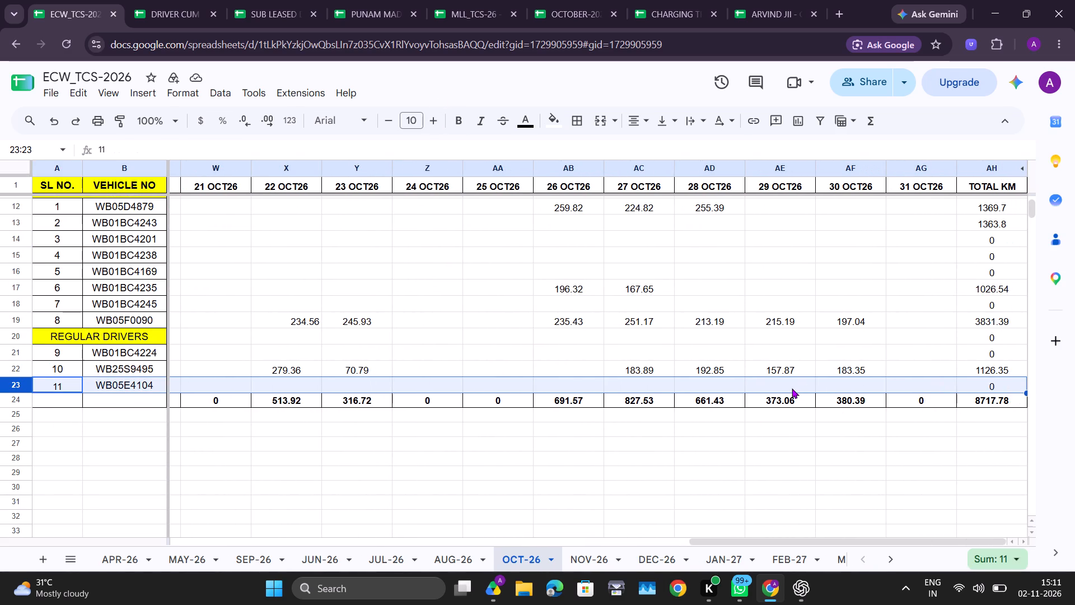
pyautogui.click(792, 388)
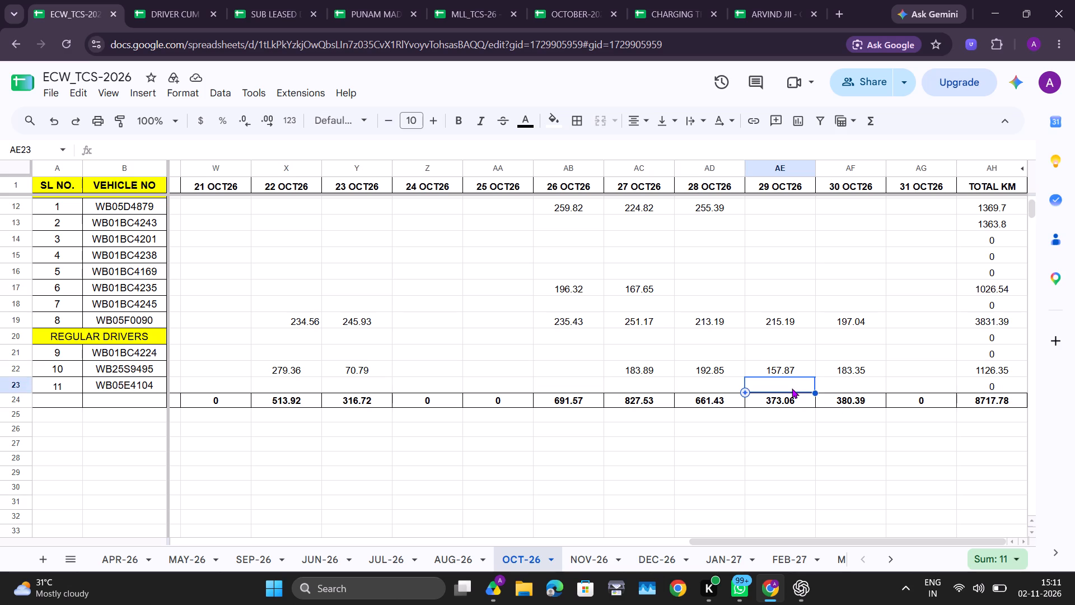
pyautogui.write('199.05')
pyautogui.press('Return')
pyautogui.press('Up')
pyautogui.press('Right')
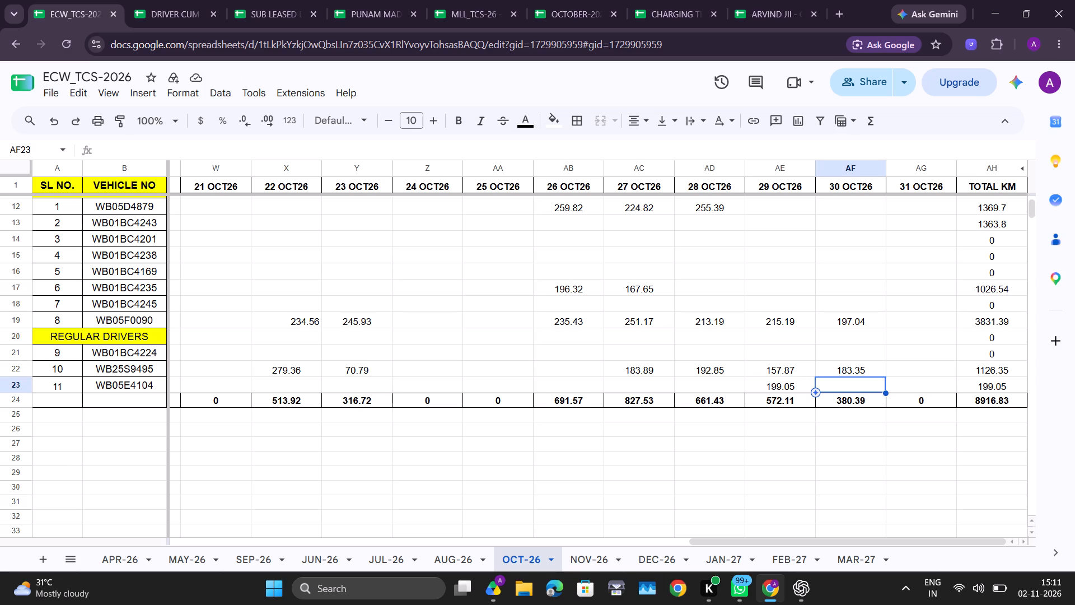
# Search the OCT-26 sheet for the vehicle numbers ending in 4879, 4224 and 4238.
pyautogui.scroll(8, 792, 388)
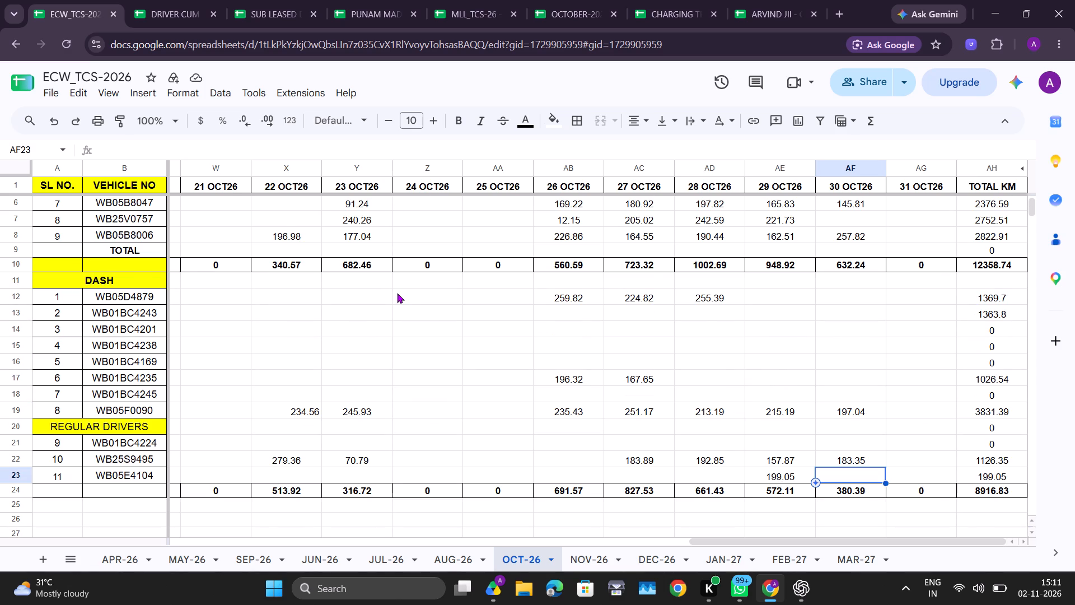
pyautogui.click(486, 252)
pyautogui.hotkey('ctrl', 'f')
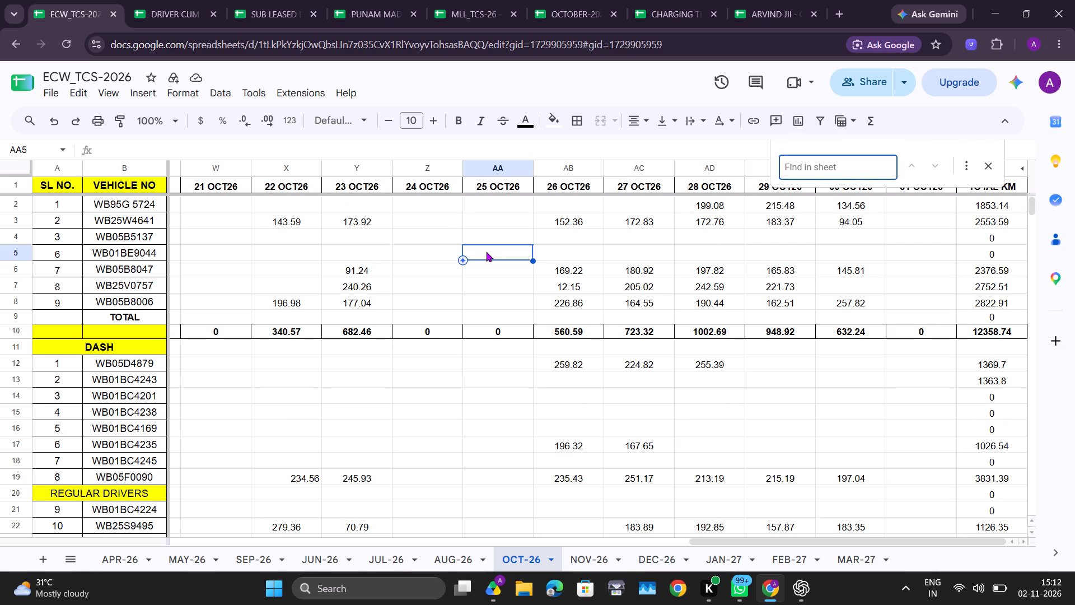
pyautogui.write('4879')
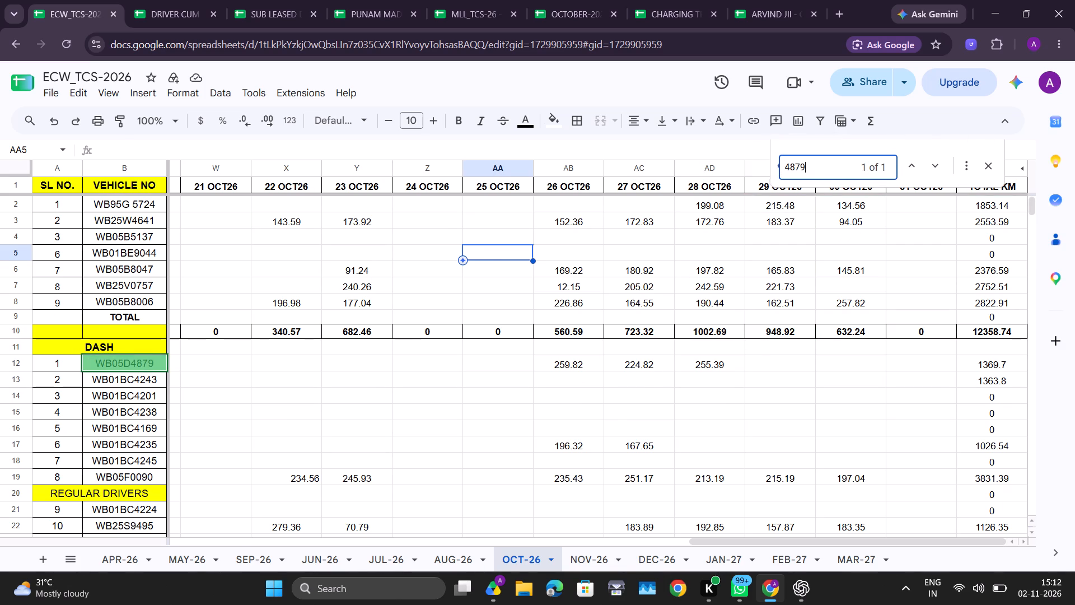
pyautogui.press('BackSpace')
pyautogui.press('BackSpace')
pyautogui.press('BackSpace')
pyautogui.press('BackSpace')
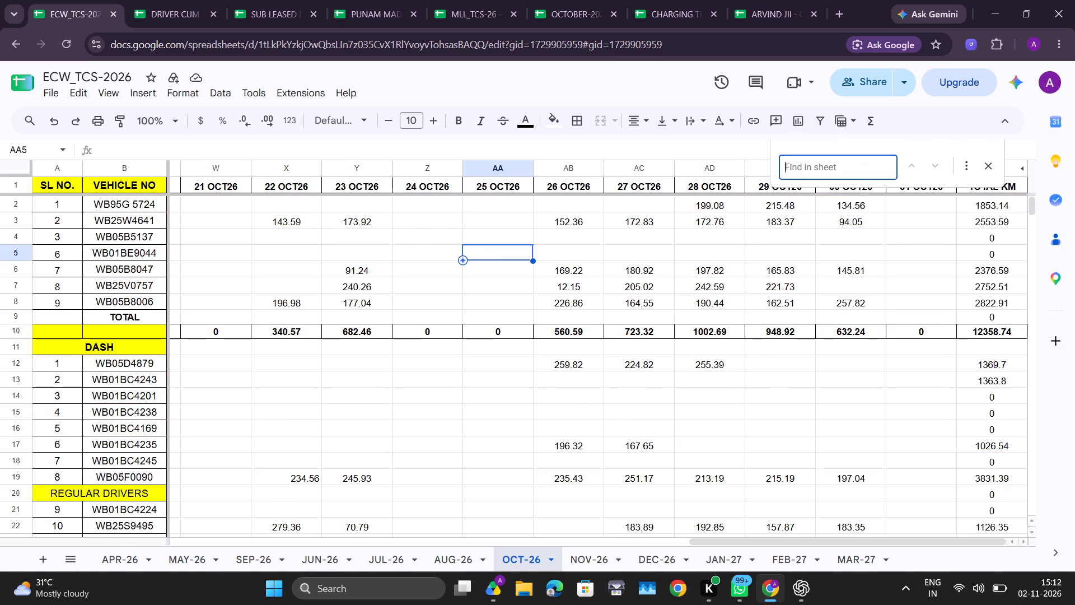
pyautogui.write('4224')
pyautogui.press('BackSpace')
pyautogui.press('BackSpace')
pyautogui.press('BackSpace')
pyautogui.press('BackSpace')
pyautogui.write('4238')
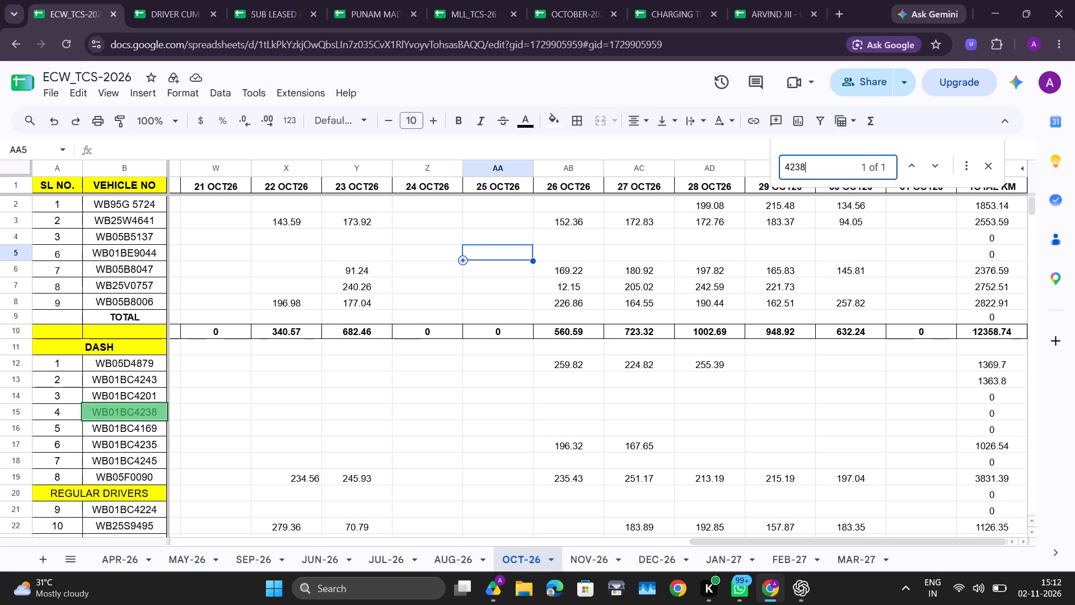
pyautogui.press('BackSpace')
pyautogui.press('BackSpace')
pyautogui.press('BackSpace')
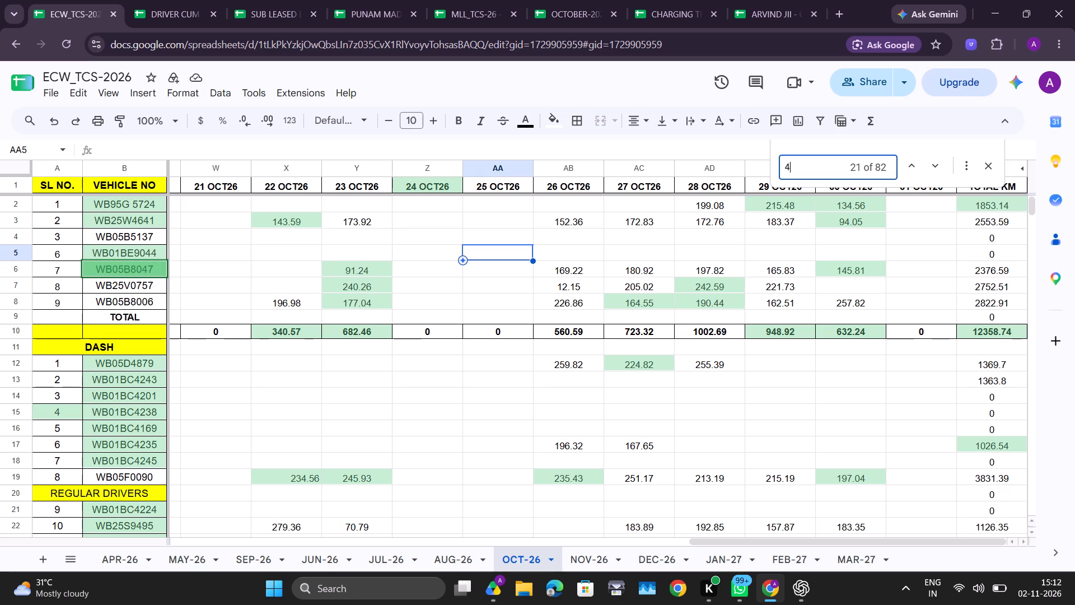
# Search the OCT-26 sheet for the vehicle numbers ending in 2051 and 8047.
pyautogui.write('2051')
pyautogui.press('BackSpace')
pyautogui.press('BackSpace')
pyautogui.press('BackSpace')
pyautogui.press('BackSpace')
pyautogui.press('BackSpace')
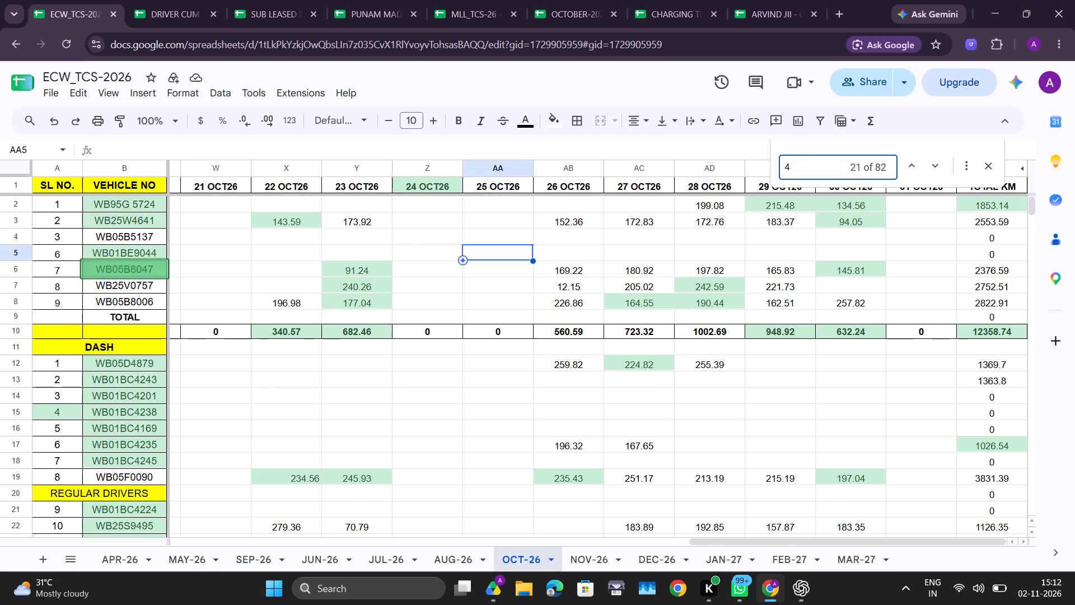
pyautogui.write('205')
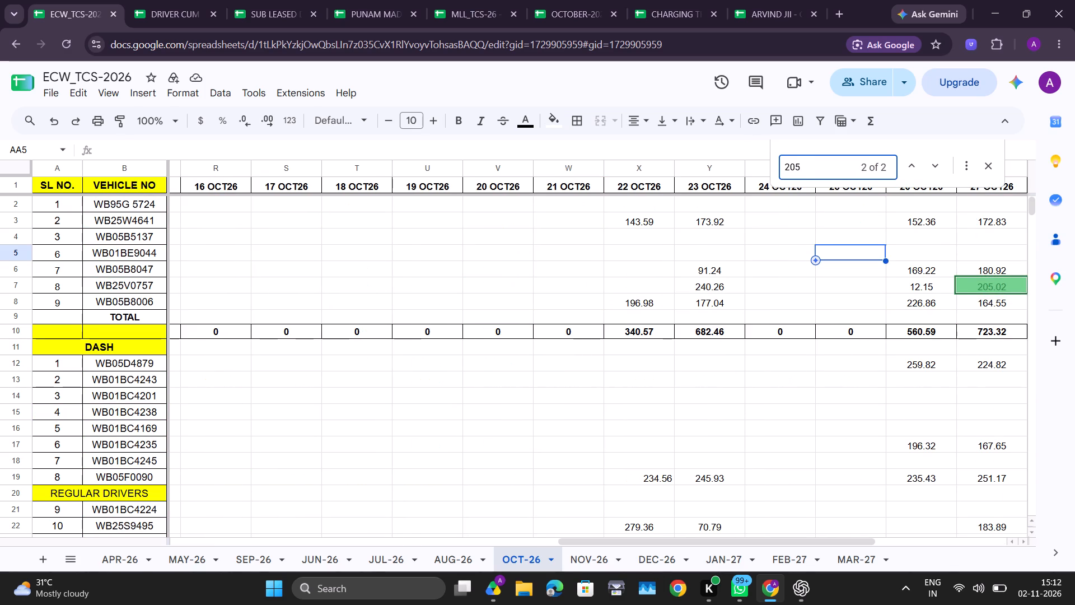
pyautogui.press('1')
pyautogui.press('BackSpace')
pyautogui.press('BackSpace')
pyautogui.press('BackSpace')
pyautogui.press('BackSpace')
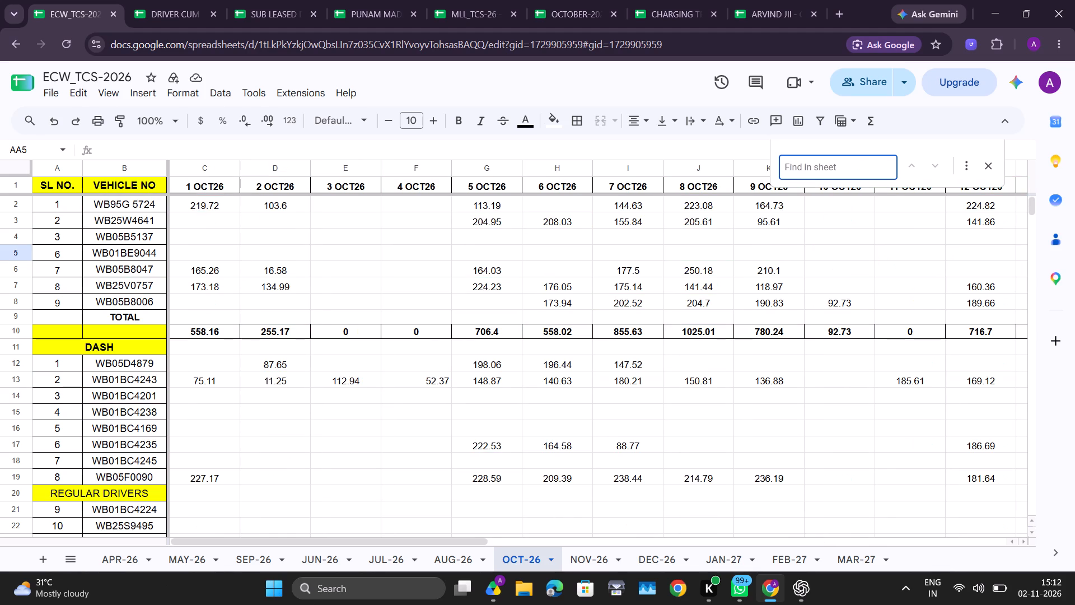
pyautogui.write('8047')
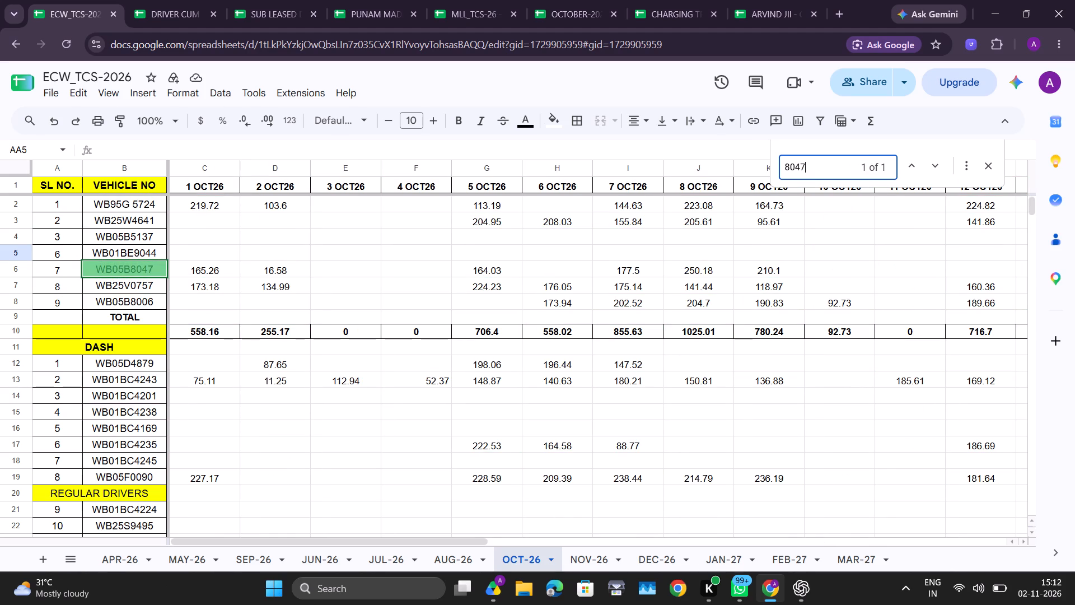
pyautogui.press('BackSpace')
pyautogui.press('BackSpace')
pyautogui.press('BackSpace')
pyautogui.press('BackSpace')
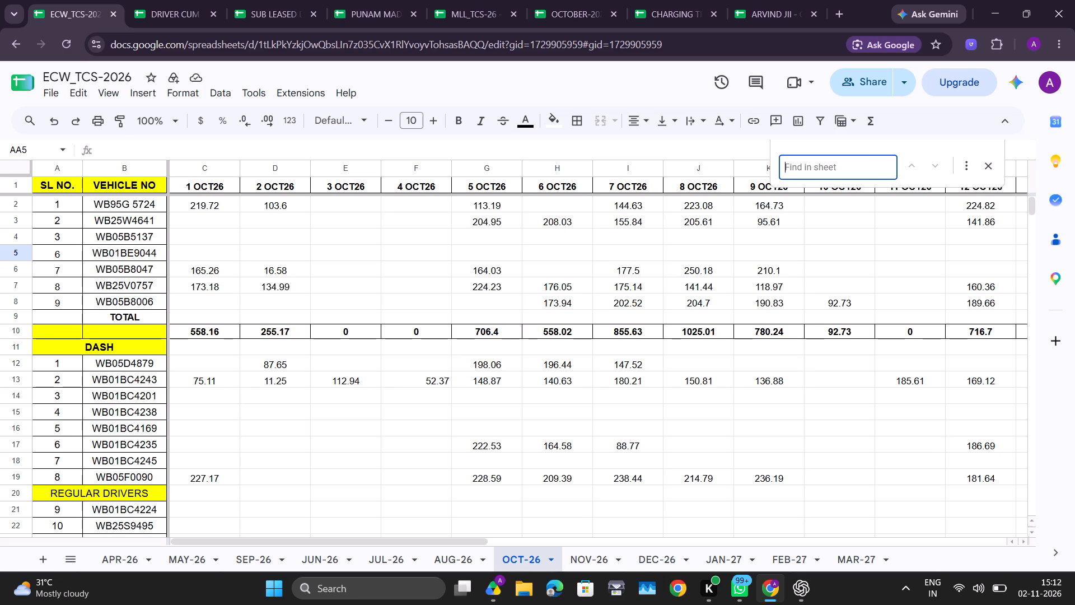
pyautogui.scroll(-3, 486, 252)
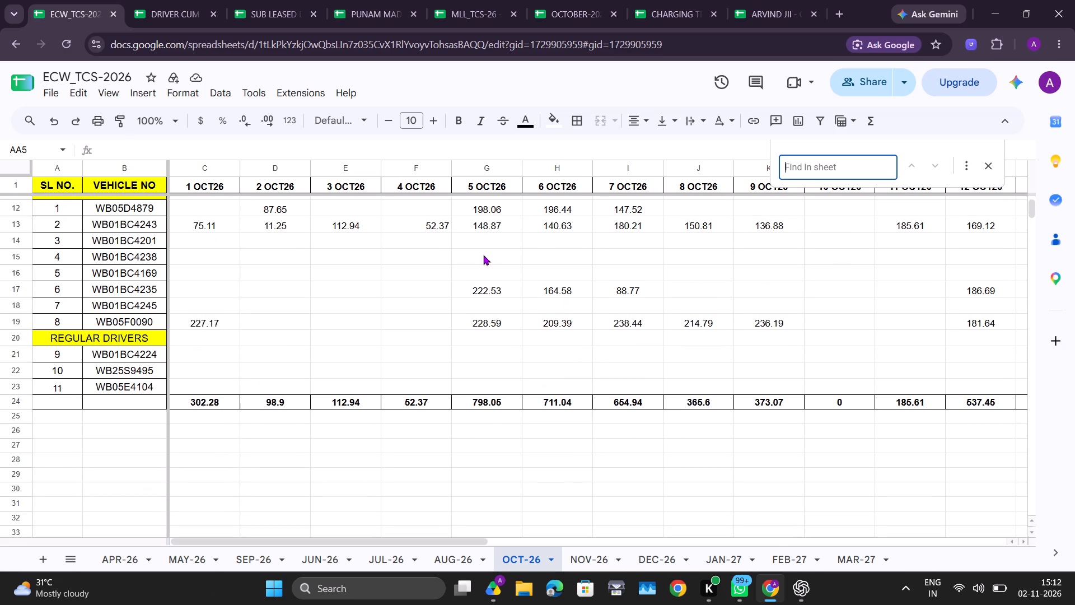
pyautogui.click(18, 383)
pyautogui.rightClick(18, 383)
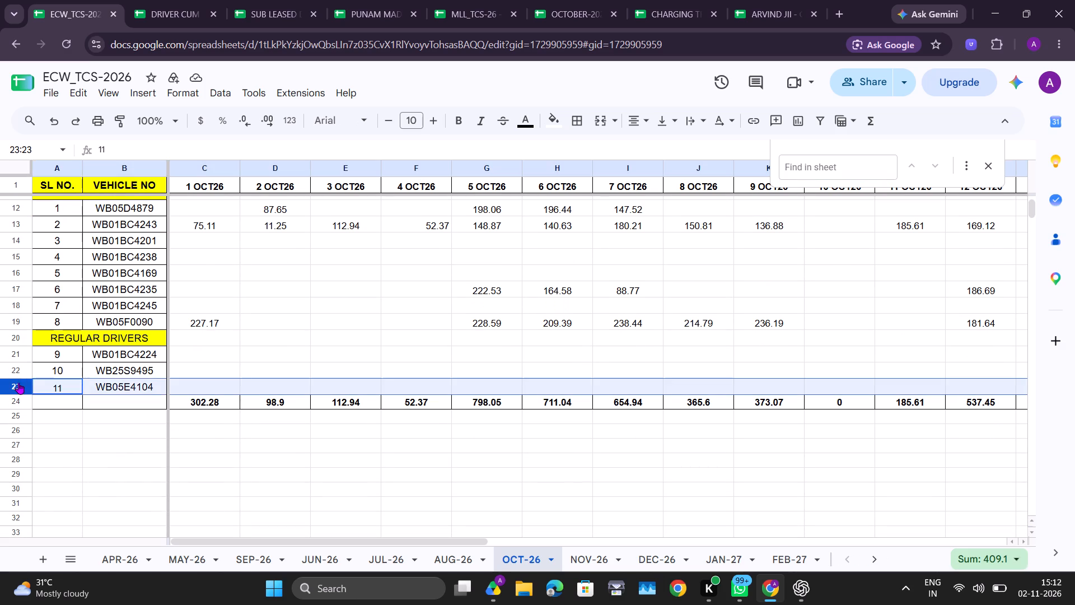
pyautogui.click(95, 344)
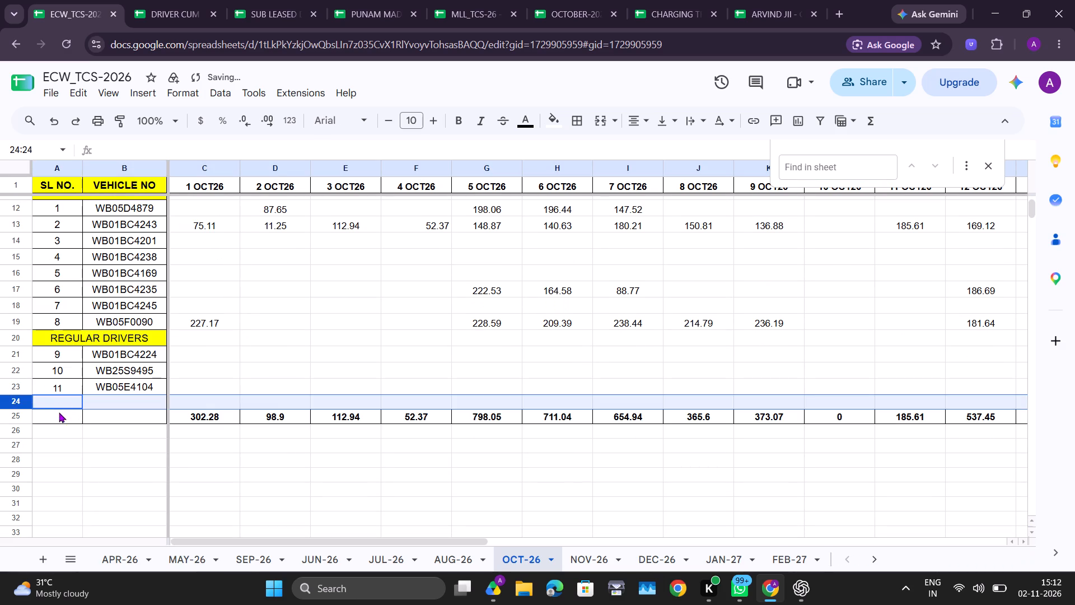
pyautogui.click(58, 402)
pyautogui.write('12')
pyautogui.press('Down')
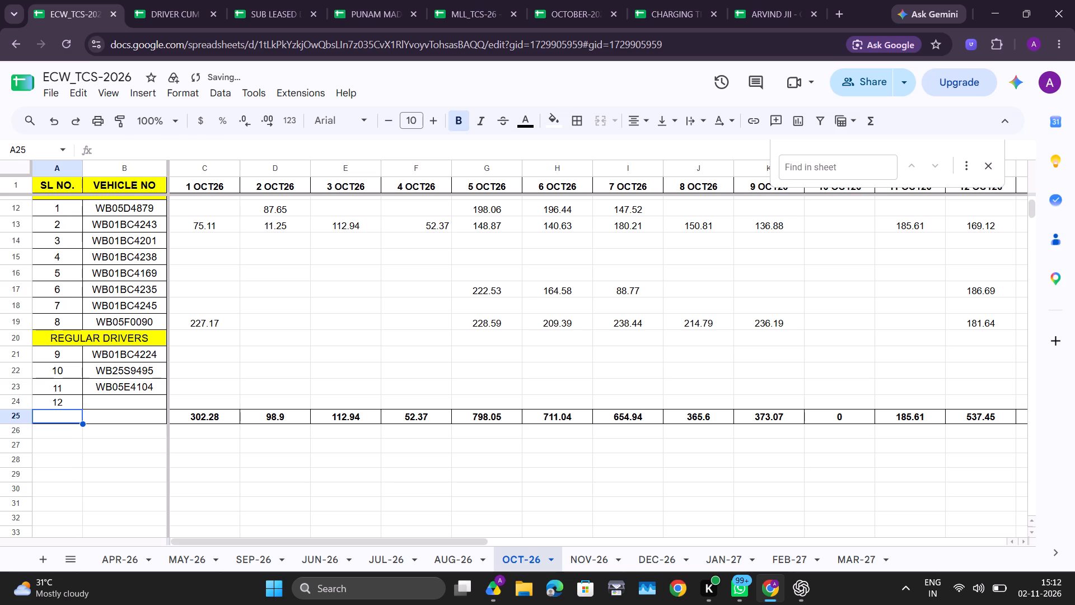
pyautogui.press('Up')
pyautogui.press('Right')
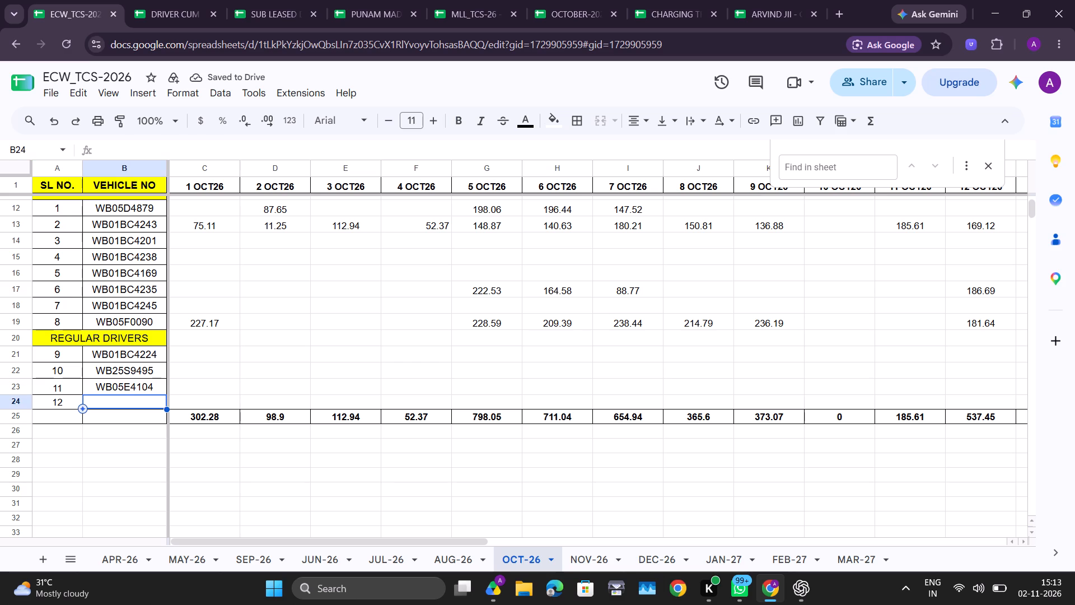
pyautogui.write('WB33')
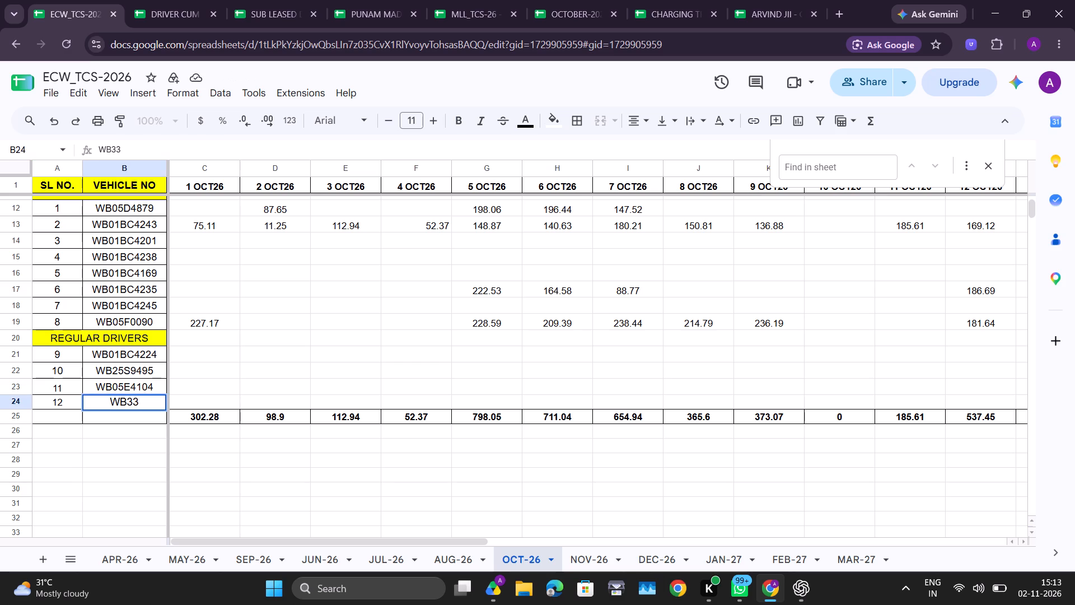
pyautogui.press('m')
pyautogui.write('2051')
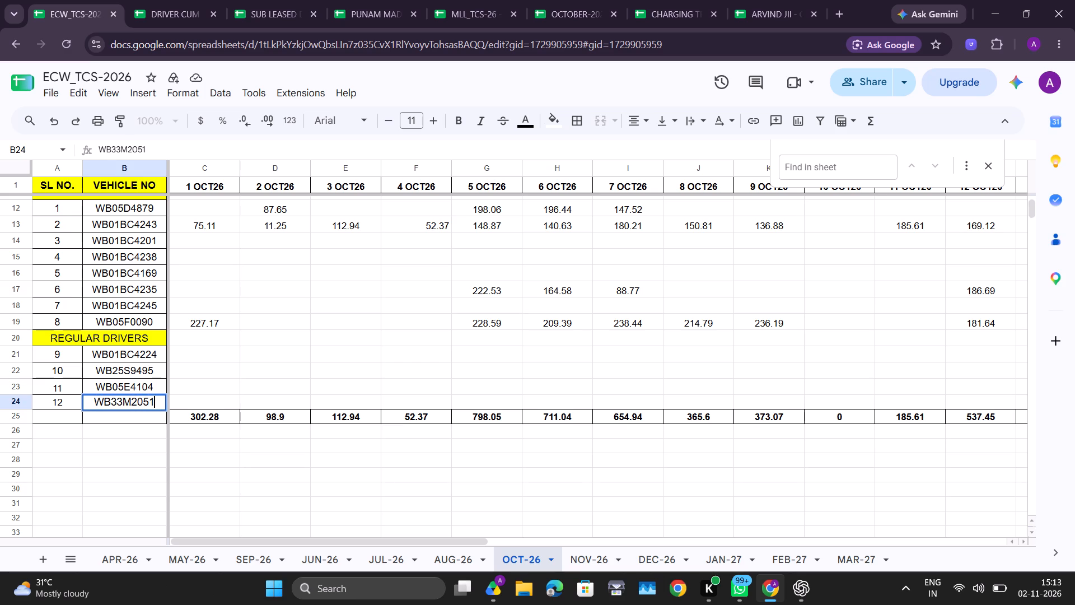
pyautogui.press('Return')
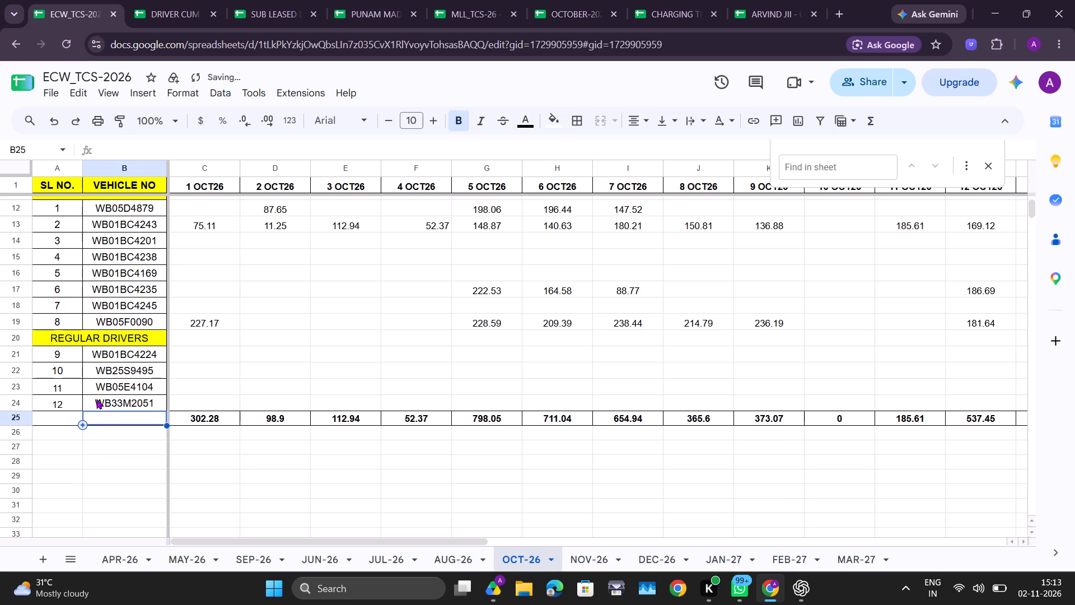
pyautogui.click(16, 399)
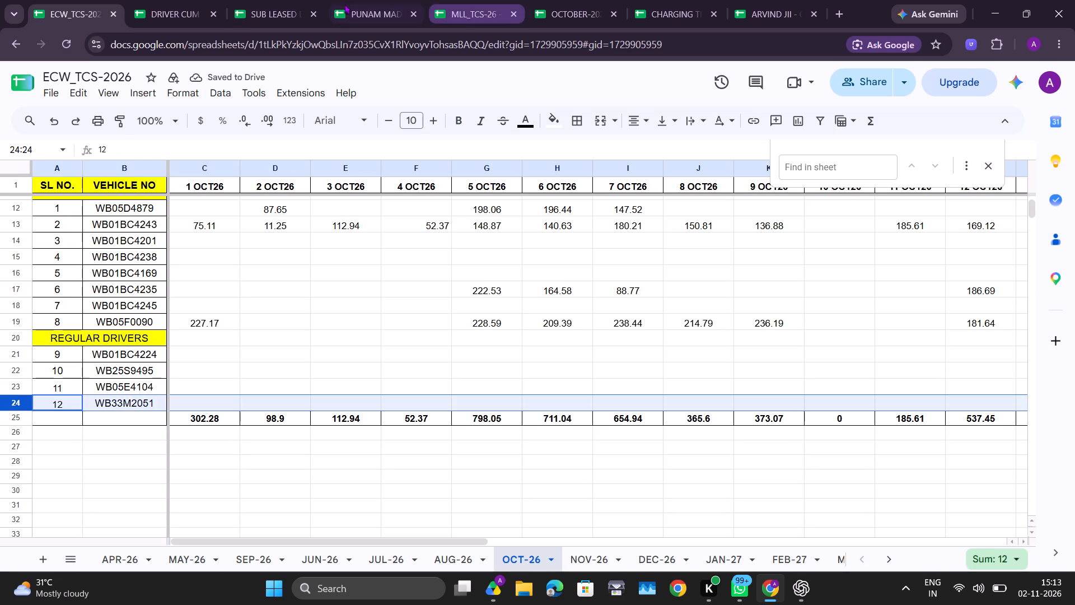
pyautogui.click(330, 0)
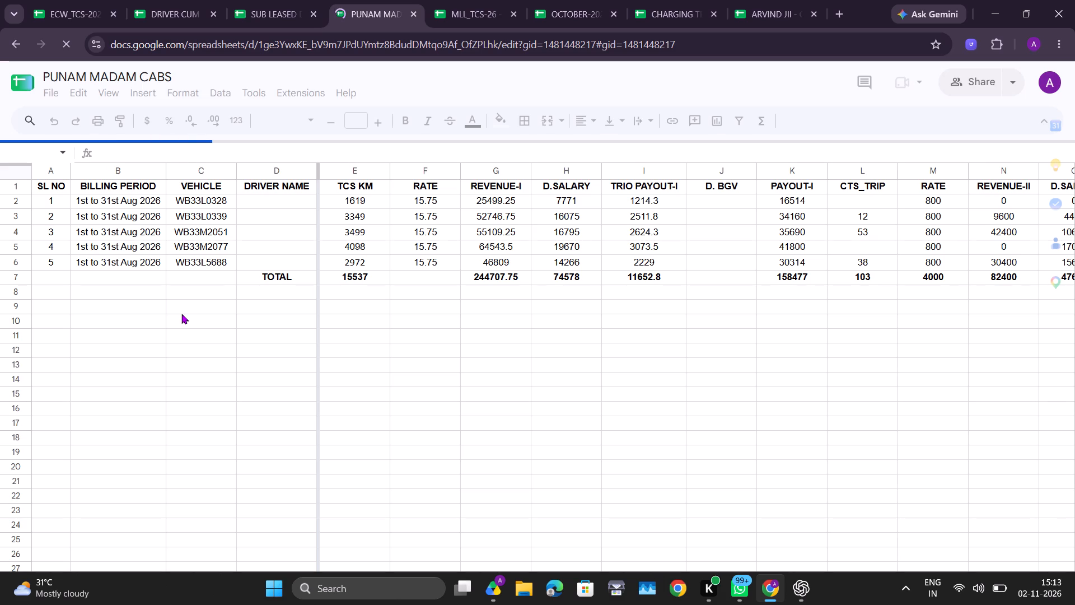
pyautogui.click(238, 234)
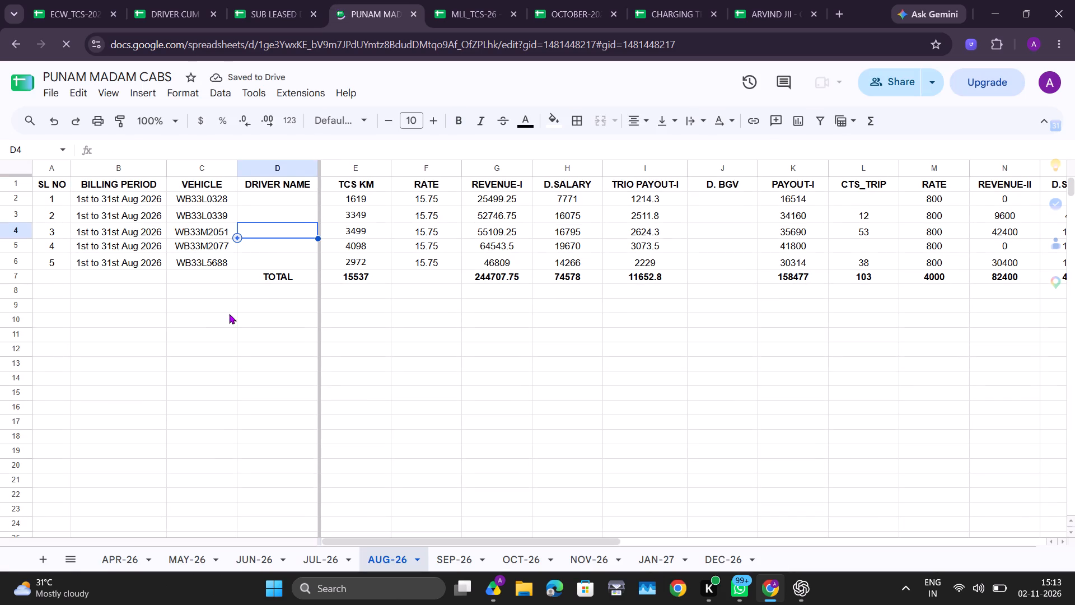
pyautogui.click(94, 0)
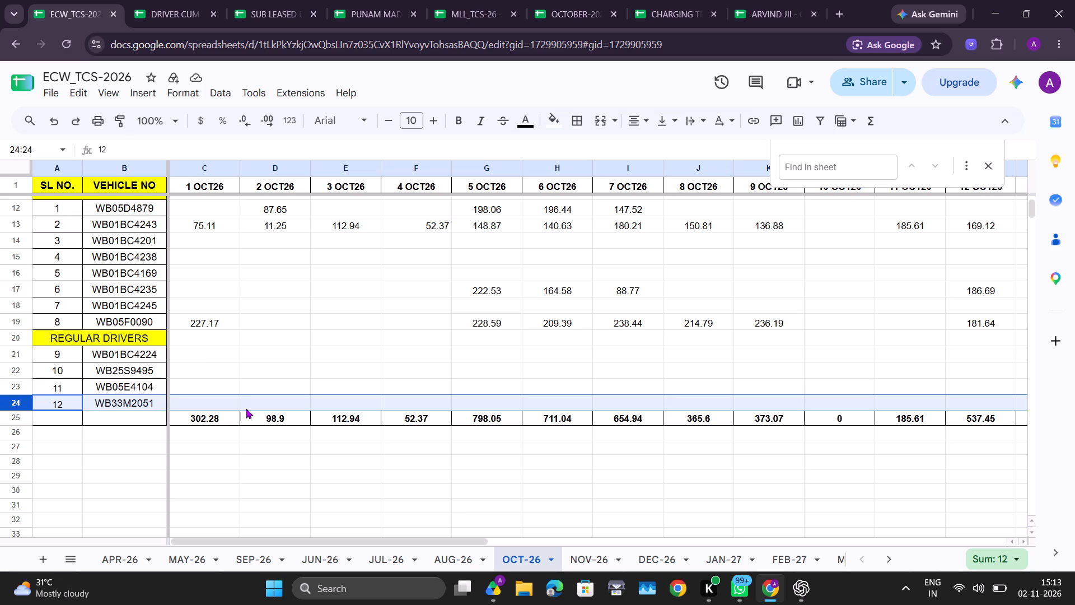
pyautogui.hscroll(-10, 553, 539)
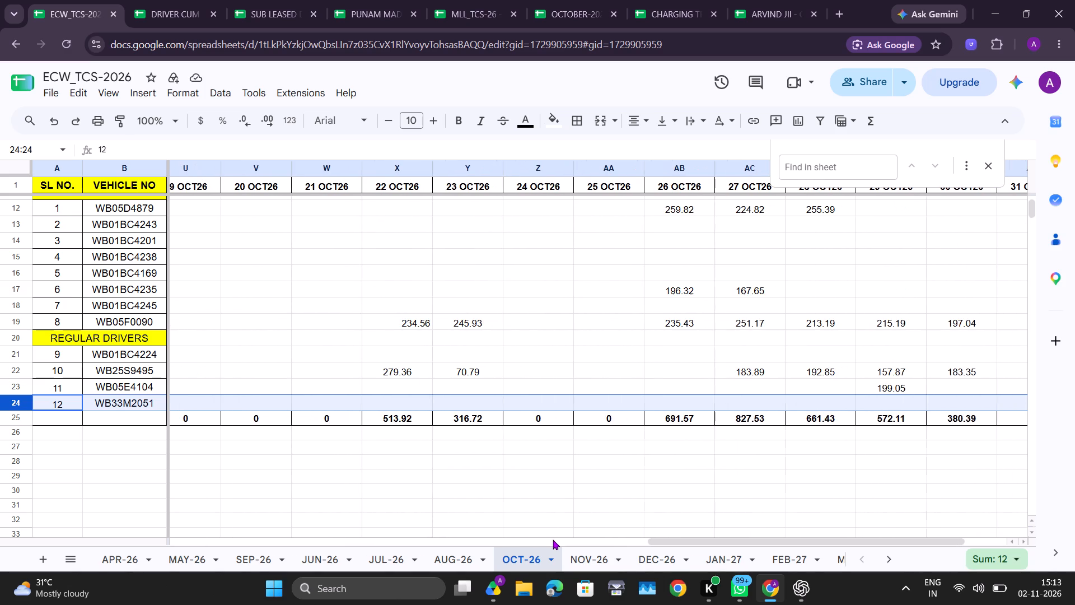
pyautogui.click(395, 402)
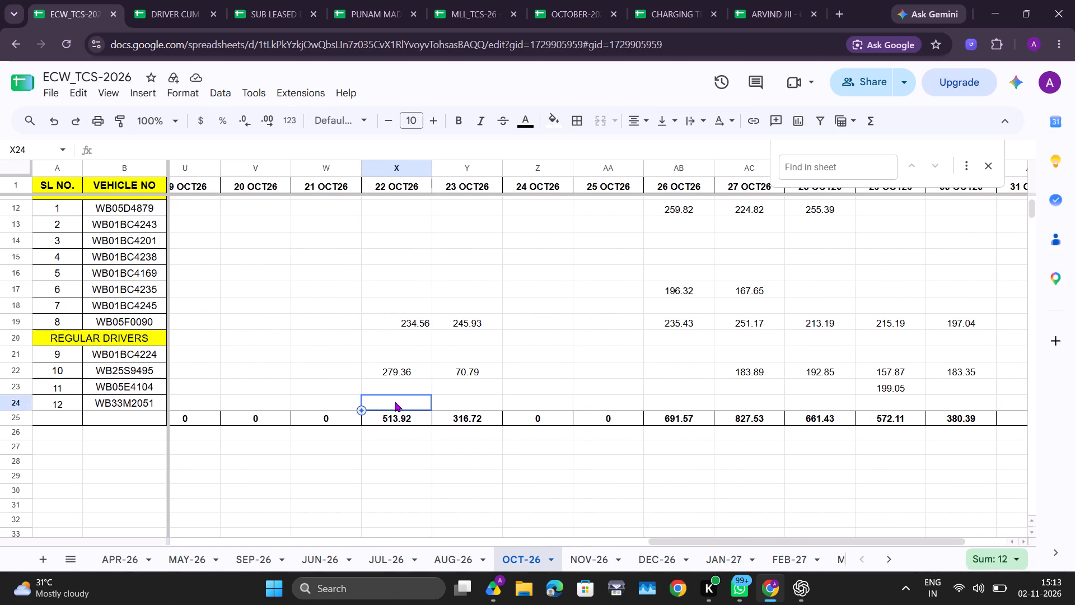
pyautogui.write('142')
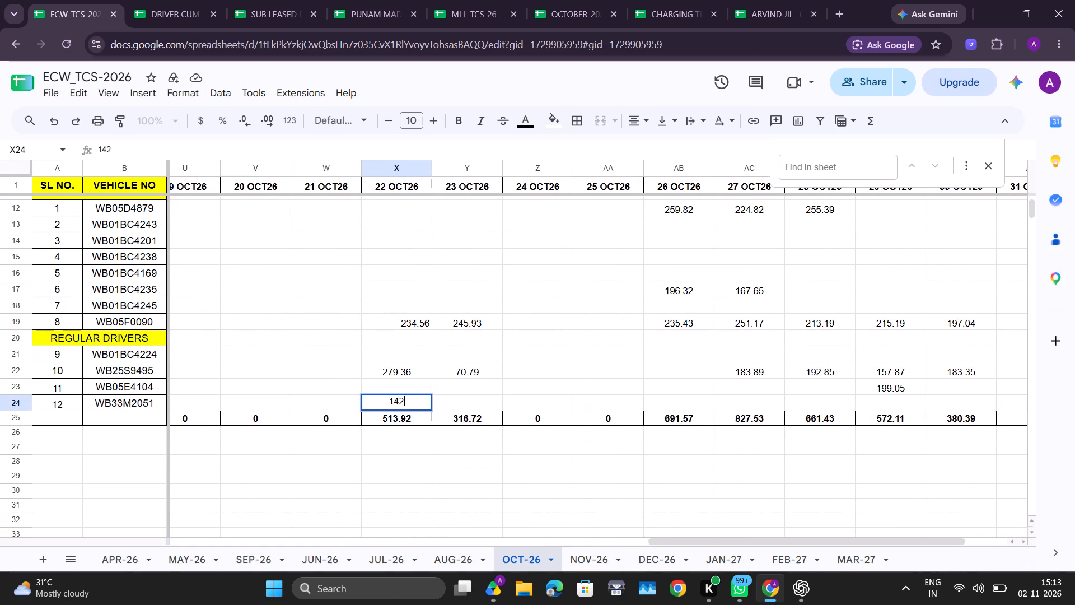
pyautogui.write('.82')
pyautogui.press('Return')
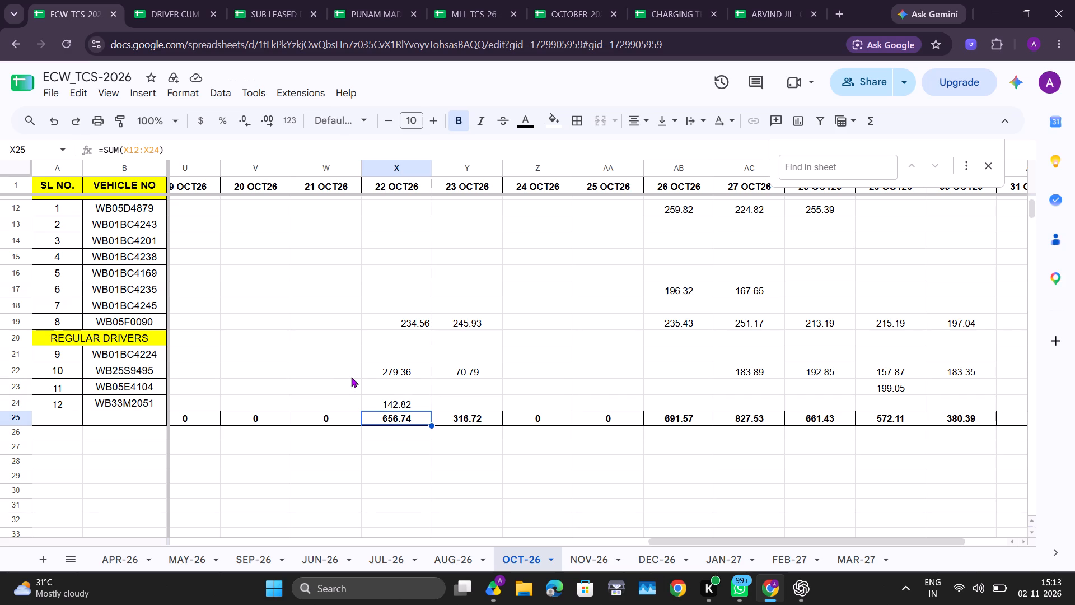
pyautogui.hscroll(1, 391, 404)
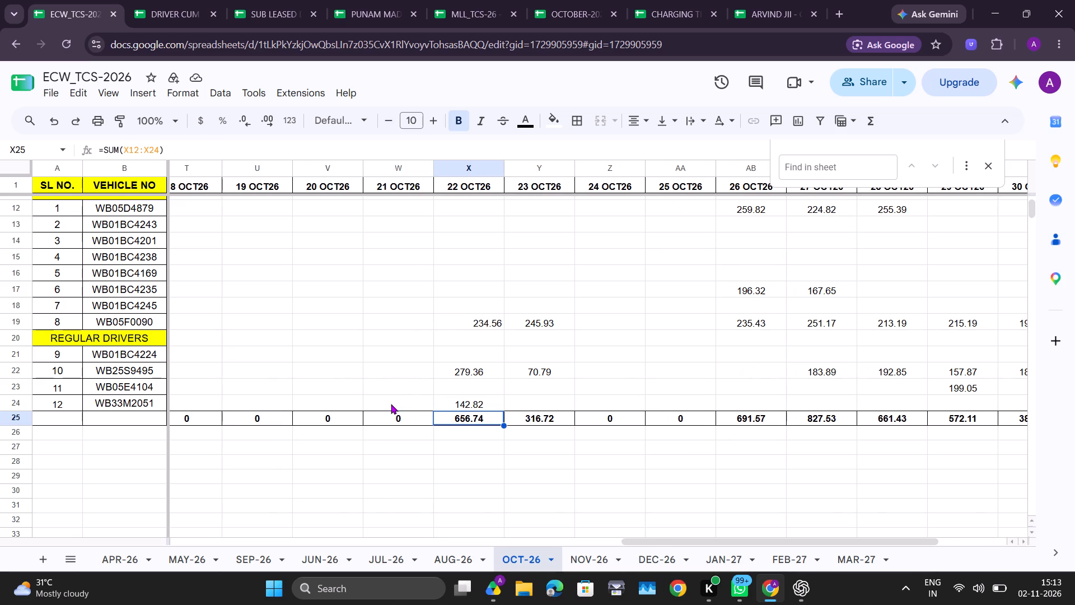
pyautogui.click(468, 395)
pyautogui.hscroll(2, 468, 395)
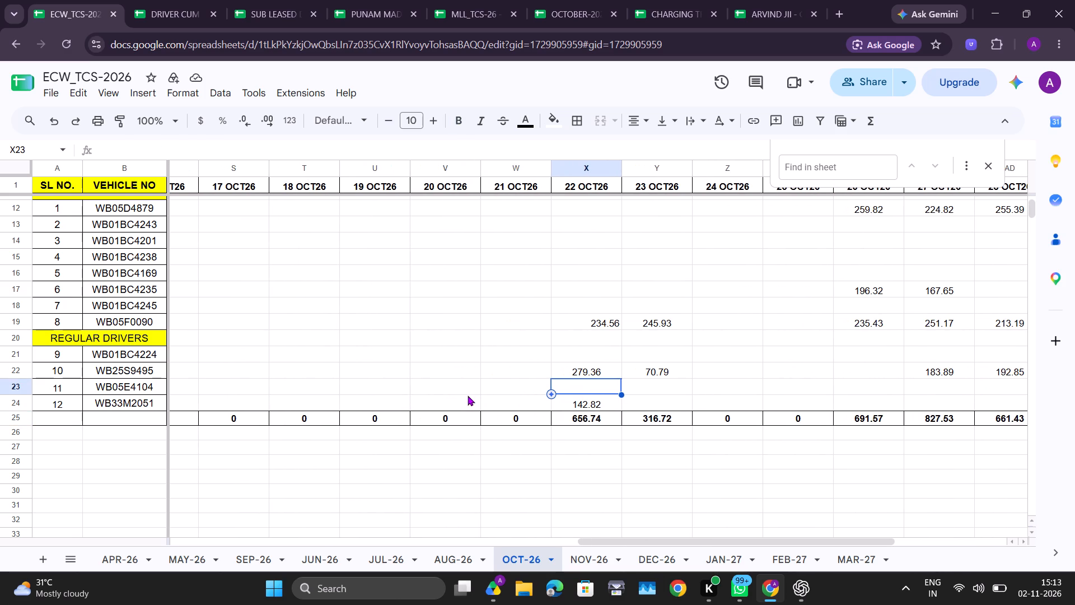
pyautogui.hscroll(-1, 468, 395)
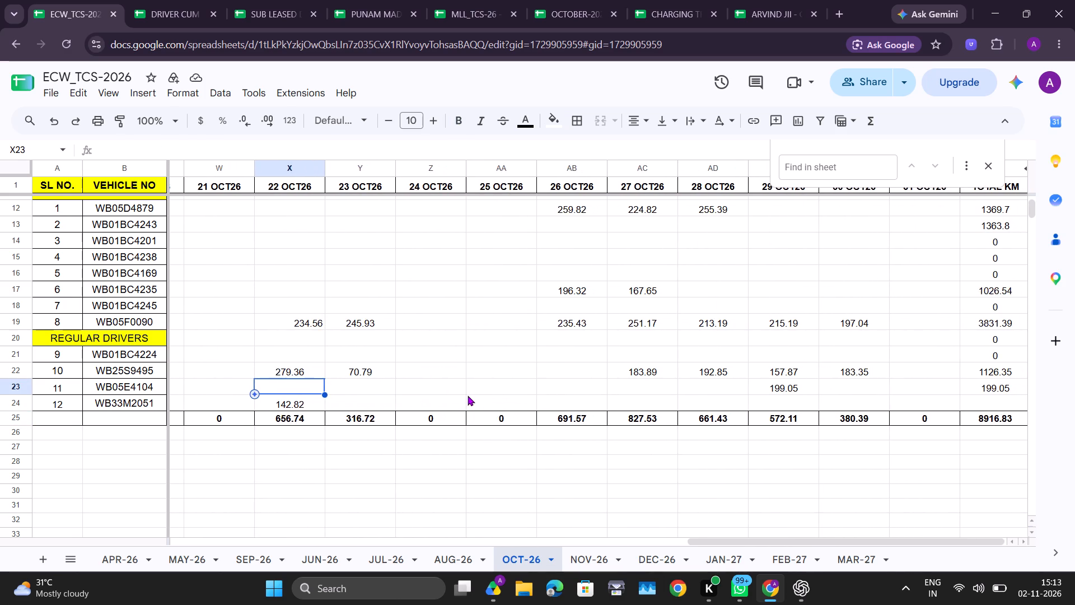
pyautogui.hscroll(-1, 468, 395)
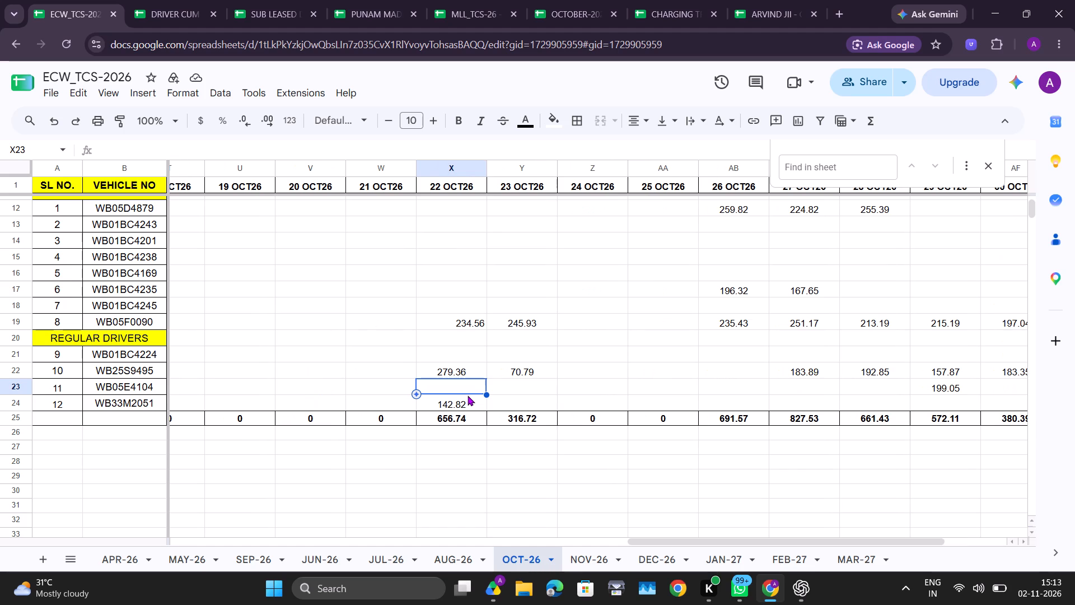
pyautogui.write('279')
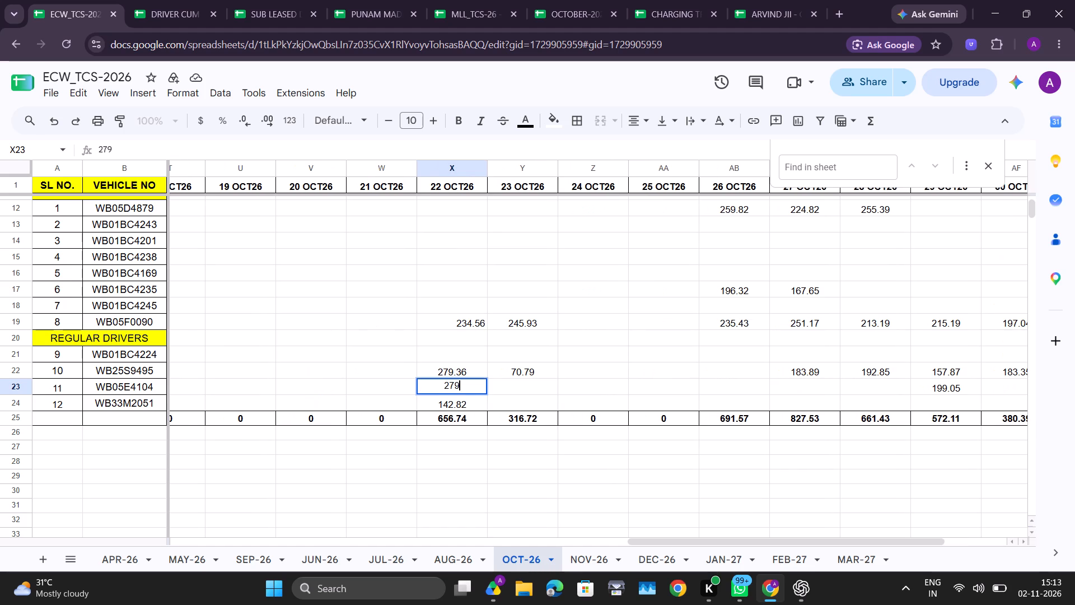
pyautogui.write('.36')
pyautogui.press('Return')
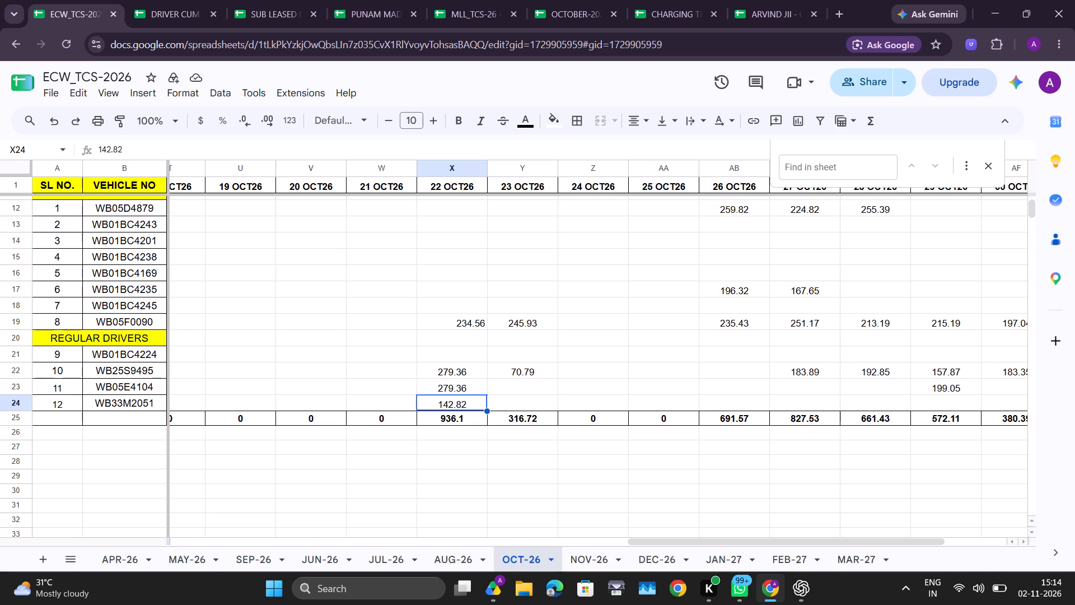
pyautogui.click(511, 399)
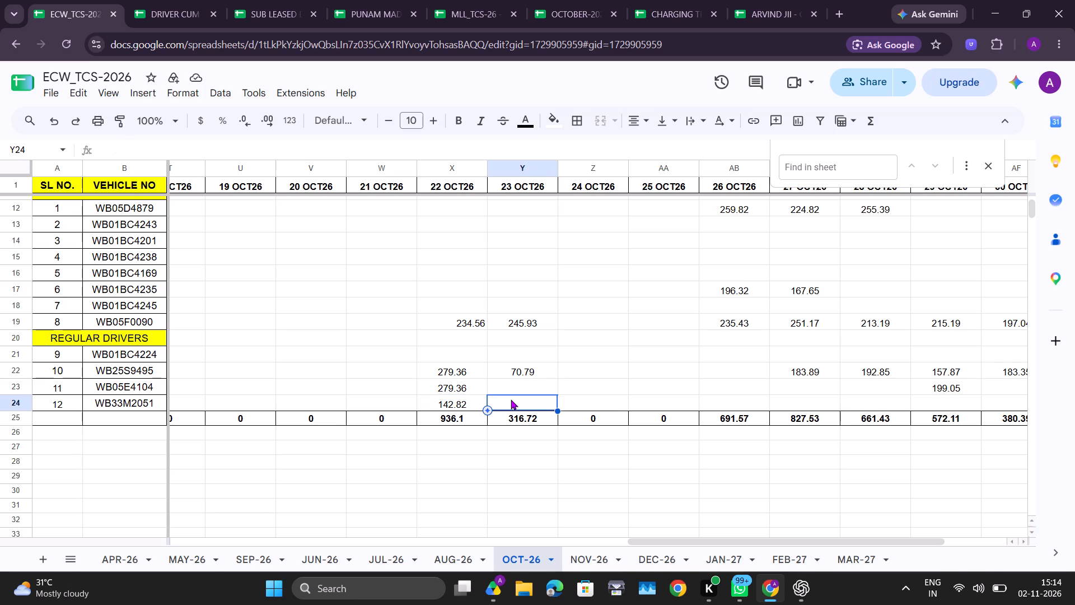
pyautogui.write('183')
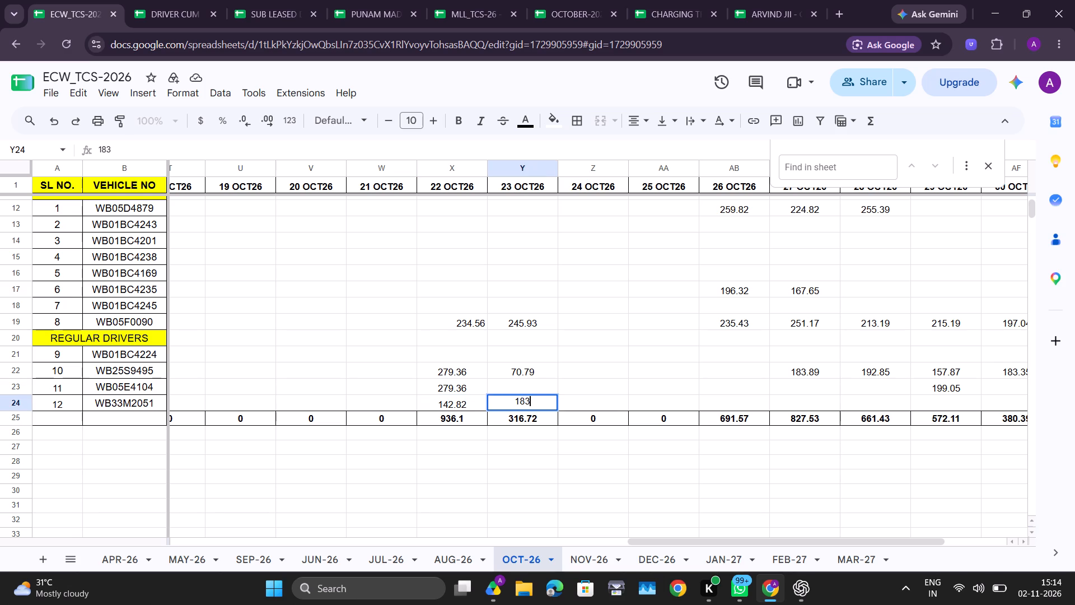
pyautogui.write('.8')
pyautogui.press('Right')
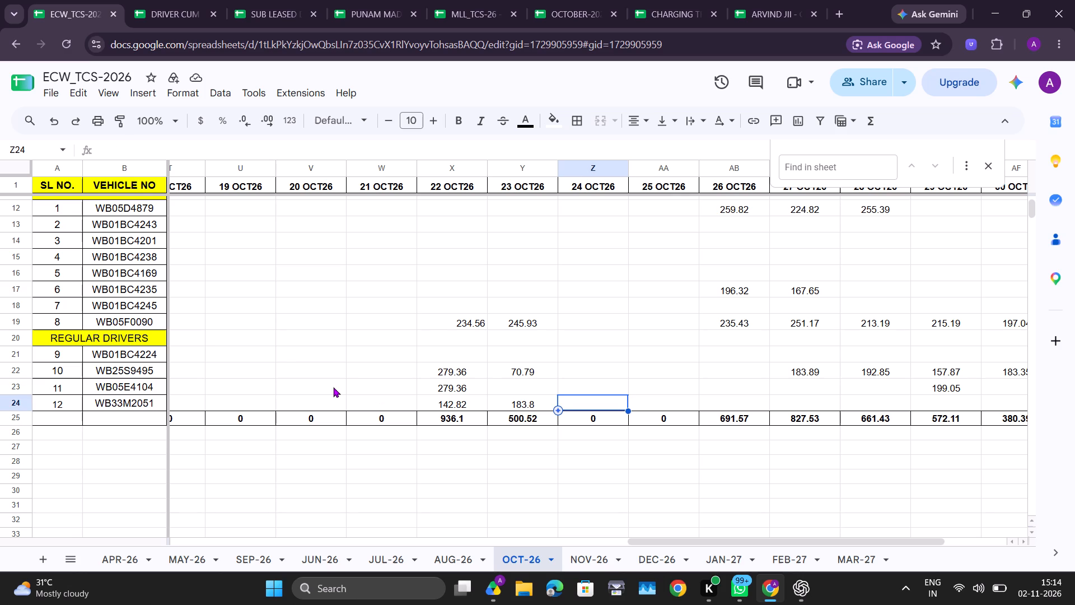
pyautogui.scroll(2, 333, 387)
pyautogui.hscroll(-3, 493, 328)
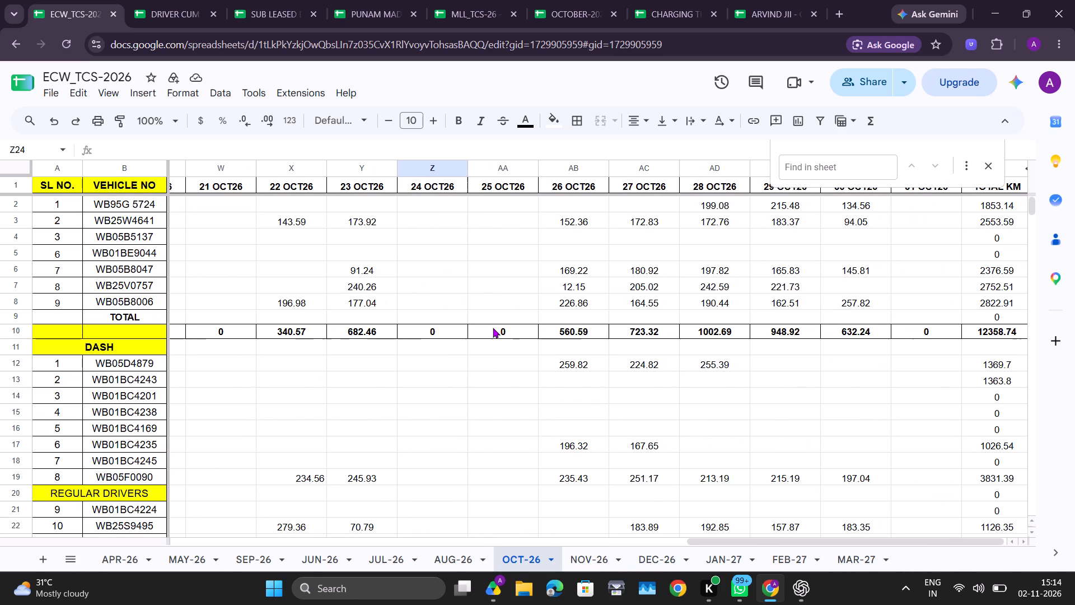
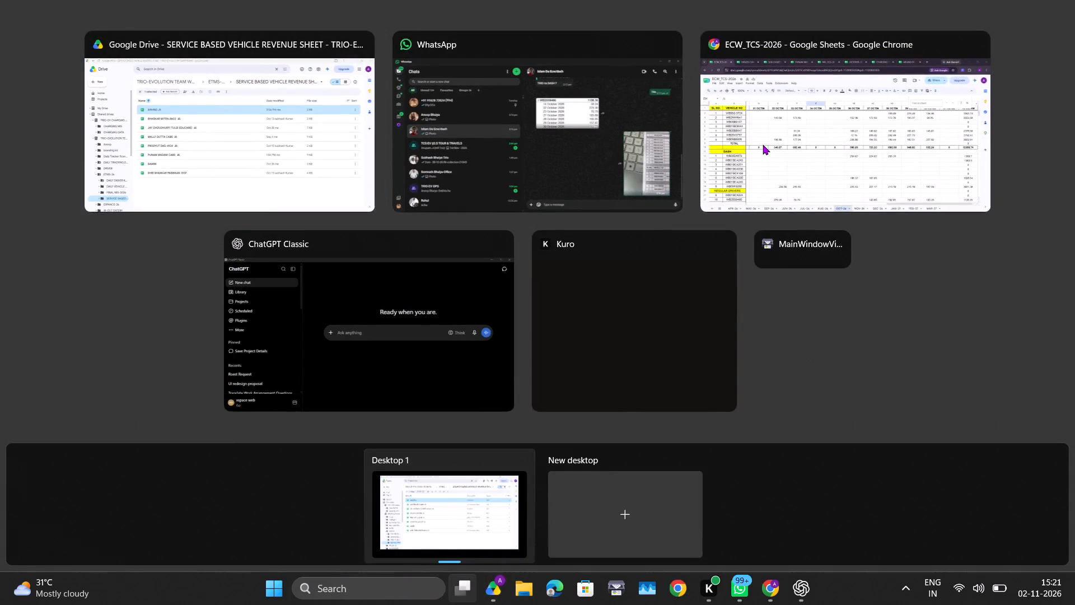
# Switch to Chrome, review the OCT-26 payout columns in the DRIVER CUM OWNER(DCO) PARTNER spreadsheet, and close it.
pyautogui.click(763, 145)
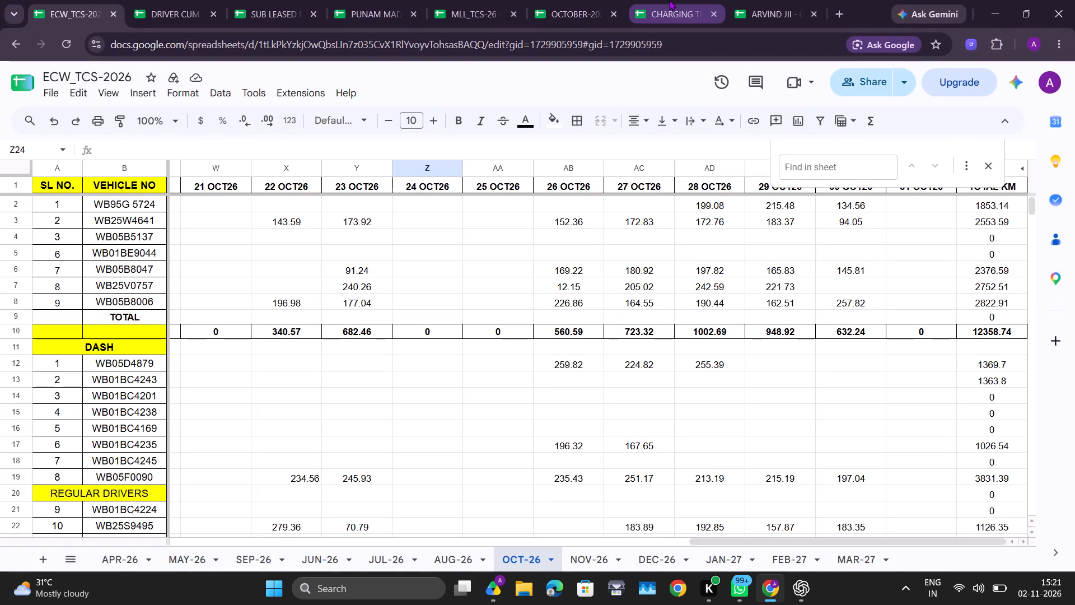
pyautogui.click(172, 0)
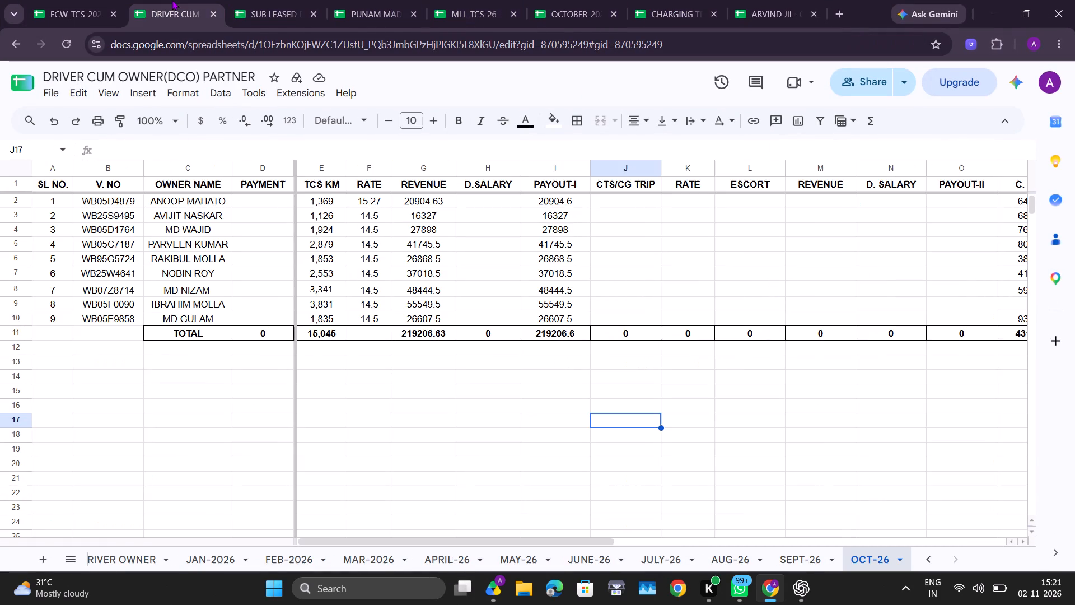
pyautogui.hscroll(1, 457, 381)
pyautogui.scroll(1, 529, 260)
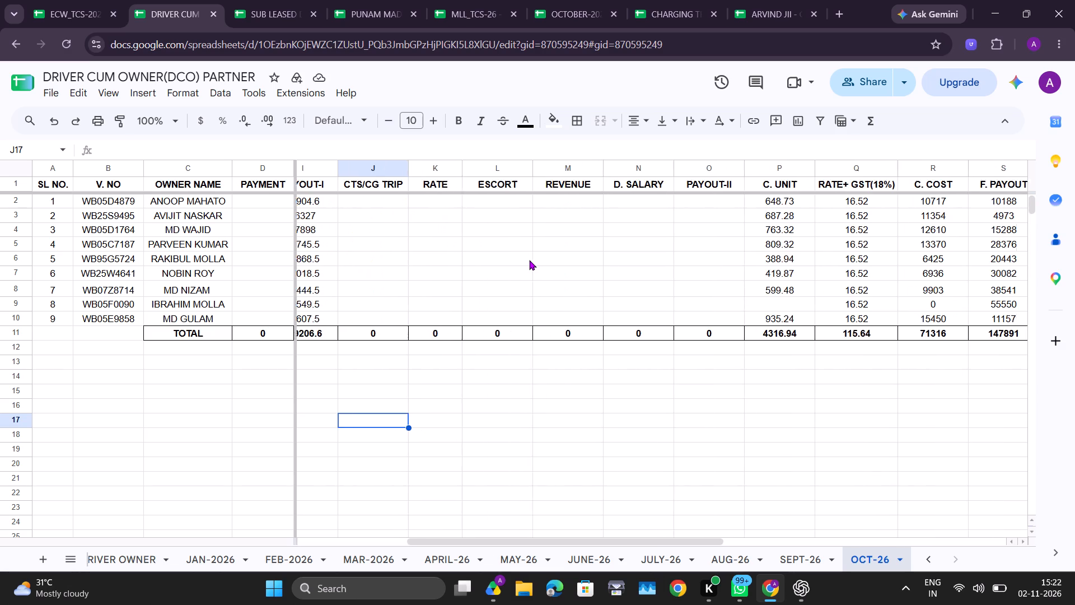
pyautogui.scroll(1, 529, 260)
pyautogui.hscroll(5, 529, 260)
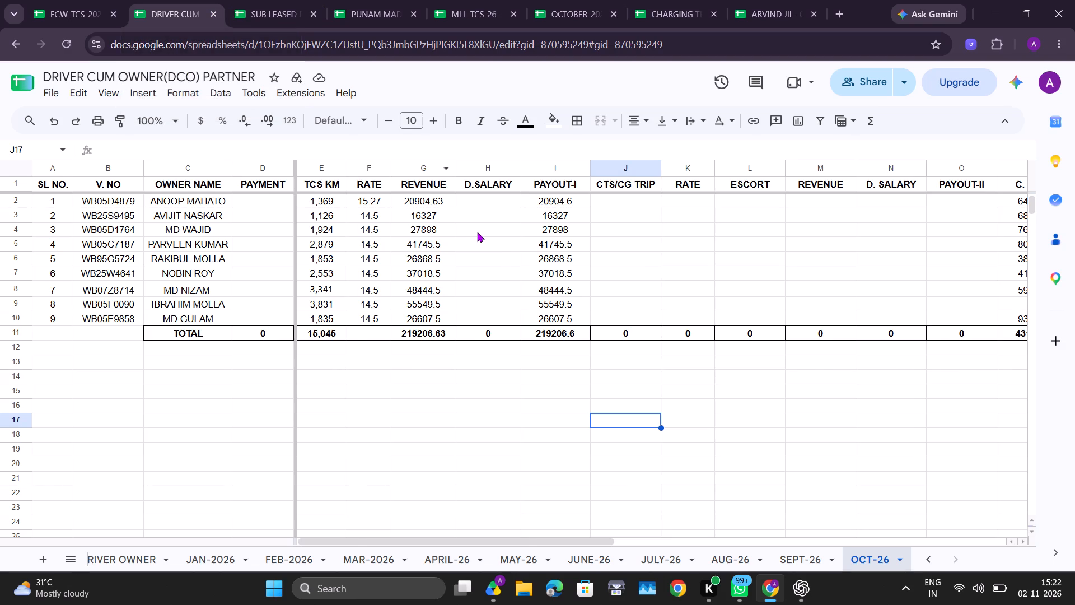
pyautogui.hscroll(-4, 477, 232)
pyautogui.click(216, 17)
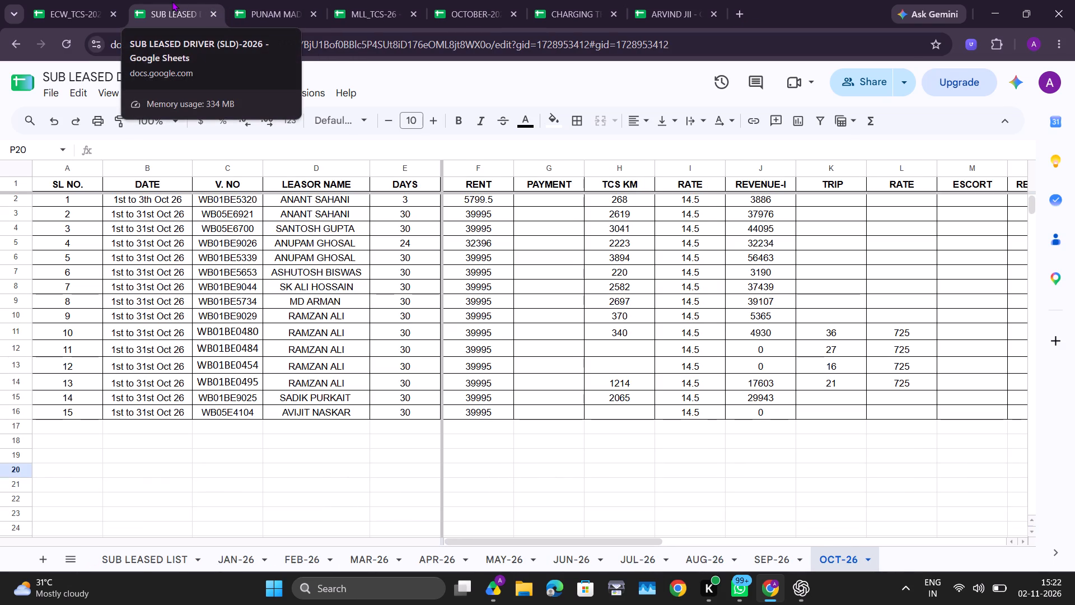
# Review the OCT-26 revenue, charging and payout columns in the SUB LEASED DRIVER (SLD)-2026 spreadsheet and close it.
pyautogui.hscroll(-1, 712, 316)
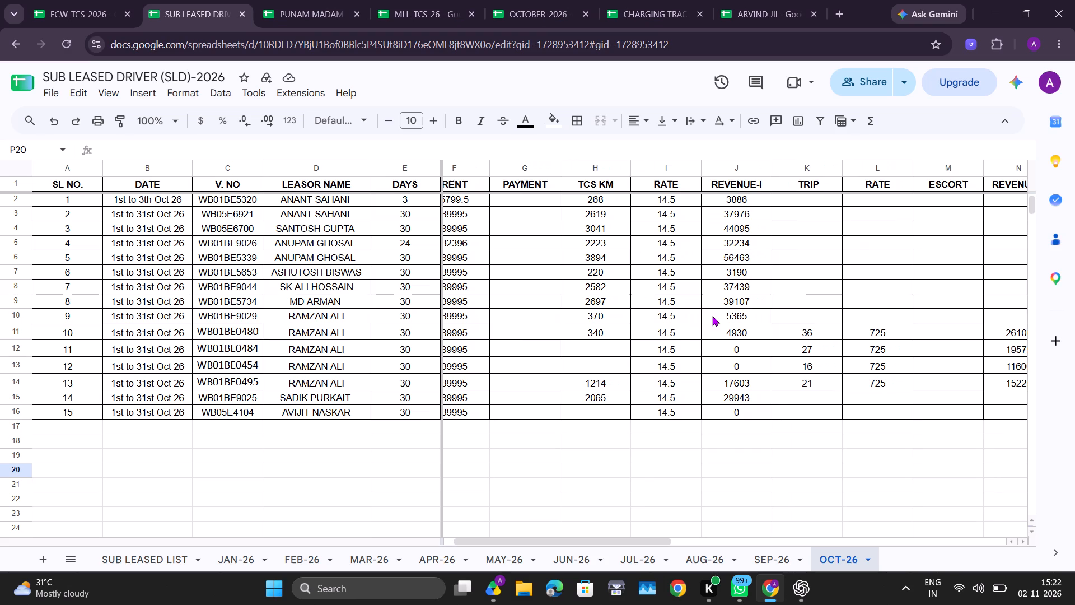
pyautogui.hscroll(-5, 595, 377)
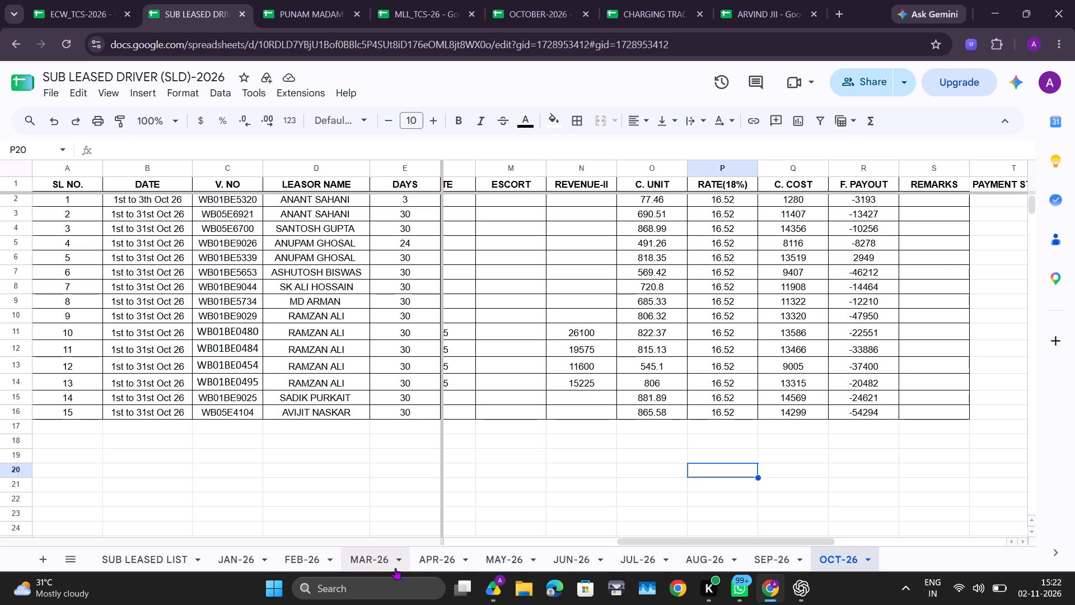
pyautogui.hscroll(4, 395, 568)
pyautogui.hscroll(4, 556, 443)
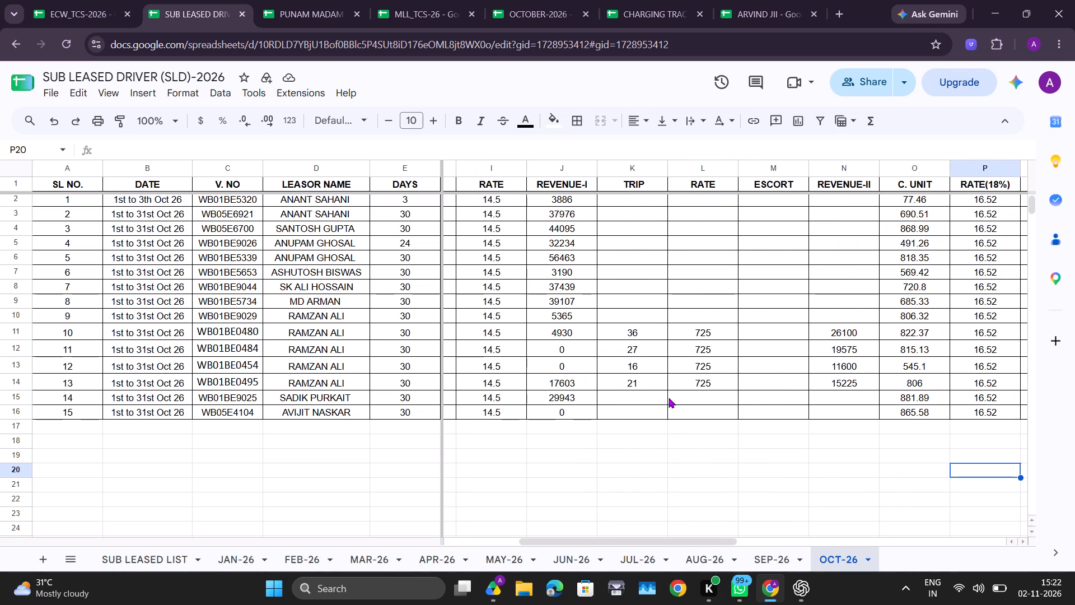
pyautogui.hscroll(-2, 669, 398)
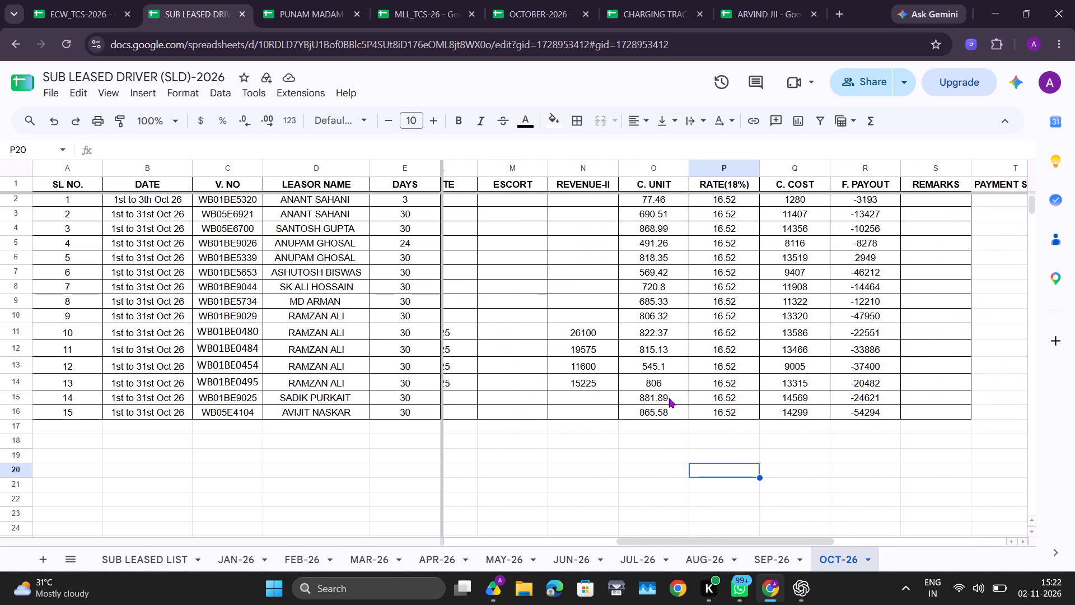
pyautogui.hscroll(5, 669, 398)
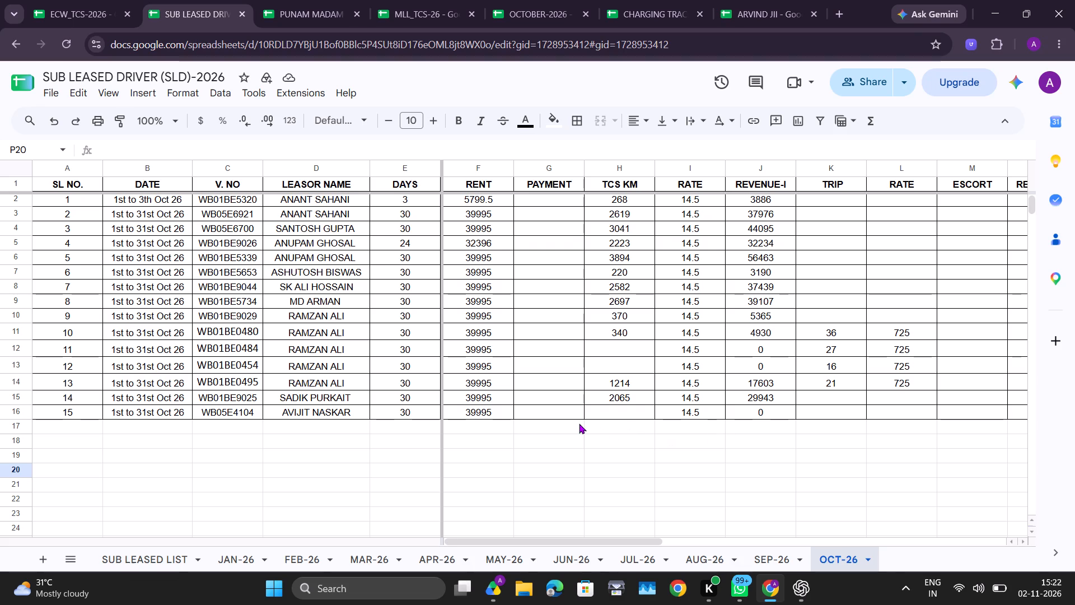
pyautogui.click(245, 14)
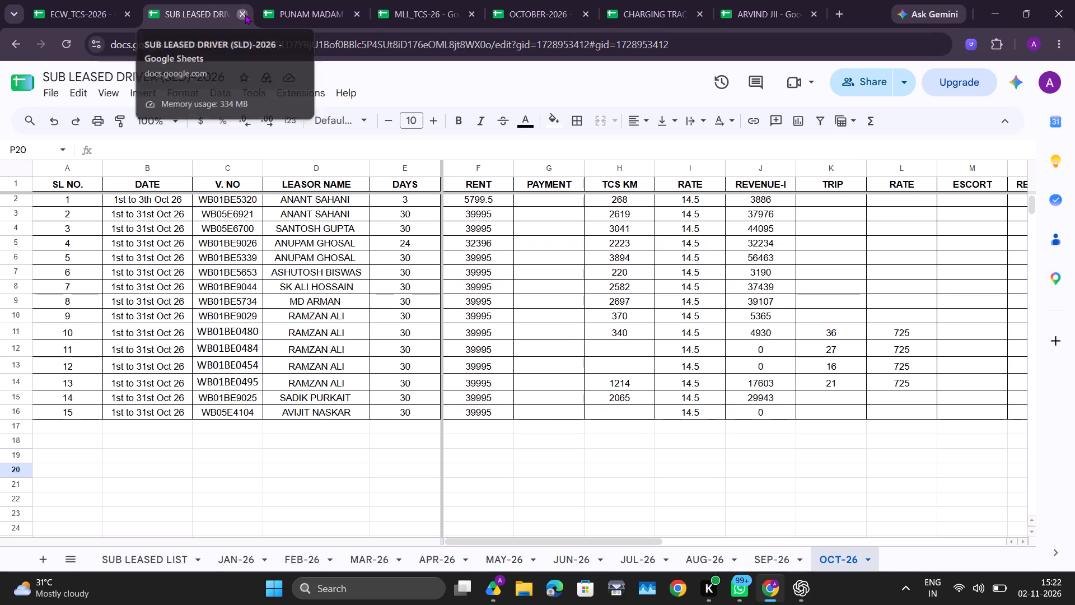
# In PUNAM MADAM CABS, copy the whole SEP-26 table into the blank OCT-26 sheet from A1 and fit the BILLING PERIOD column to its text.
pyautogui.click(168, 0)
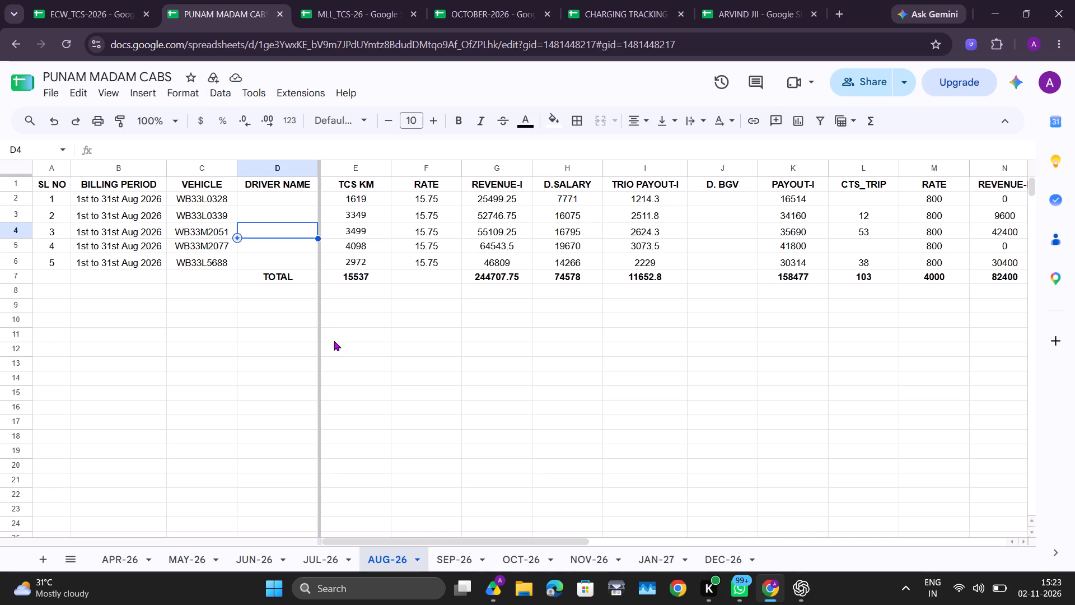
pyautogui.click(526, 560)
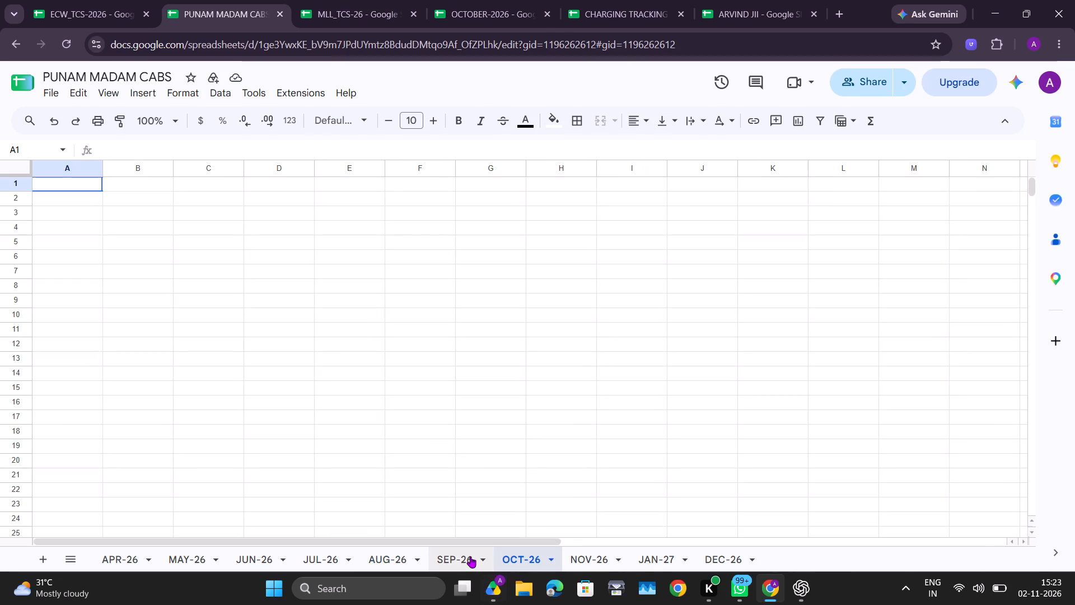
pyautogui.click(454, 560)
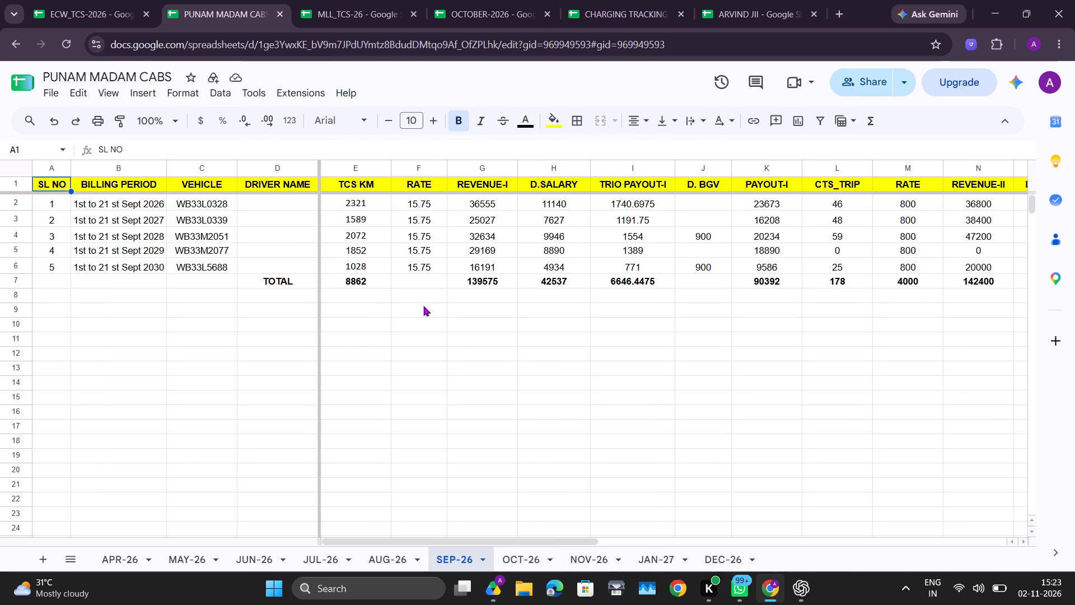
pyautogui.hotkey('ctrl', 'a')
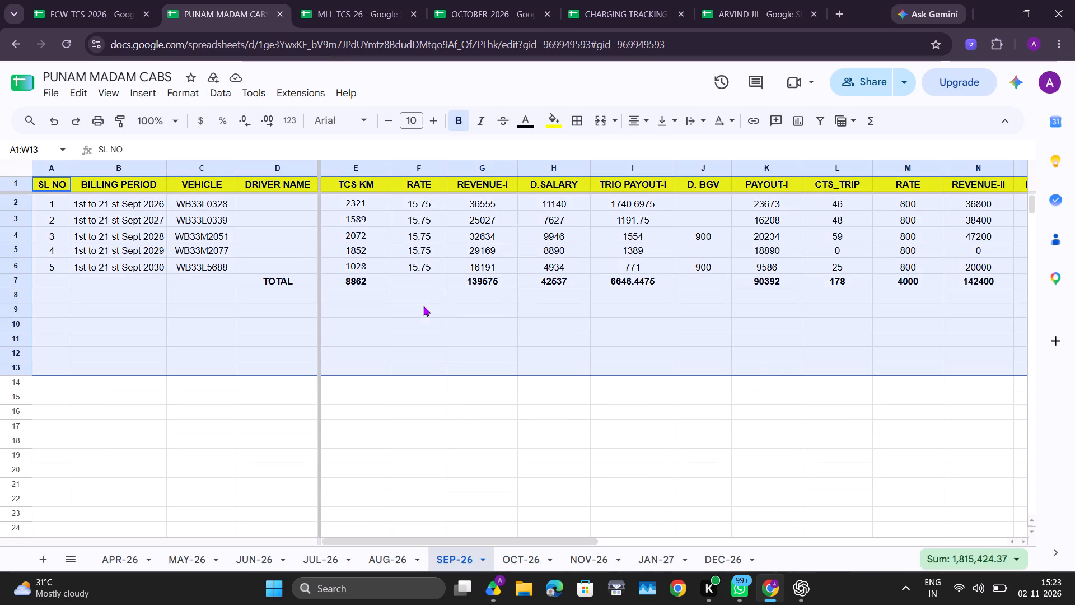
pyautogui.hotkey('ctrl', 'c')
pyautogui.click(528, 566)
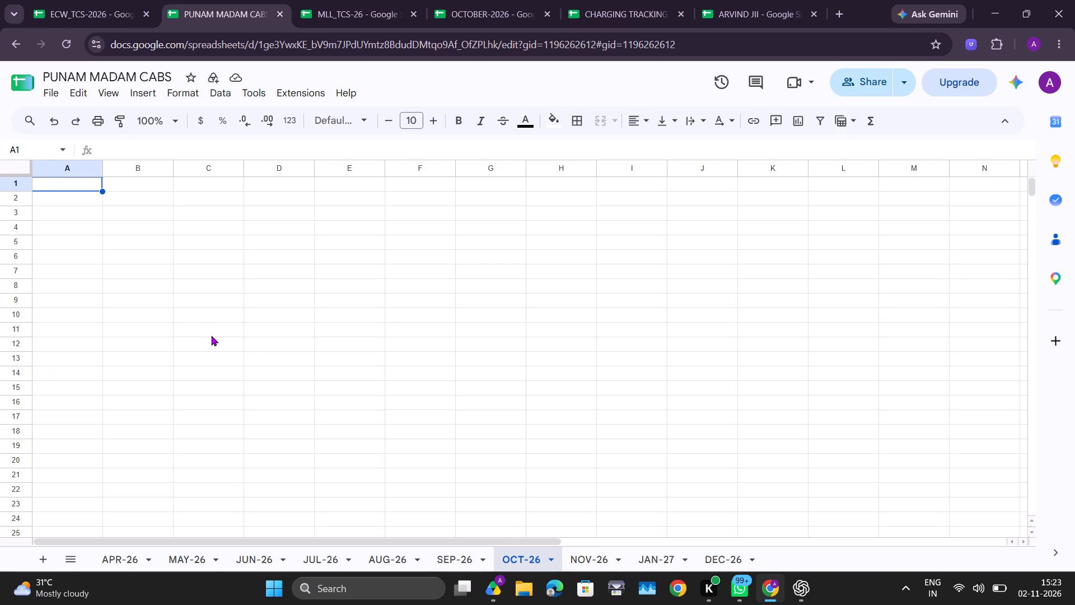
pyautogui.hotkey('ctrl', 'v')
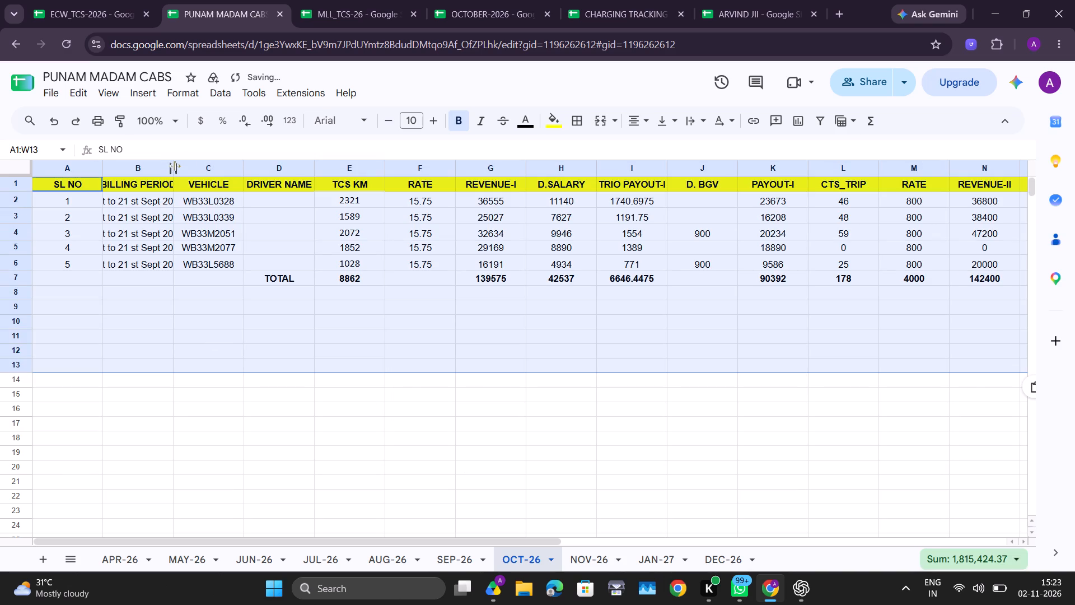
pyautogui.doubleClick(174, 166)
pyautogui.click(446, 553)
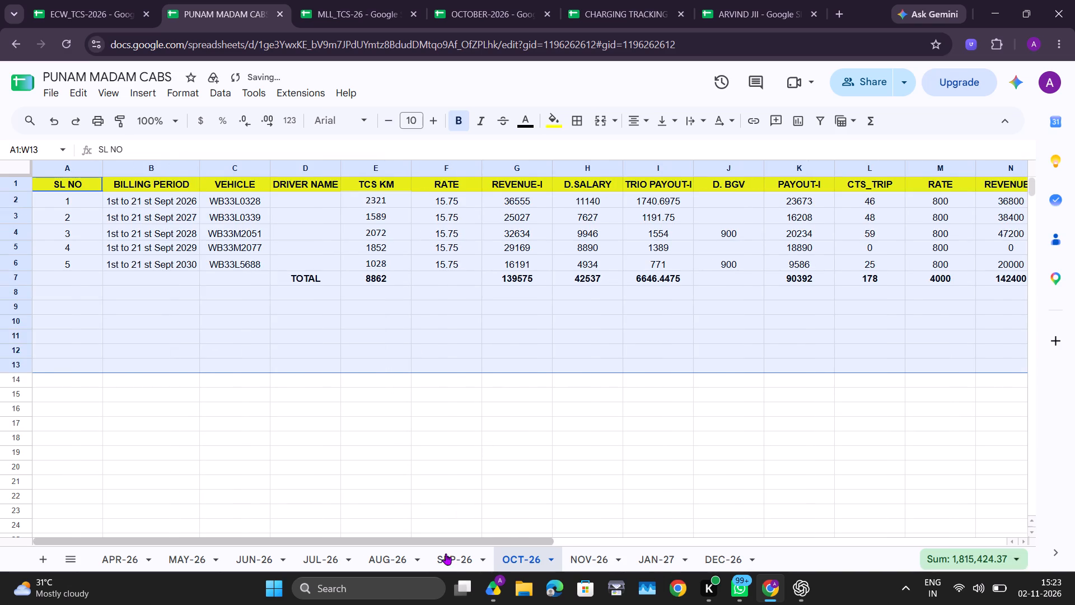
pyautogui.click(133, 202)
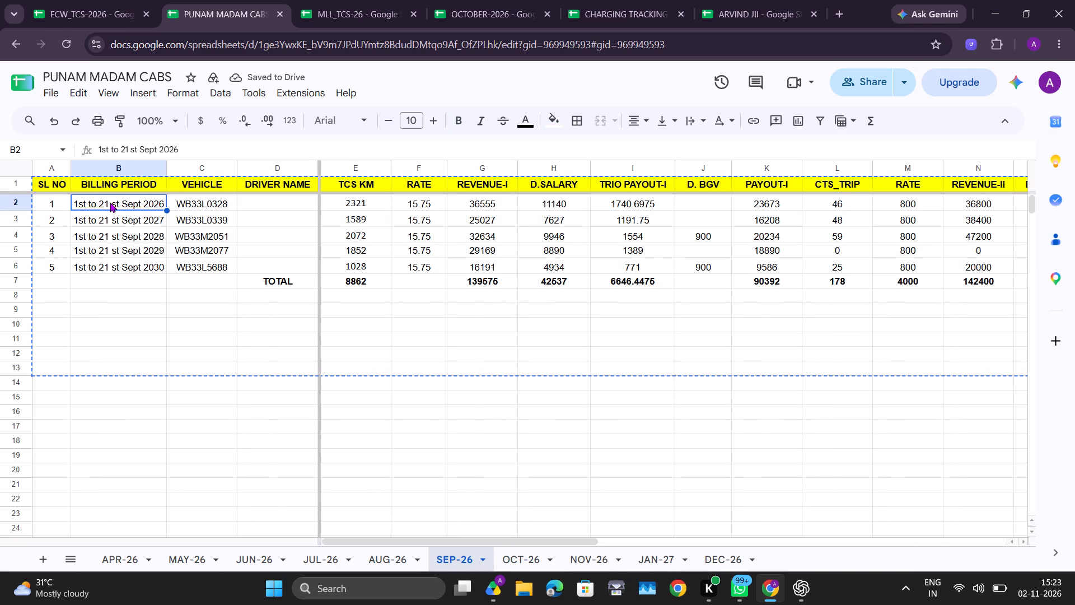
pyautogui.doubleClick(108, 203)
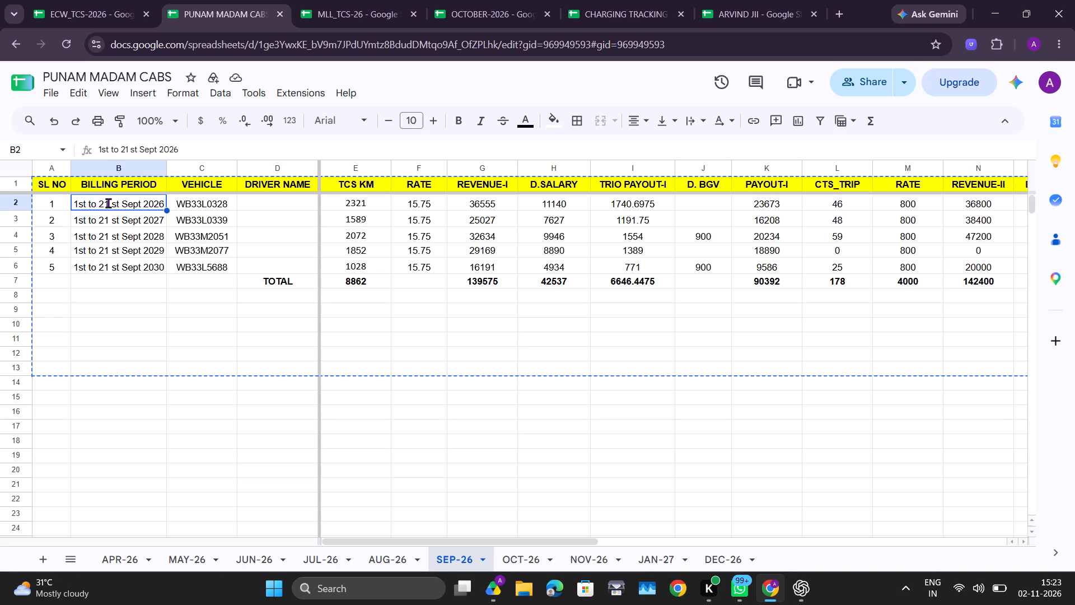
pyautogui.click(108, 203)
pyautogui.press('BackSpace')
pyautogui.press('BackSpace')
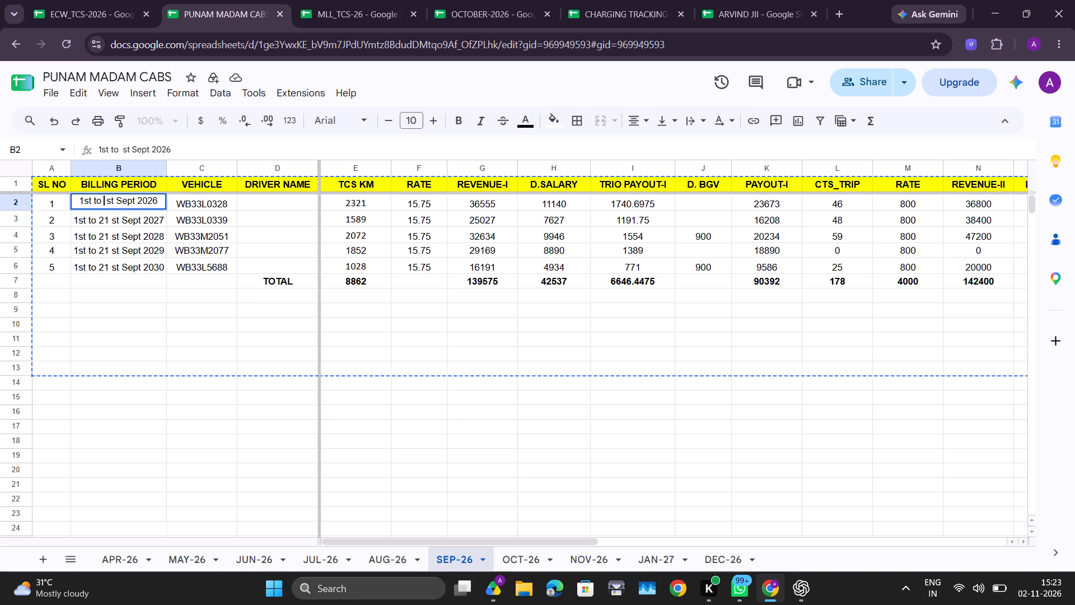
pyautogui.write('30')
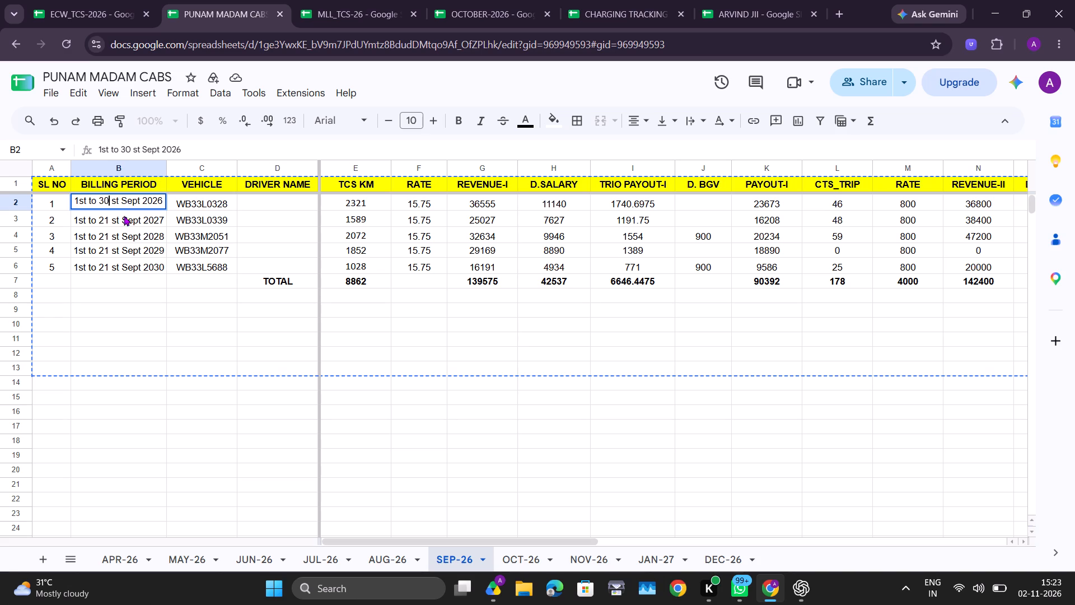
# Undo the mistaken edit of the first vehicle's billing period in the SEP-26 sheet.
pyautogui.click(152, 344)
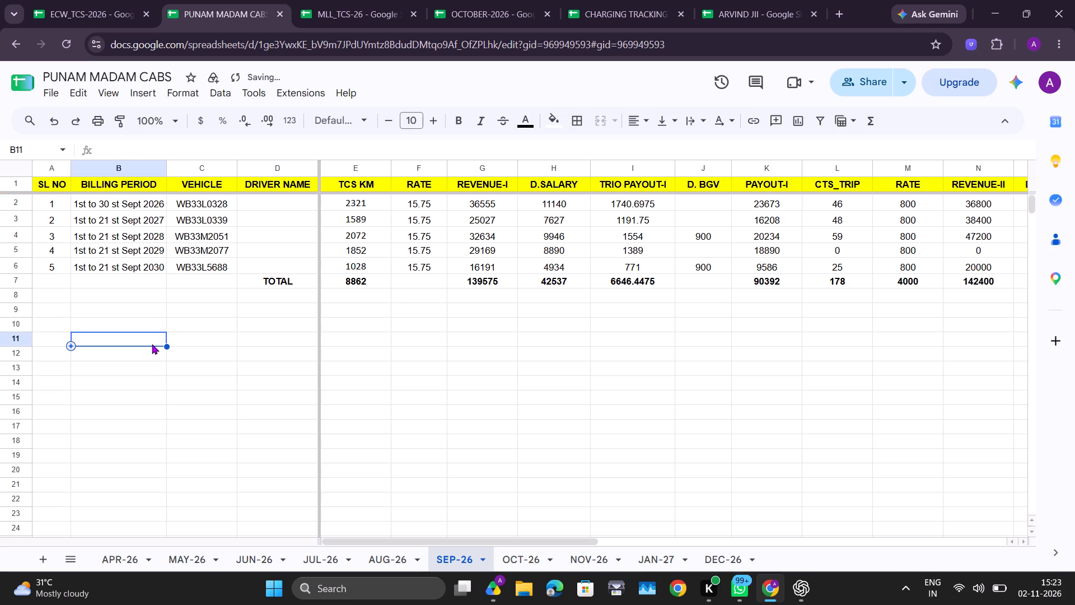
pyautogui.hotkey('ctrl', 'z')
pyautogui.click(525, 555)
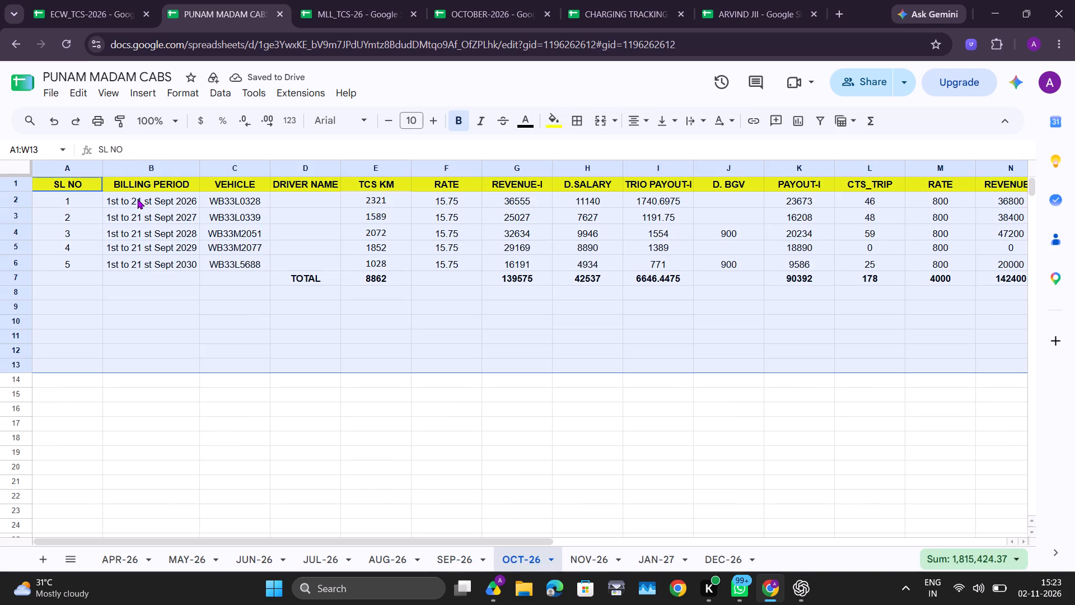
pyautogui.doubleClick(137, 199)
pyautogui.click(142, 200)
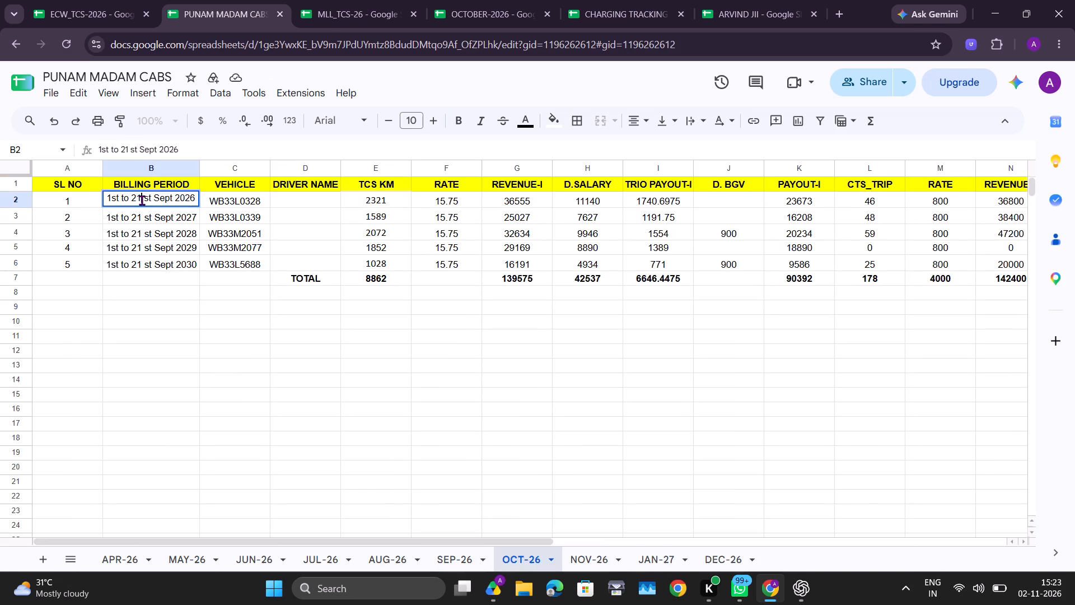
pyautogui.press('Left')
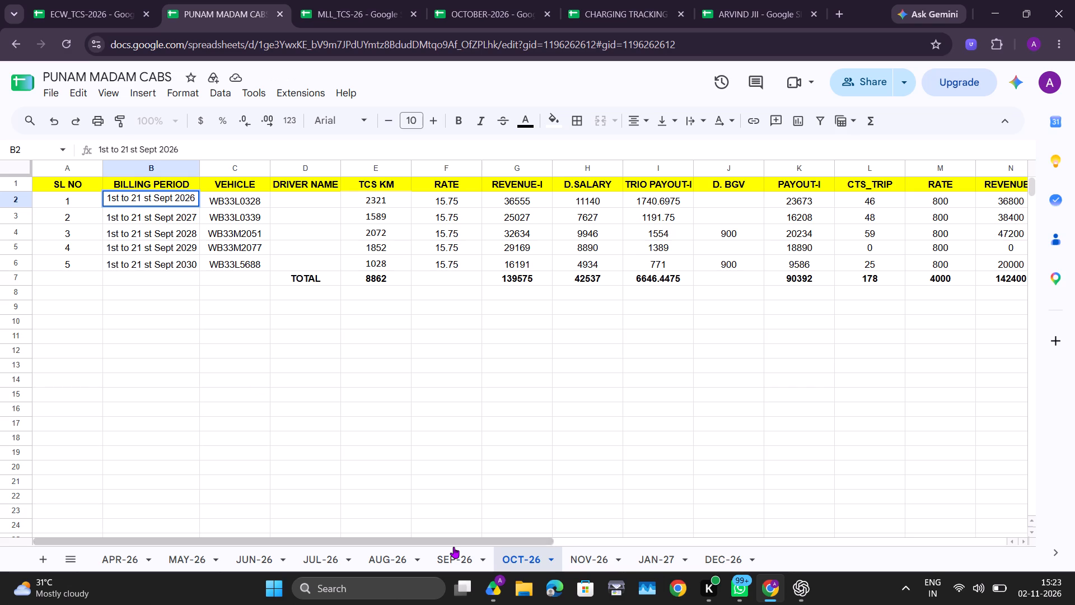
# Check the billing period wording in the AUG-26 sheet and open the first vehicle's billing period in OCT-26 for editing.
pyautogui.click(454, 547)
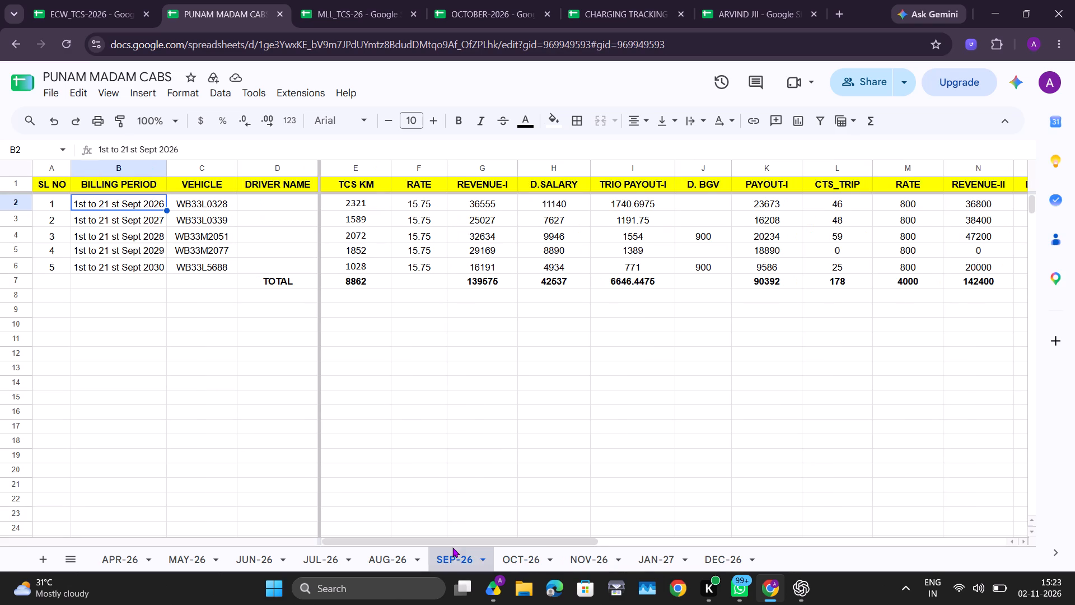
pyautogui.click(394, 555)
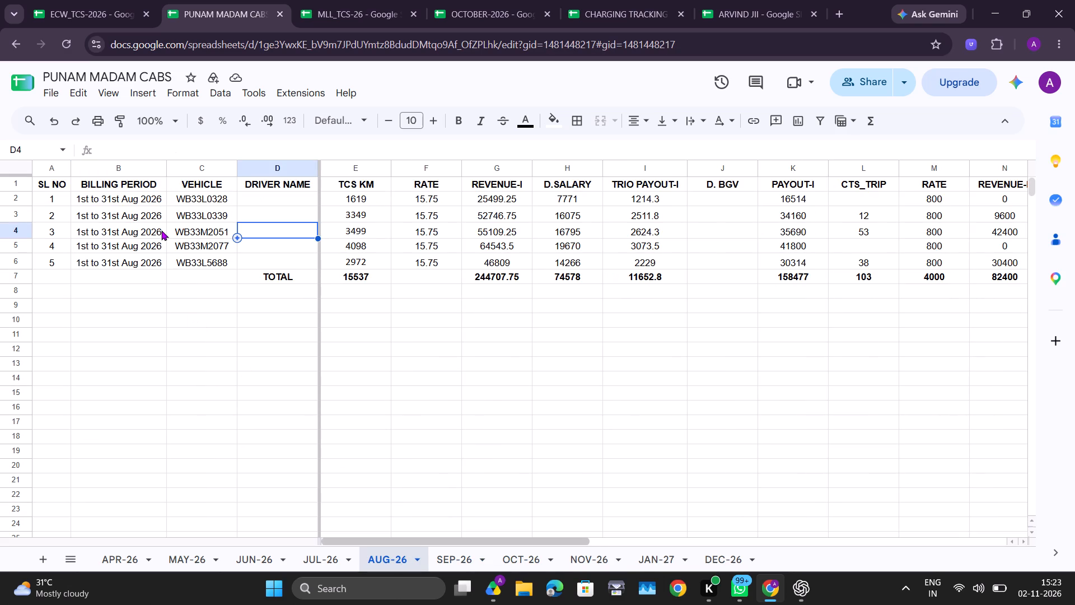
pyautogui.click(473, 554)
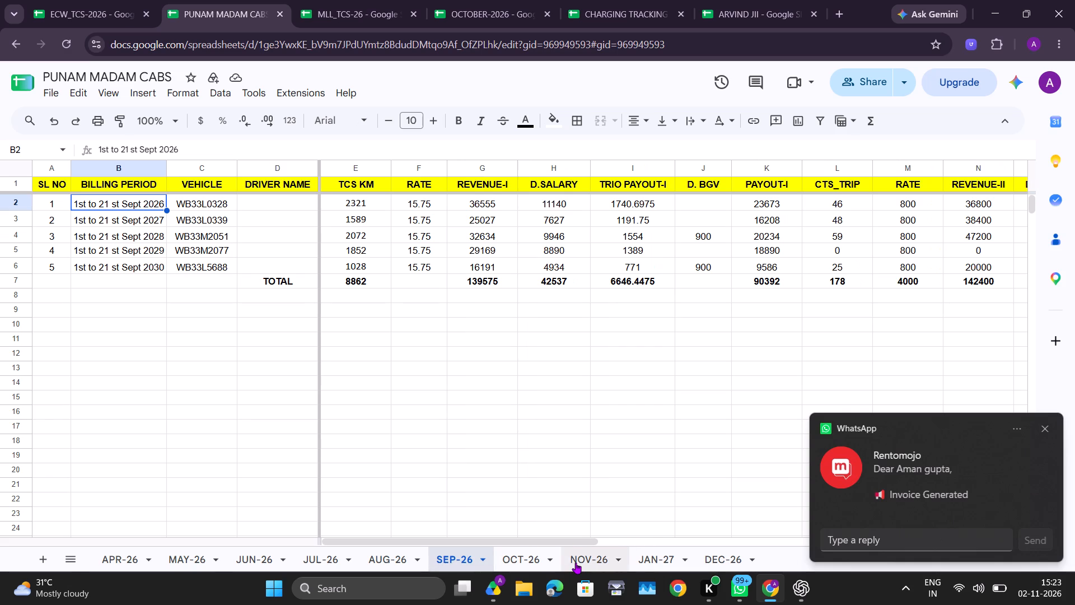
pyautogui.click(537, 561)
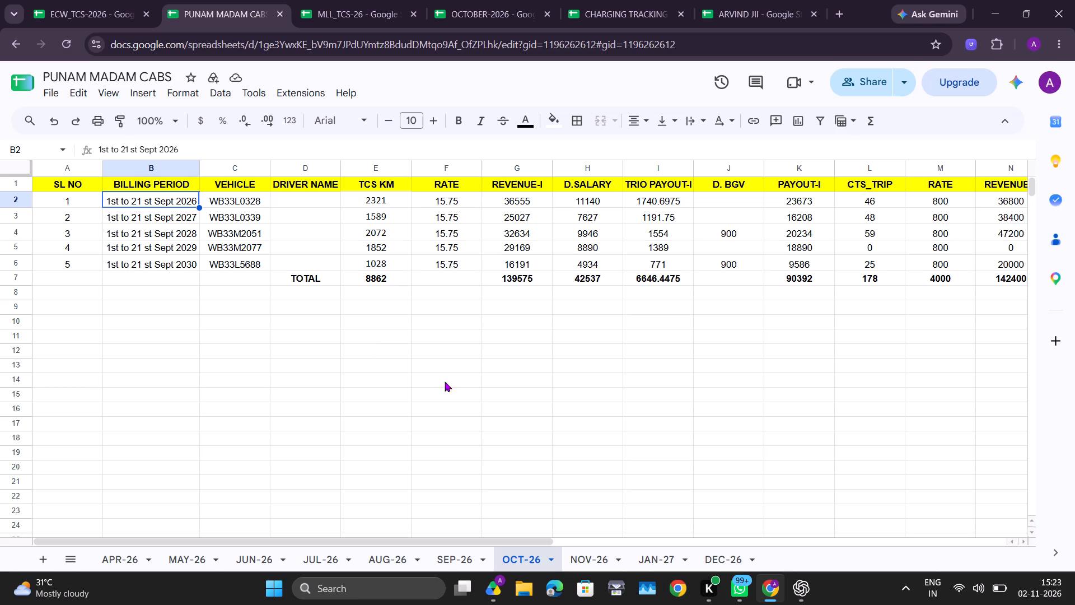
pyautogui.doubleClick(138, 201)
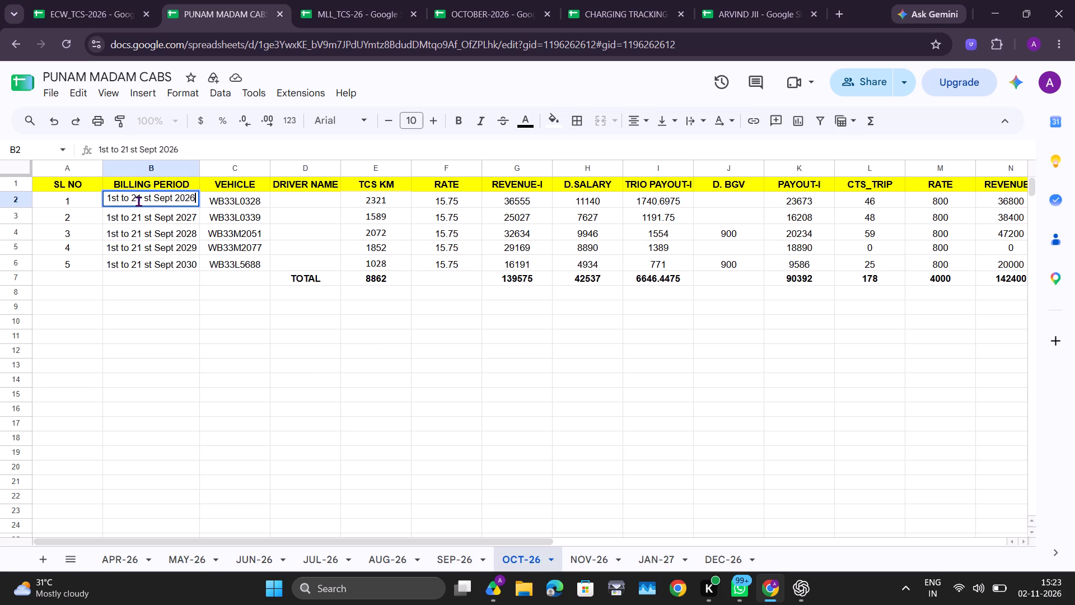
pyautogui.click(135, 200)
pyautogui.press('BackSpace')
pyautogui.press('3')
pyautogui.press('Return')
# Check the edit history of billing period cell B2 in the AUG-26 and JUL-26 sheets, and return to OCT-26.
pyautogui.click(447, 556)
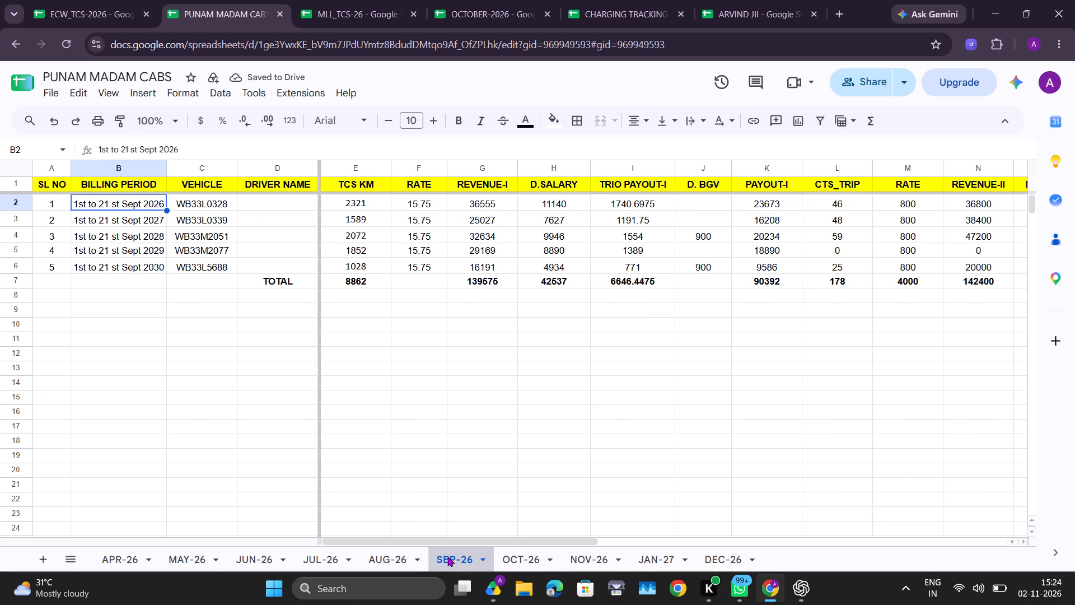
pyautogui.click(398, 556)
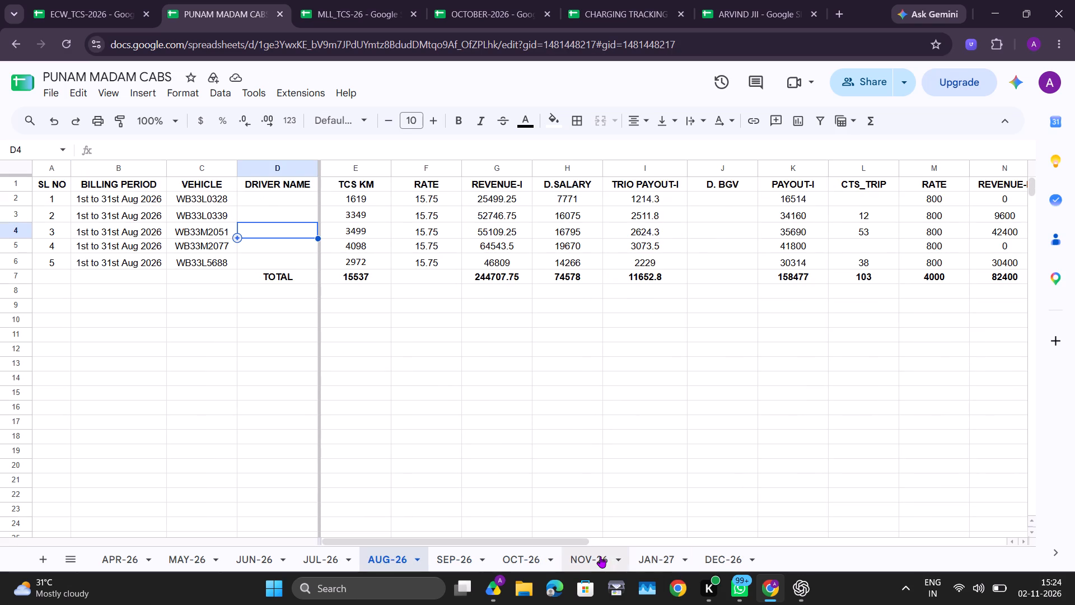
pyautogui.click(97, 201)
pyautogui.rightClick(97, 201)
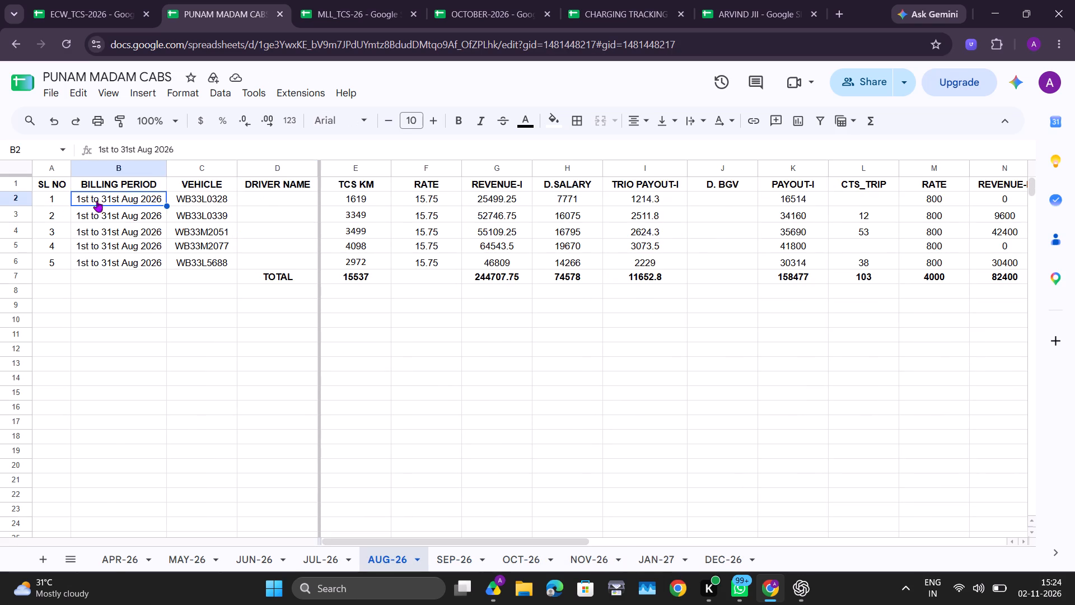
pyautogui.click(186, 516)
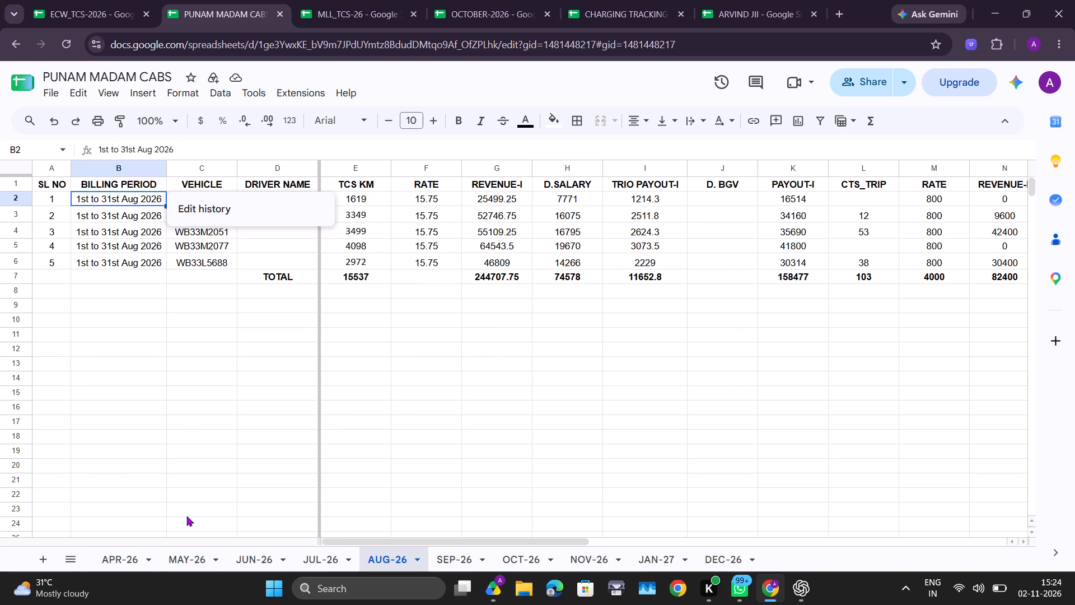
pyautogui.click(235, 398)
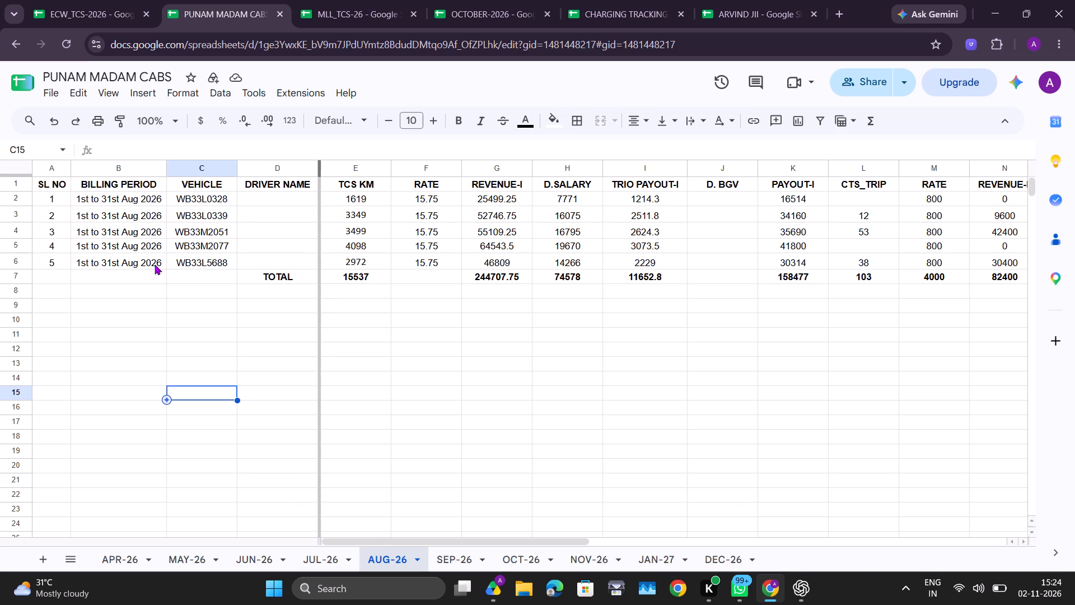
pyautogui.click(327, 556)
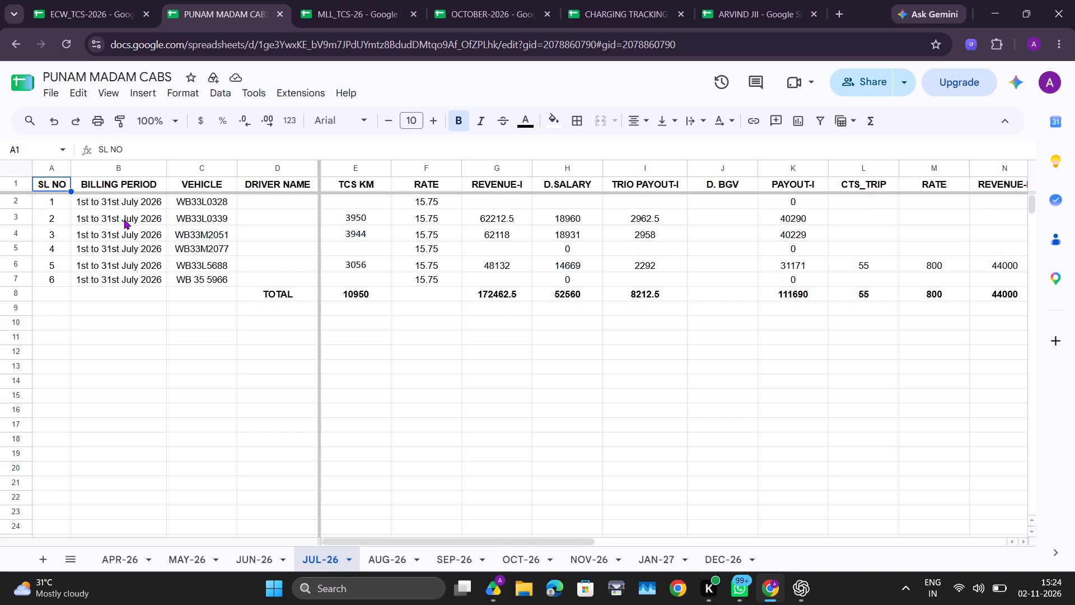
pyautogui.click(114, 205)
pyautogui.rightClick(114, 205)
pyautogui.click(220, 513)
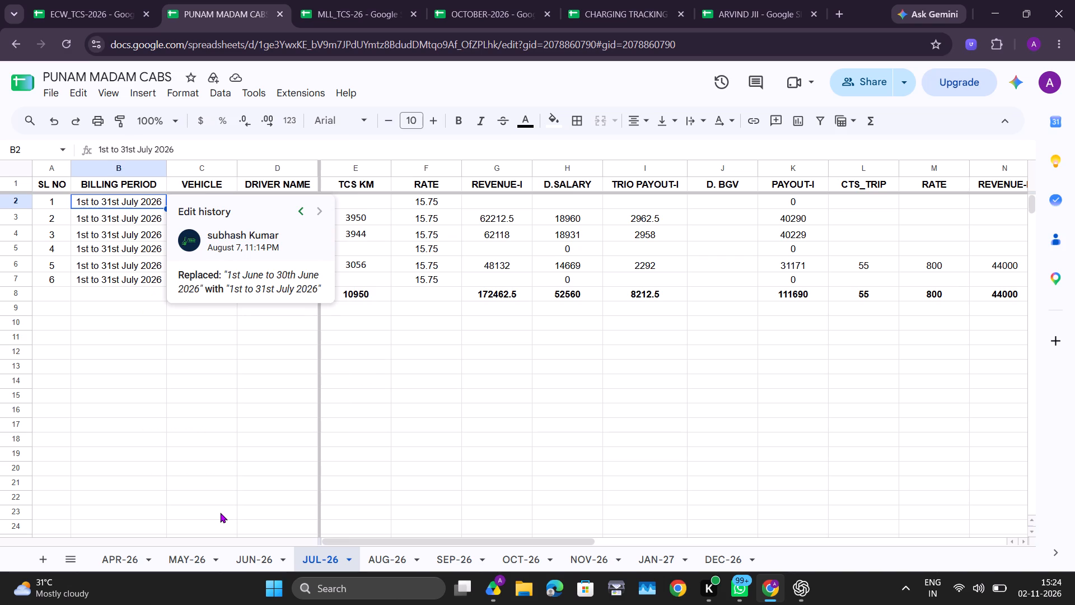
pyautogui.click(474, 555)
pyautogui.click(527, 550)
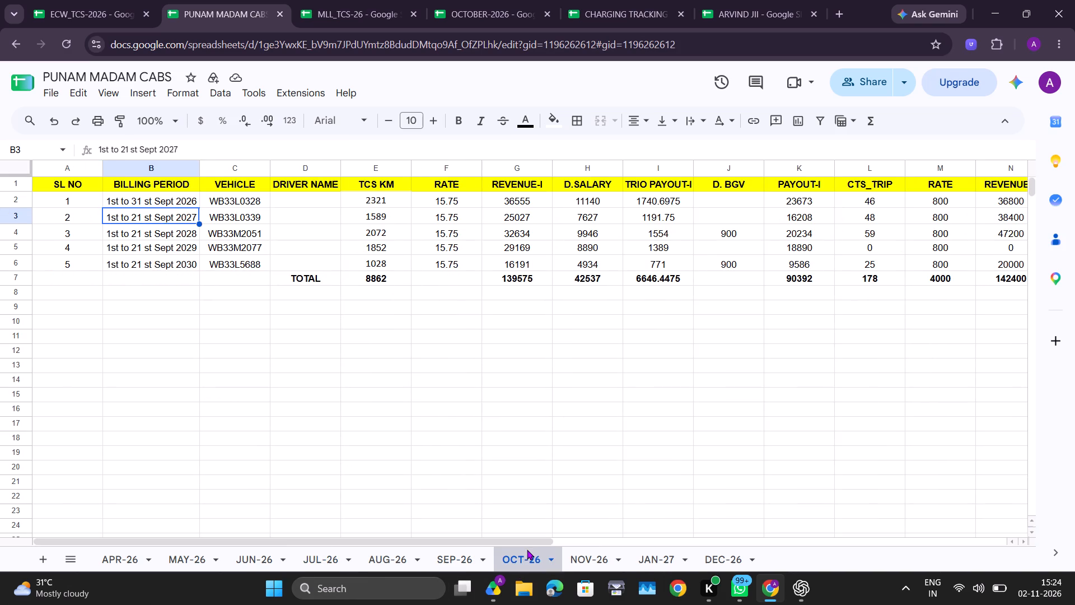
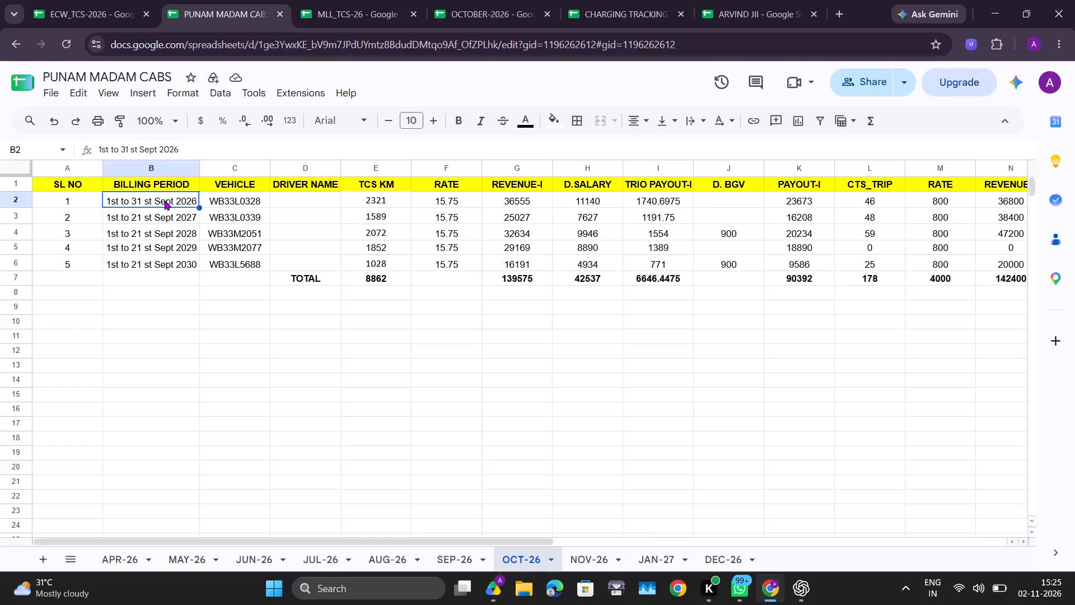
pyautogui.click(174, 200)
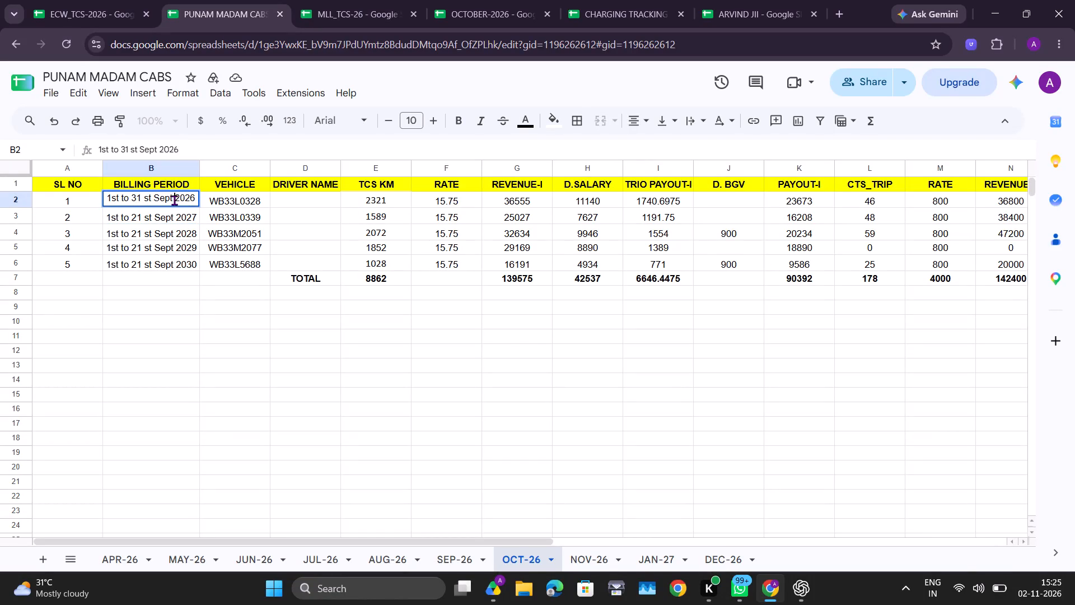
pyautogui.press('BackSpace')
pyautogui.press('BackSpace')
pyautogui.press('BackSpace')
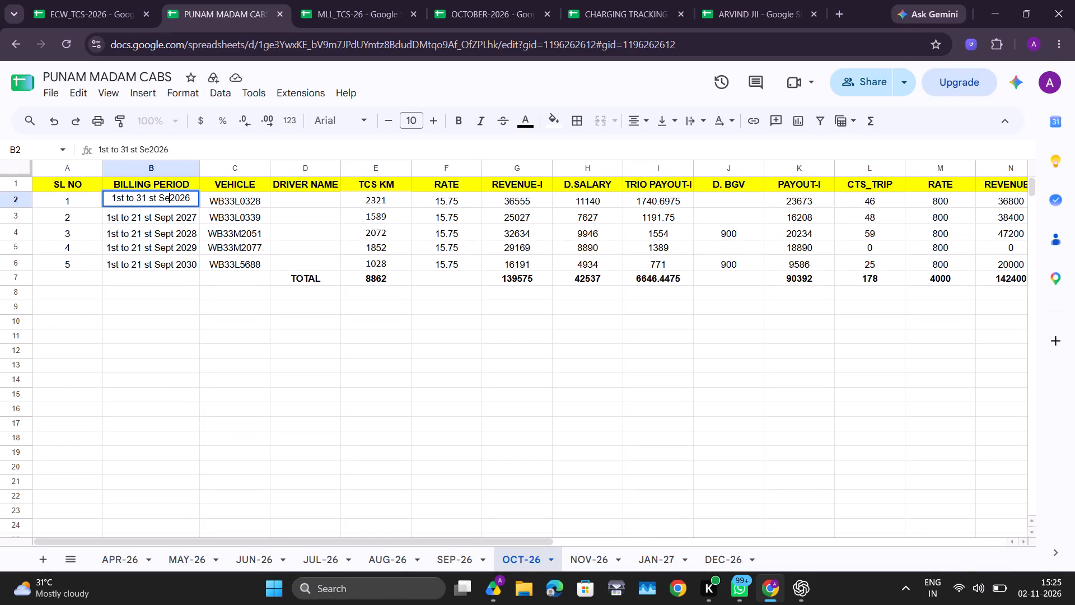
pyautogui.press('BackSpace')
pyautogui.press('BackSpace')
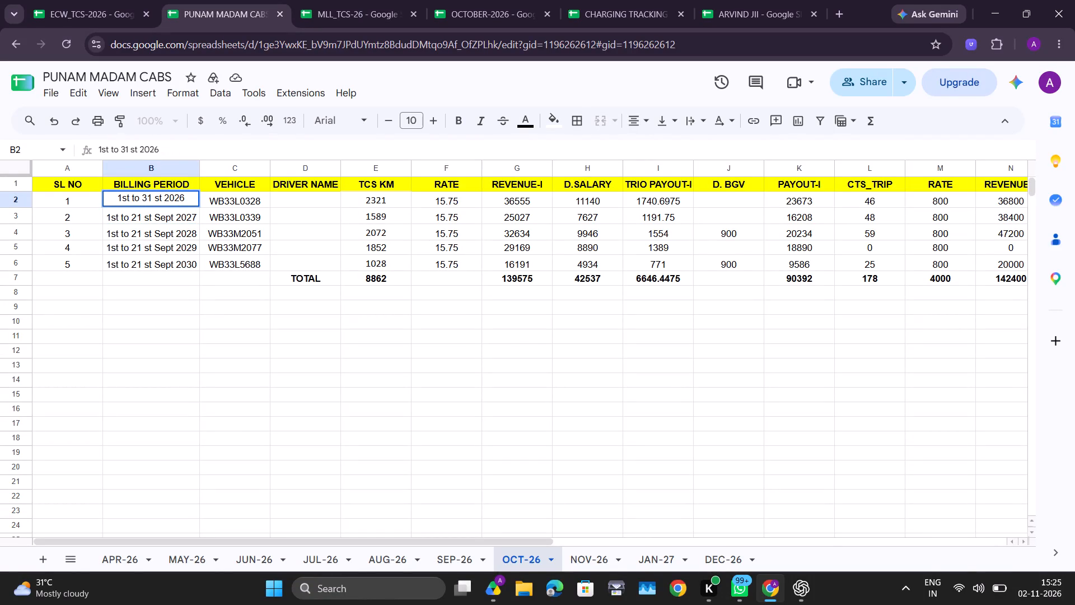
pyautogui.write('OCT')
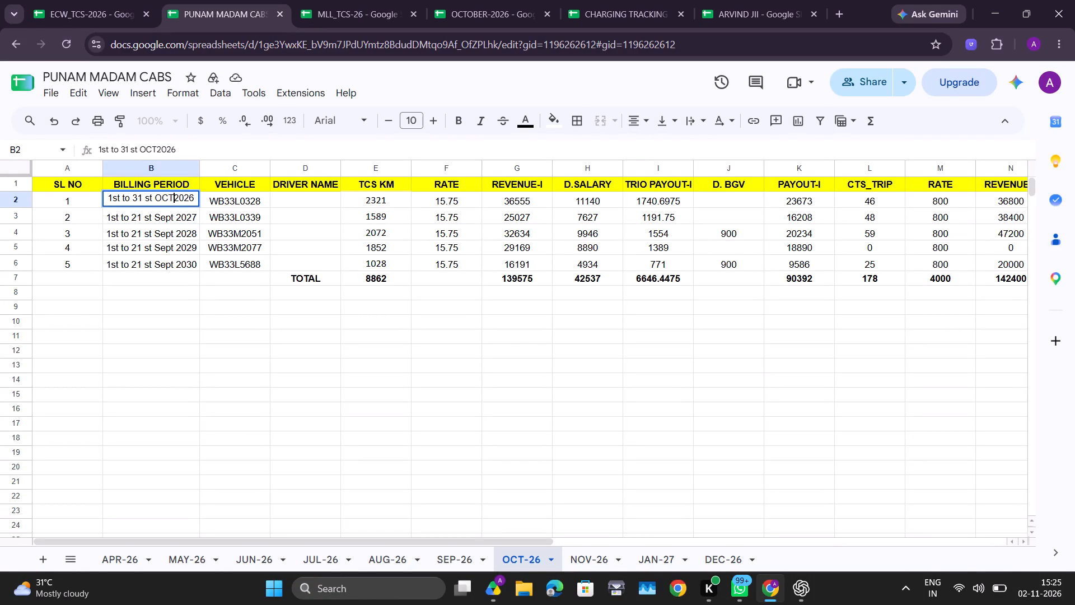
pyautogui.press('BackSpace')
pyautogui.press('BackSpace')
pyautogui.press('BackSpace')
pyautogui.write('oc')
pyautogui.press('t')
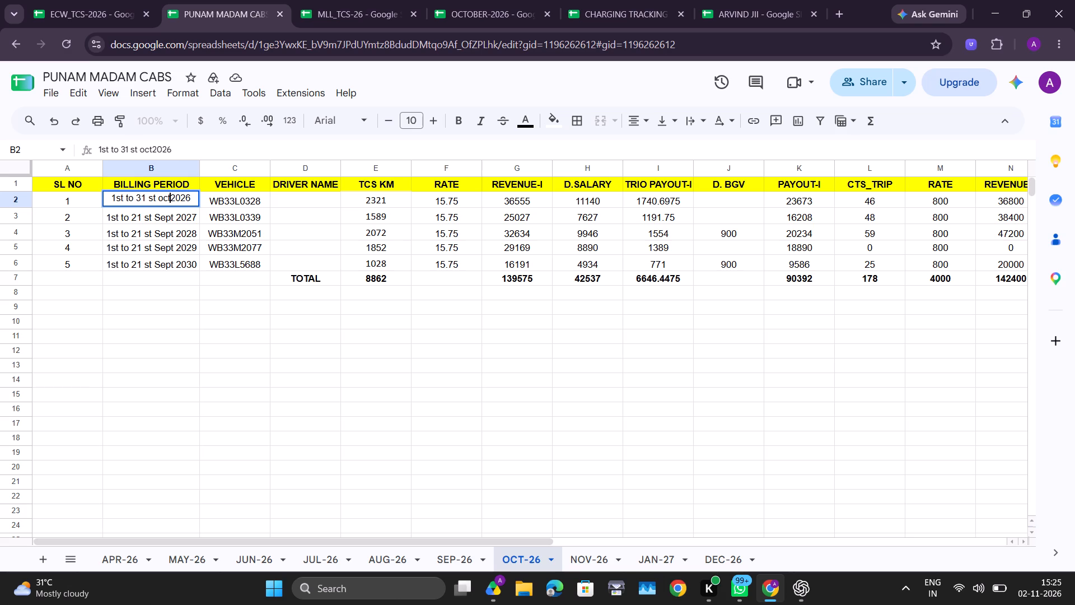
pyautogui.press('space')
pyautogui.press('Return')
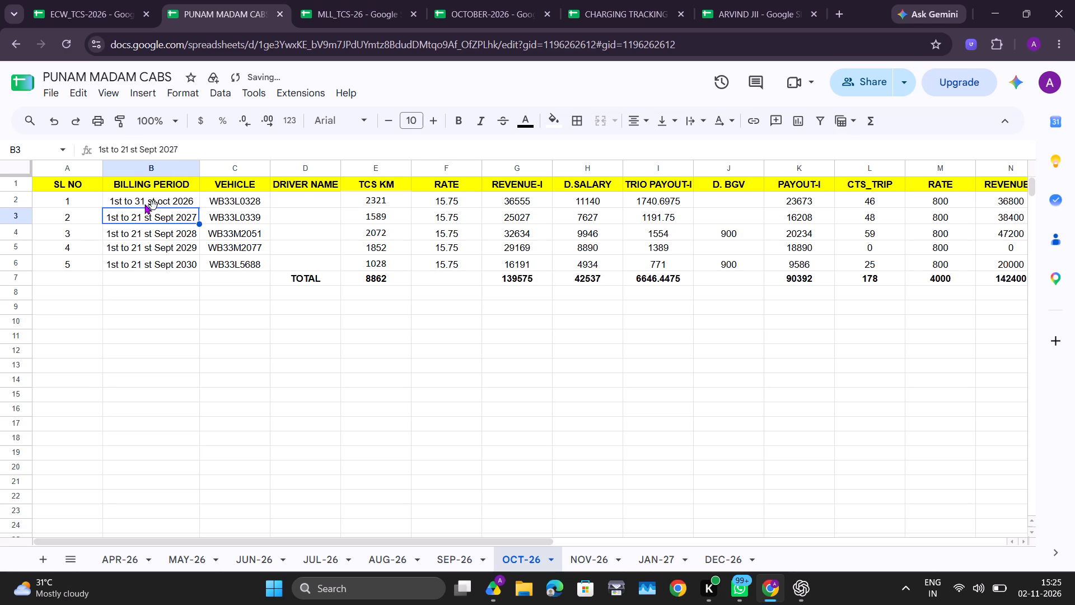
# Remove the space after 31 in cell B2 so the billing period reads "1st to 31st oct 2026".
pyautogui.doubleClick(150, 202)
pyautogui.click(150, 202)
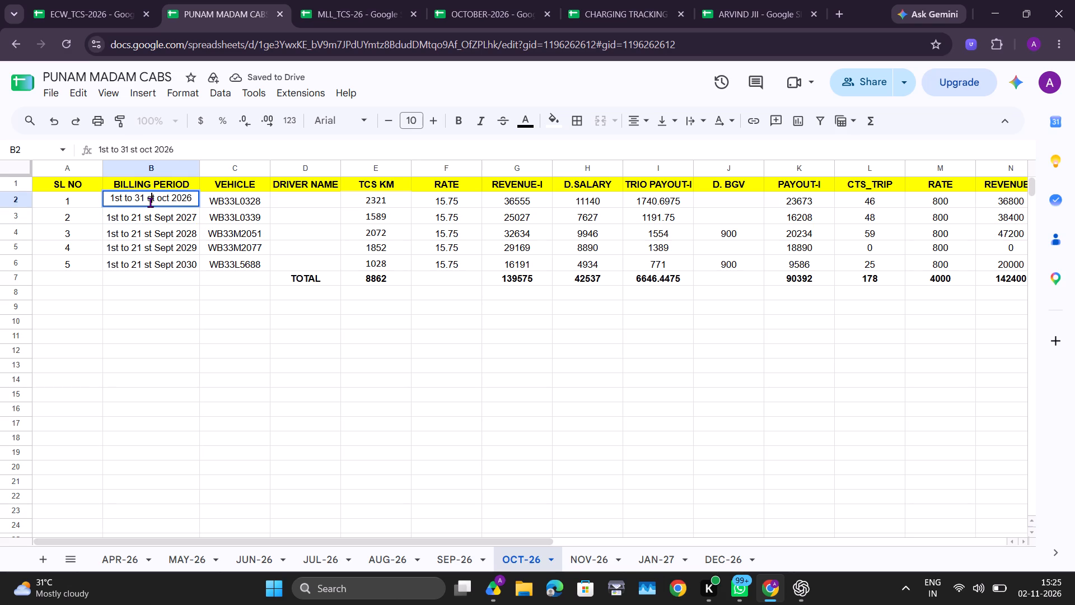
pyautogui.press('Left')
pyautogui.press('BackSpace')
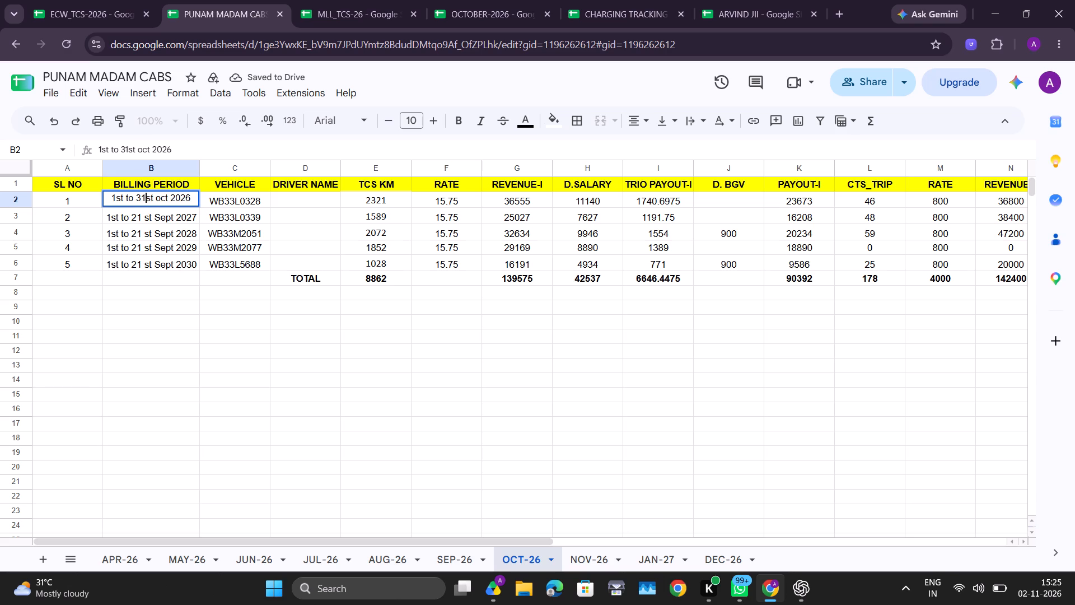
pyautogui.press('Return')
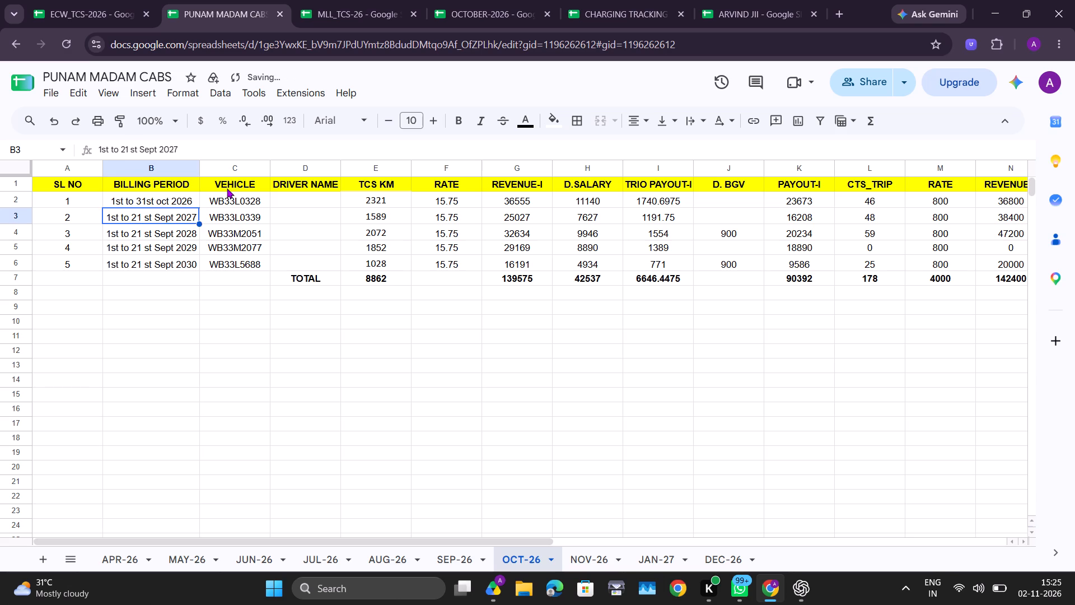
# Copy the billing period from B2 into B3:B6, replacing the old periods of the other four vehicles.
pyautogui.click(176, 200)
pyautogui.hotkey('ctrl', 'c')
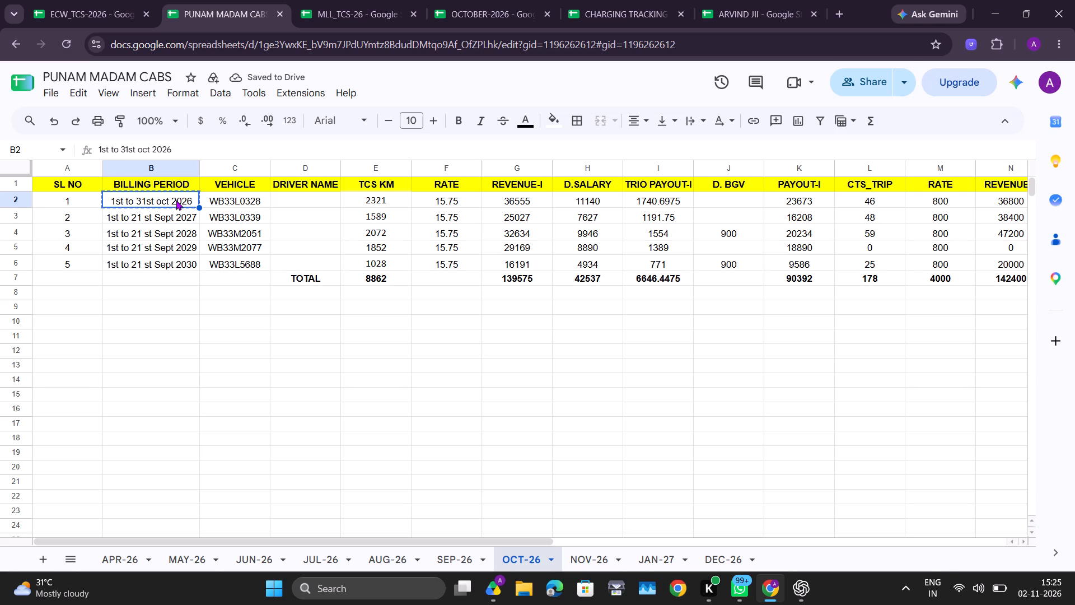
pyautogui.doubleClick(165, 221)
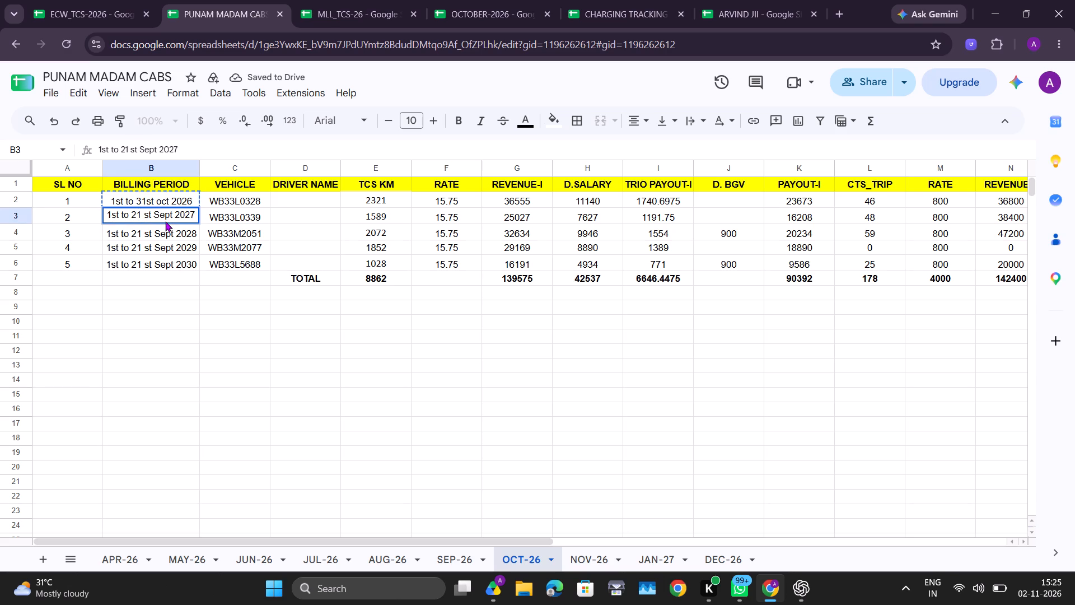
pyautogui.hotkey('ctrl', 'v')
pyautogui.hotkey('ctrl', 'Down')
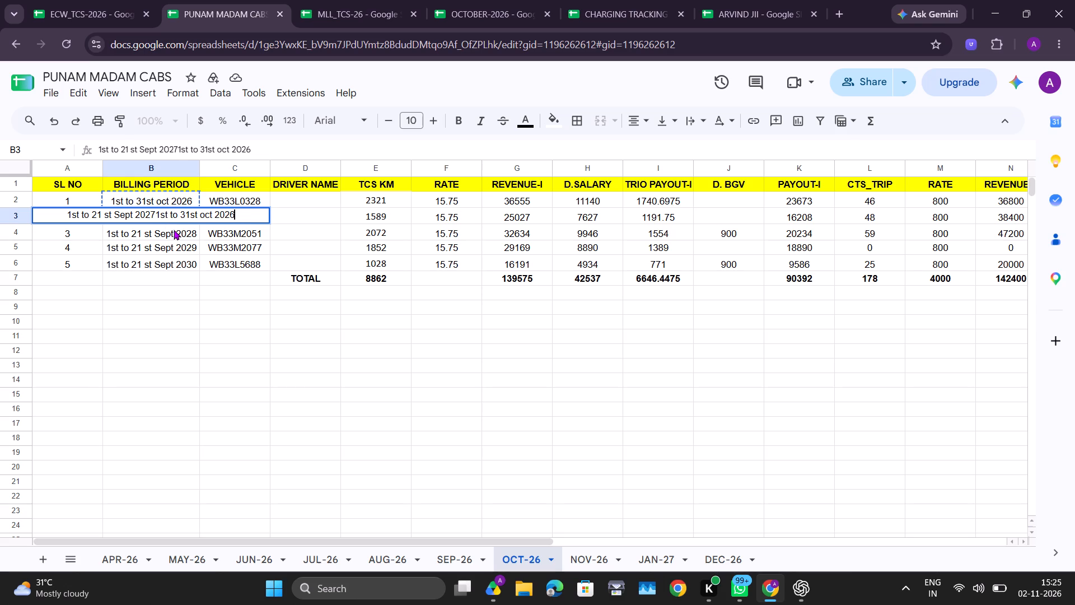
pyautogui.click(174, 230)
pyautogui.click(153, 213)
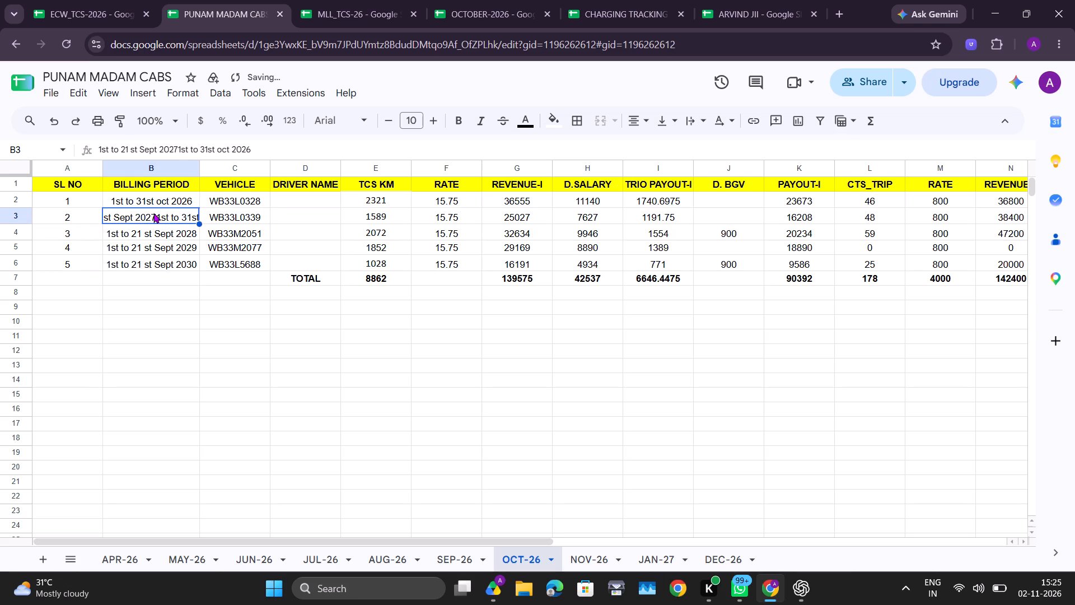
pyautogui.hotkey('ctrl', 'v')
pyautogui.click(150, 231)
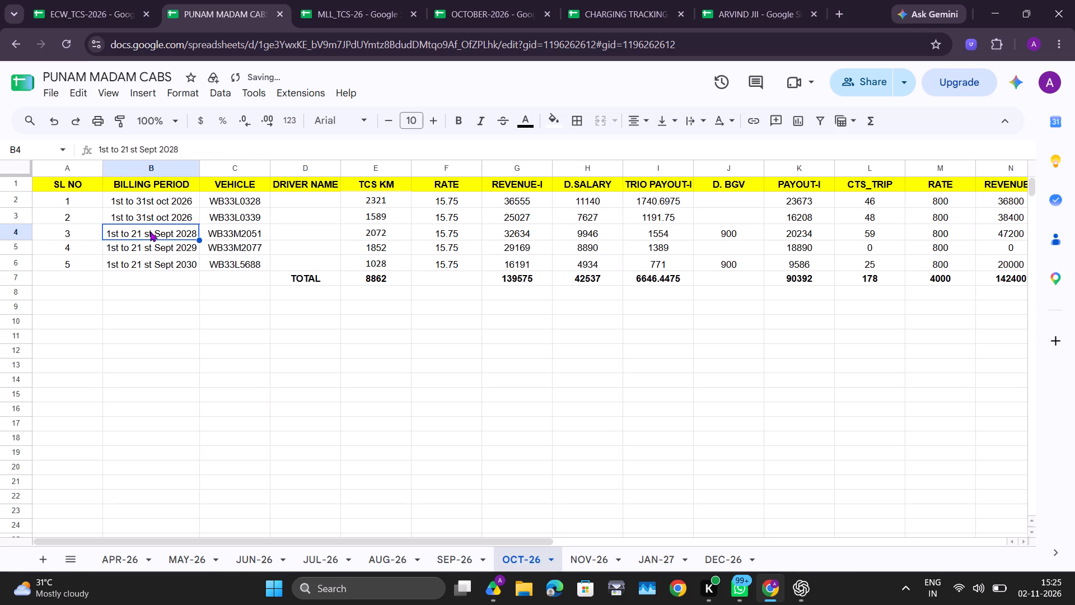
pyautogui.hotkey('ctrl', 'v')
pyautogui.click(145, 250)
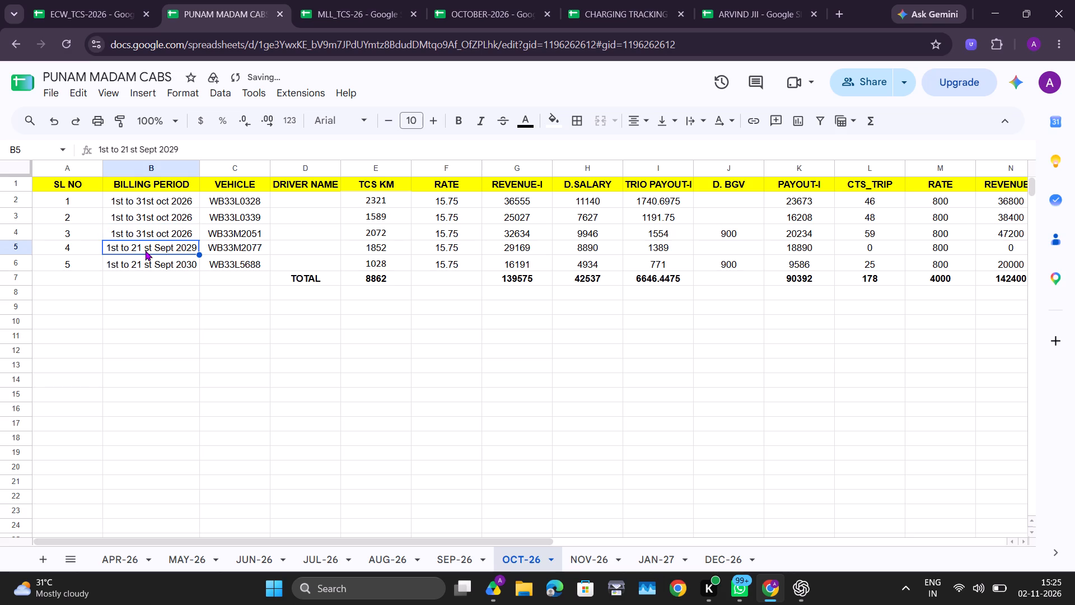
pyautogui.hotkey('ctrl', 'v')
pyautogui.press('Return')
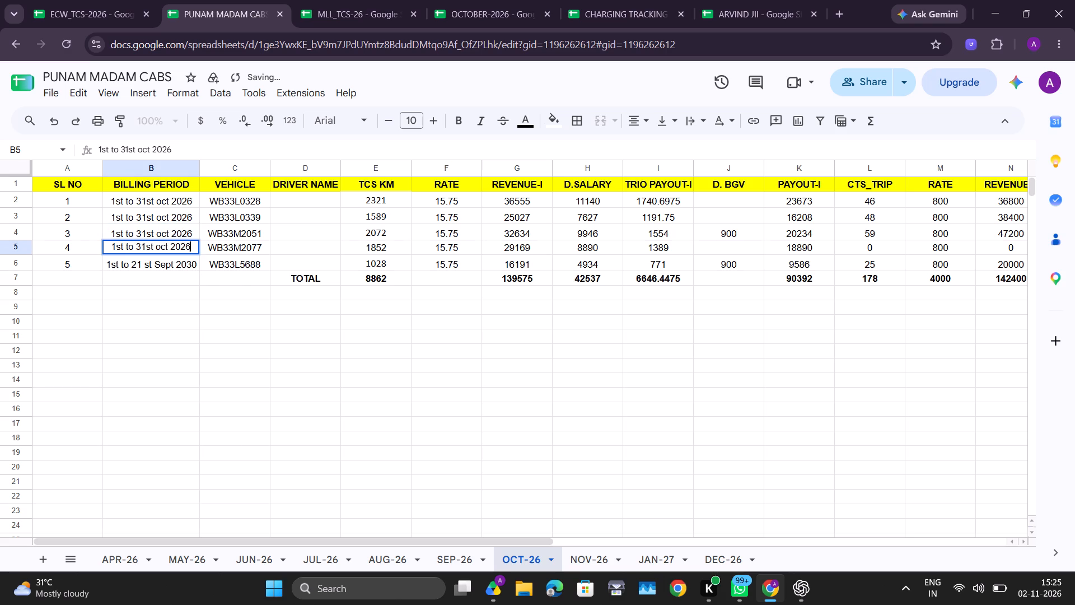
pyautogui.press('Return')
pyautogui.hotkey('ctrl', 'v')
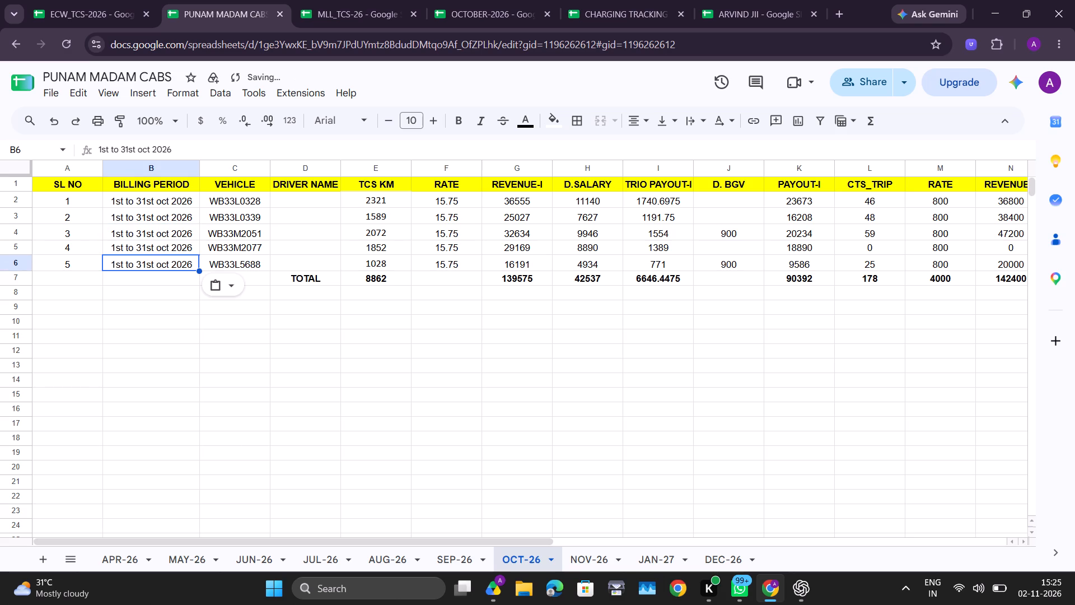
pyautogui.hotkey('ctrl', 'v')
pyautogui.press('Return')
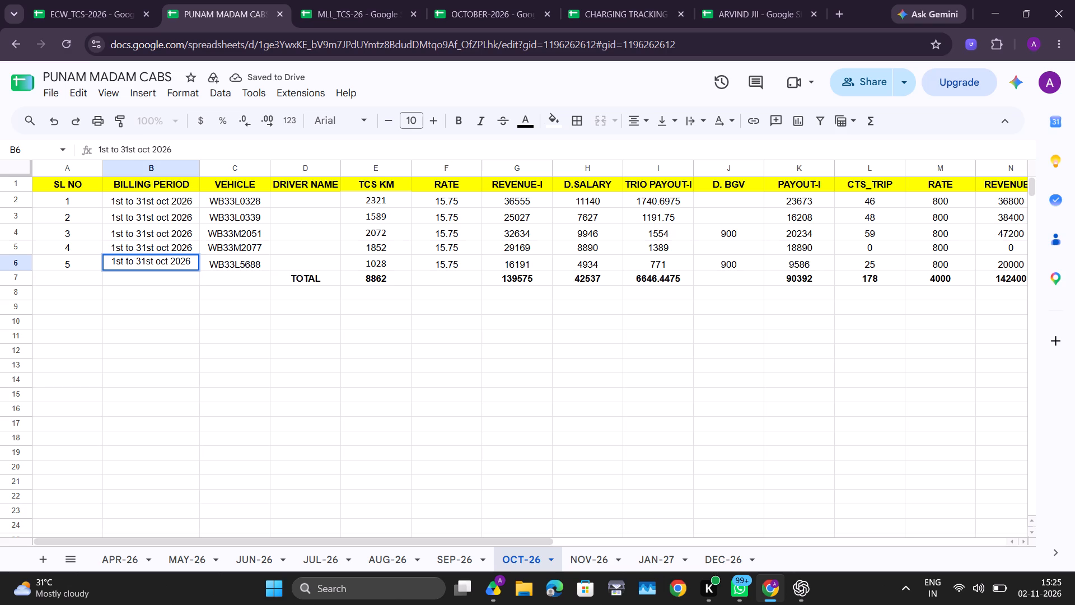
pyautogui.press('Return')
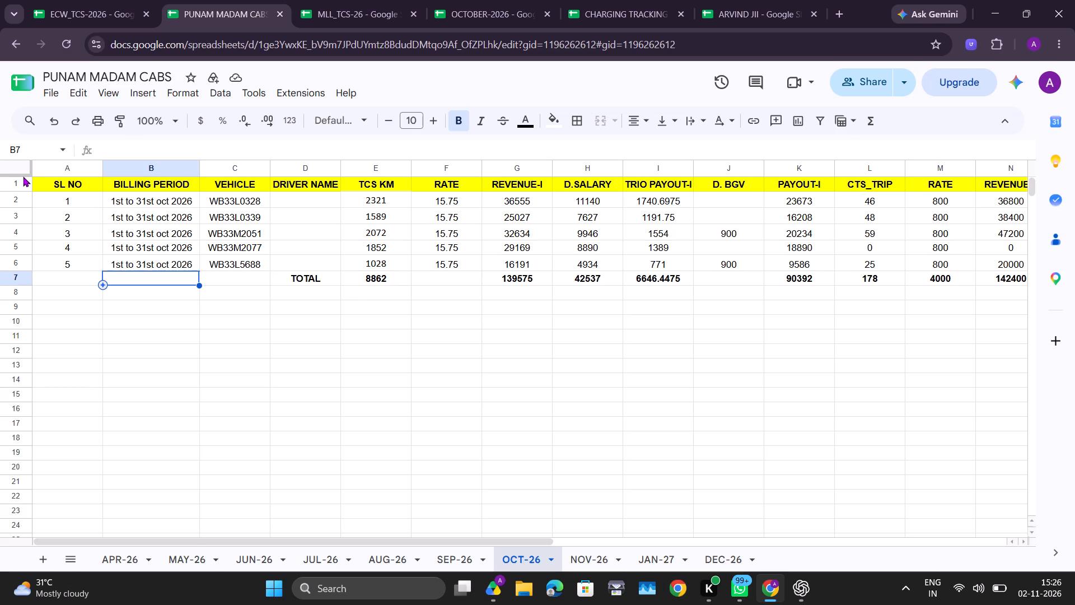
# Freeze header row 1 of the OCT-26 sheet.
pyautogui.moveTo(23, 176); pyautogui.dragTo(20, 194)
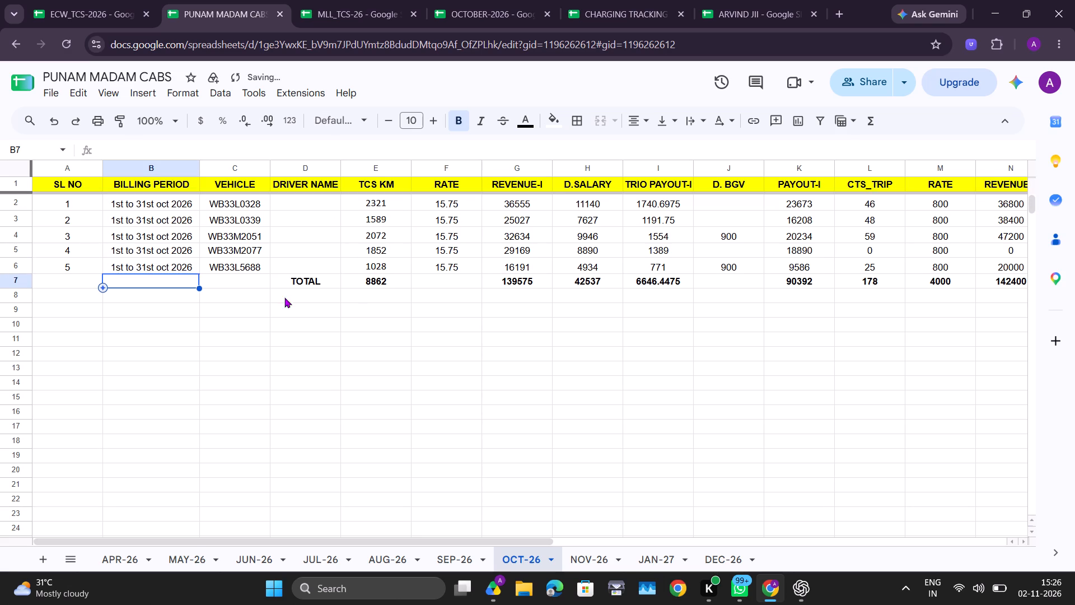
pyautogui.doubleClick(378, 404)
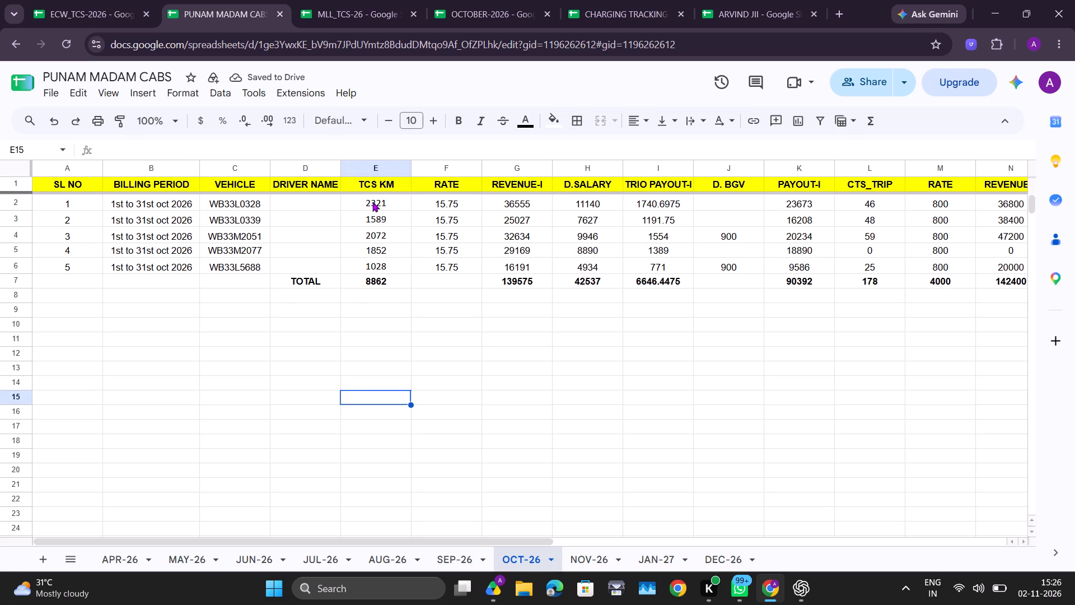
# Clear the TCS KM values of all five vehicles in E2:E6.
pyautogui.moveTo(372, 202); pyautogui.dragTo(371, 262)
pyautogui.press('BackSpace')
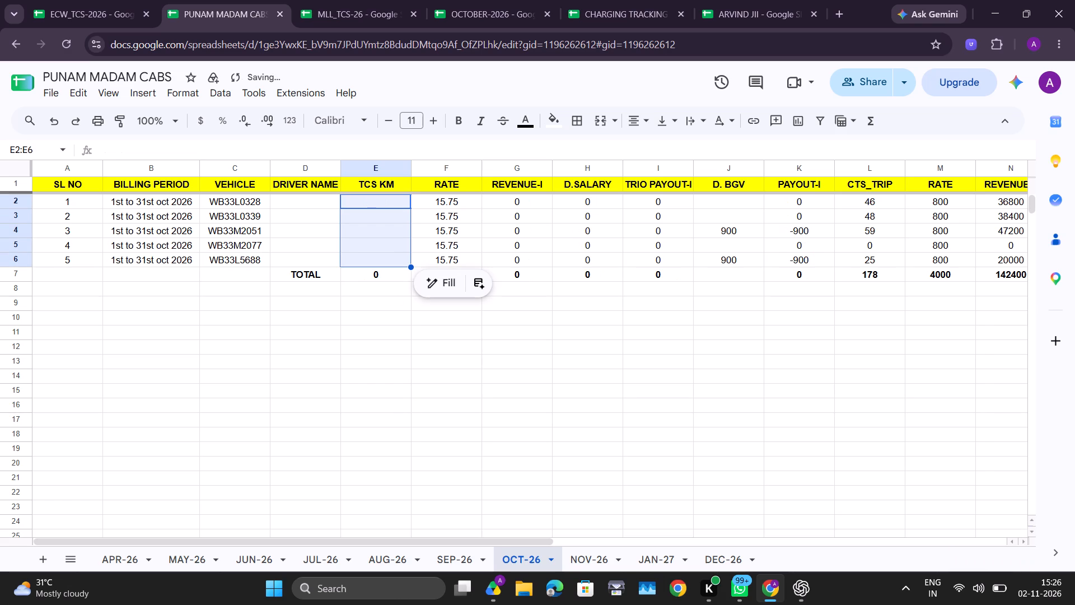
# Compare with the SEP-26 sheet's layout and freeze OCT-26 columns A through D, up to DRIVER NAME.
pyautogui.click(457, 552)
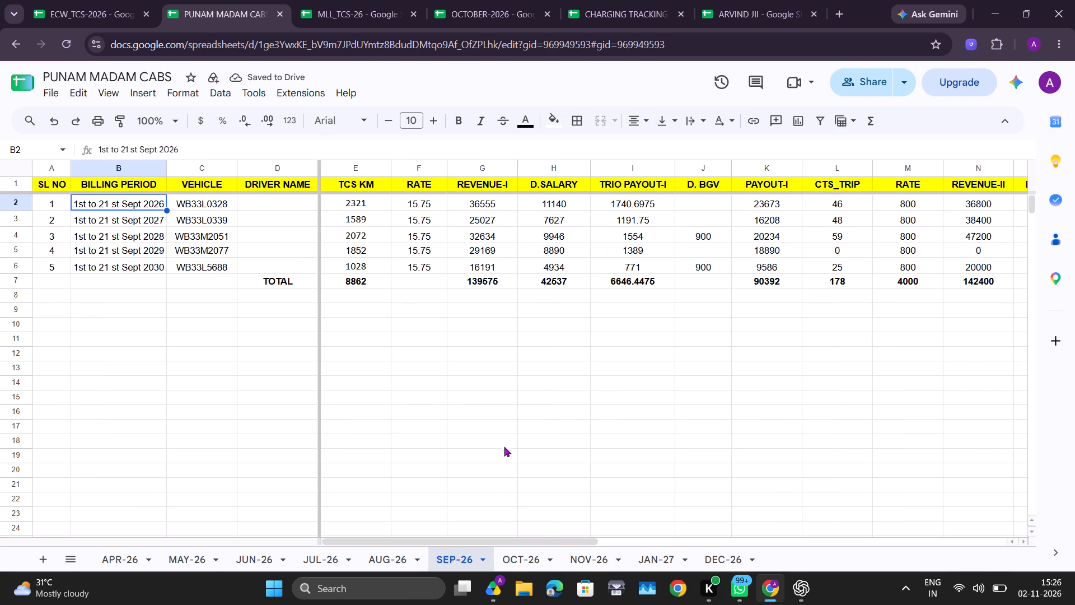
pyautogui.click(511, 555)
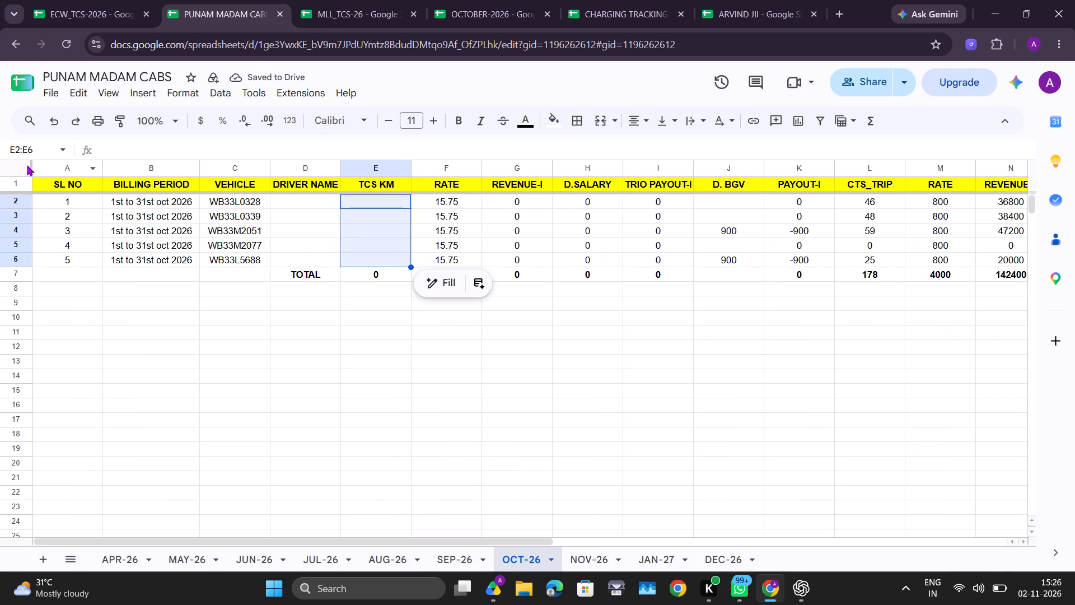
pyautogui.moveTo(31, 166); pyautogui.dragTo(335, 195)
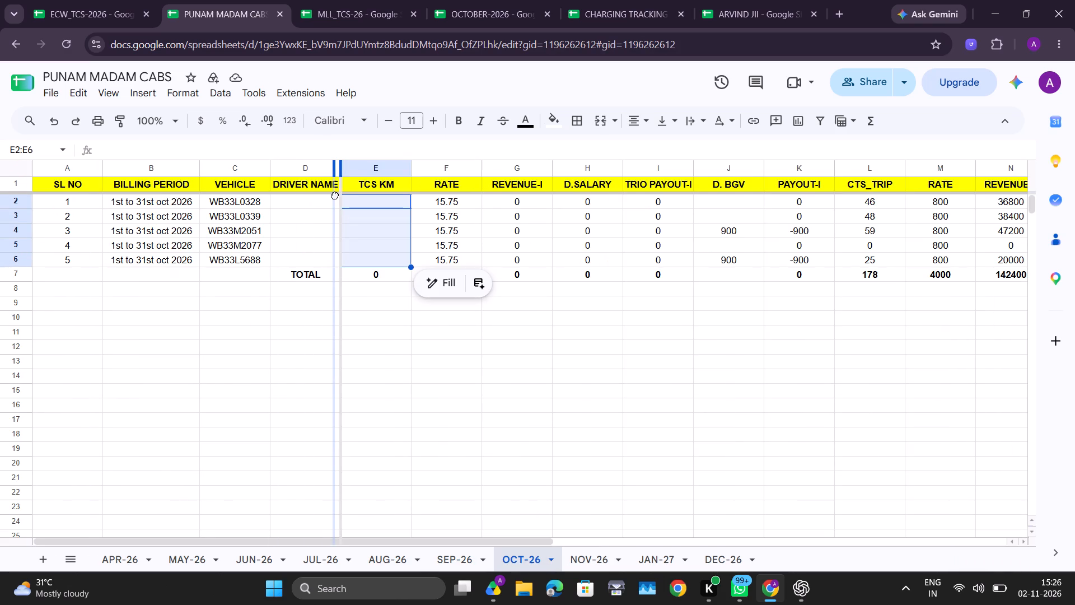
pyautogui.moveTo(335, 195); pyautogui.dragTo(339, 195)
pyautogui.click(462, 361)
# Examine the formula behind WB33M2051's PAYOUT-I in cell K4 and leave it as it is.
pyautogui.hscroll(-3, 462, 361)
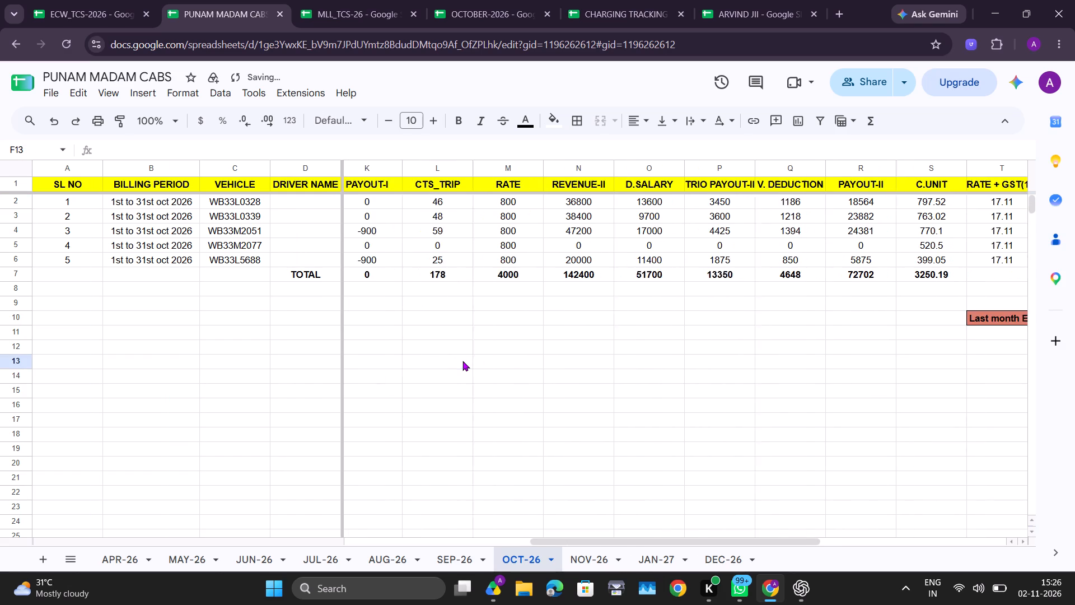
pyautogui.hscroll(-2, 462, 361)
pyautogui.hscroll(3, 462, 256)
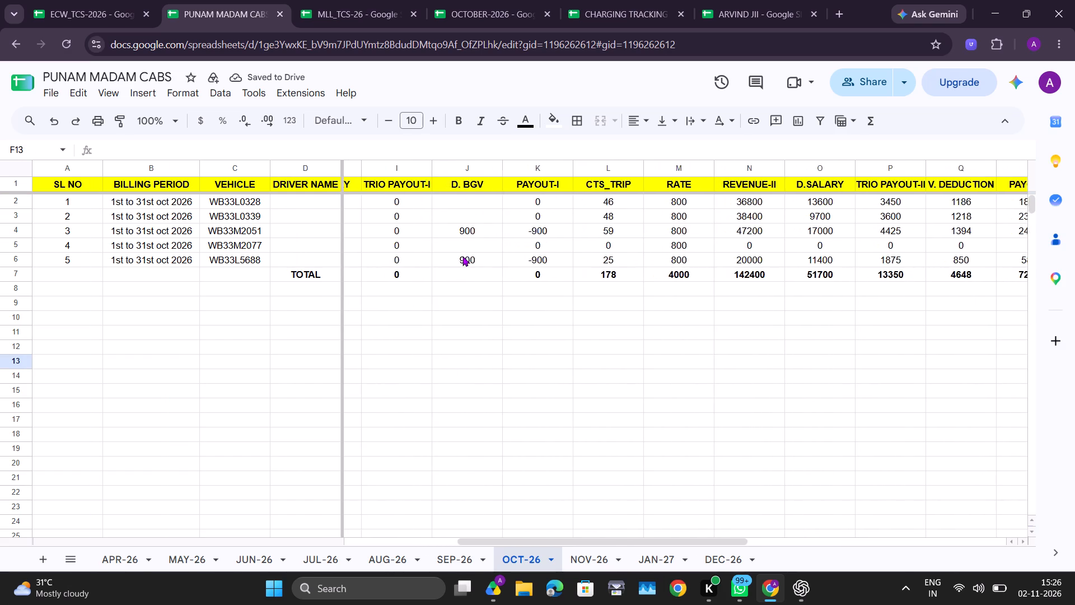
pyautogui.hscroll(1, 469, 218)
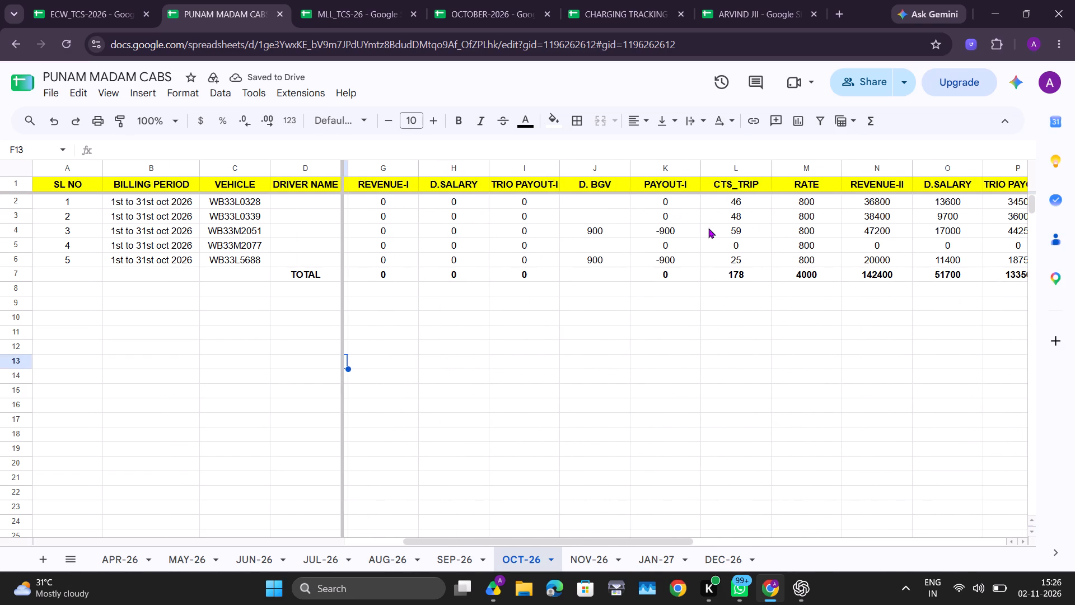
pyautogui.moveTo(683, 230); pyautogui.dragTo(678, 265)
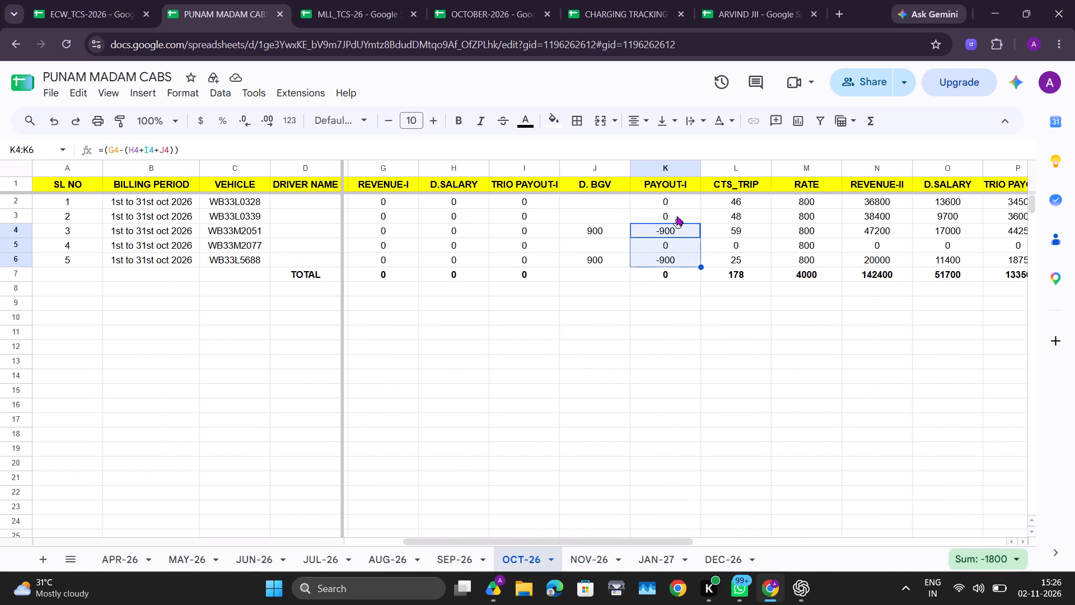
pyautogui.doubleClick(670, 232)
pyautogui.hscroll(1, 571, 330)
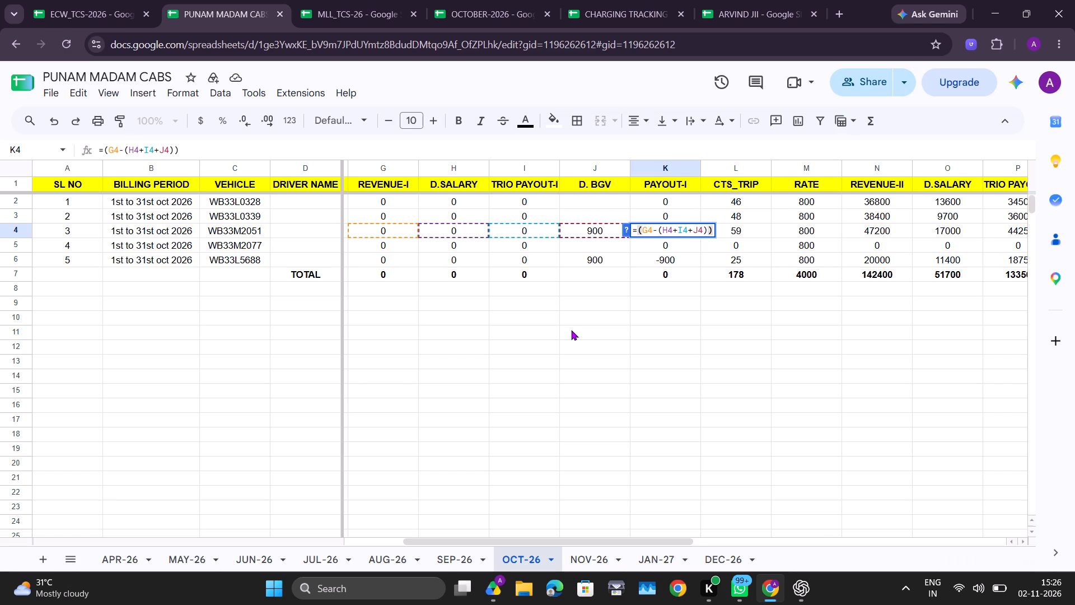
pyautogui.hscroll(2, 571, 330)
pyautogui.hscroll(-2, 542, 322)
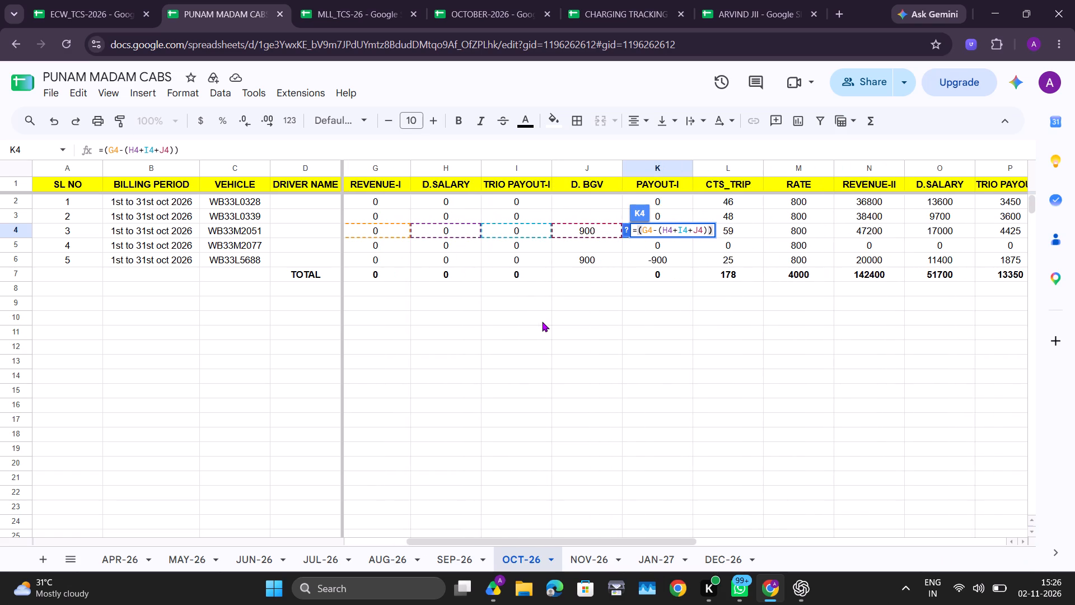
pyautogui.click(571, 295)
# Clear the D. BGV amounts in J3:J8.
pyautogui.moveTo(583, 212); pyautogui.dragTo(585, 285)
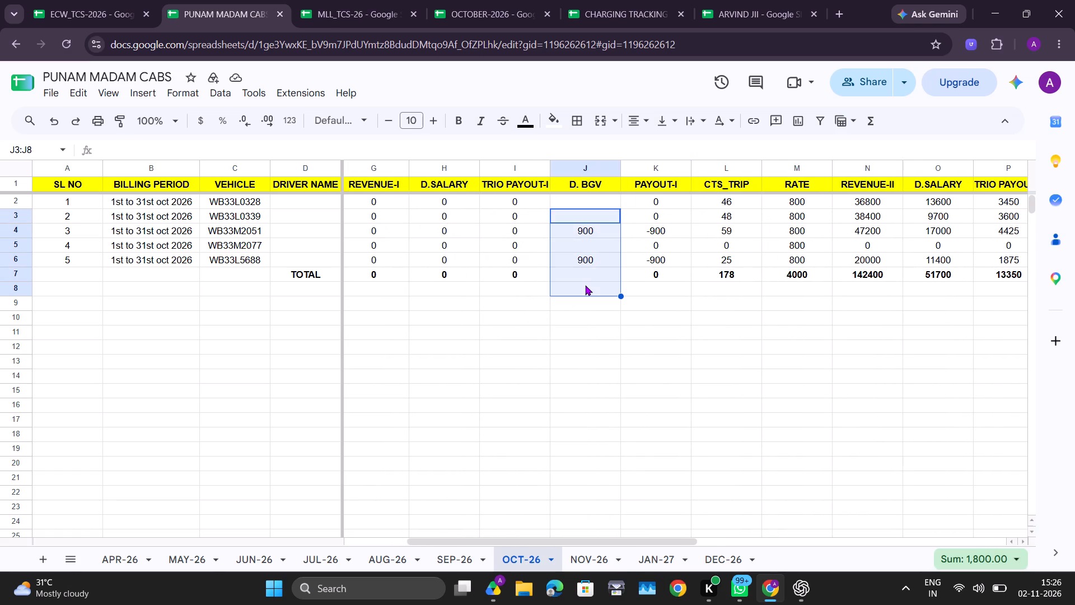
pyautogui.press('BackSpace')
# Clear the CTS_TRIP values of all five vehicles in L2:L6.
pyautogui.hscroll(-3, 708, 348)
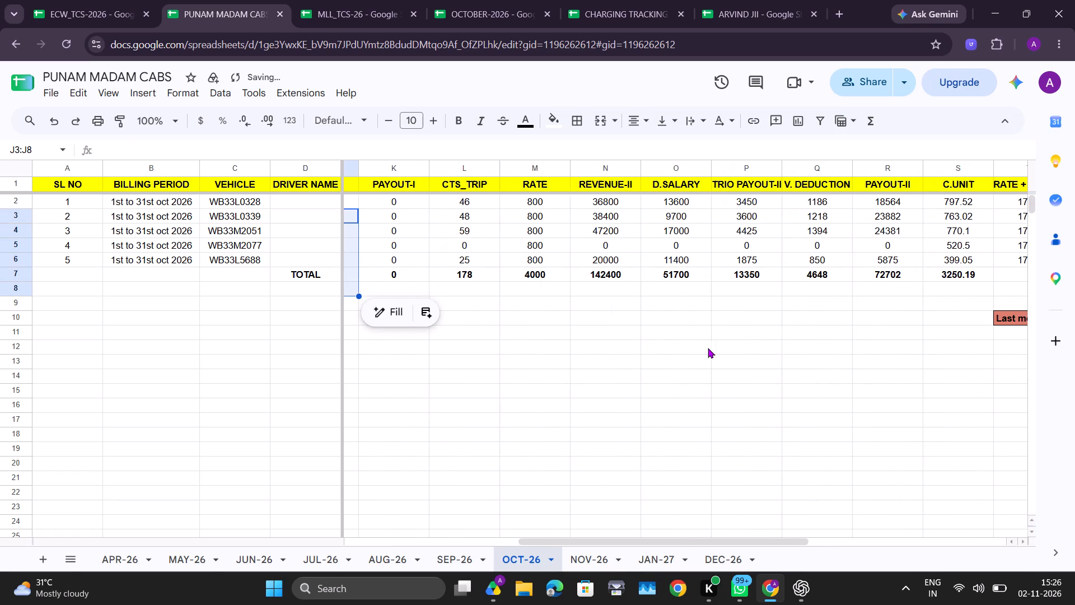
pyautogui.moveTo(467, 208); pyautogui.dragTo(463, 259)
pyautogui.press('BackSpace')
pyautogui.hscroll(-2, 595, 300)
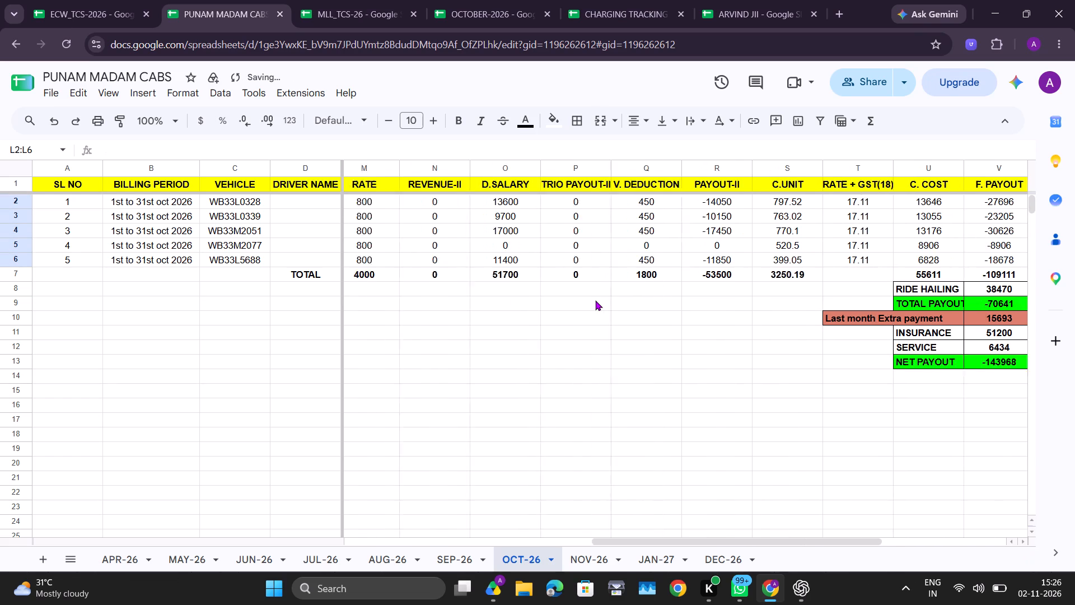
# Clear the second D.SALARY column for all five vehicles in O2:O6.
pyautogui.hscroll(-1, 595, 300)
pyautogui.moveTo(695, 202); pyautogui.dragTo(695, 262)
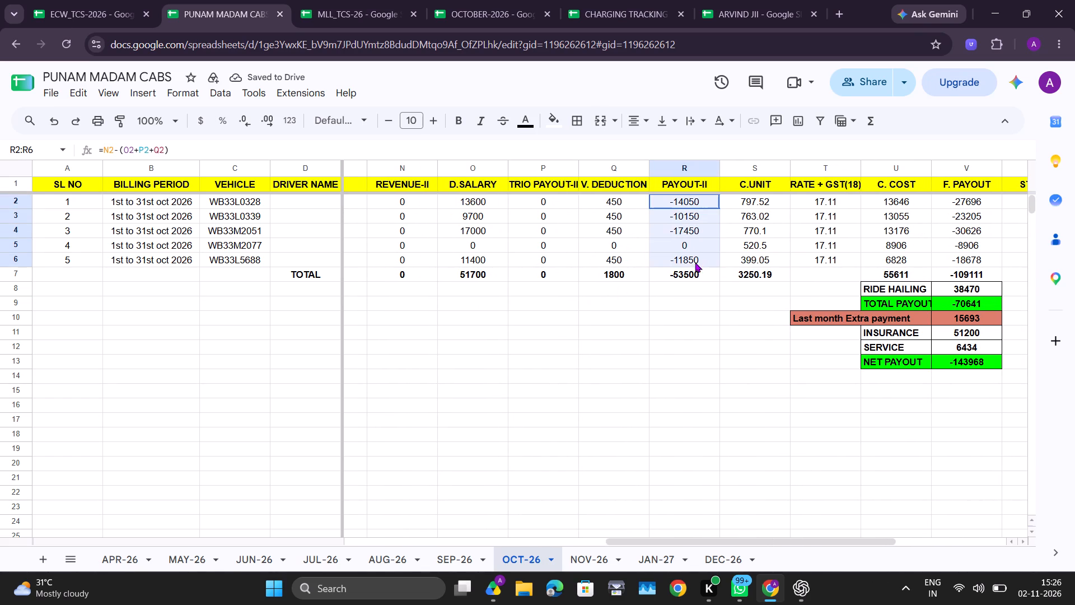
pyautogui.moveTo(695, 262); pyautogui.dragTo(693, 266)
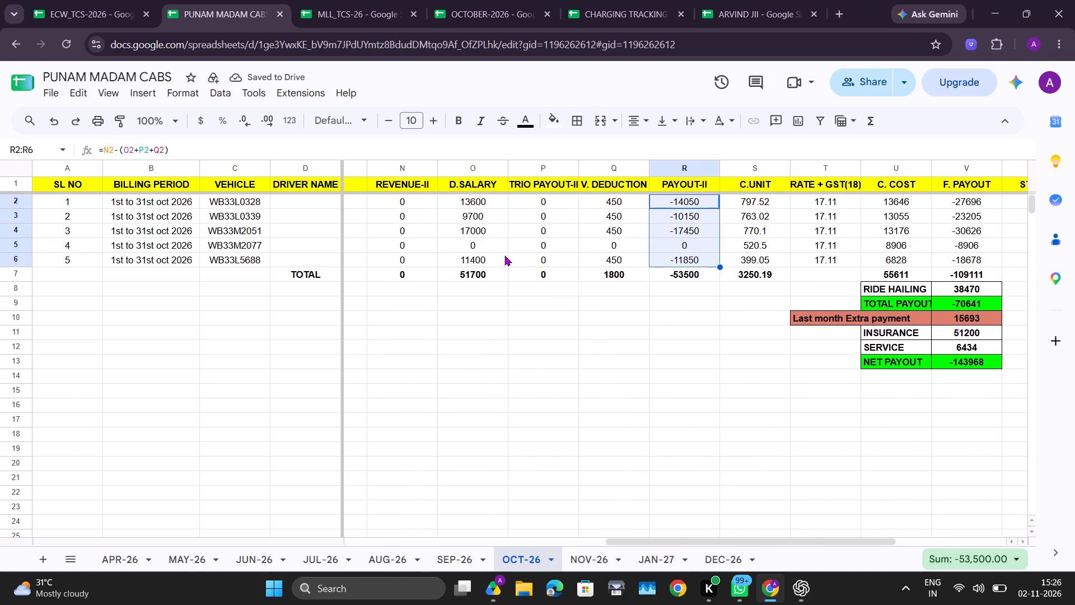
pyautogui.hscroll(1, 479, 207)
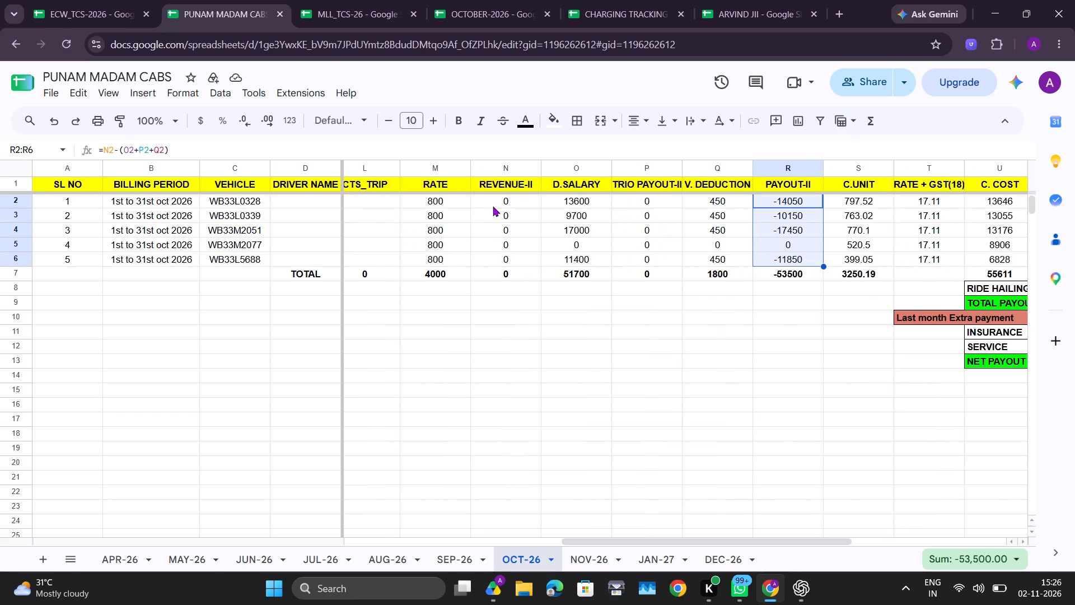
pyautogui.doubleClick(574, 206)
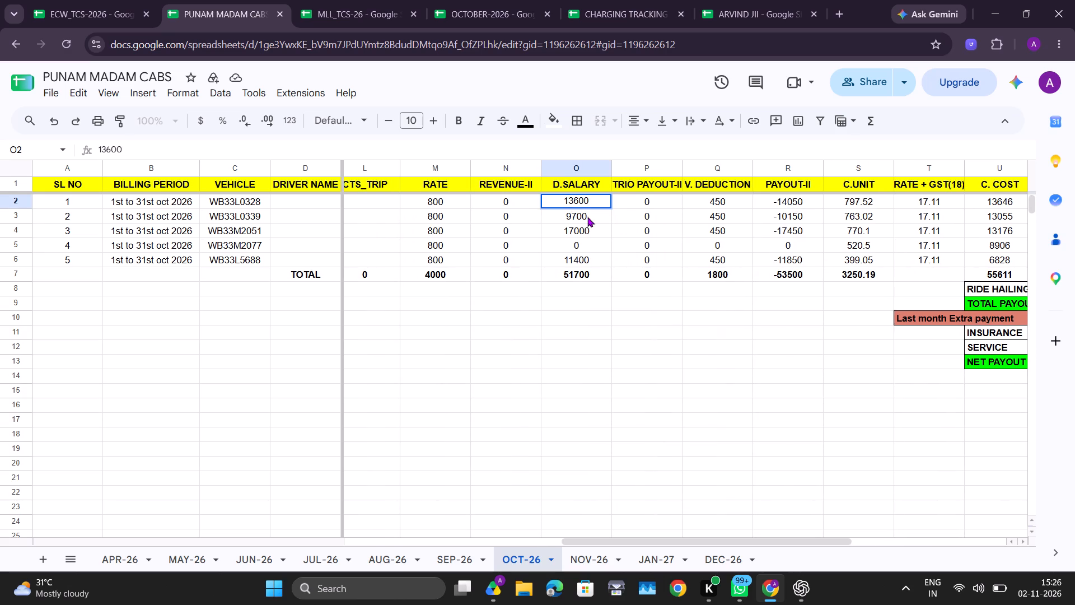
pyautogui.click(586, 355)
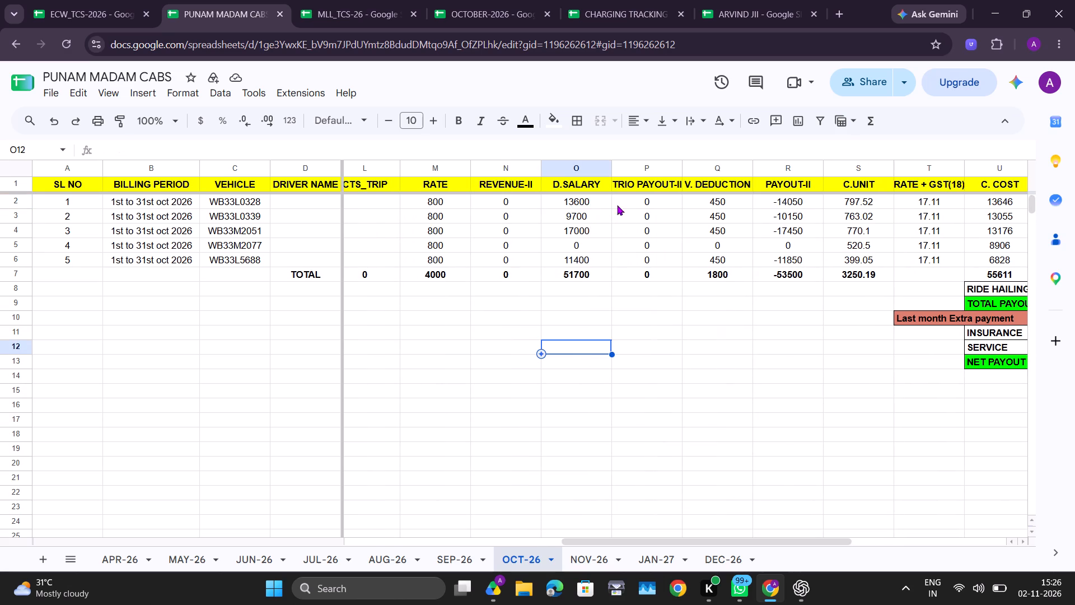
pyautogui.moveTo(581, 202); pyautogui.dragTo(576, 258)
pyautogui.press('BackSpace')
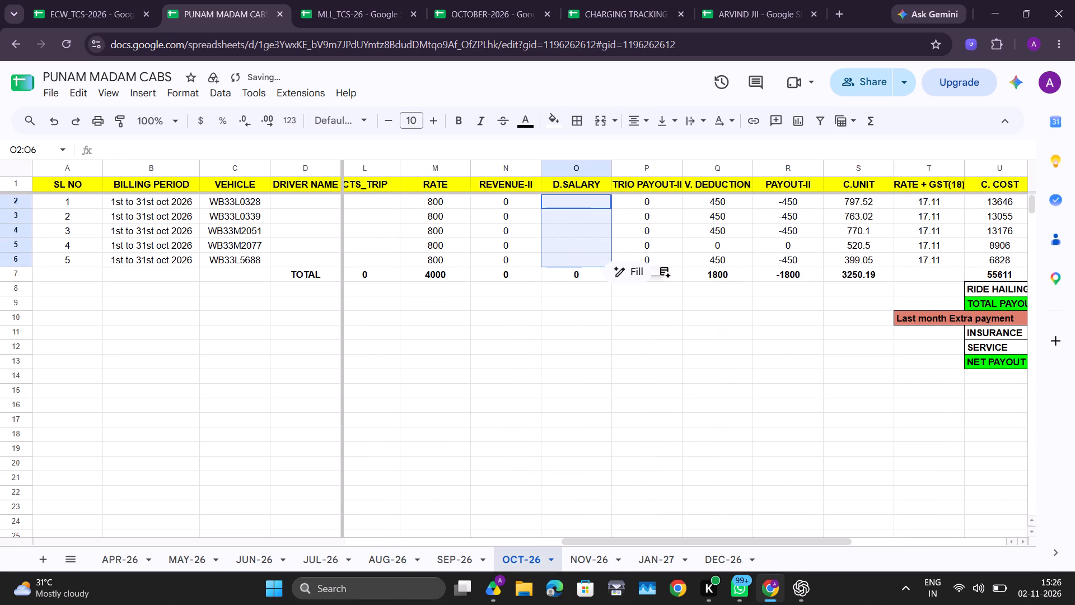
# Clear the V. DEDUCTION cells of all five vehicles in Q2:Q6.
pyautogui.hscroll(-3, 576, 258)
pyautogui.moveTo(603, 203); pyautogui.dragTo(592, 255)
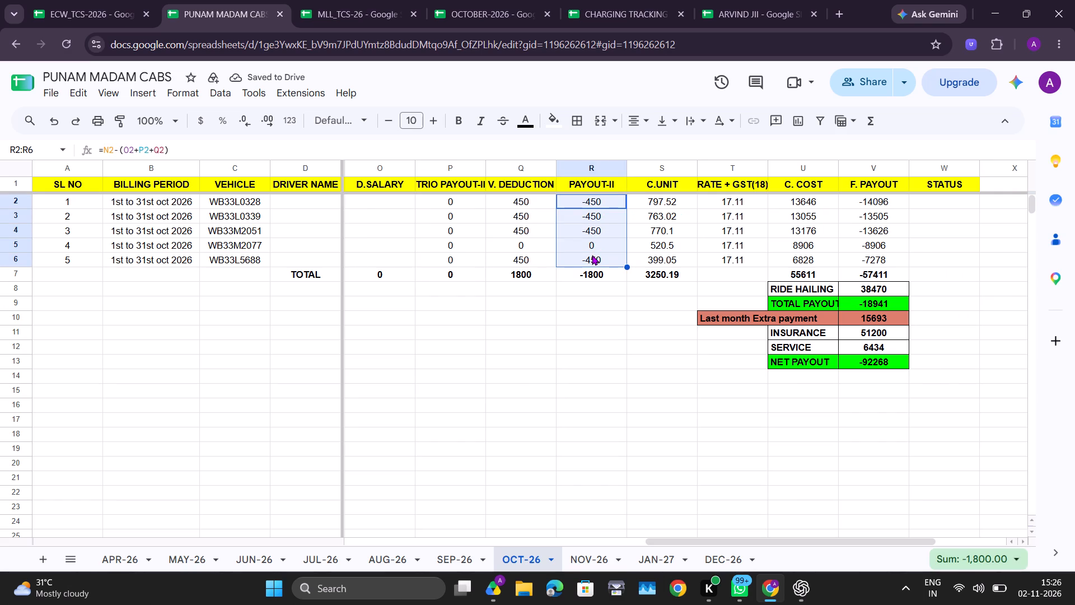
pyautogui.moveTo(524, 210); pyautogui.dragTo(519, 281)
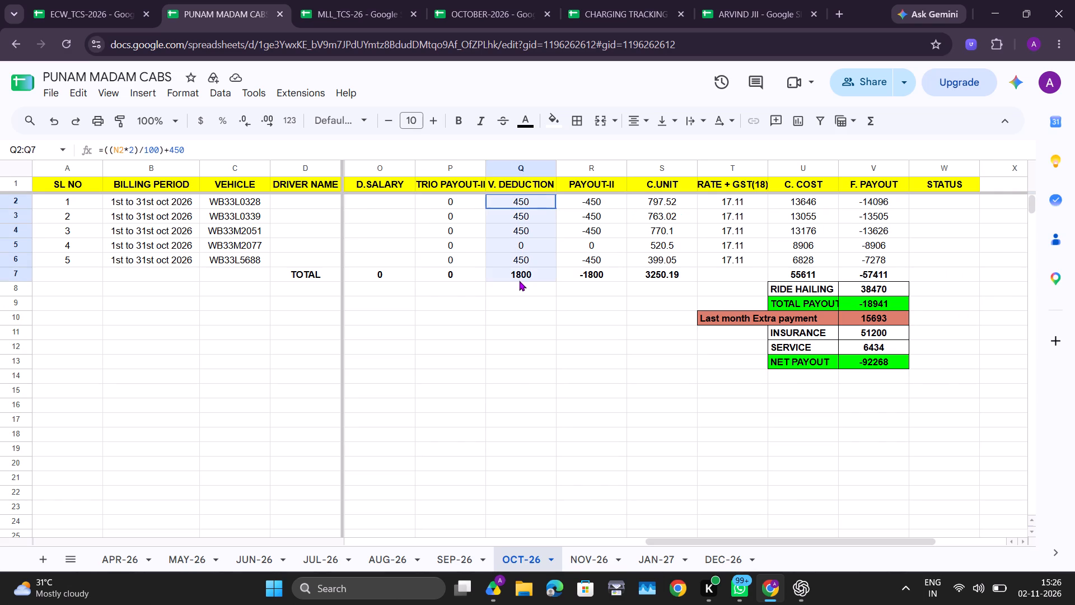
pyautogui.moveTo(519, 281); pyautogui.dragTo(521, 263)
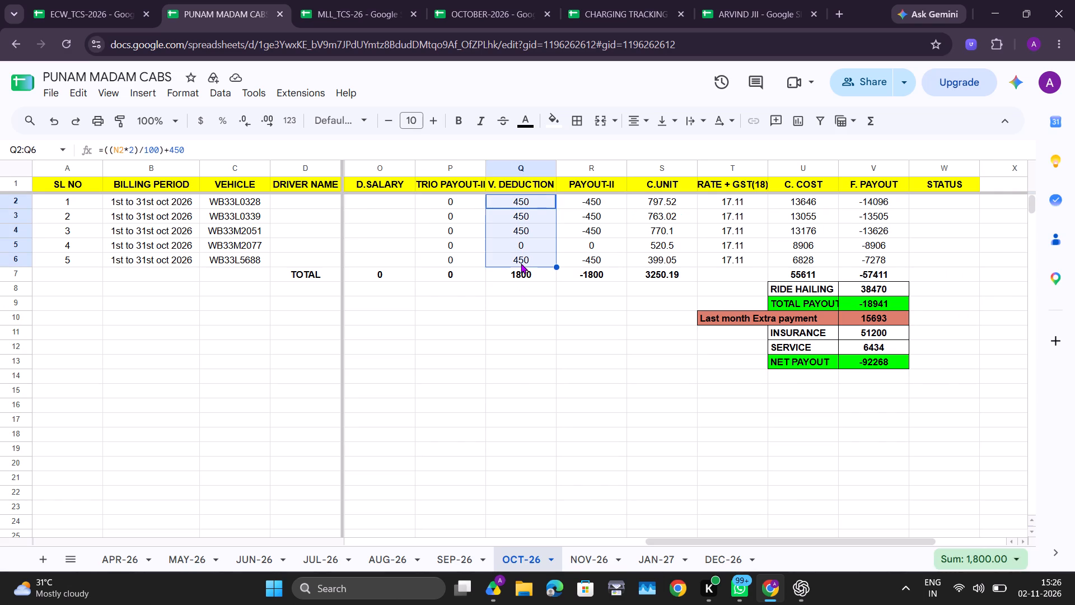
pyautogui.press('BackSpace')
# Clear the C.UNIT values of all five vehicles in S2:S6.
pyautogui.moveTo(674, 203); pyautogui.dragTo(663, 260)
pyautogui.press('BackSpace')
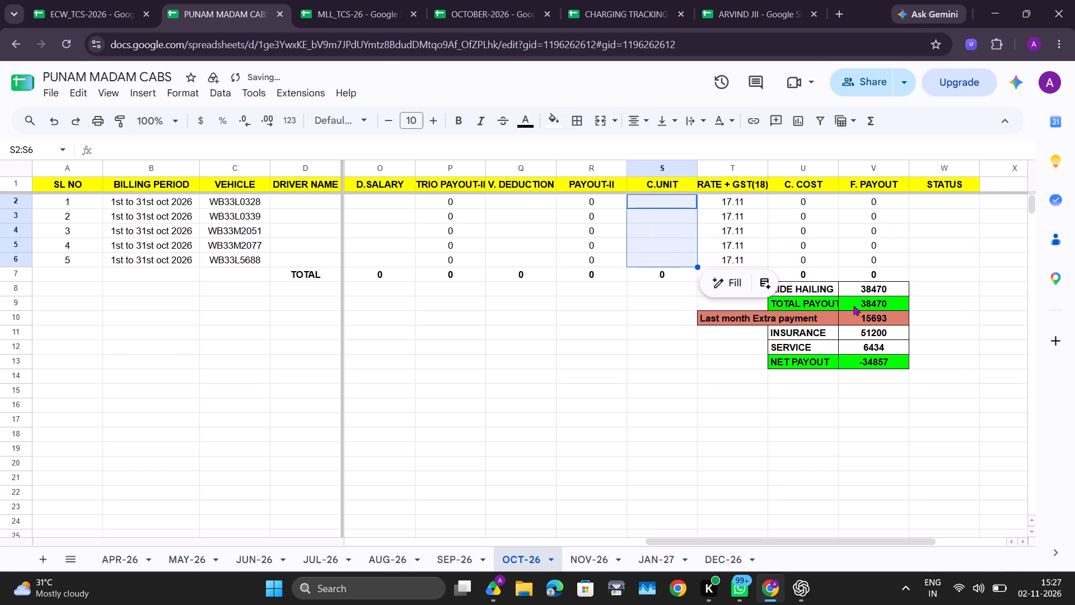
pyautogui.click(689, 327)
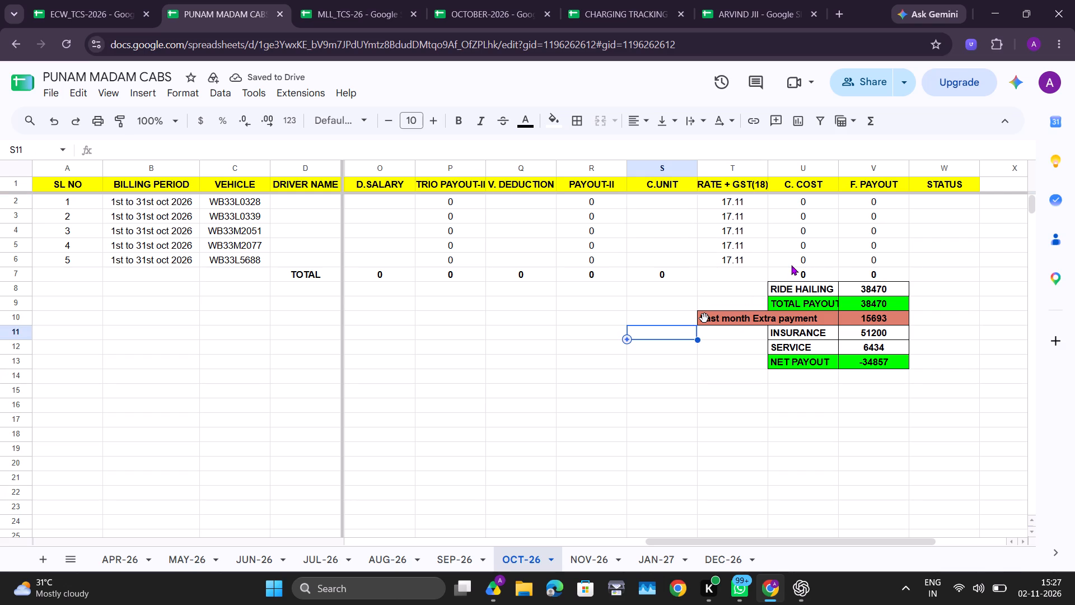
# Clear the contents of the payout summary block in T8:V14, from RIDE HAILING through NET PAYOUT.
pyautogui.moveTo(750, 293); pyautogui.dragTo(903, 350)
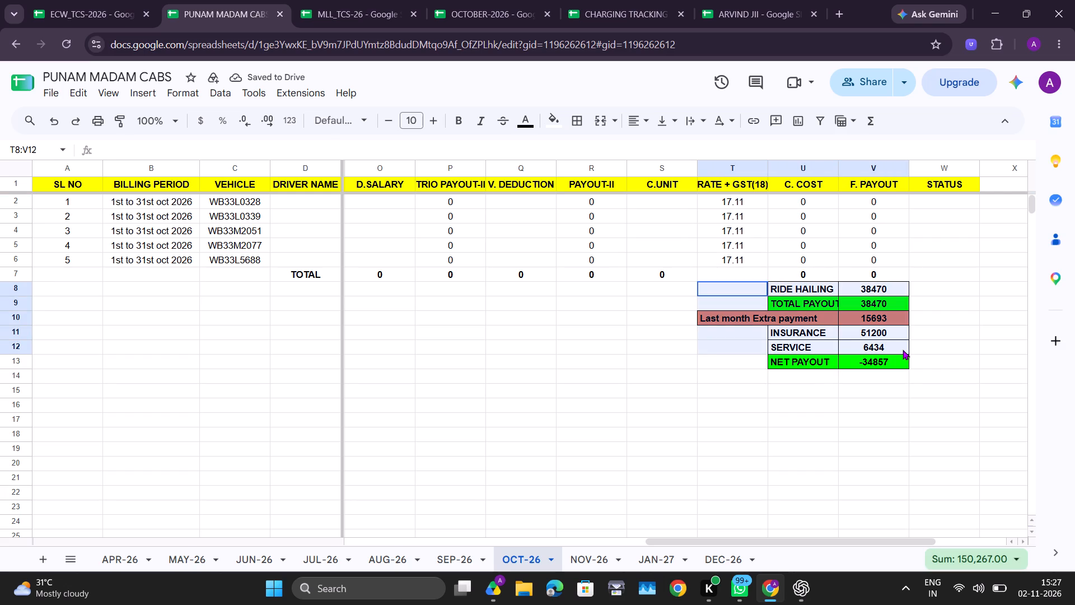
pyautogui.moveTo(903, 350); pyautogui.dragTo(896, 375)
pyautogui.press('BackSpace')
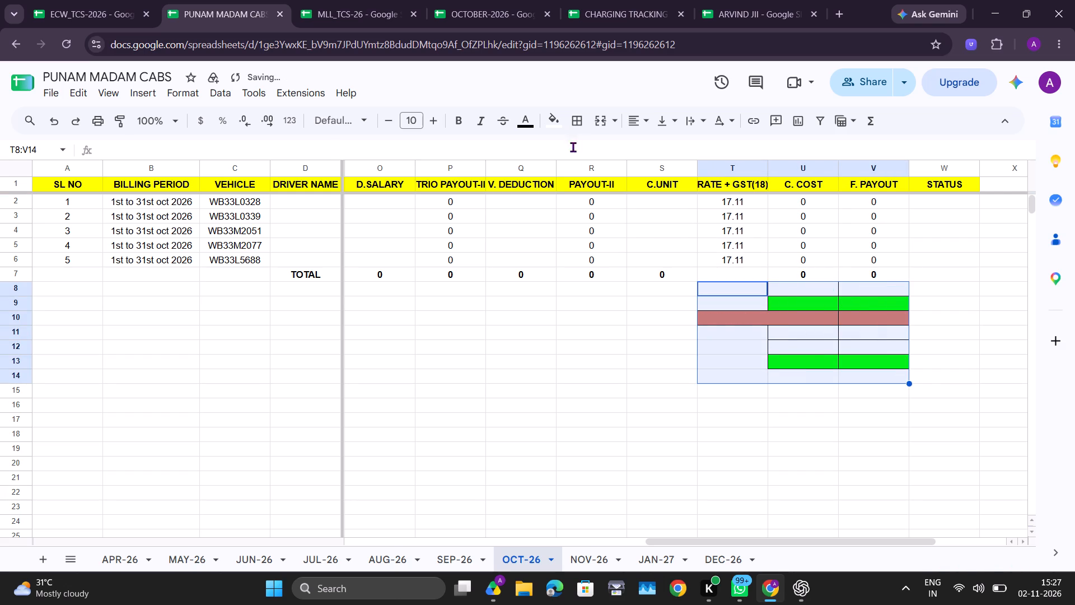
# Remove the fill colours and all borders from the emptied summary block T8:V14.
pyautogui.moveTo(540, 128); pyautogui.dragTo(550, 126)
pyautogui.click(550, 126)
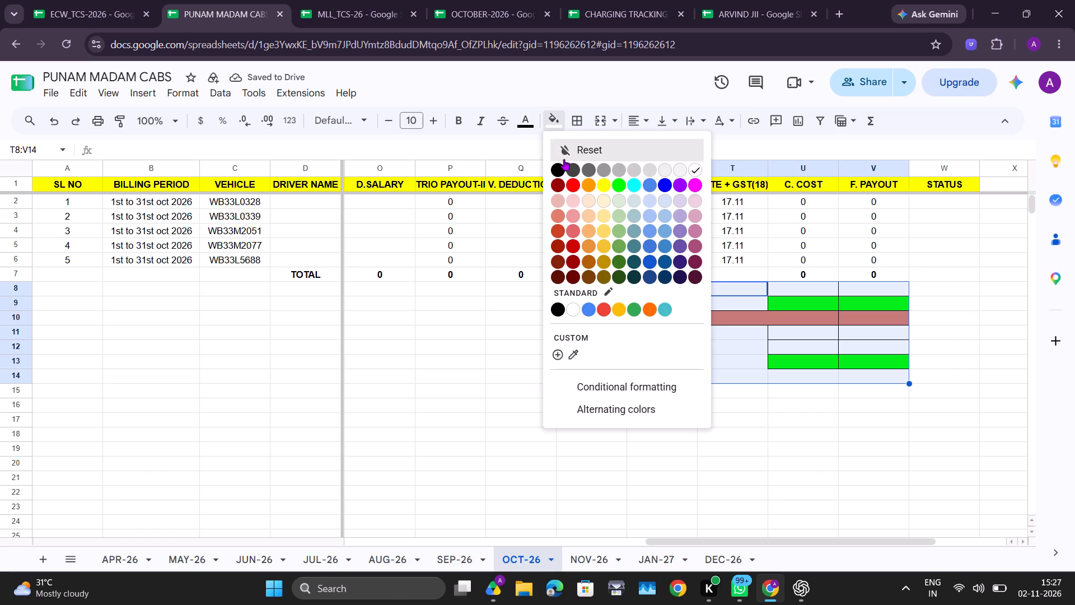
pyautogui.click(607, 150)
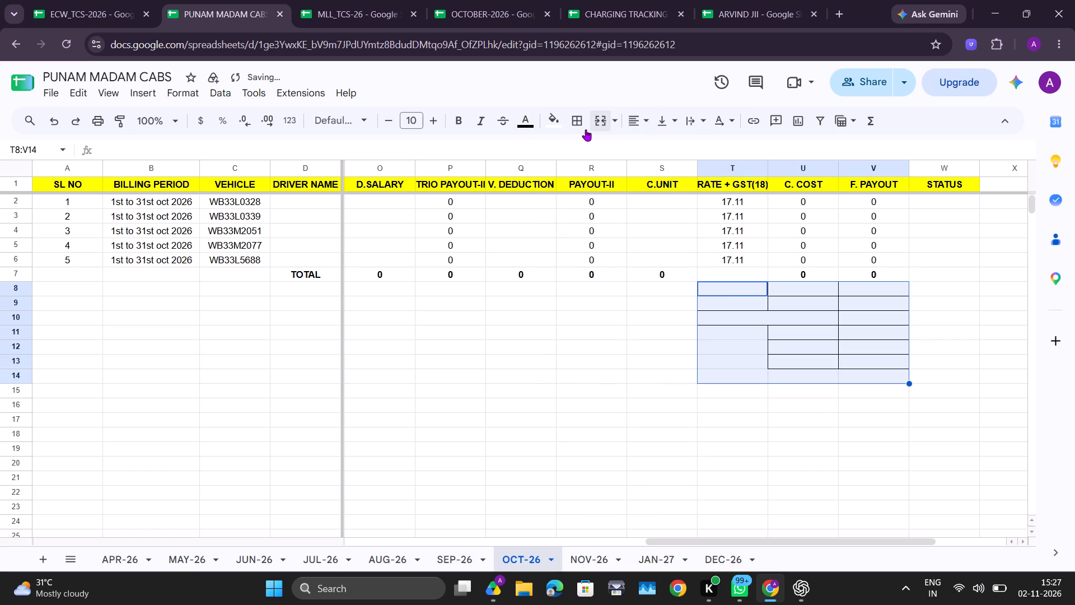
pyautogui.click(582, 130)
pyautogui.click(669, 178)
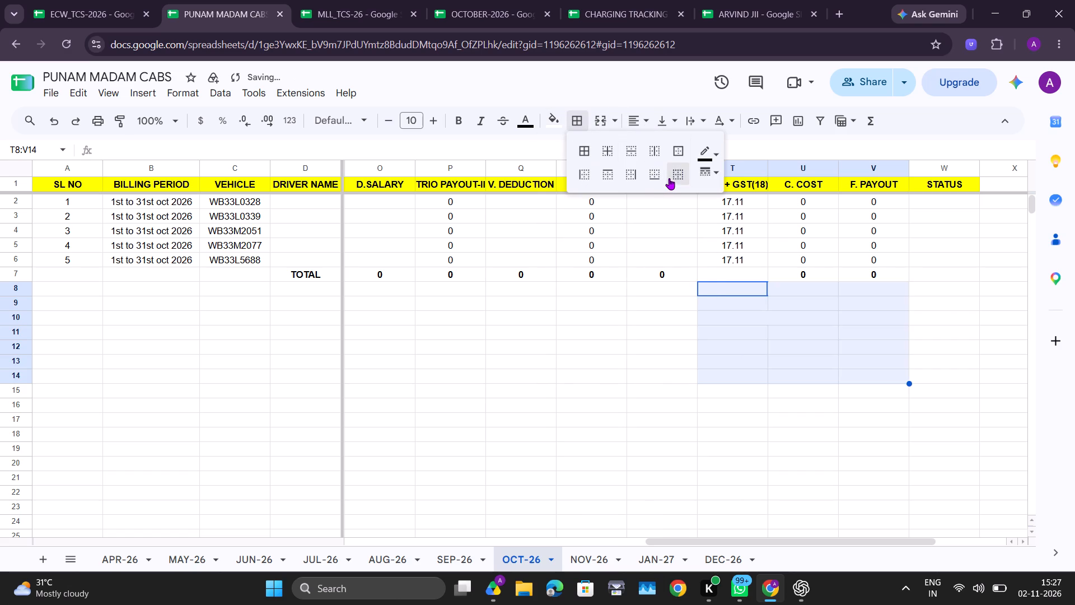
pyautogui.click(590, 345)
# Unmerge the merged cell T10:U10 below the totals row.
pyautogui.click(775, 320)
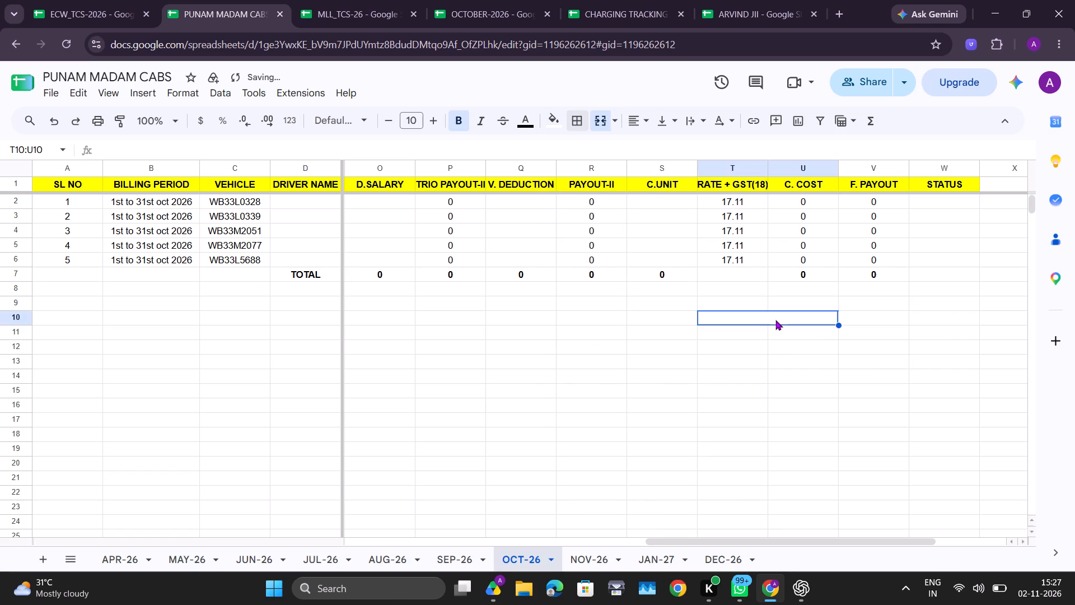
pyautogui.click(607, 122)
pyautogui.click(491, 374)
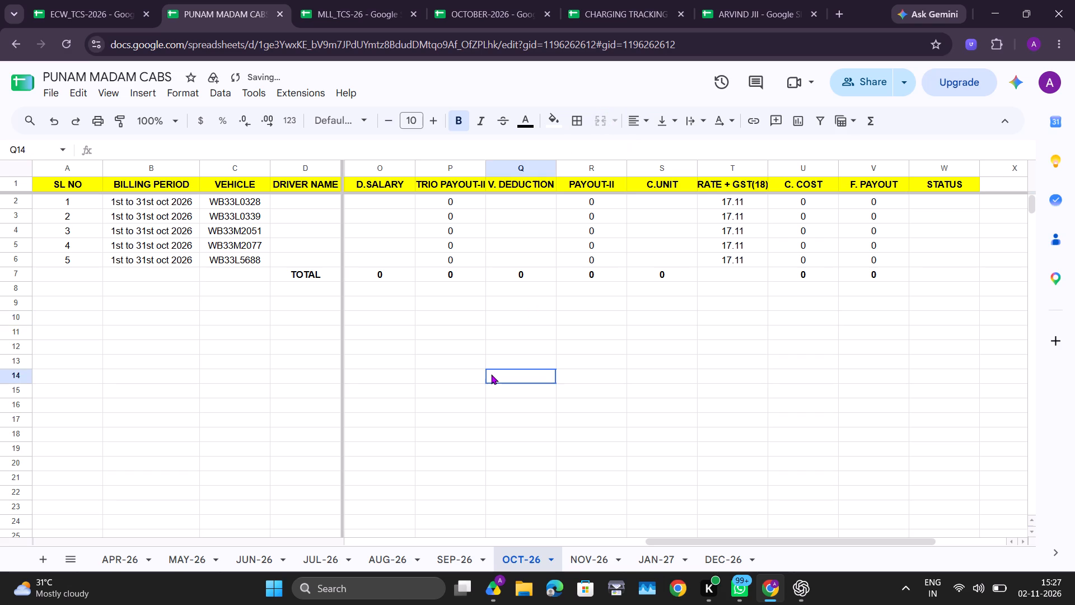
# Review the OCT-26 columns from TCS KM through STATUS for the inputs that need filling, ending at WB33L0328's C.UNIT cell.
pyautogui.hscroll(13, 491, 374)
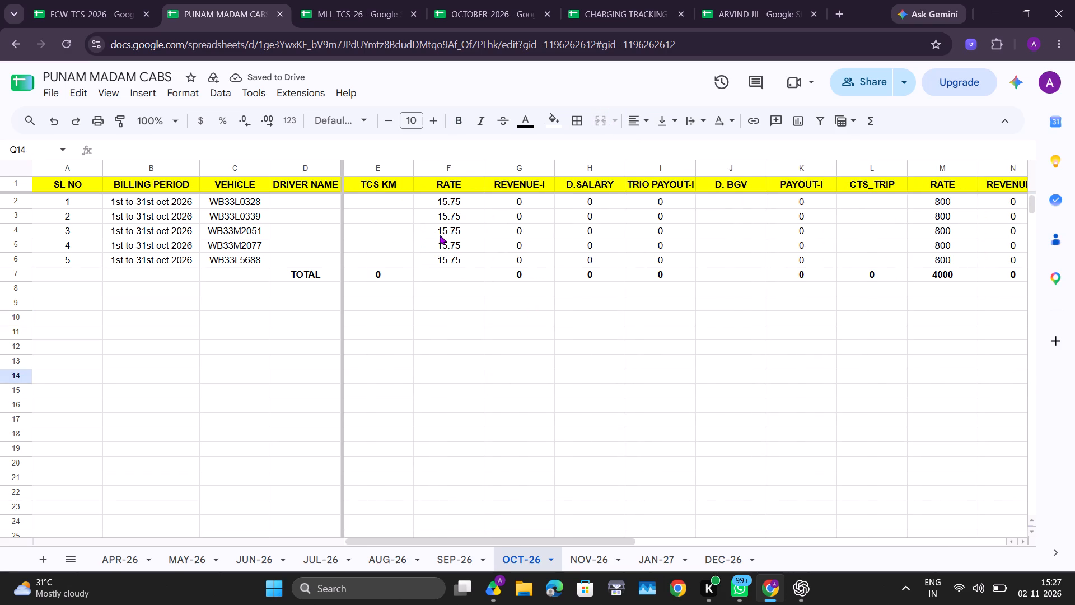
pyautogui.click(392, 231)
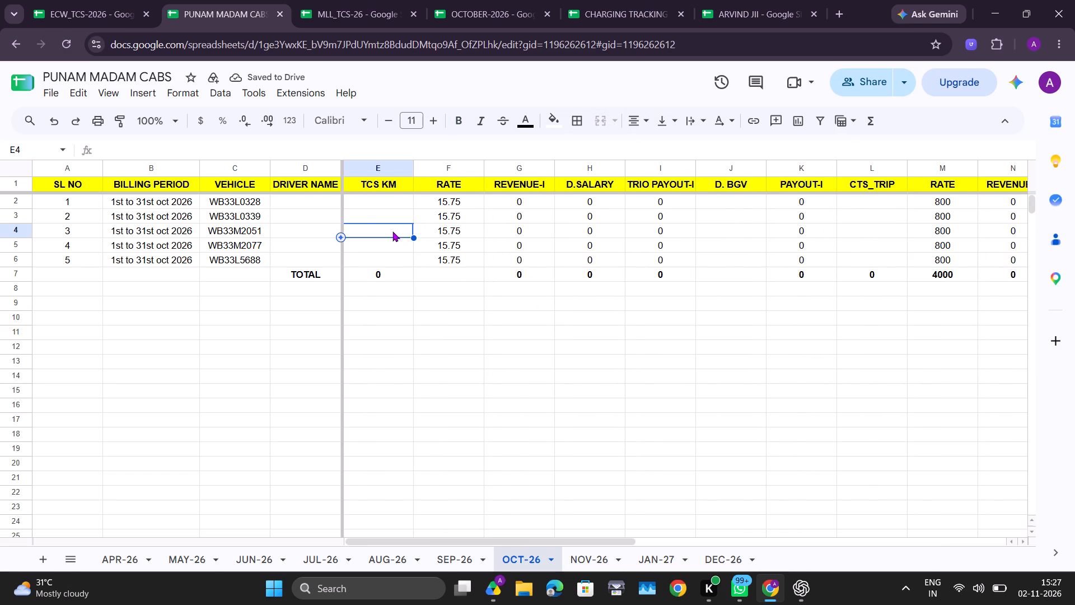
pyautogui.click(362, 202)
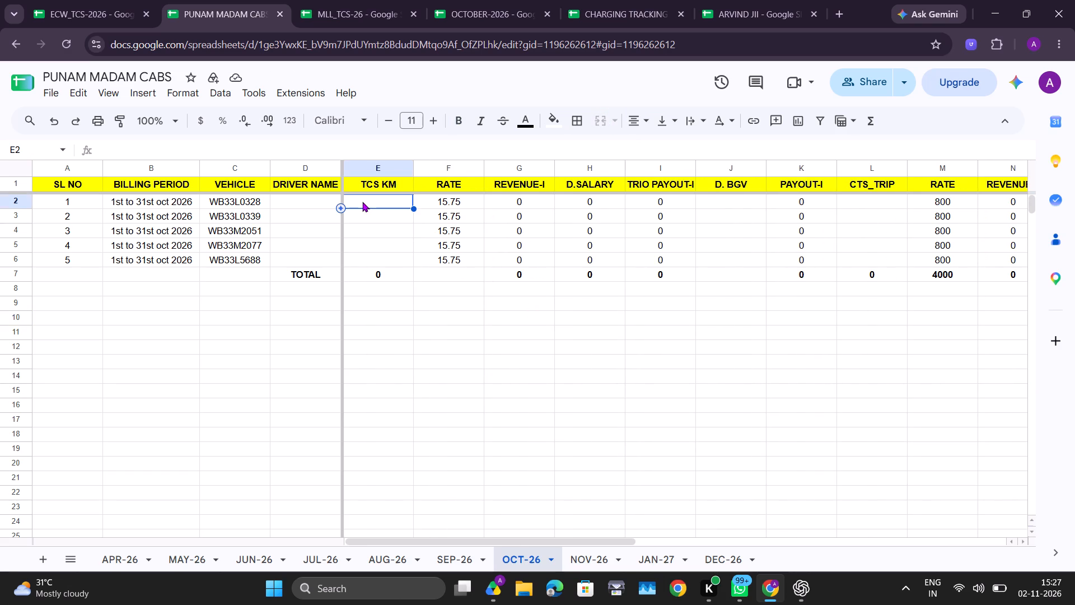
pyautogui.hscroll(-1, 741, 345)
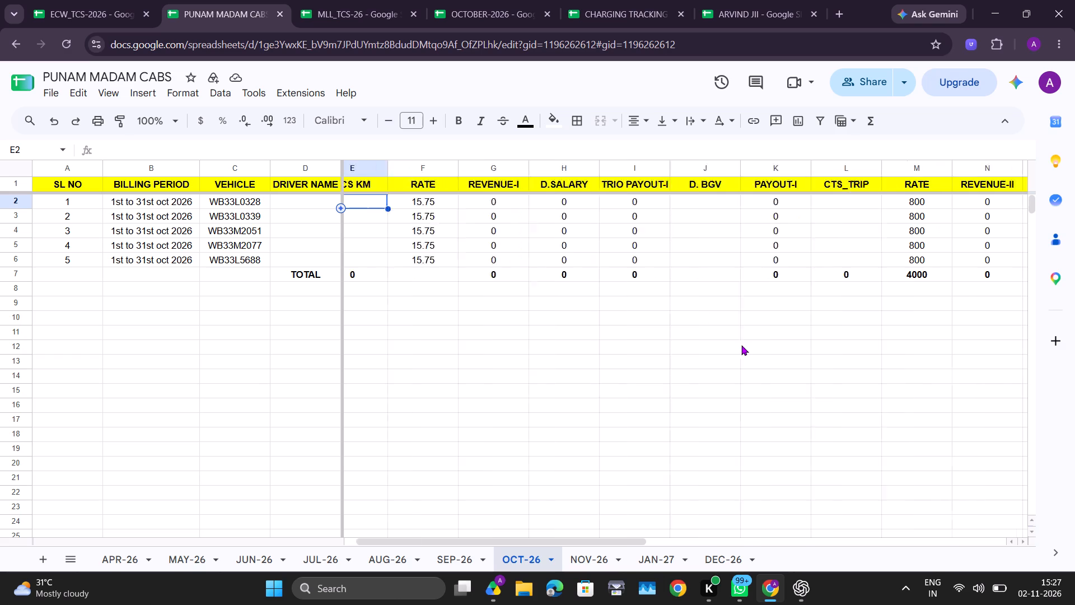
pyautogui.hscroll(-3, 741, 345)
pyautogui.hscroll(-3, 791, 210)
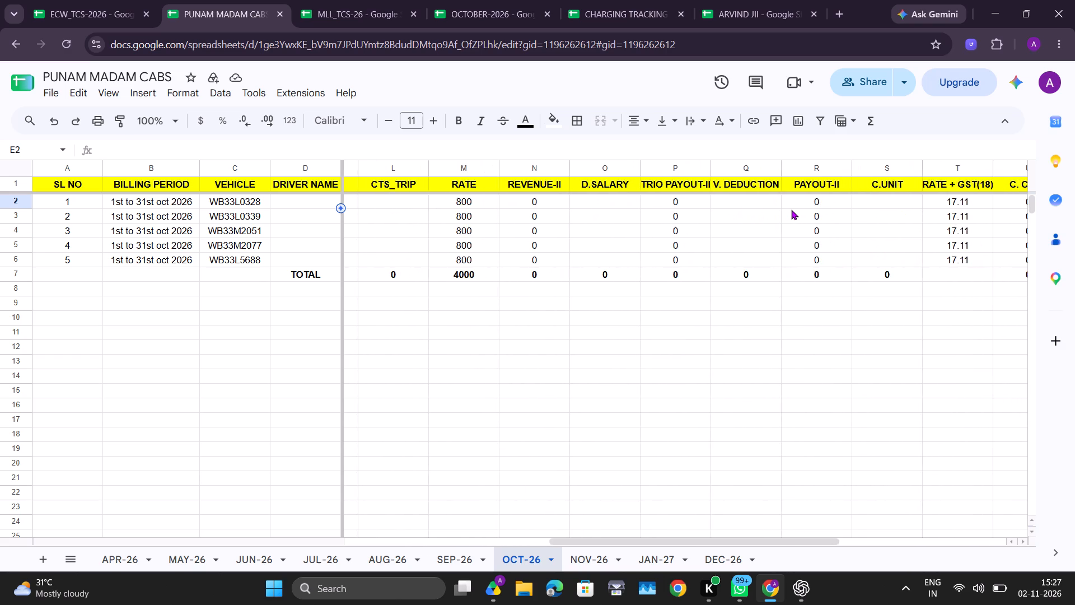
pyautogui.hscroll(-3, 791, 210)
pyautogui.click(685, 203)
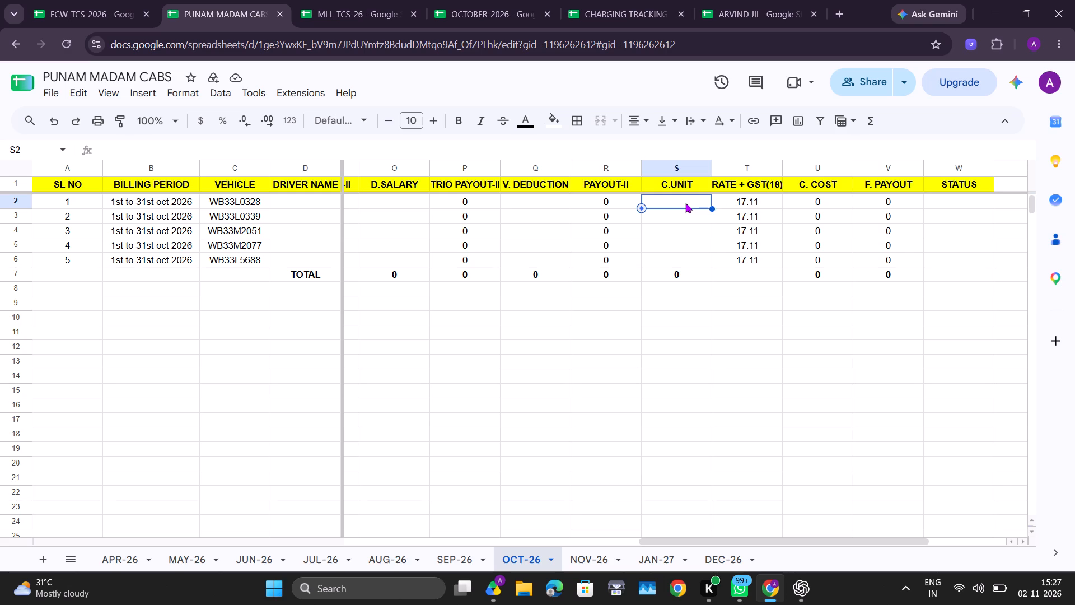
# Switch to Google Drive and open a charging spreadsheet from the CHARGING MIS folder of the TRIO-EV CHARGING HUB shared drive.
pyautogui.click(574, 0)
pyautogui.click(512, 20)
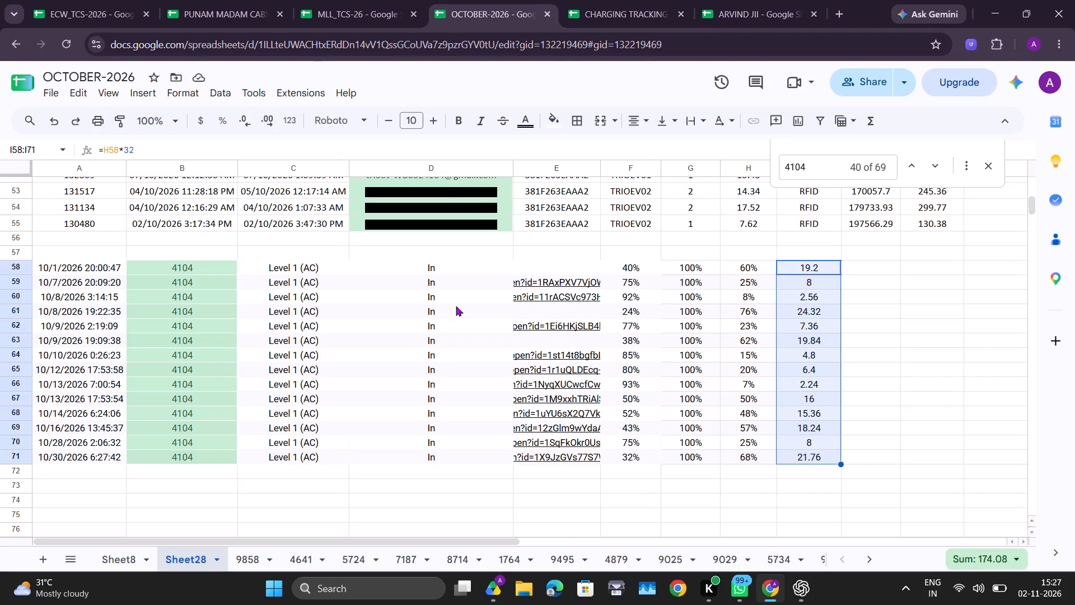
pyautogui.click(561, 143)
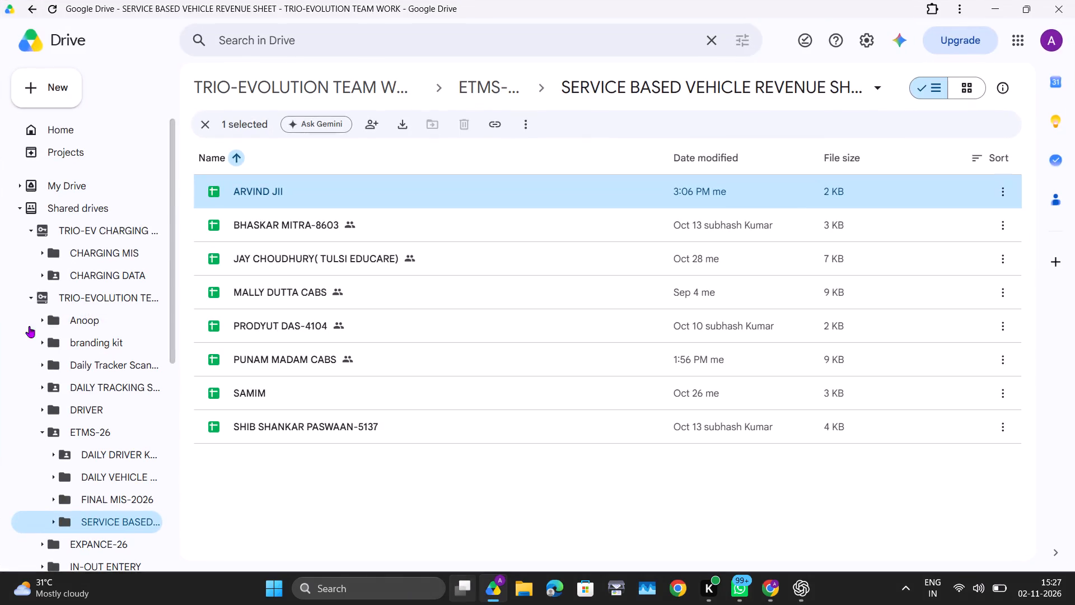
pyautogui.click(121, 249)
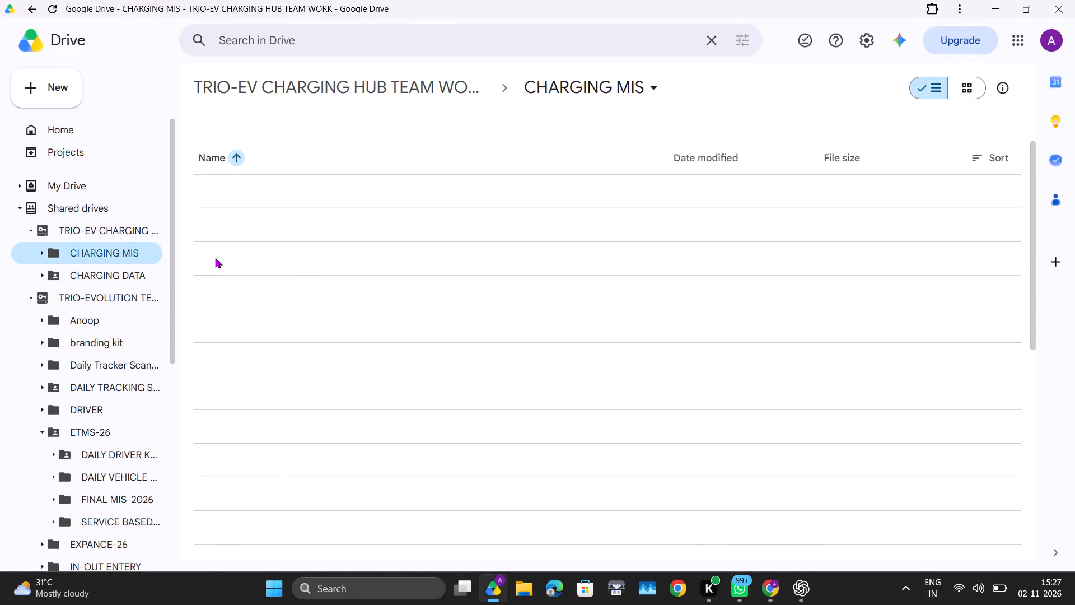
pyautogui.scroll(-3, 303, 306)
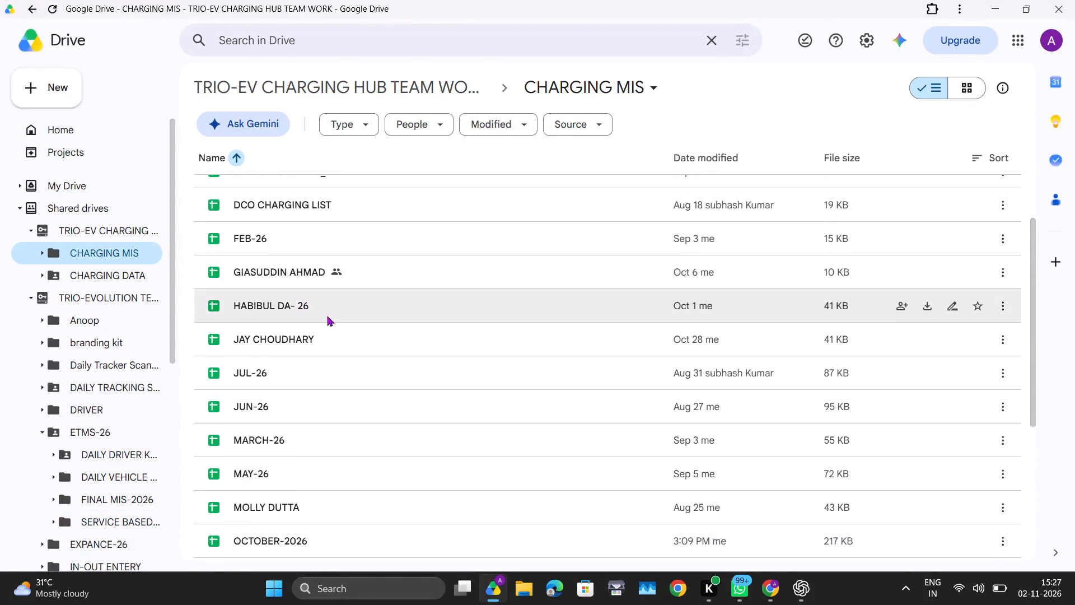
pyautogui.scroll(-1, 267, 436)
pyautogui.doubleClick(263, 465)
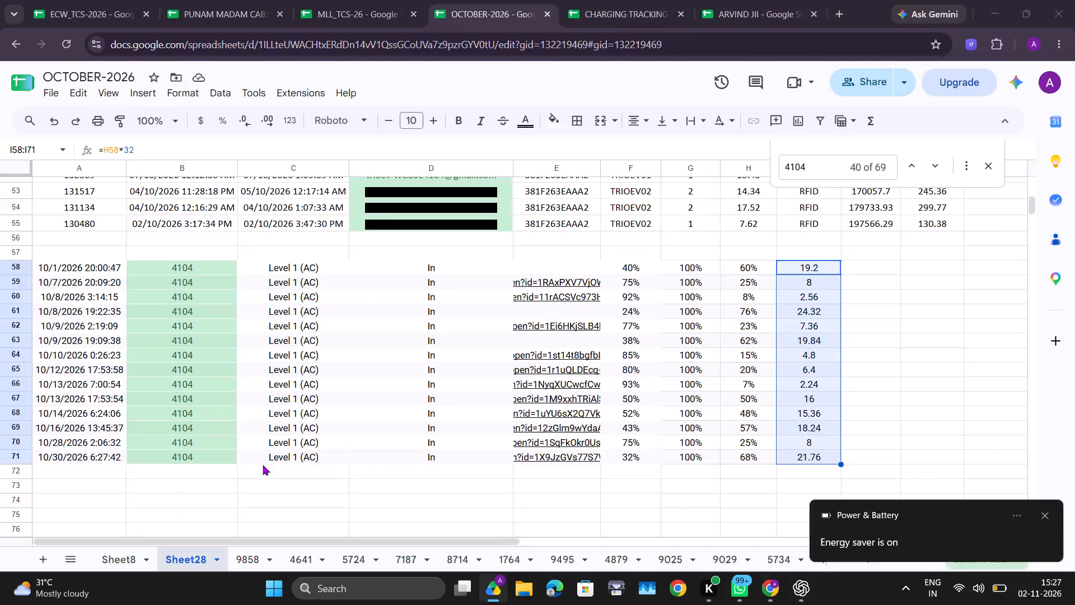
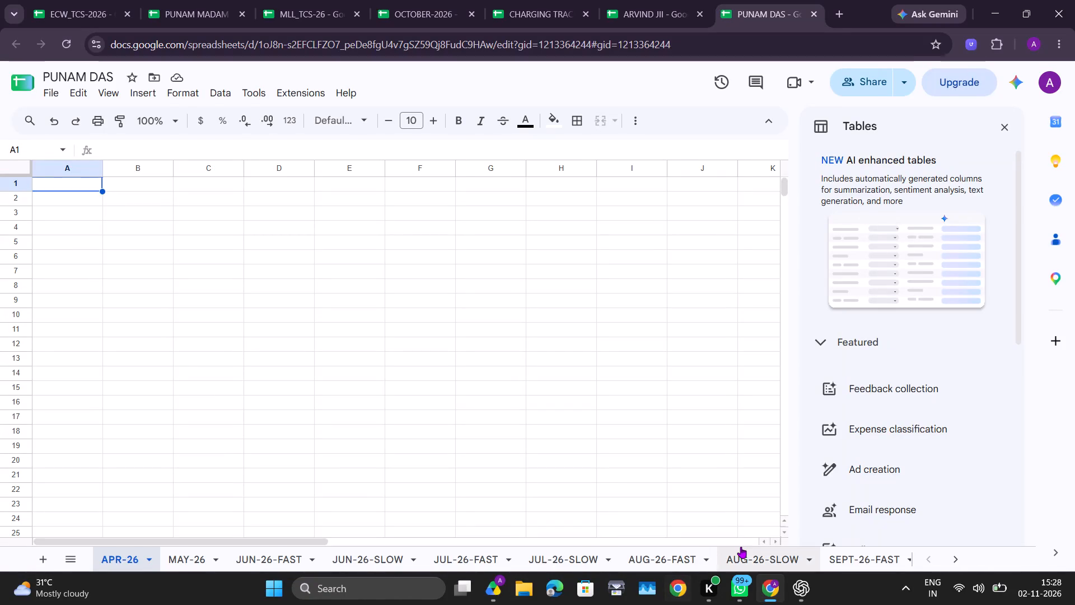
# Add a blank sheet after SEPT-26-SLOW in the charging spreadsheet and name it oct-26.
pyautogui.hscroll(-5, 741, 547)
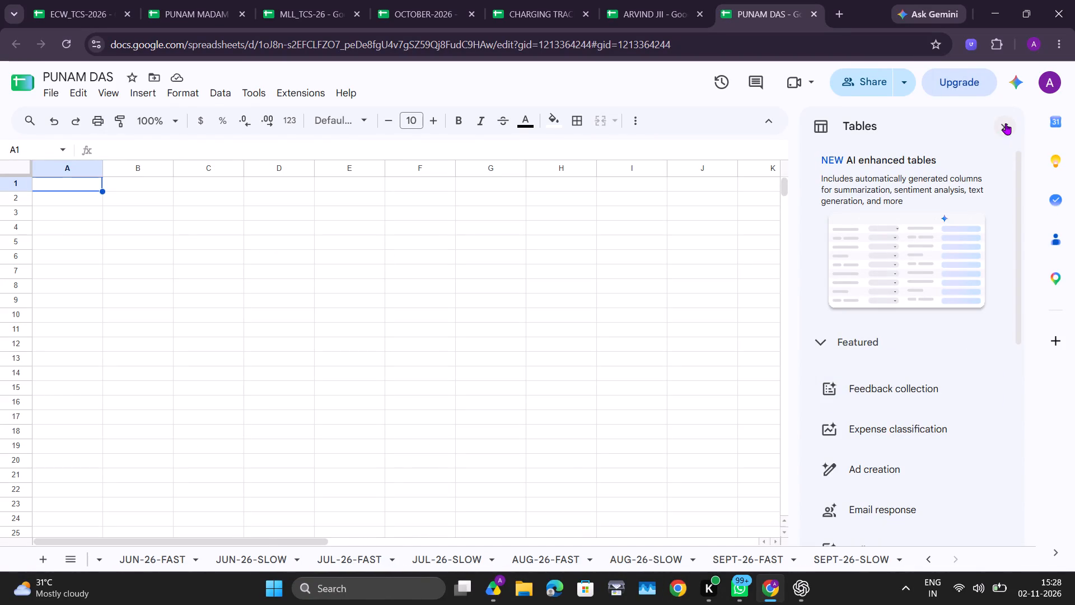
pyautogui.click(1006, 123)
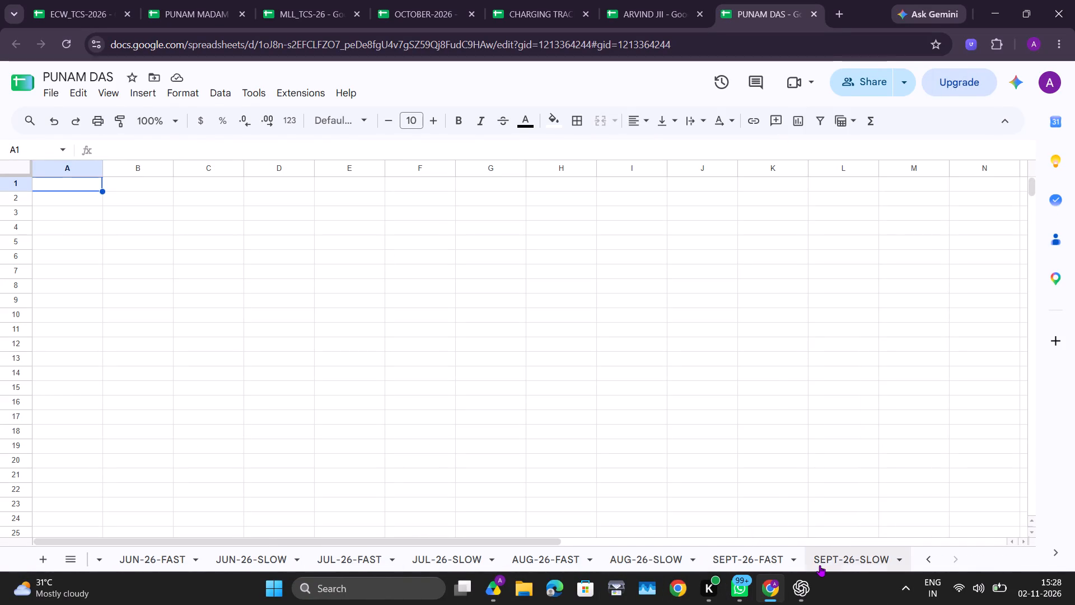
pyautogui.click(828, 564)
pyautogui.click(41, 562)
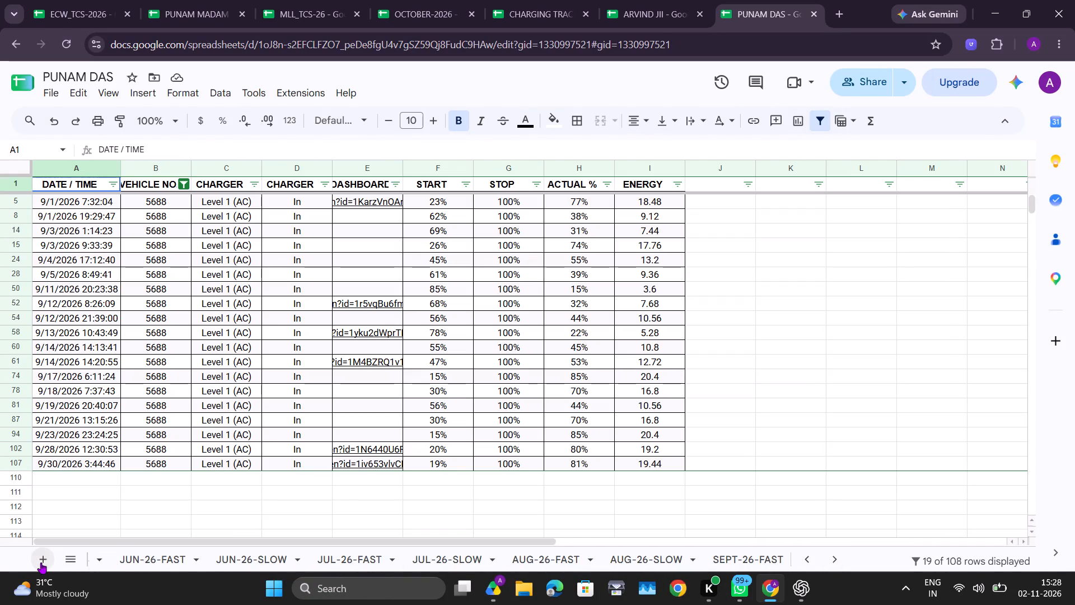
pyautogui.hscroll(-6, 517, 390)
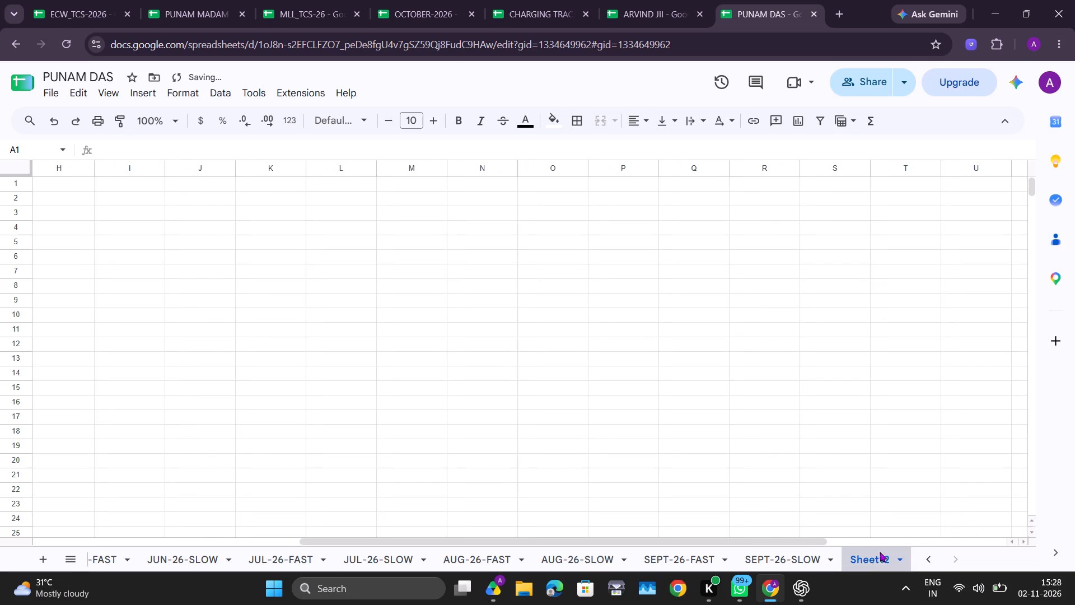
pyautogui.doubleClick(874, 557)
pyautogui.write('oct-26')
pyautogui.press('Return')
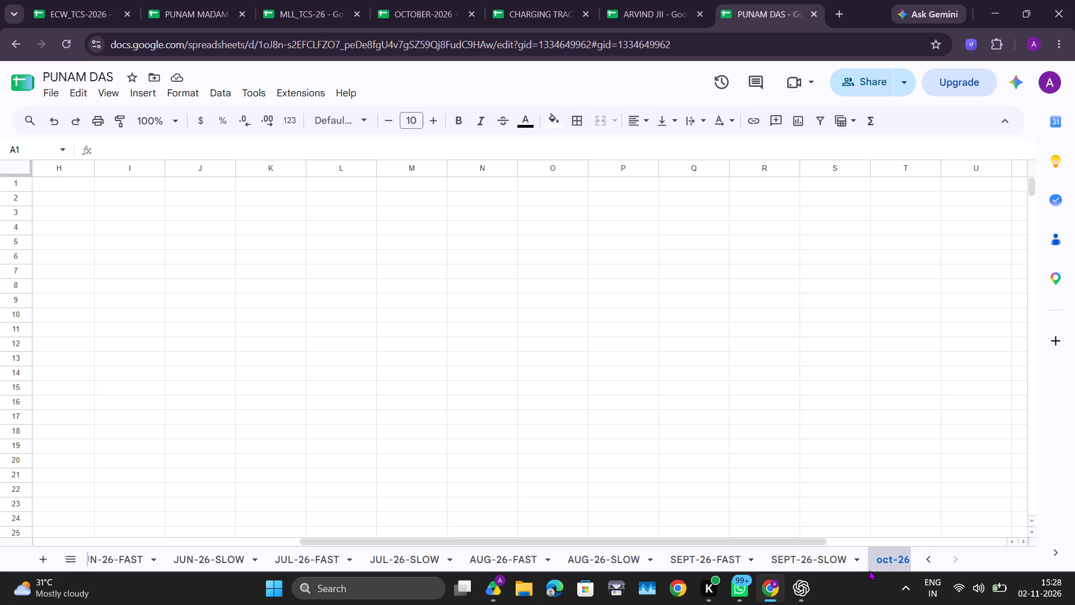
# Rename the new oct-26 sheet in capitals as OCT-26 and select its cell A1.
pyautogui.doubleClick(878, 555)
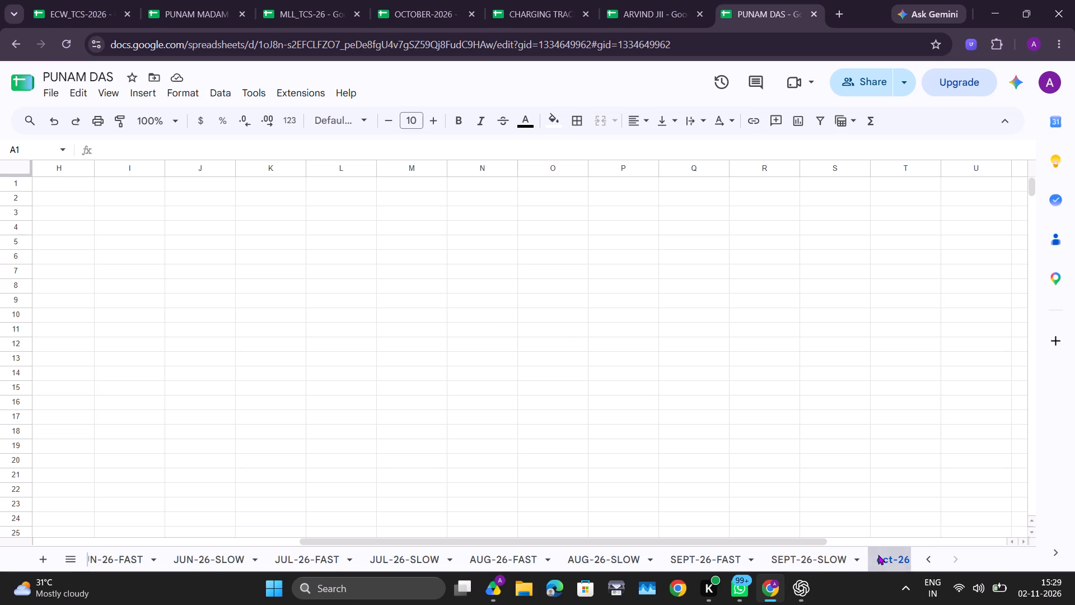
pyautogui.click(890, 561)
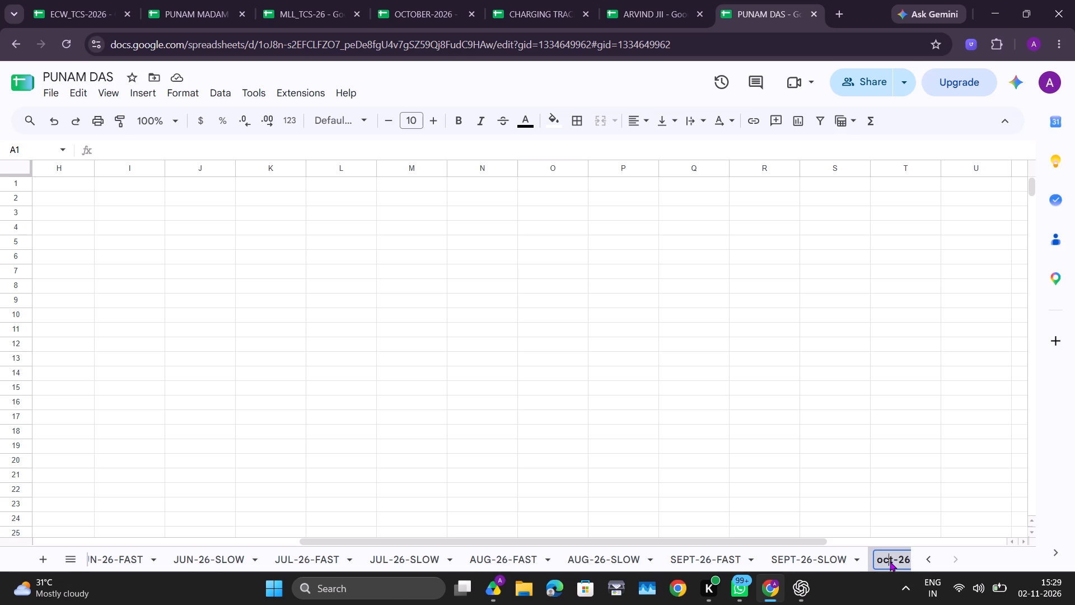
pyautogui.click(891, 561)
pyautogui.press('BackSpace')
pyautogui.press('BackSpace')
pyautogui.press('BackSpace')
pyautogui.write('OC')
pyautogui.press('t')
pyautogui.press('Return')
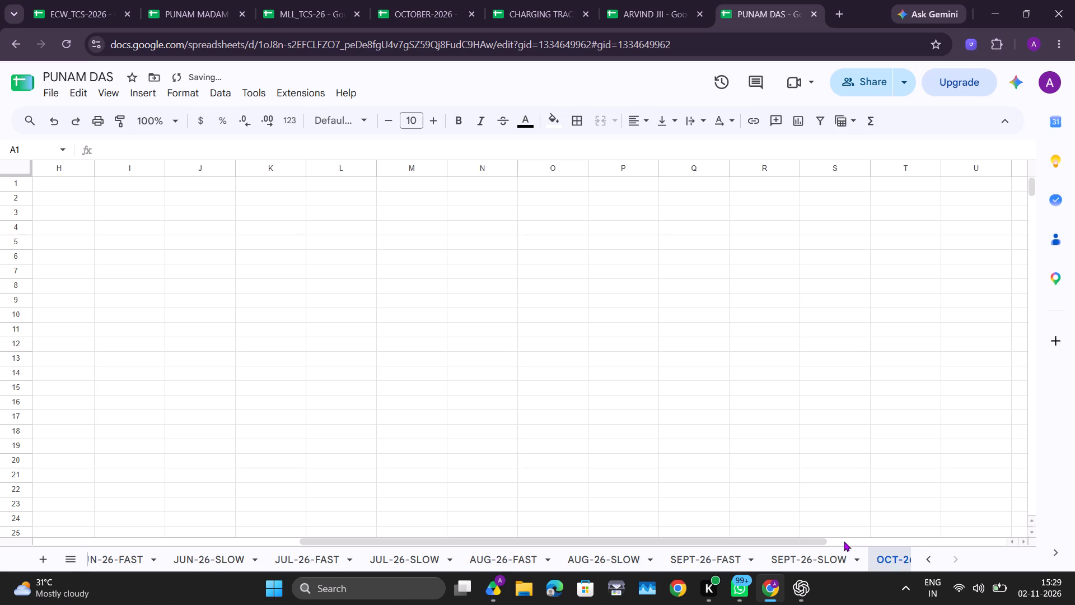
pyautogui.hscroll(13, 501, 422)
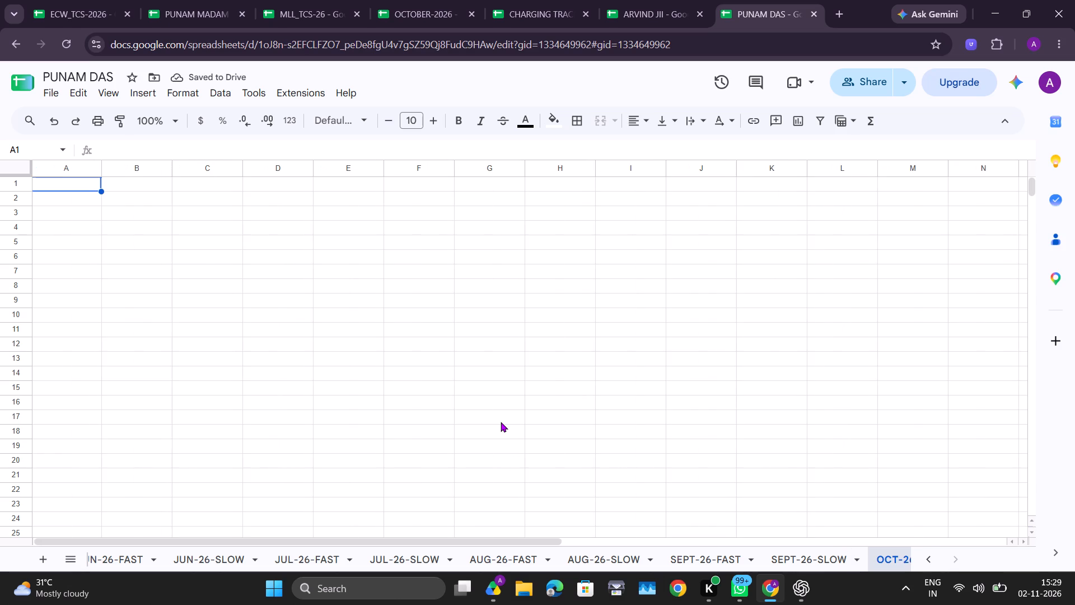
pyautogui.click(69, 232)
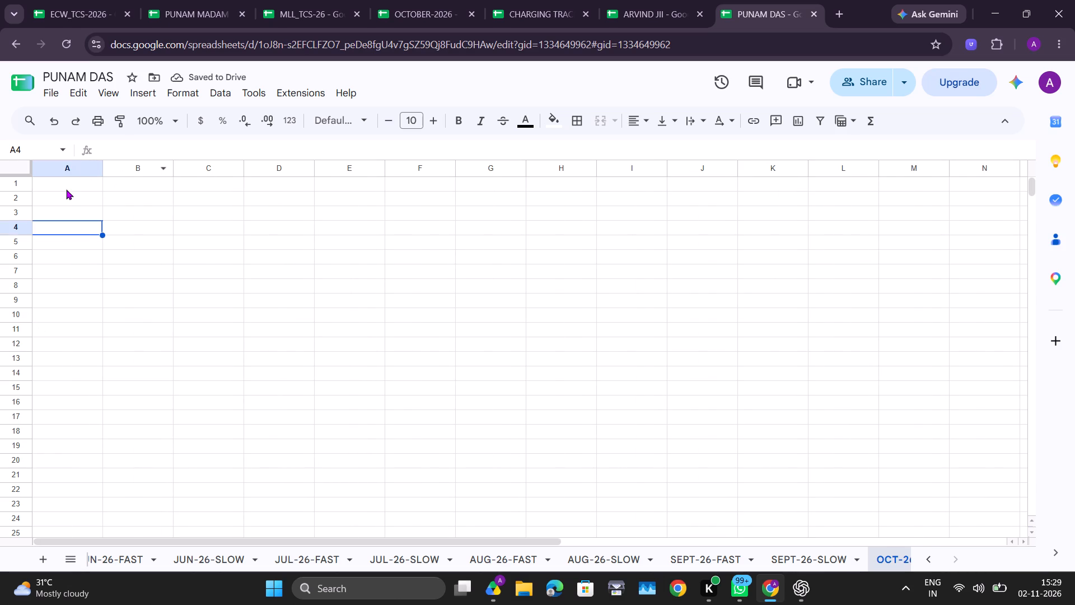
pyautogui.click(66, 189)
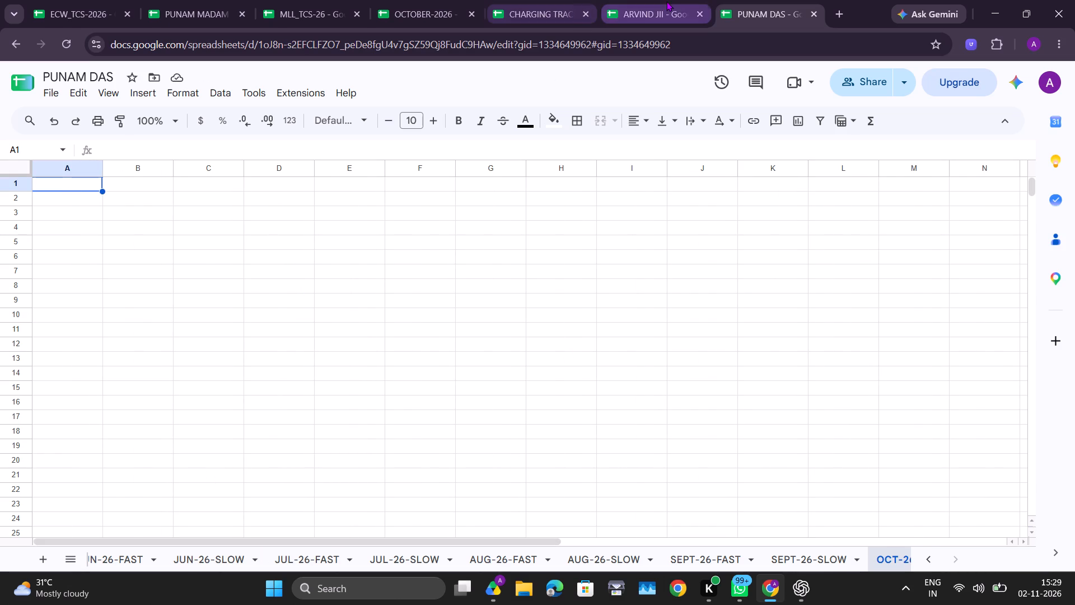
pyautogui.click(121, 0)
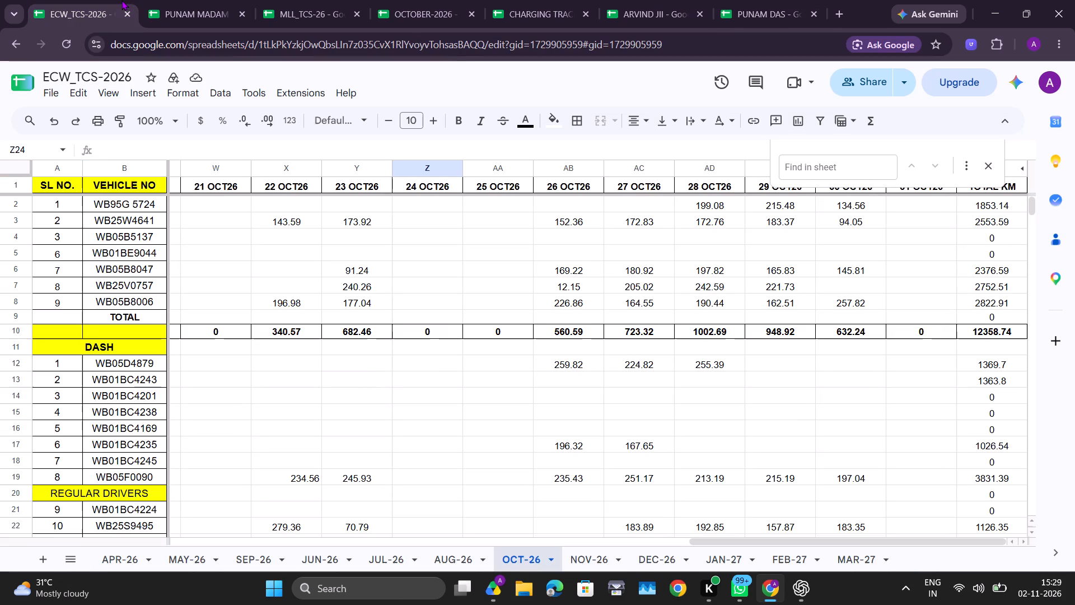
pyautogui.click(213, 0)
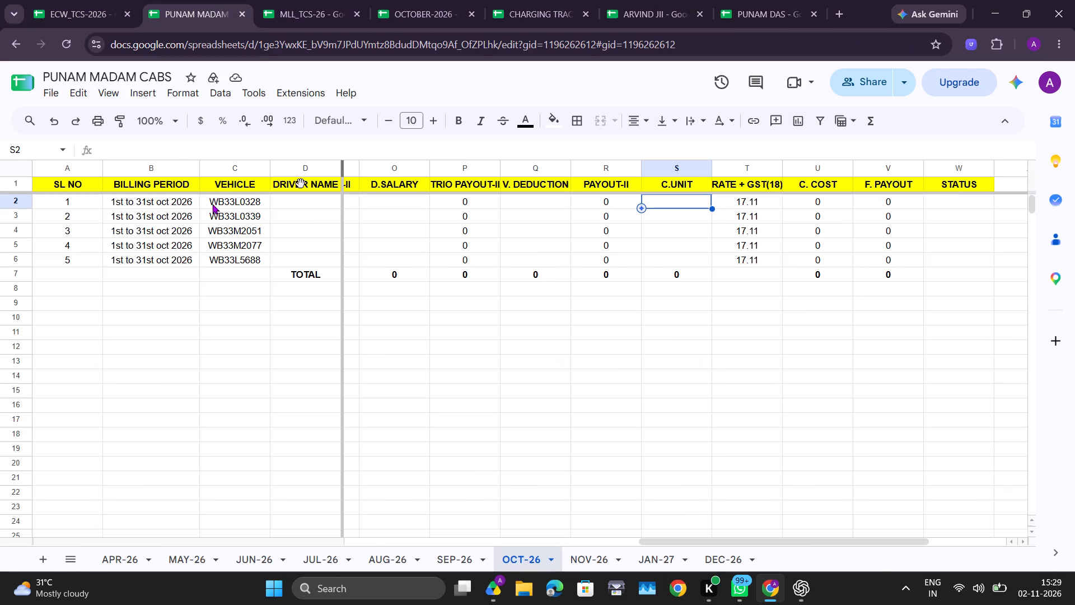
pyautogui.click(555, 24)
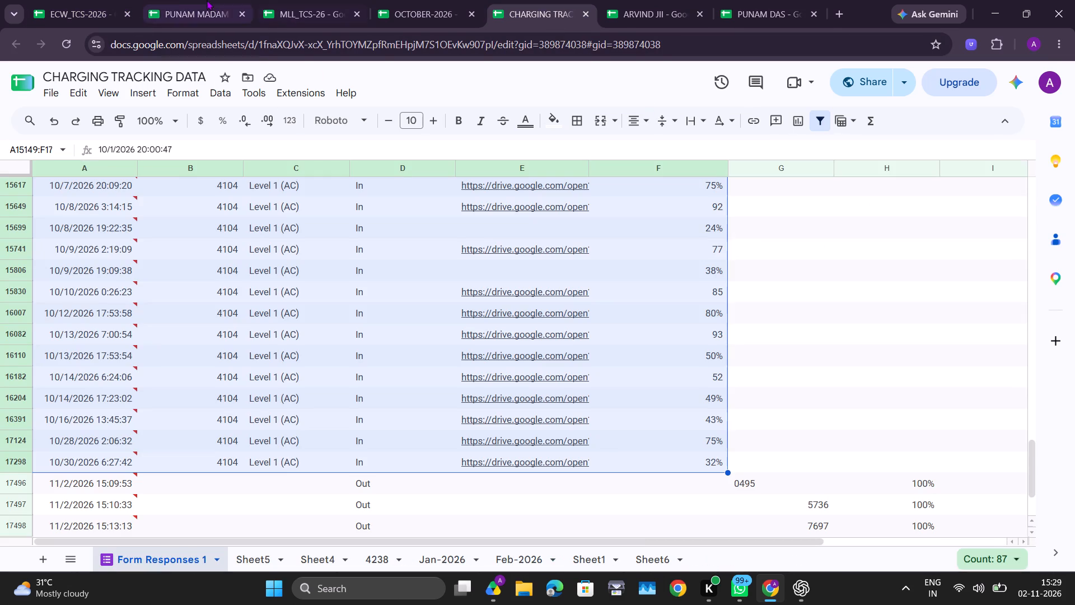
pyautogui.click(179, 0)
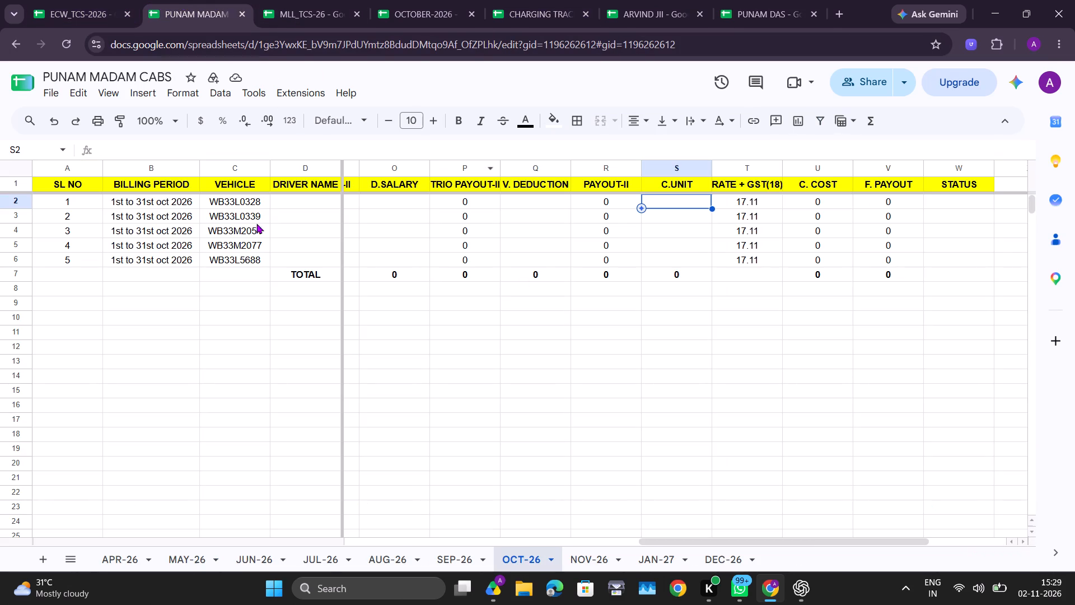
pyautogui.click(15, 202)
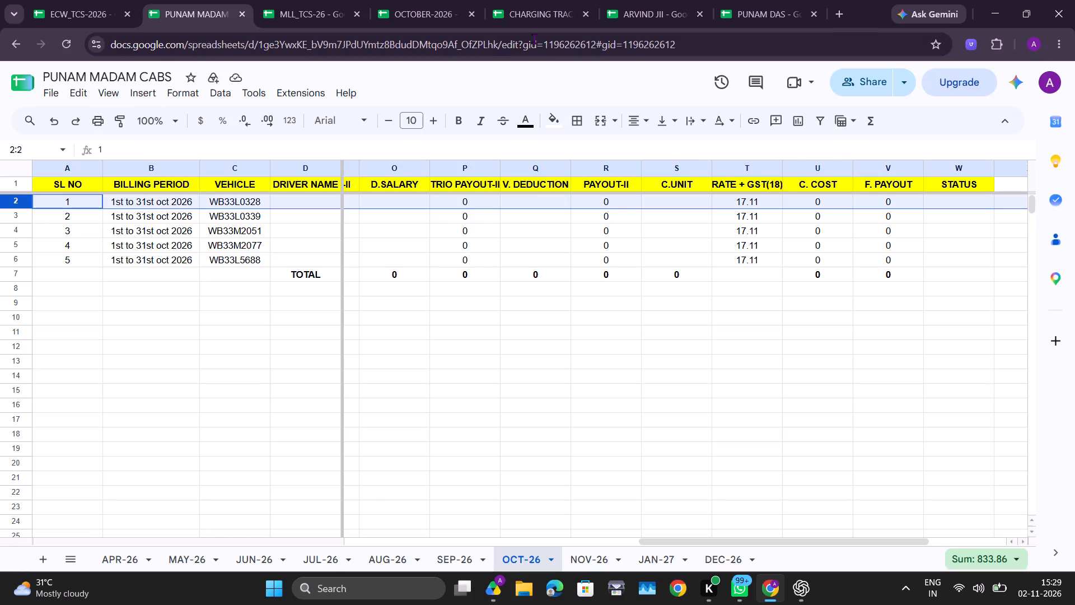
# Switch to the OCTOBER-2026 spreadsheet and rename Sheet28 as 4104.
pyautogui.click(395, 0)
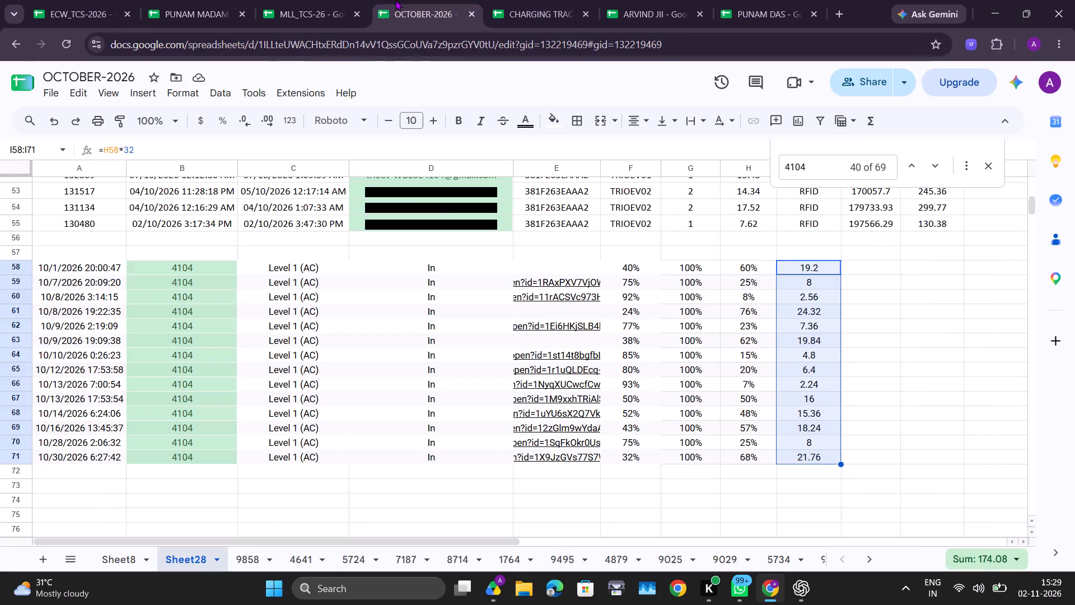
pyautogui.doubleClick(176, 565)
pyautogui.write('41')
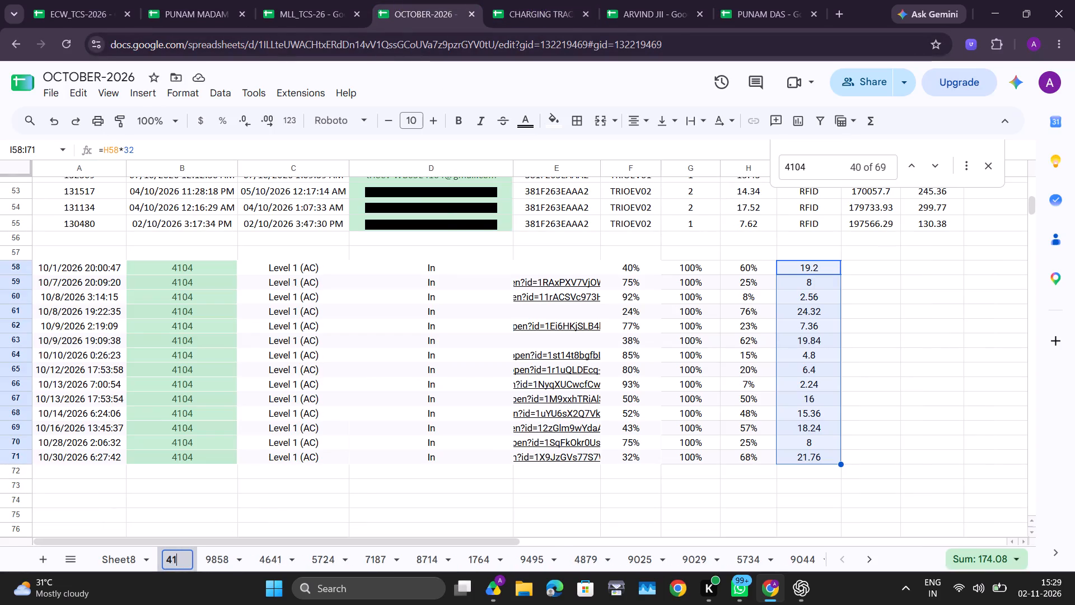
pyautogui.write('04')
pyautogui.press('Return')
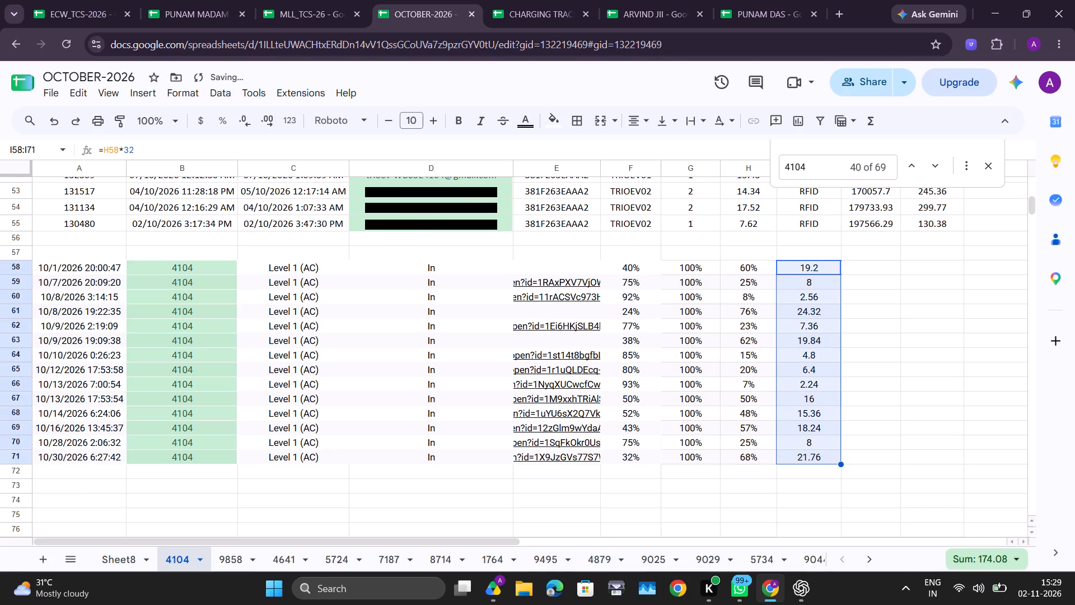
# Reset the Email column filter on Sheet8 to include all values, and open the sheet search.
pyautogui.click(147, 518)
pyautogui.click(125, 547)
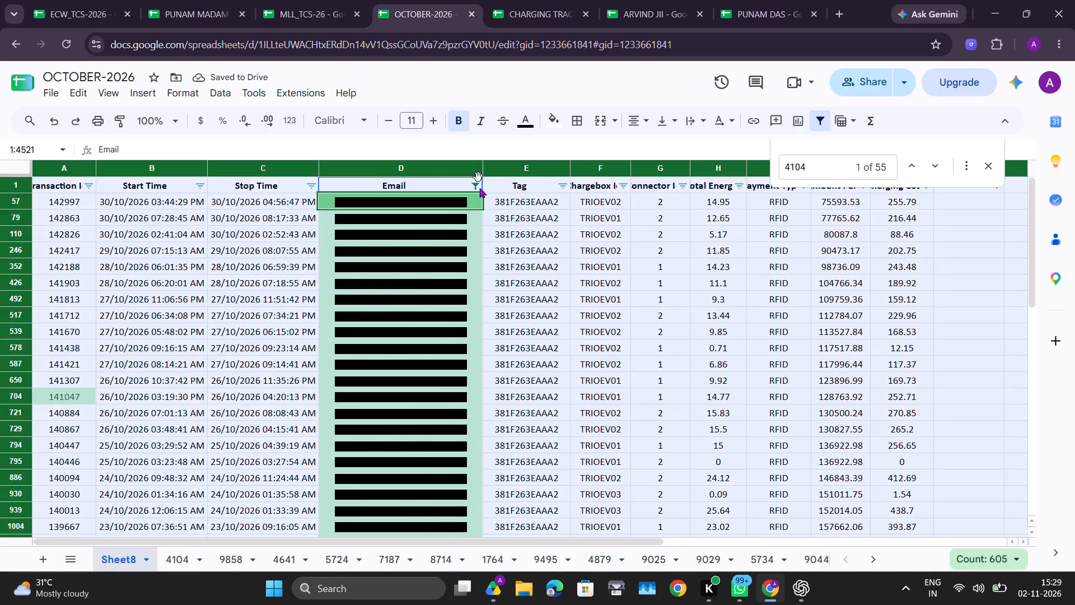
pyautogui.click(479, 188)
pyautogui.click(300, 358)
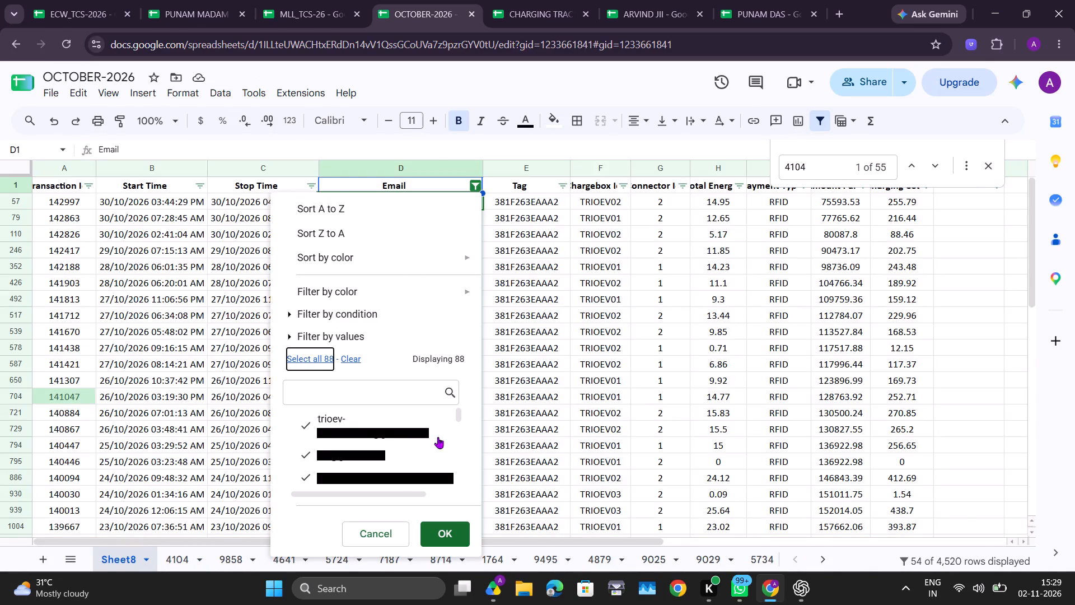
pyautogui.click(457, 543)
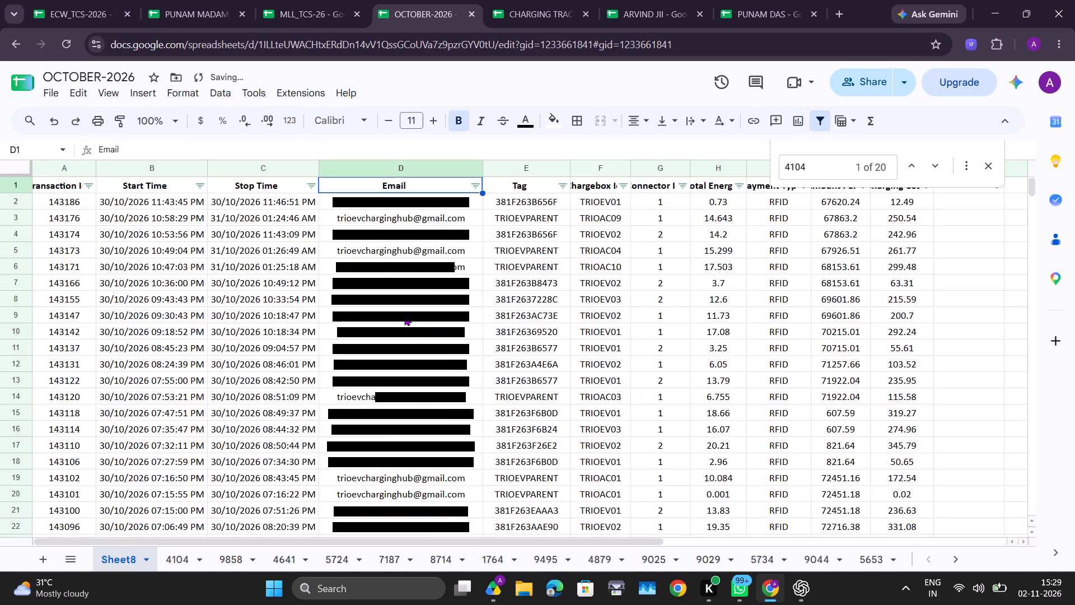
pyautogui.hotkey('ctrl', 'f')
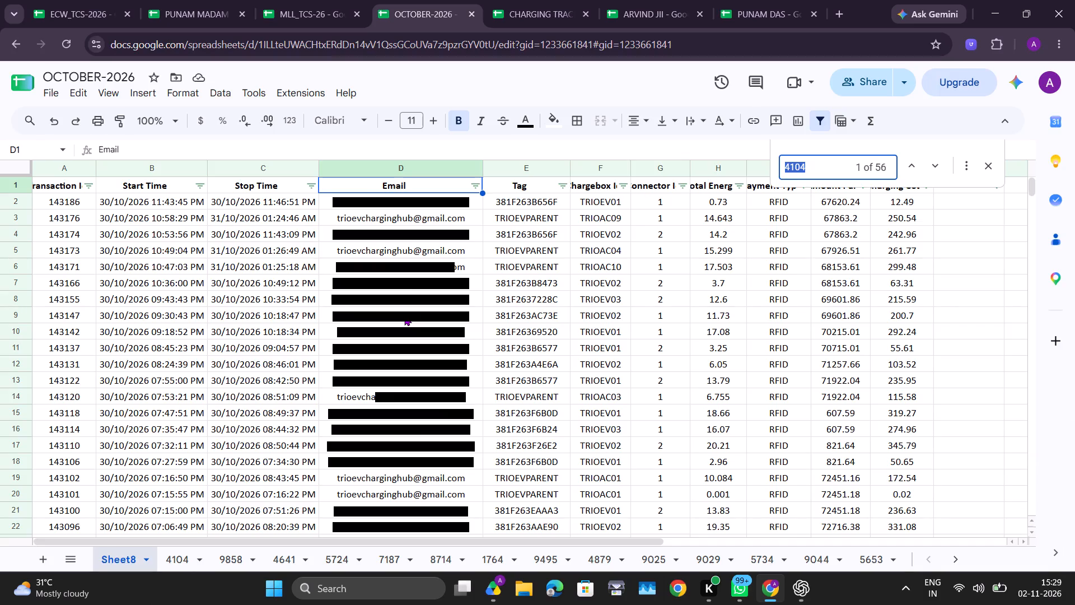
pyautogui.click(95, 0)
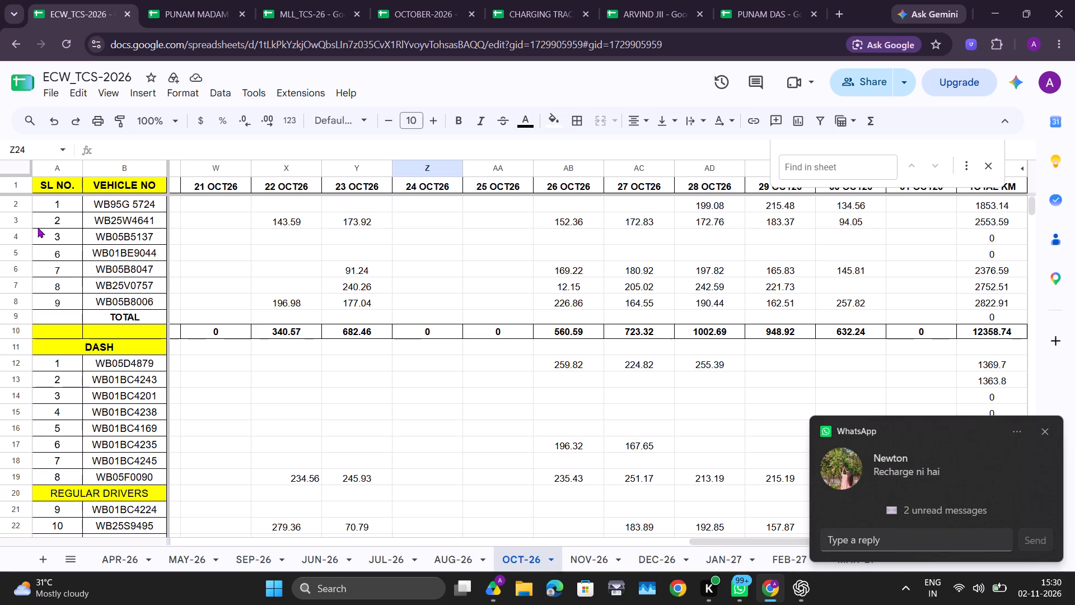
pyautogui.doubleClick(184, 271)
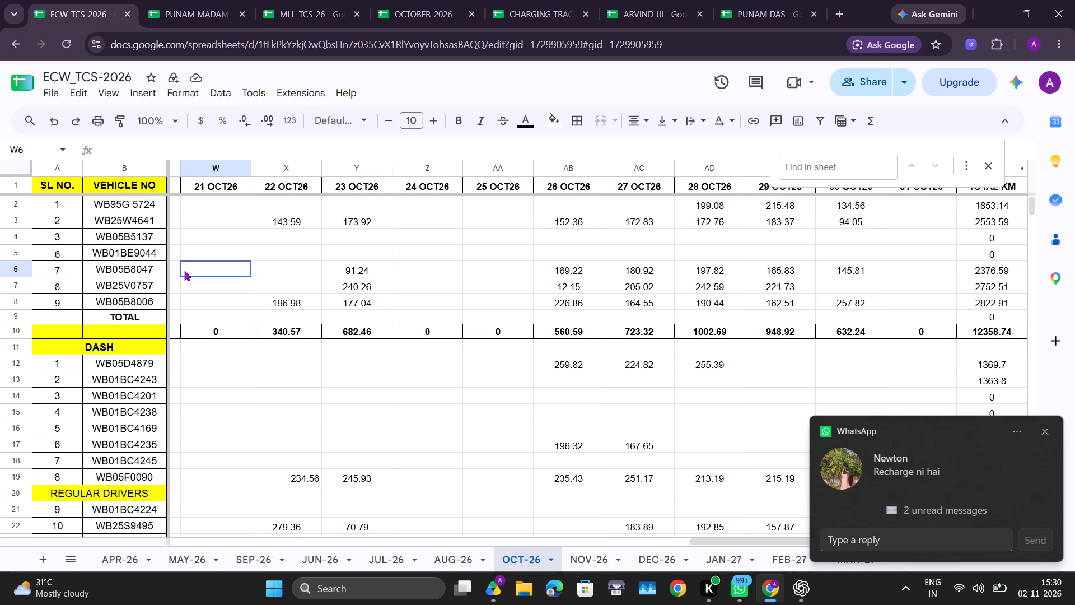
pyautogui.click(19, 286)
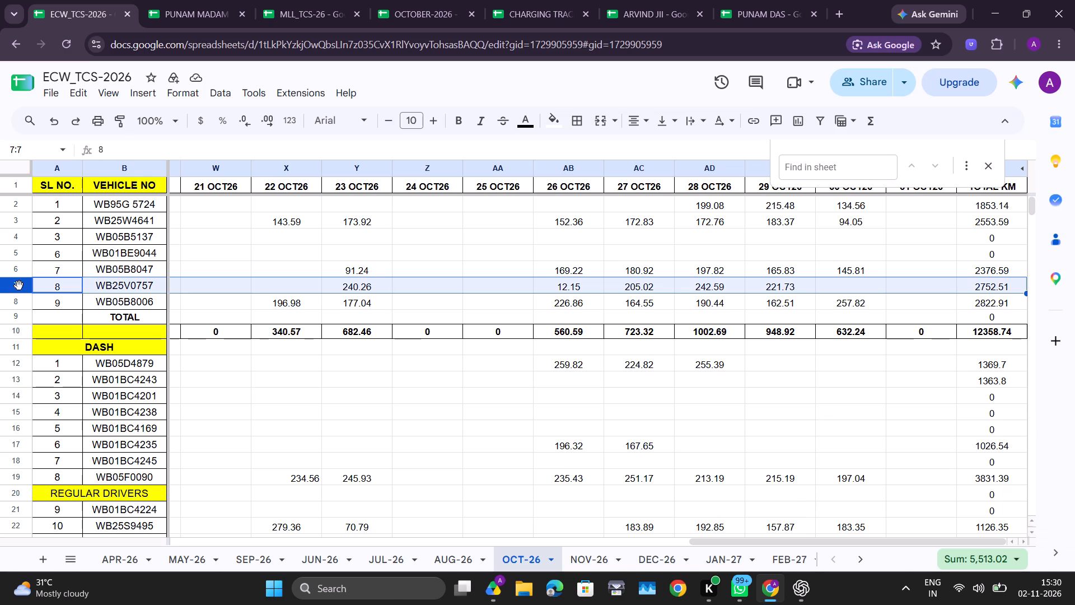
pyautogui.scroll(1, 148, 369)
pyautogui.scroll(1, 181, 261)
pyautogui.scroll(2, 154, 222)
pyautogui.scroll(-1, 84, 380)
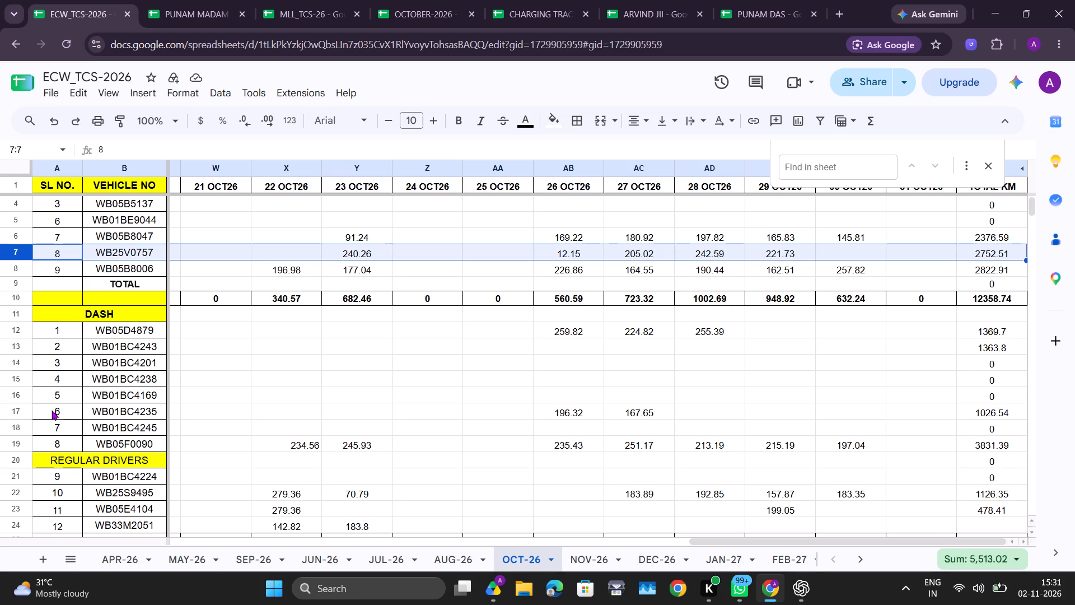
pyautogui.scroll(-1, 52, 410)
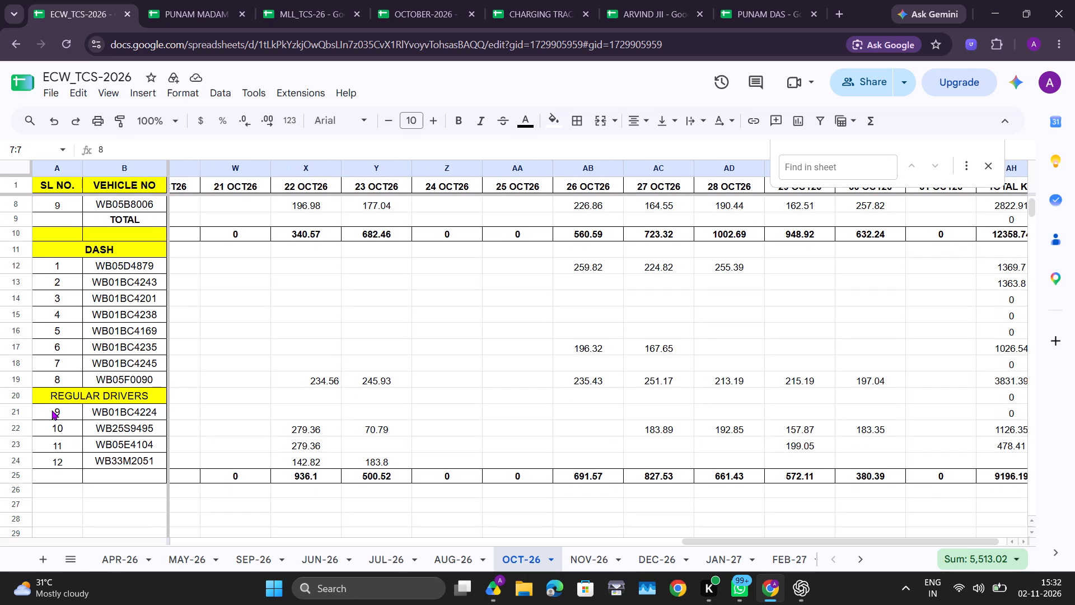
pyautogui.scroll(2, 52, 410)
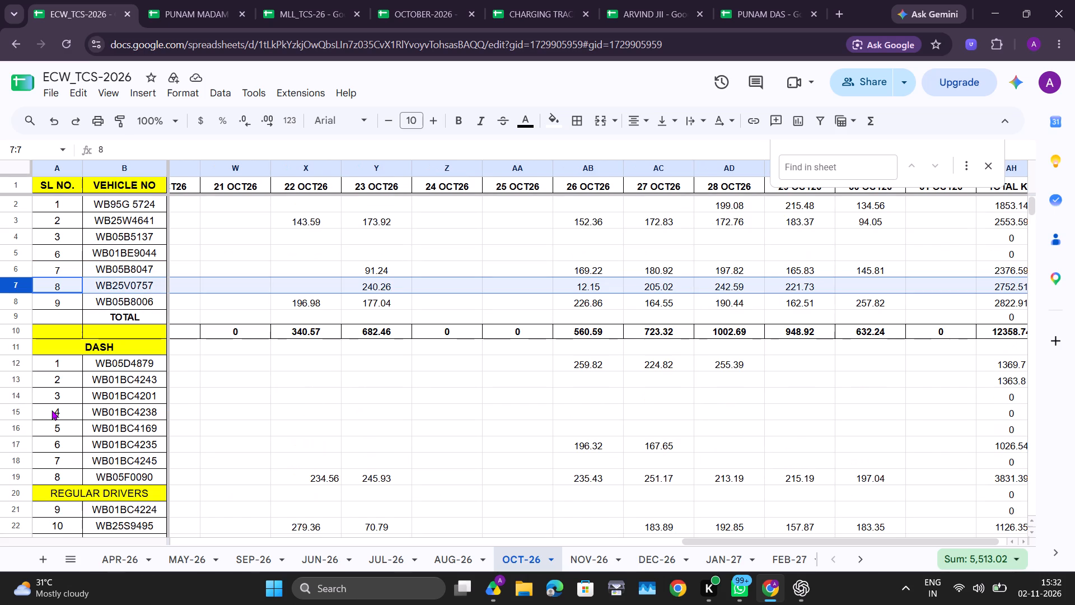
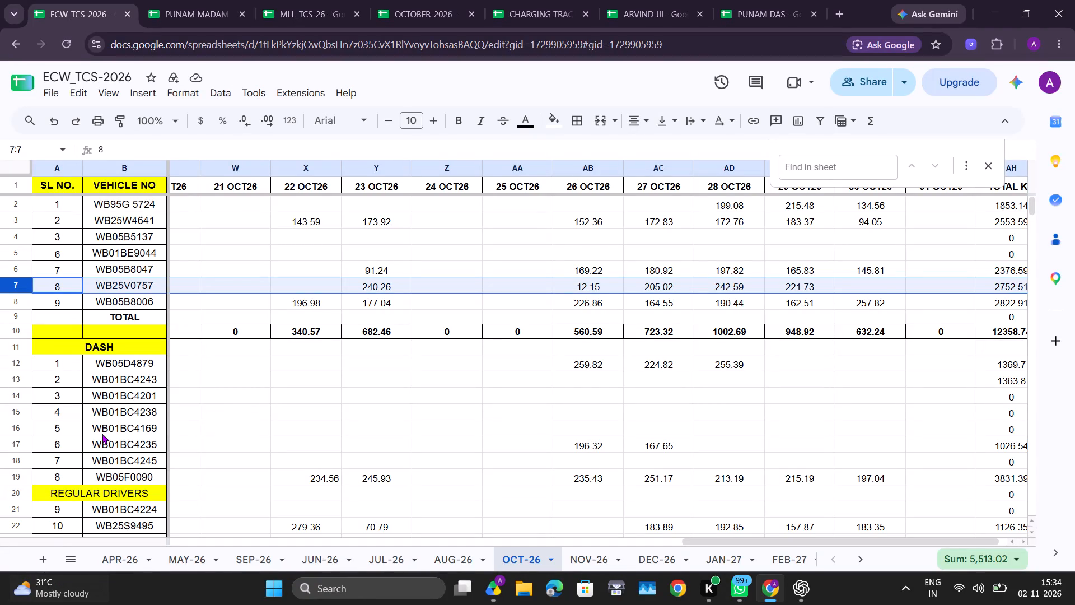
pyautogui.click(117, 361)
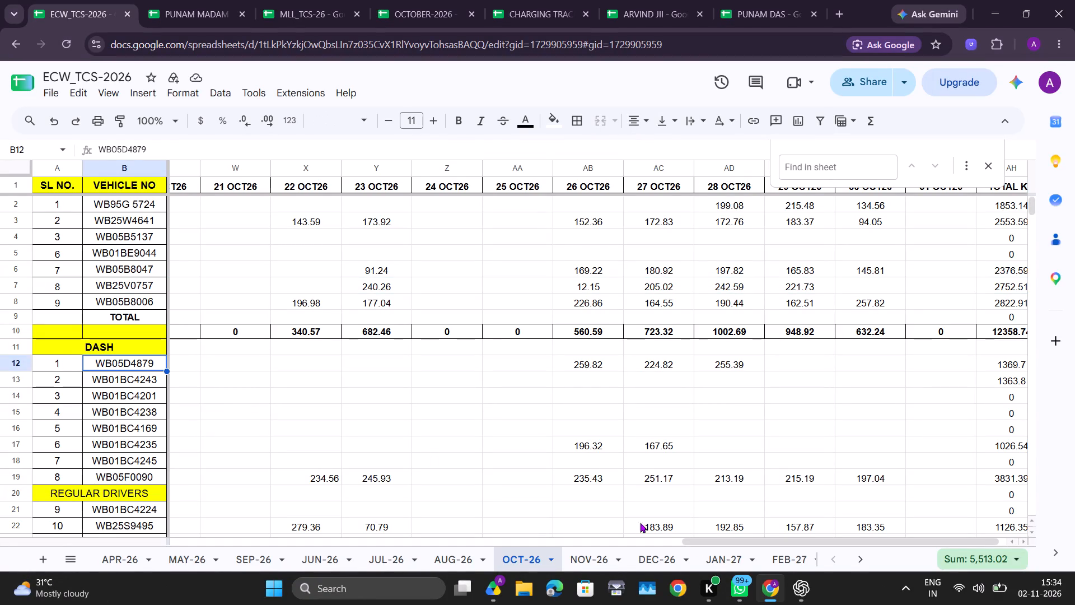
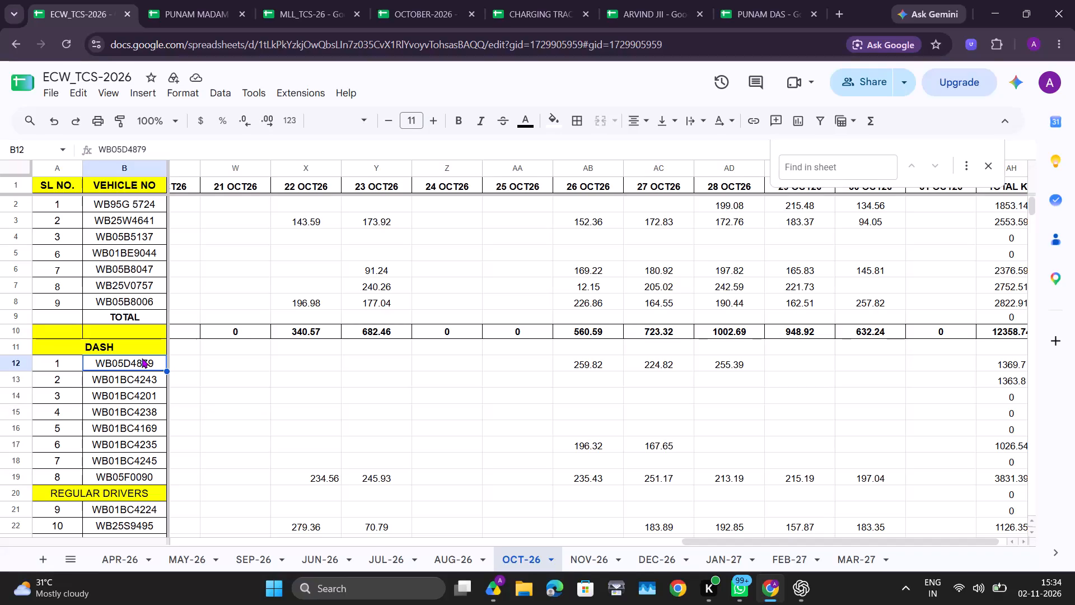
pyautogui.hotkey('ctrl', 'c')
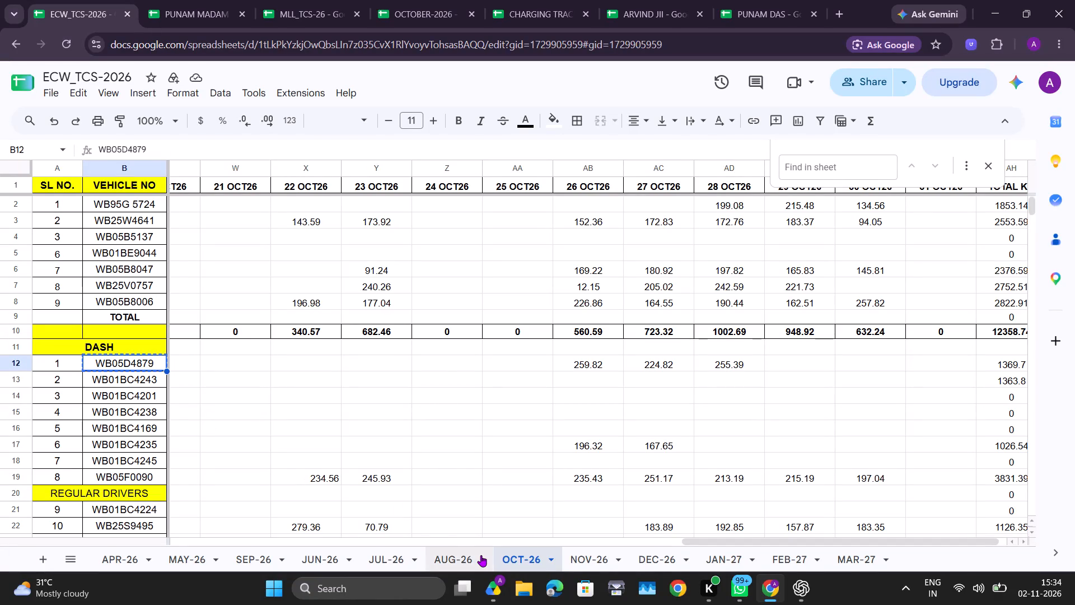
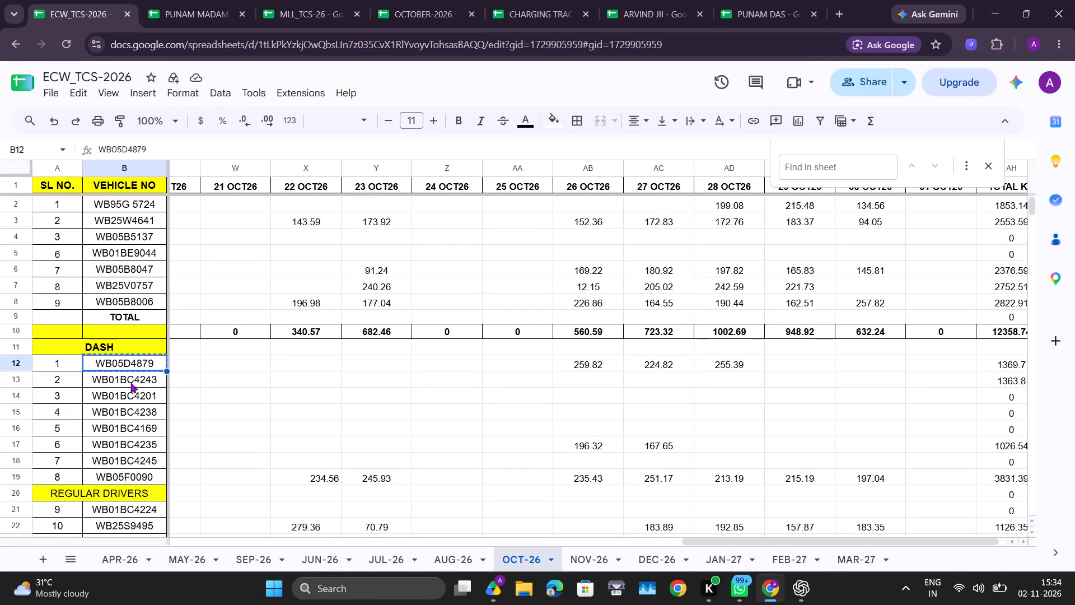
pyautogui.click(148, 448)
pyautogui.hotkey('ctrl', 'c')
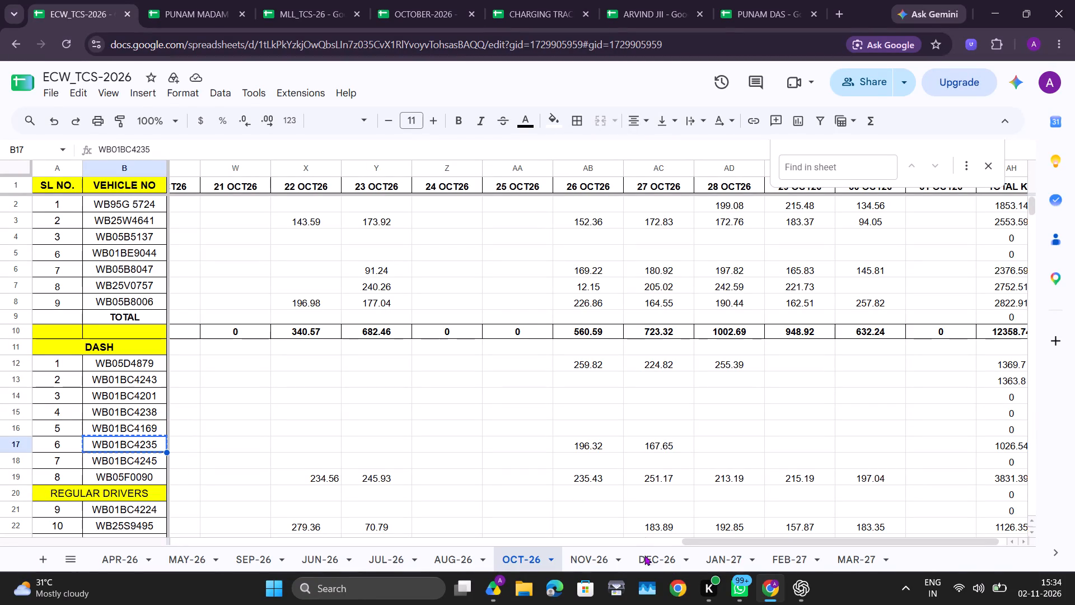
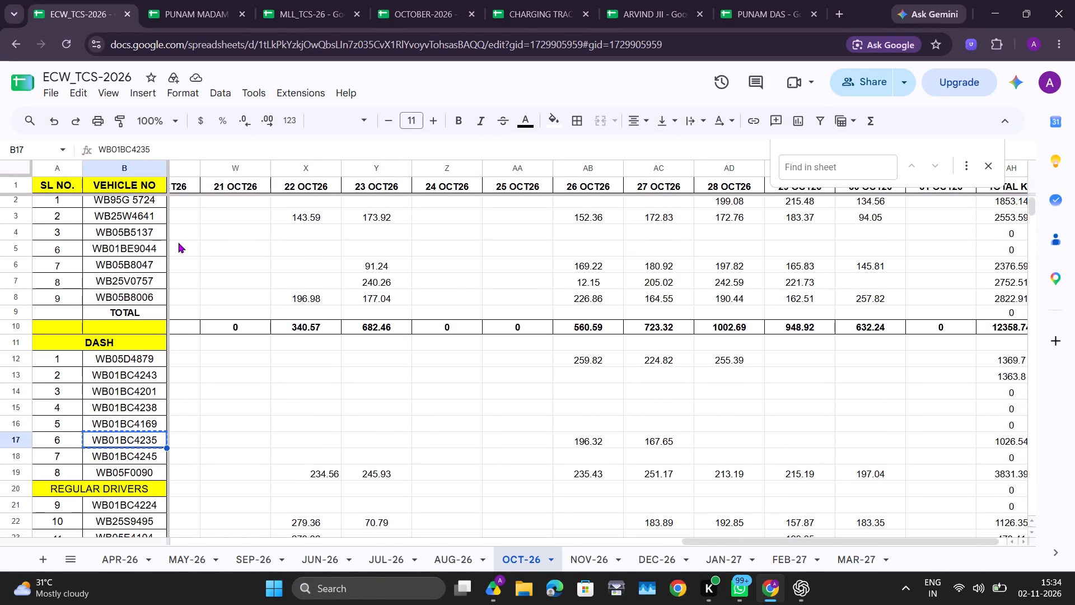
pyautogui.click(138, 380)
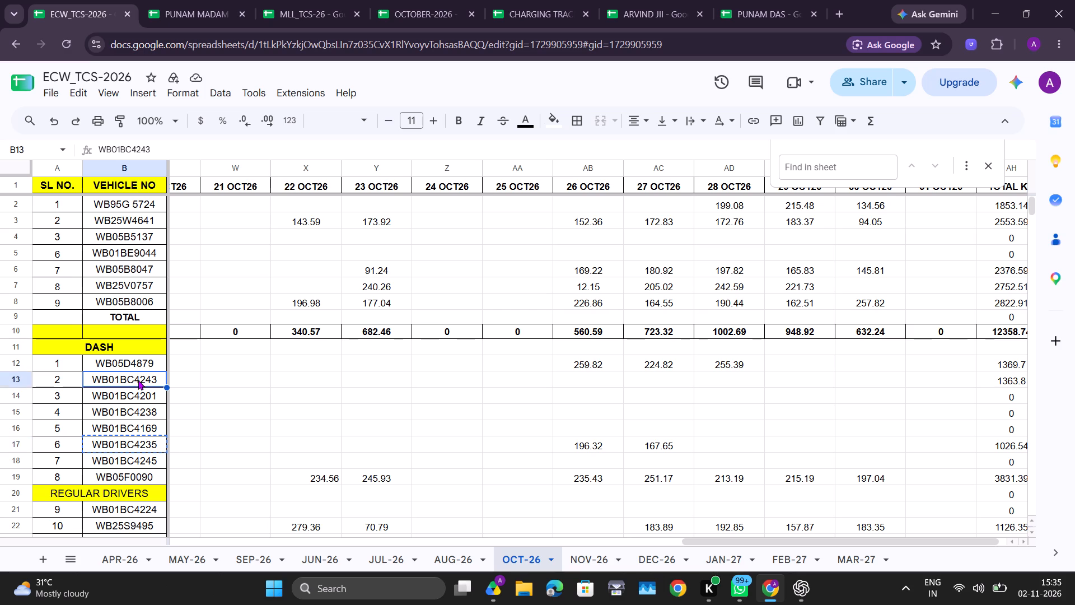
pyautogui.hotkey('ctrl', 'c')
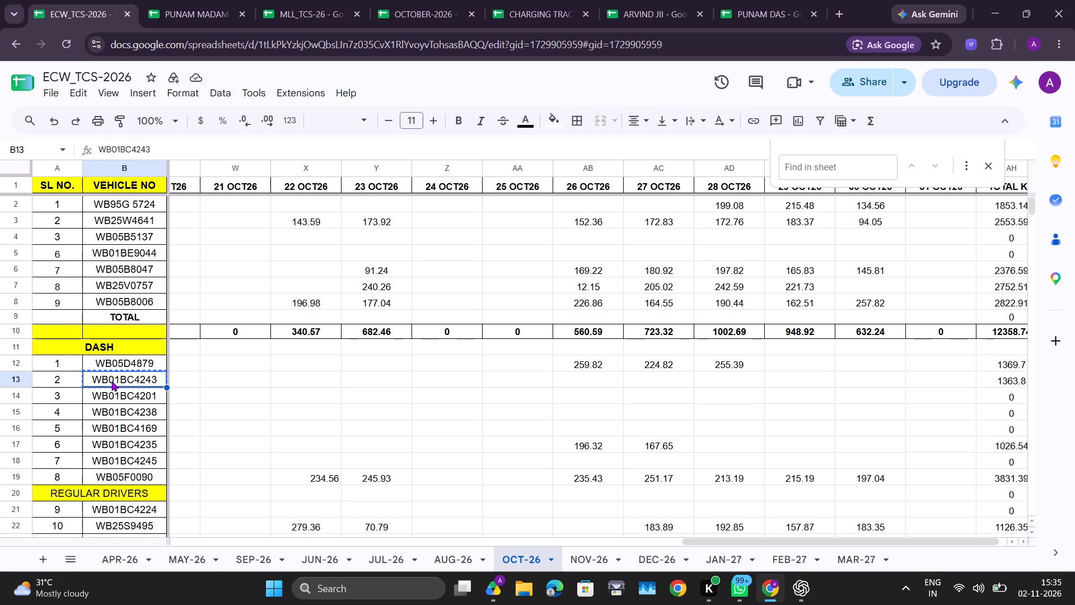
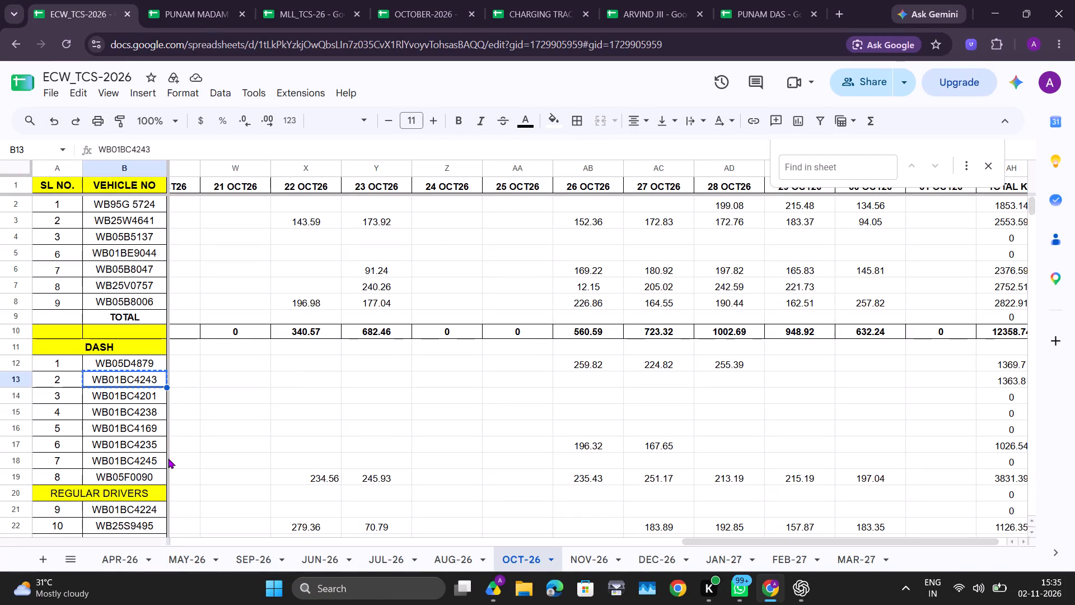
pyautogui.click(224, 0)
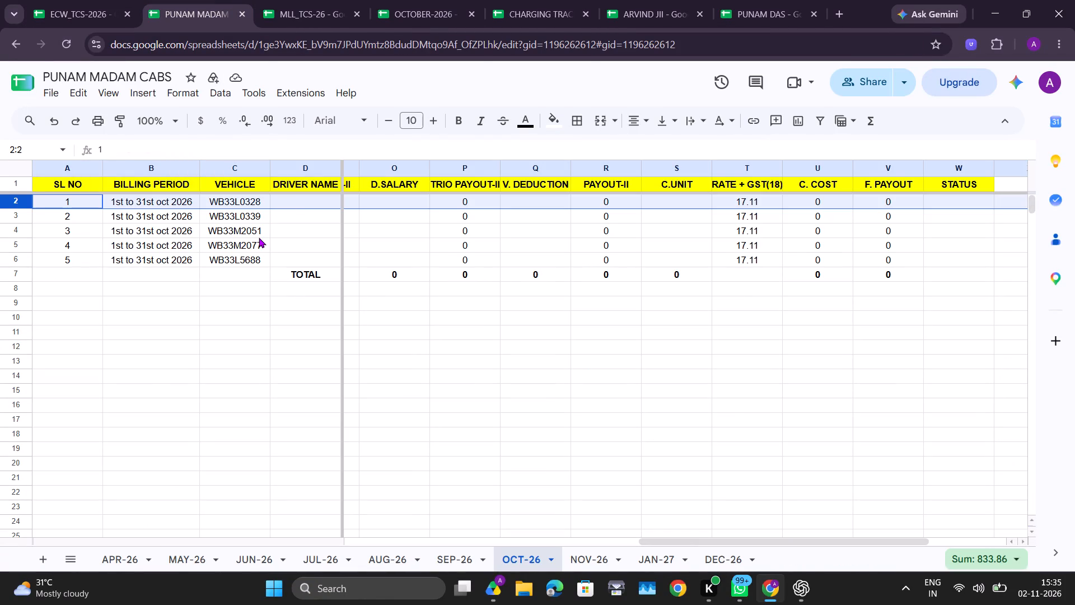
pyautogui.click(259, 238)
pyautogui.hotkey('ctrl', 'c')
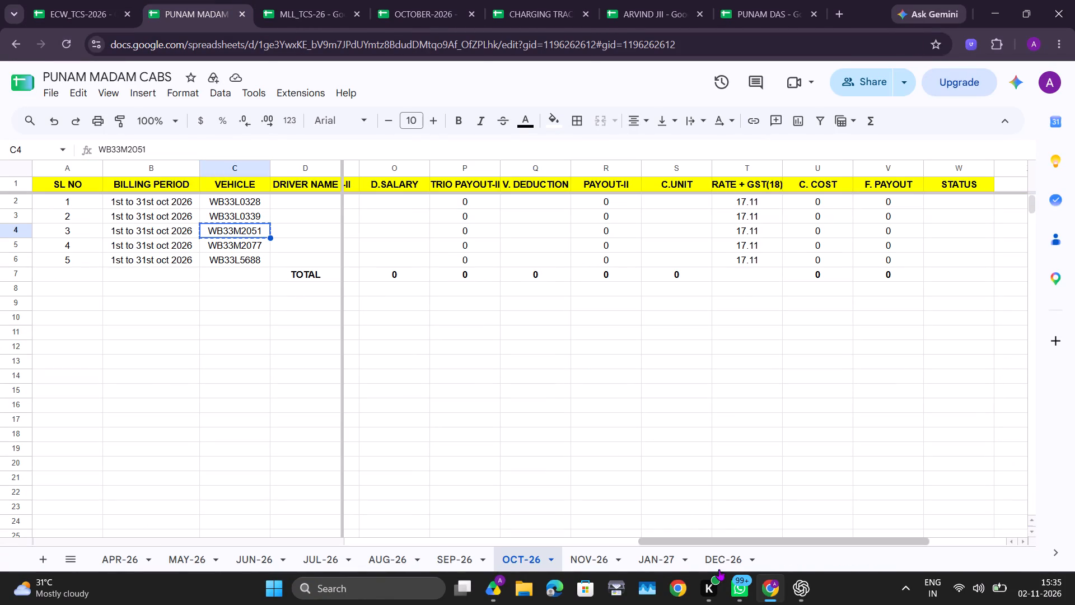
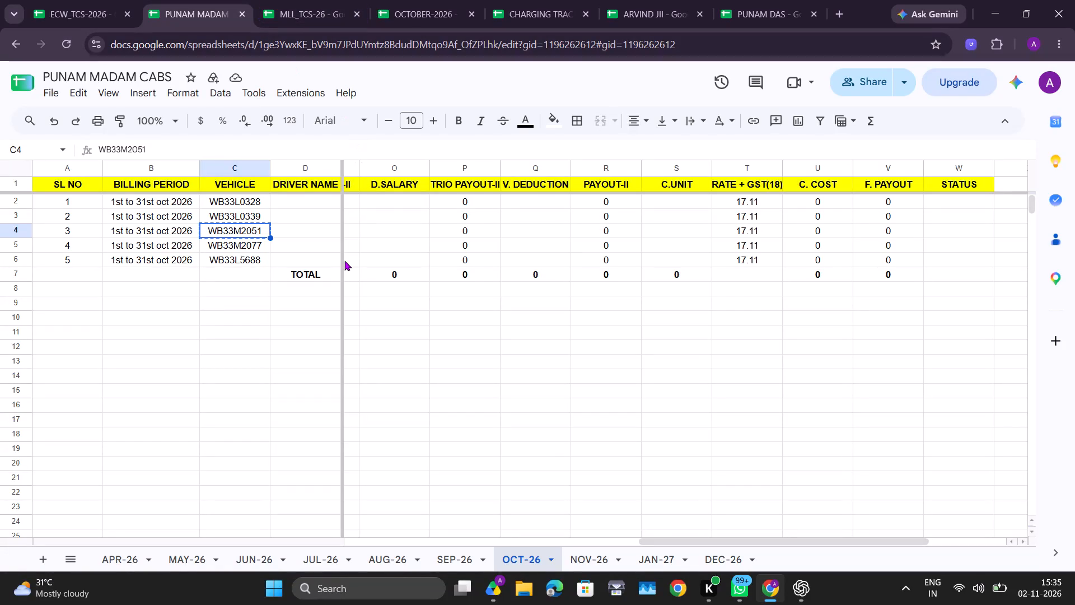
pyautogui.click(254, 248)
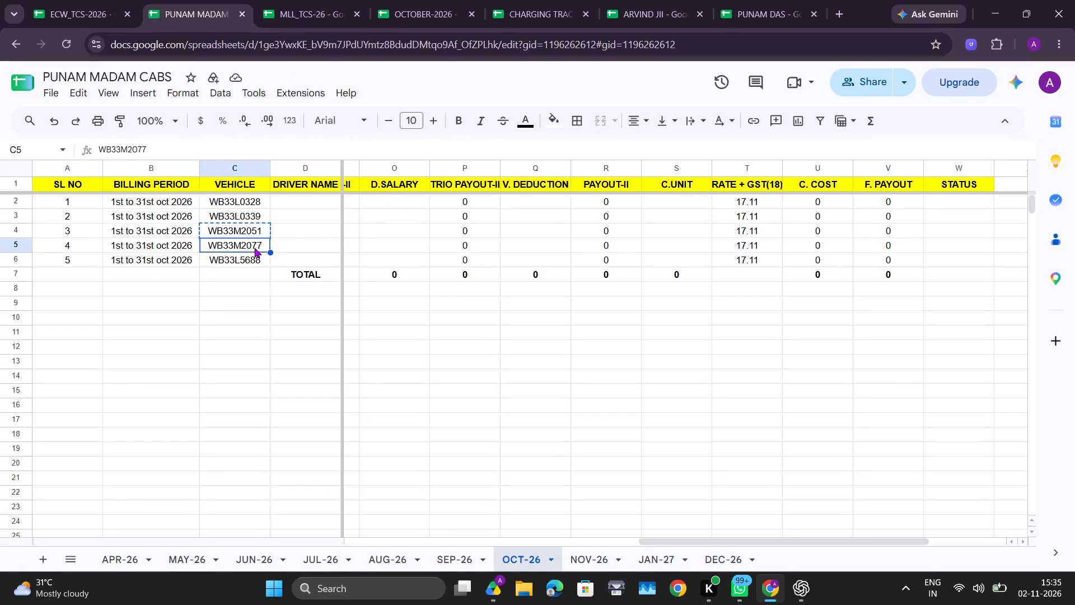
pyautogui.hotkey('ctrl', 'c')
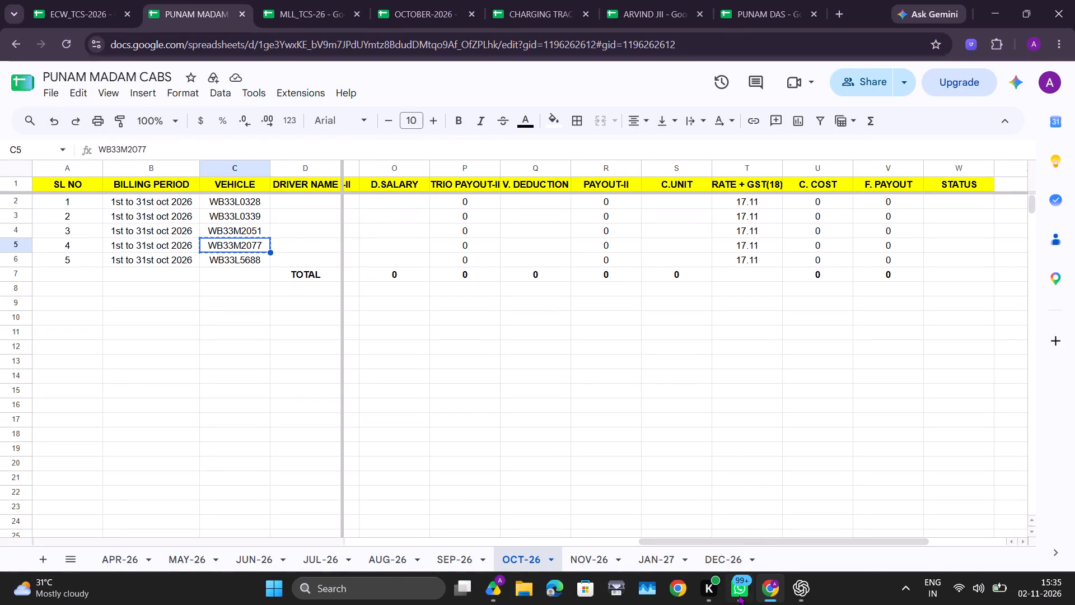
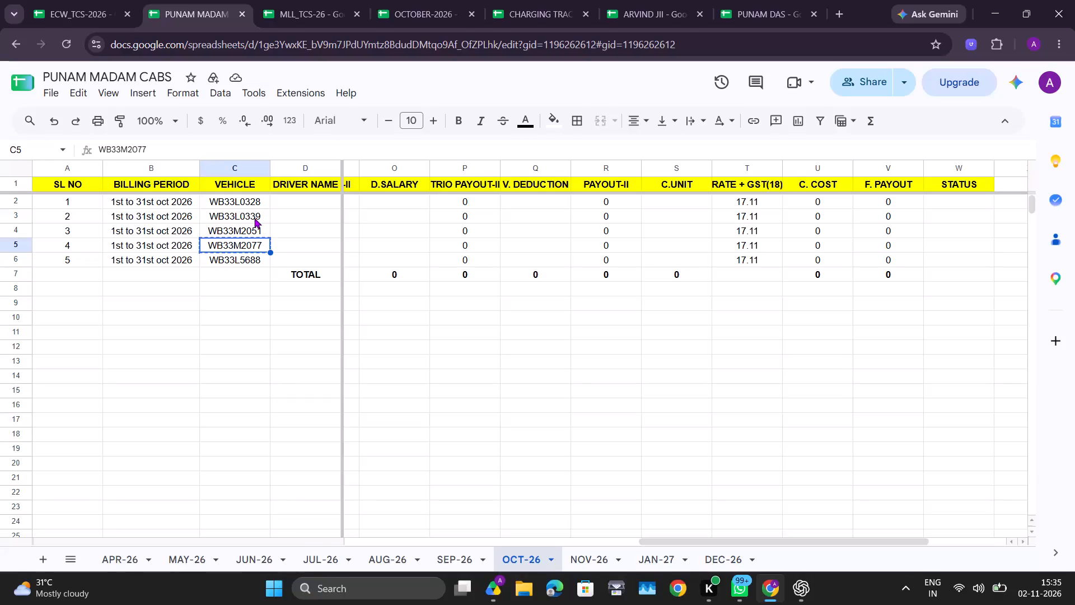
pyautogui.hotkey('ctrl', 'c')
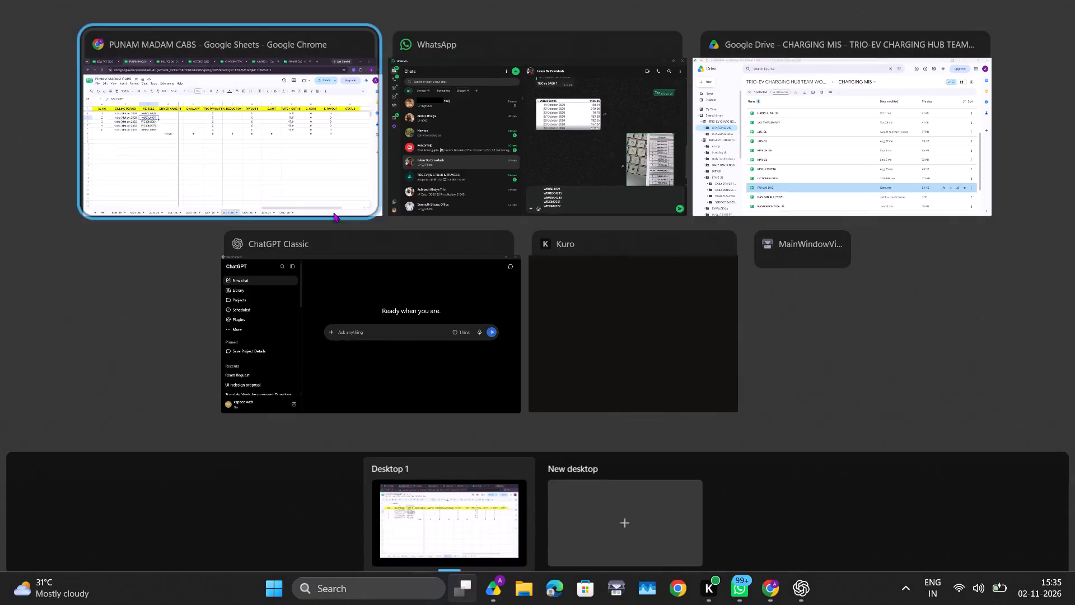
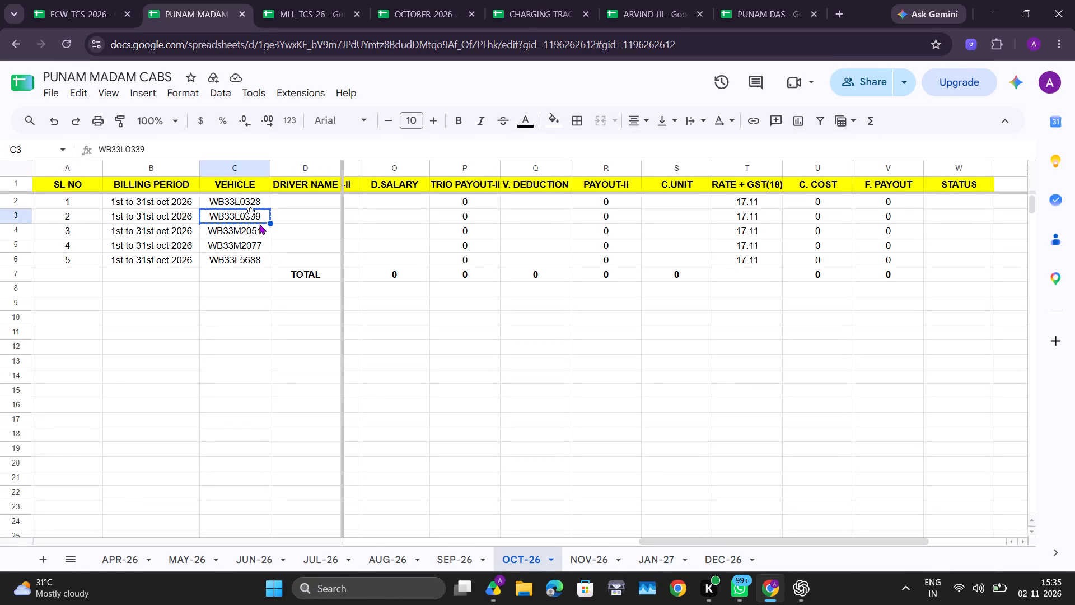
pyautogui.click(264, 207)
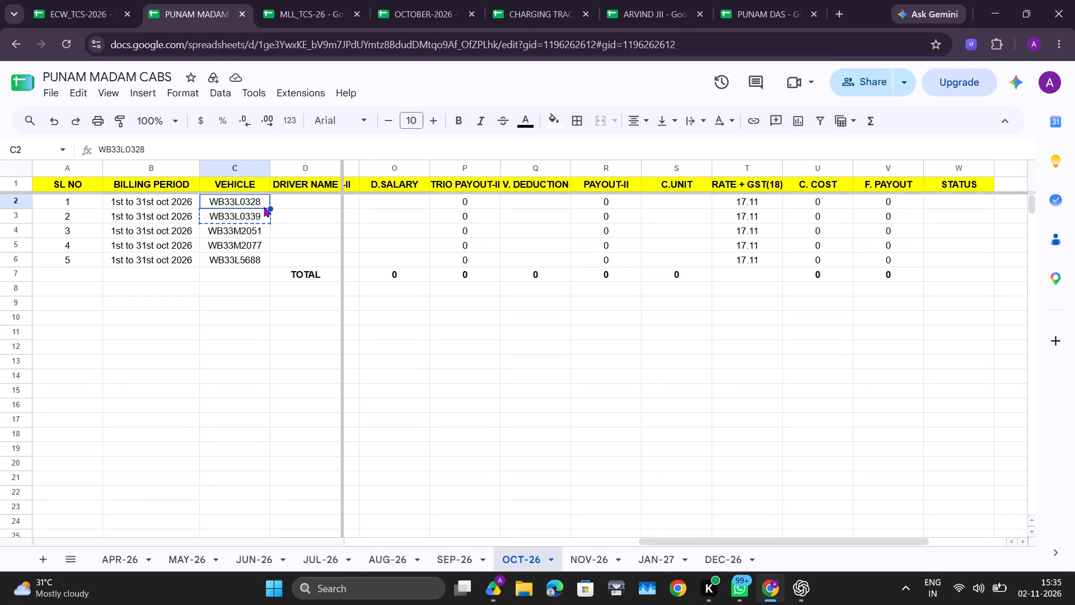
pyautogui.hotkey('ctrl', 'c')
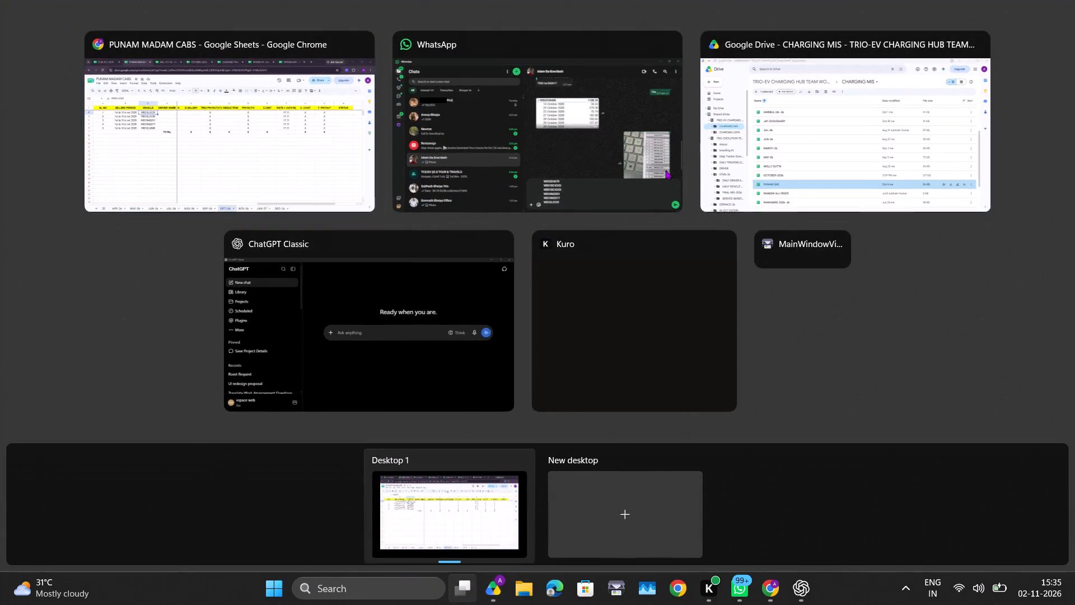
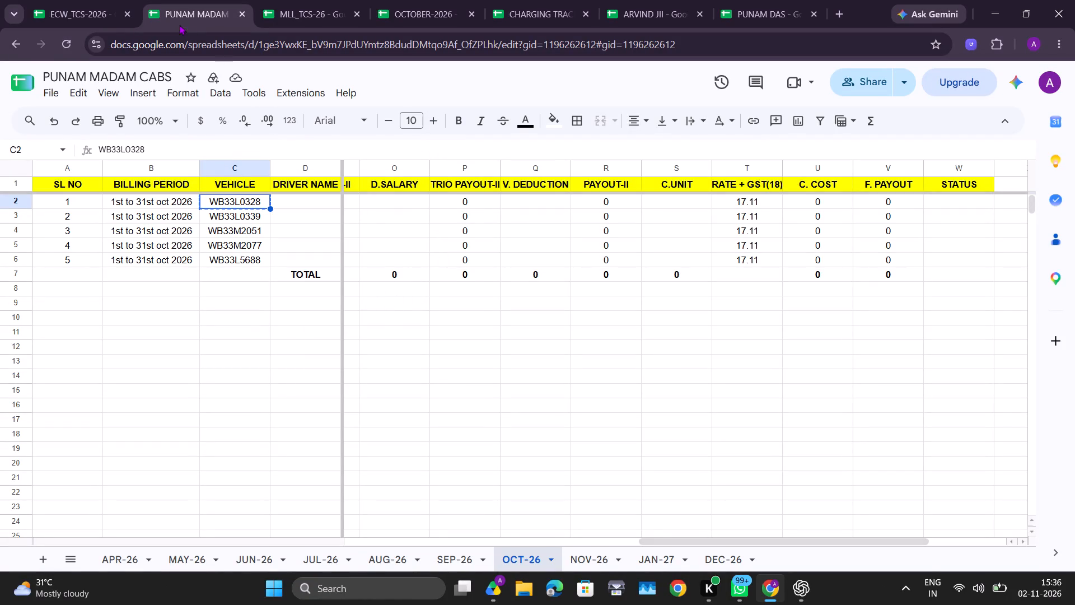
pyautogui.click(113, 0)
pyautogui.scroll(-1, 191, 486)
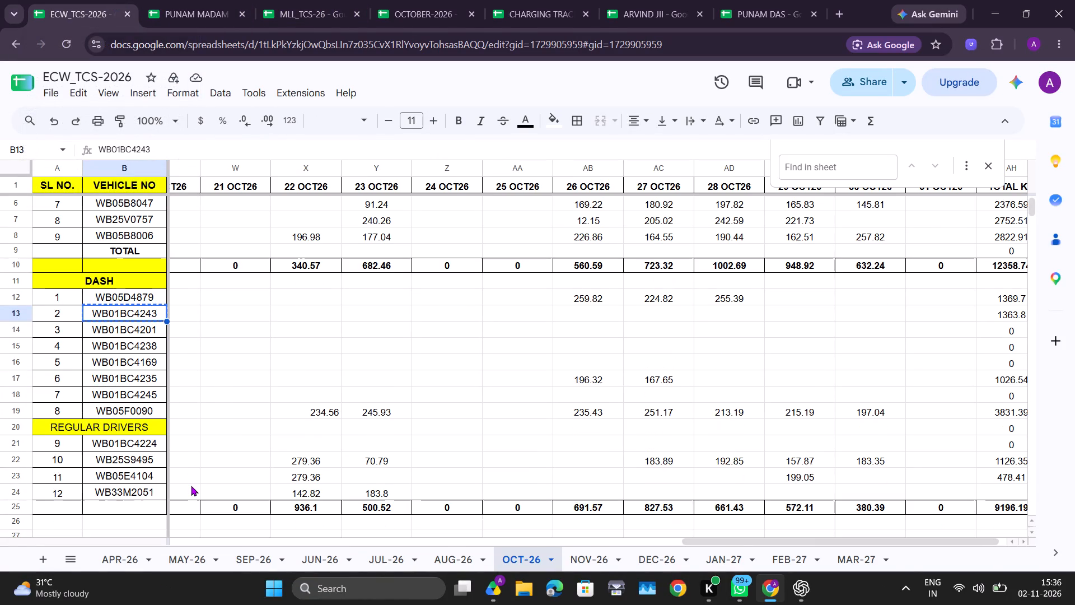
pyautogui.click(133, 464)
pyautogui.hotkey('ctrl', 'c')
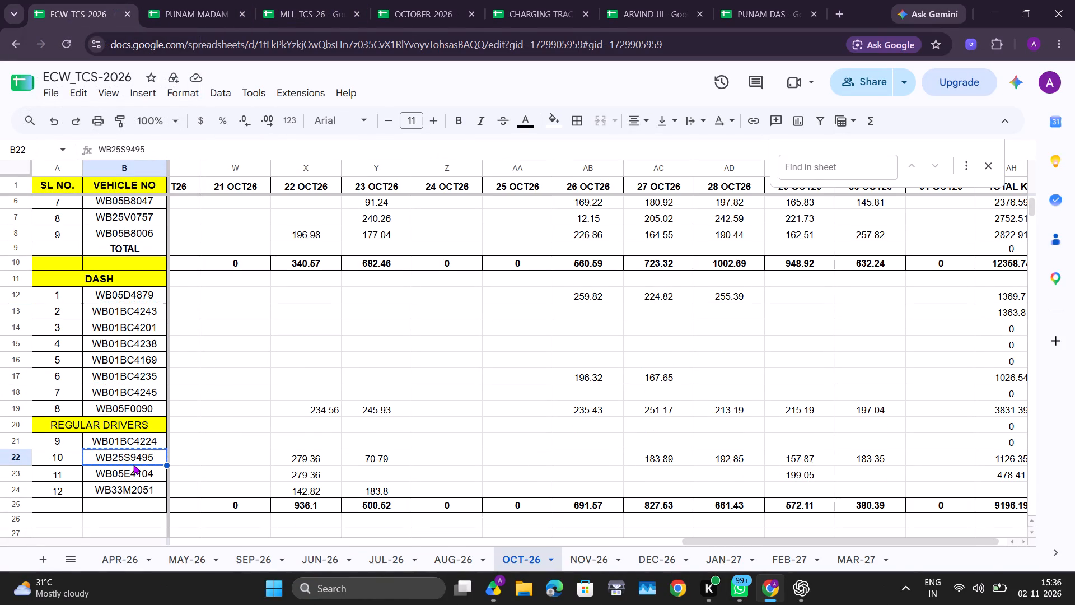
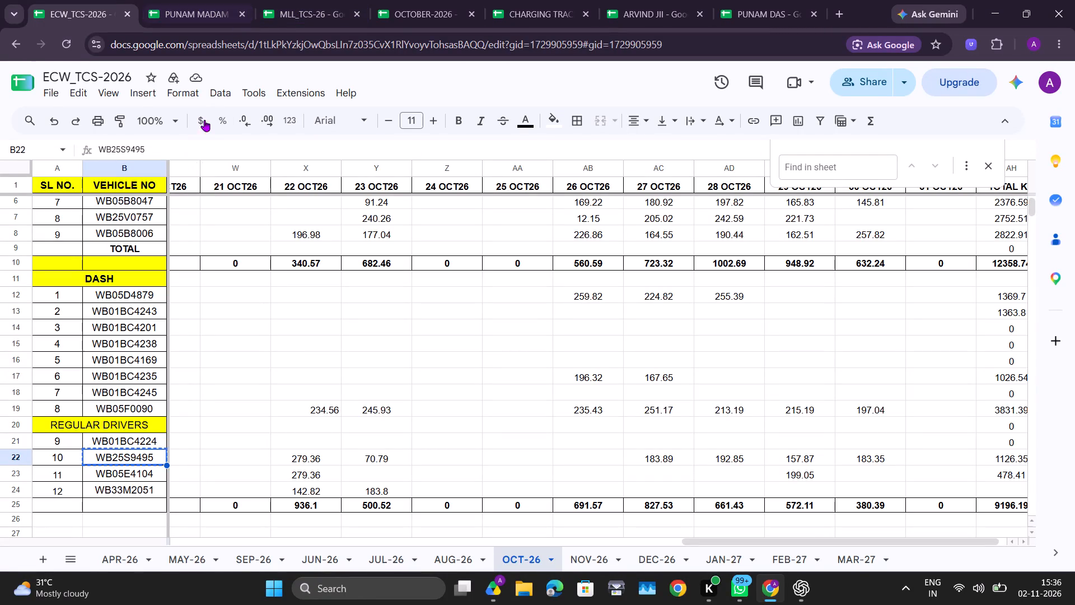
pyautogui.click(142, 468)
pyautogui.hotkey('ctrl', 'c')
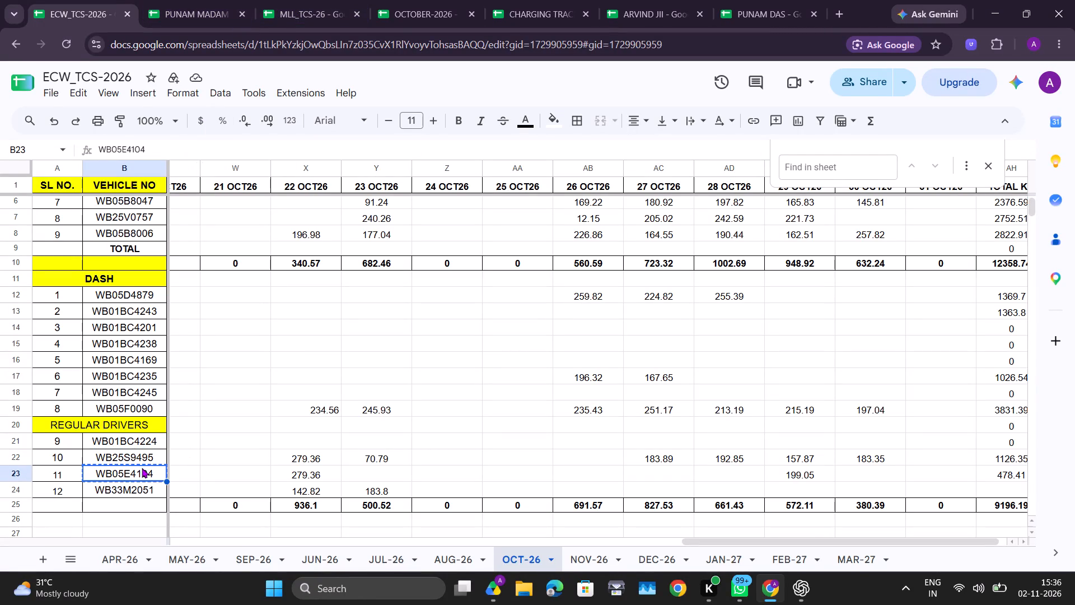
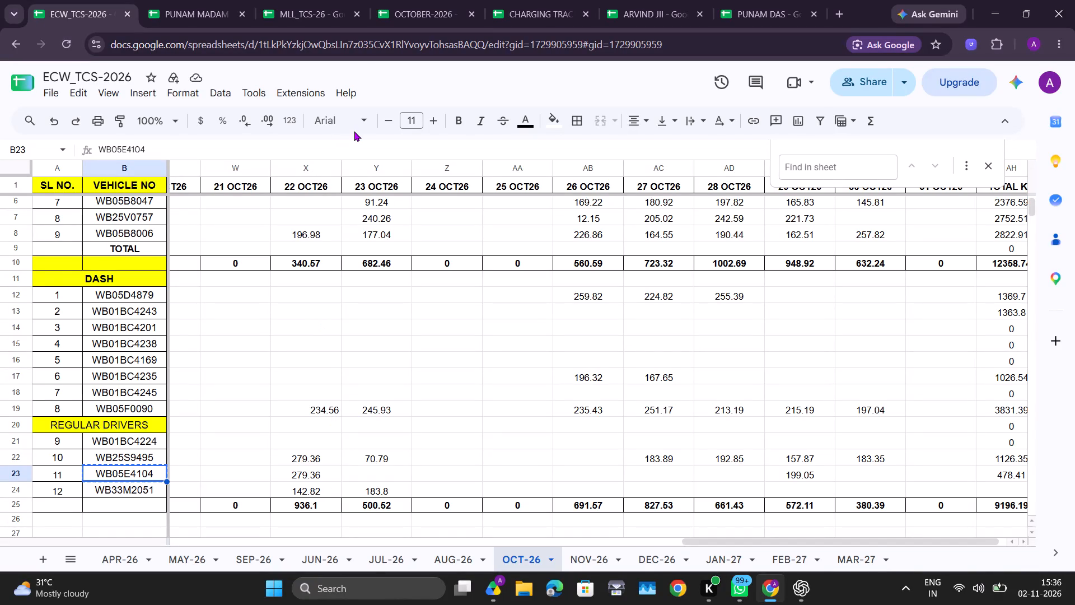
pyautogui.scroll(3, 171, 356)
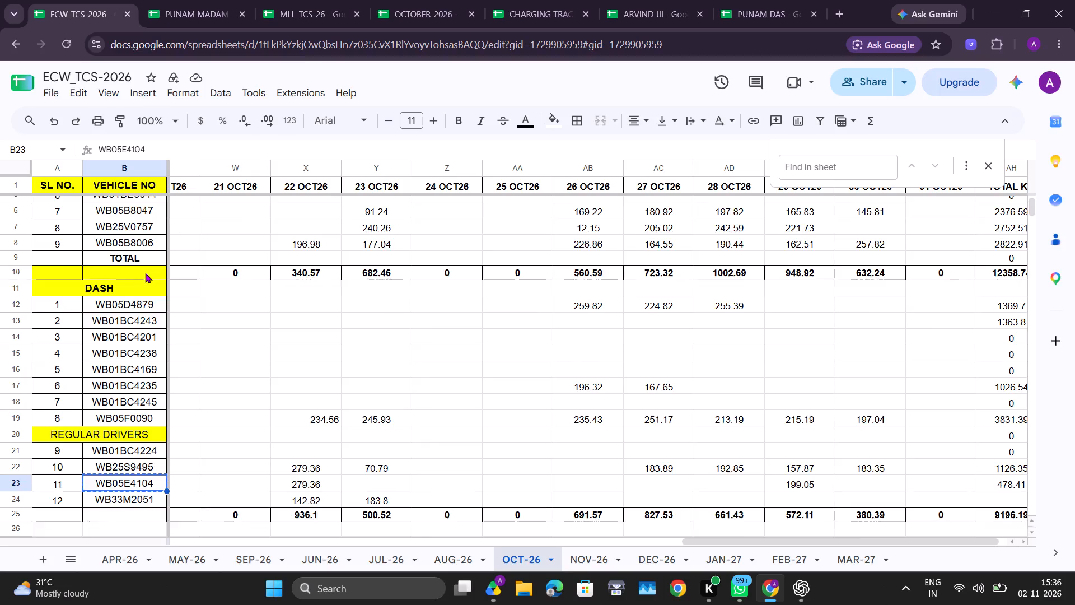
pyautogui.click(141, 272)
pyautogui.hotkey('ctrl', 'c')
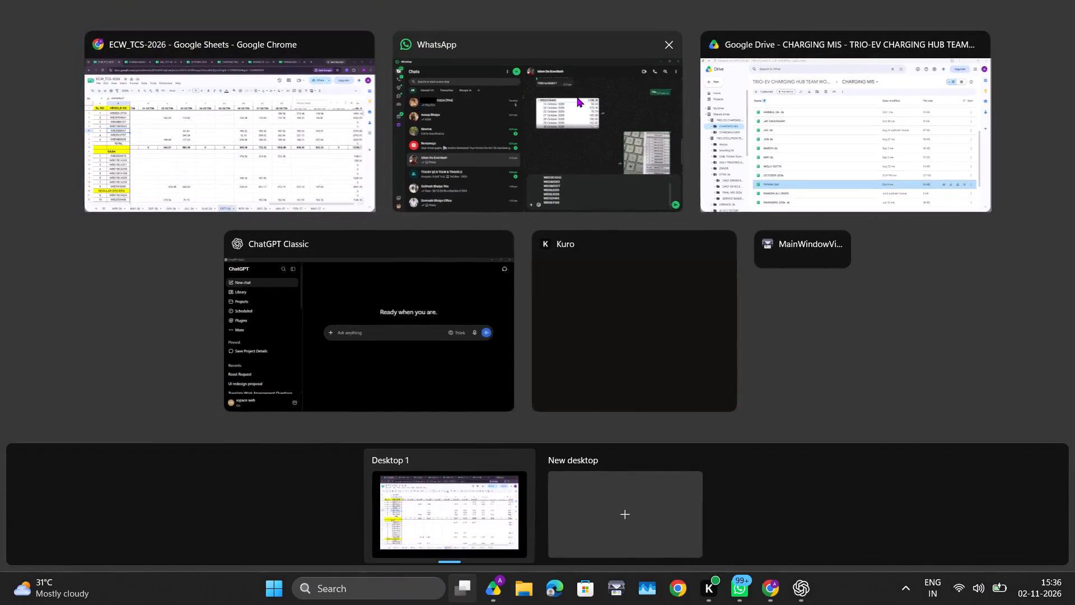
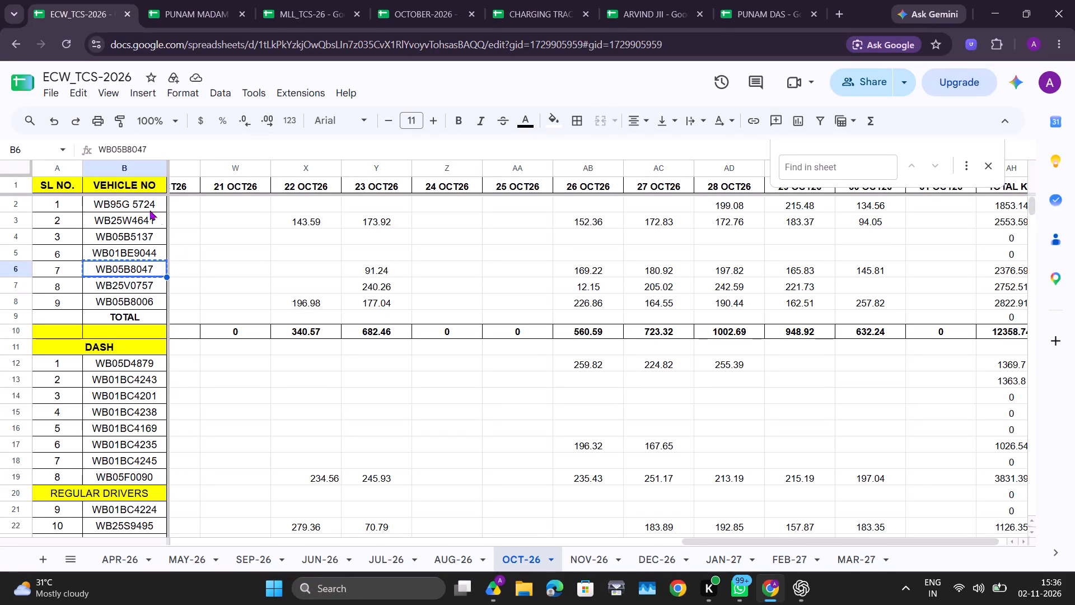
pyautogui.click(145, 206)
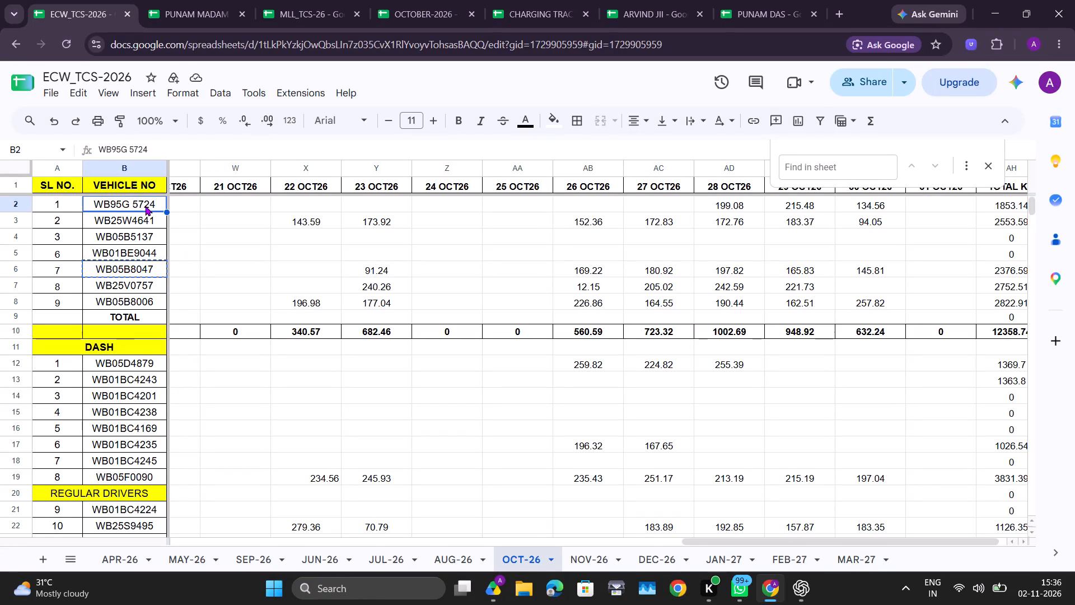
pyautogui.hotkey('ctrl', 'c')
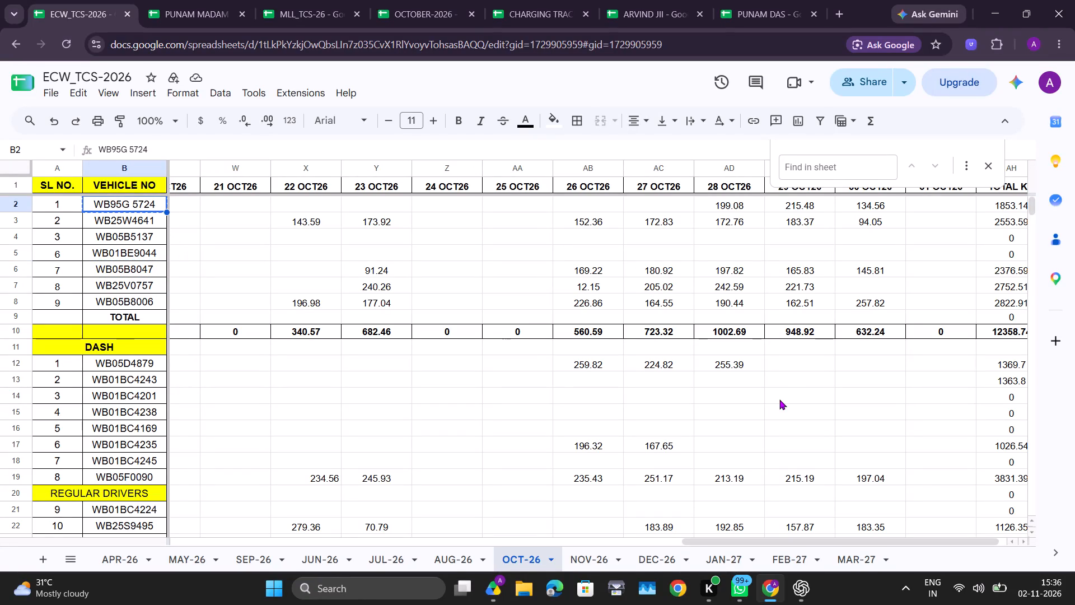
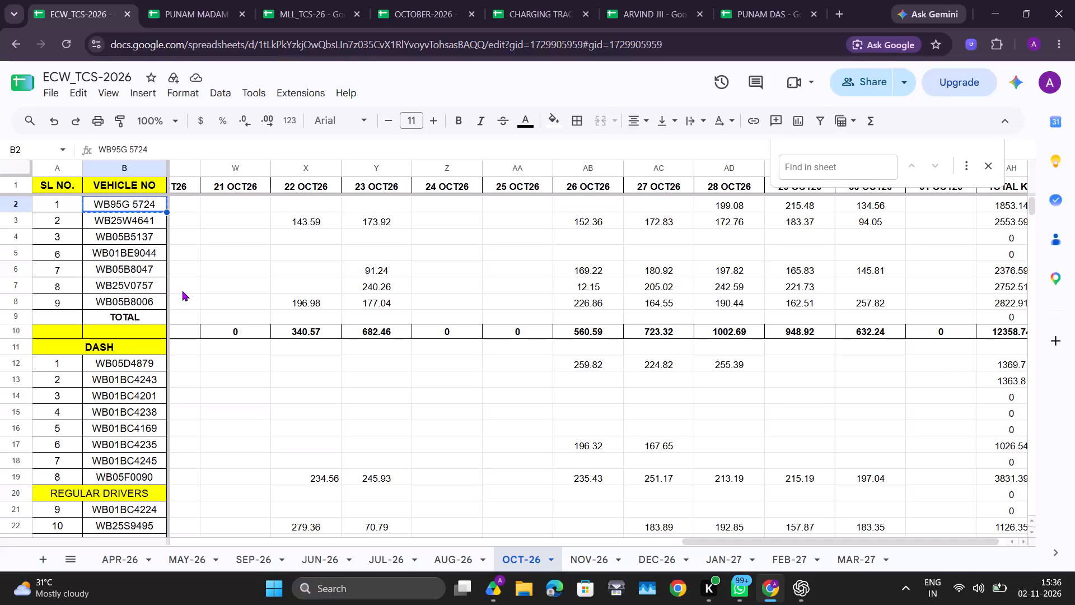
pyautogui.click(147, 297)
pyautogui.hotkey('ctrl', 'c')
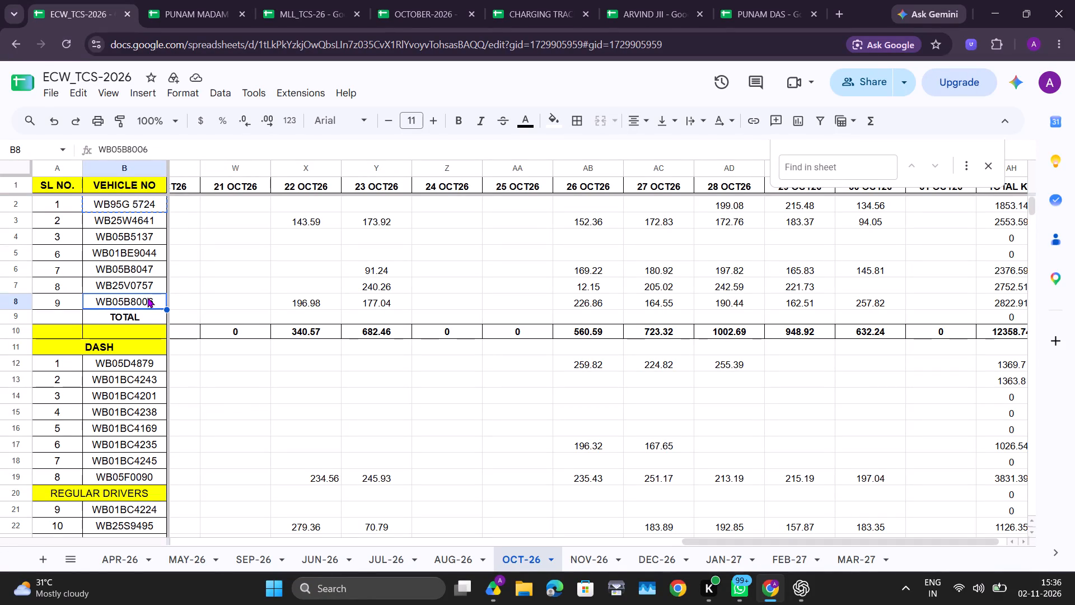
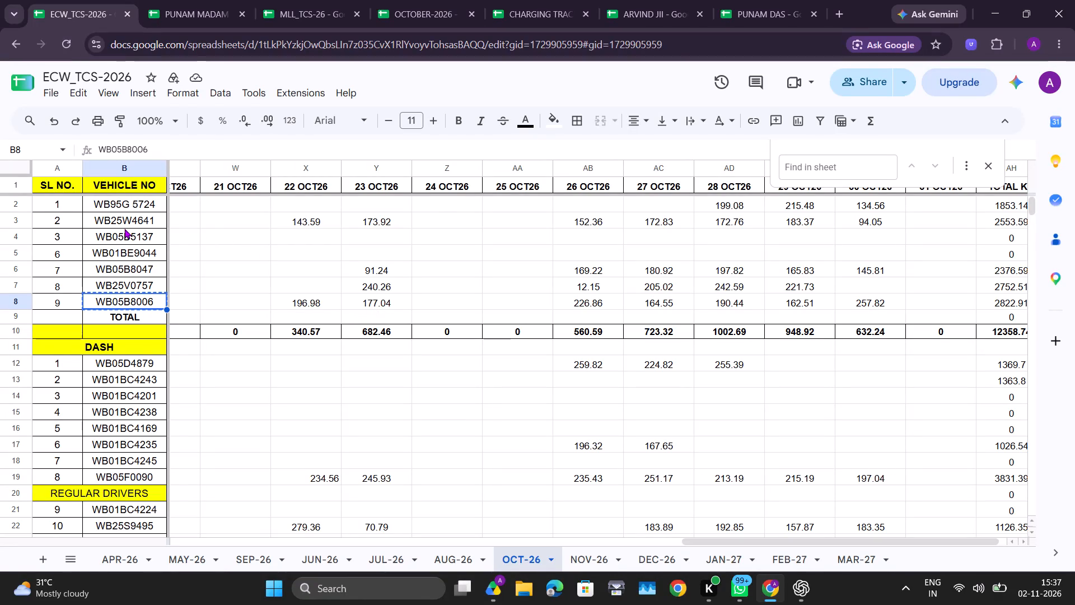
pyautogui.click(124, 223)
pyautogui.hotkey('ctrl', 'c')
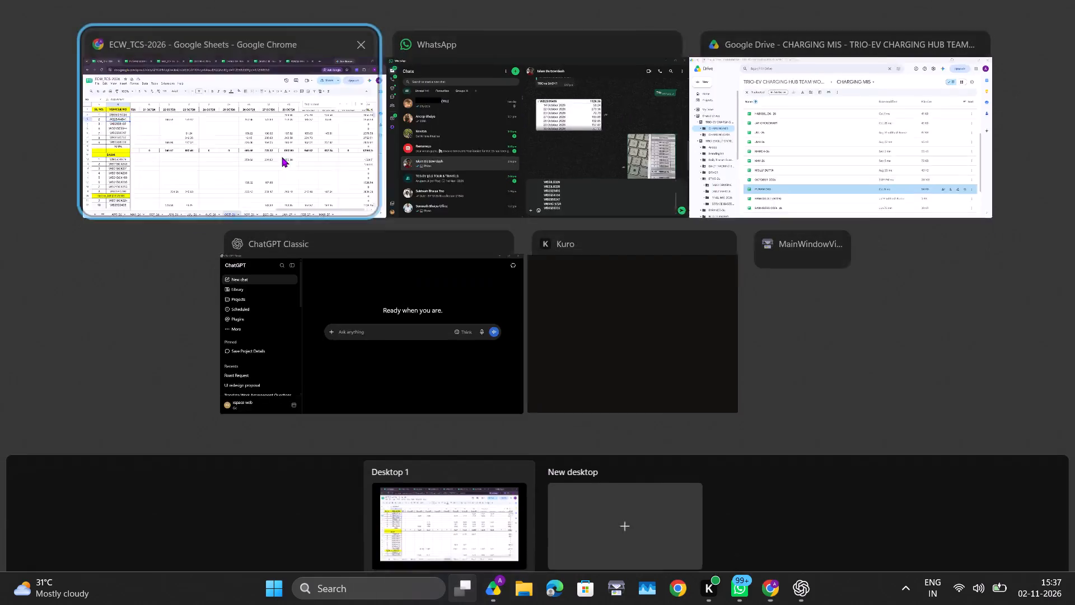
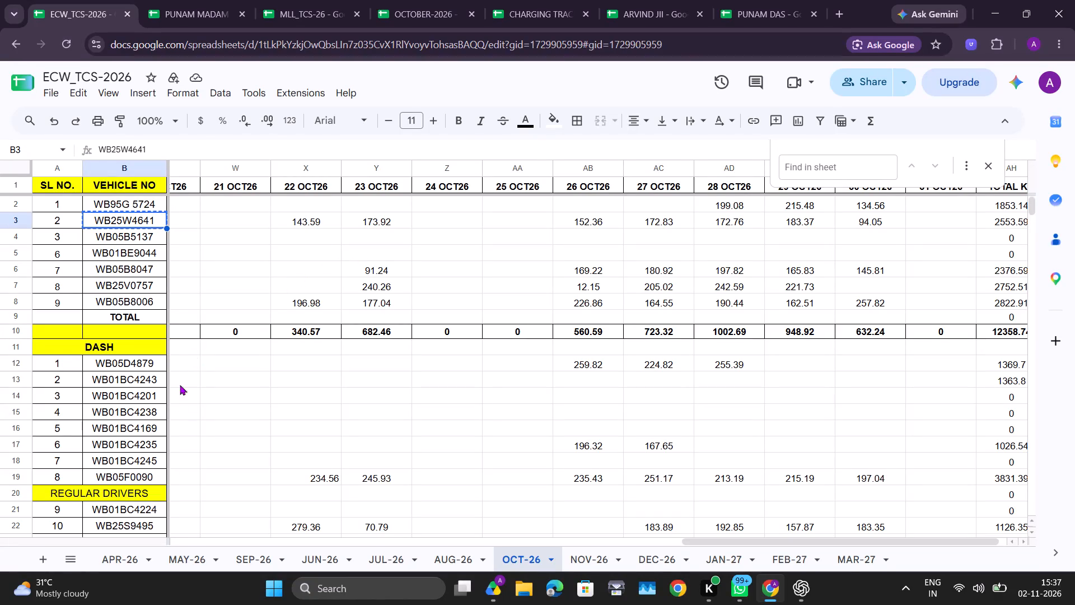
pyautogui.click(141, 206)
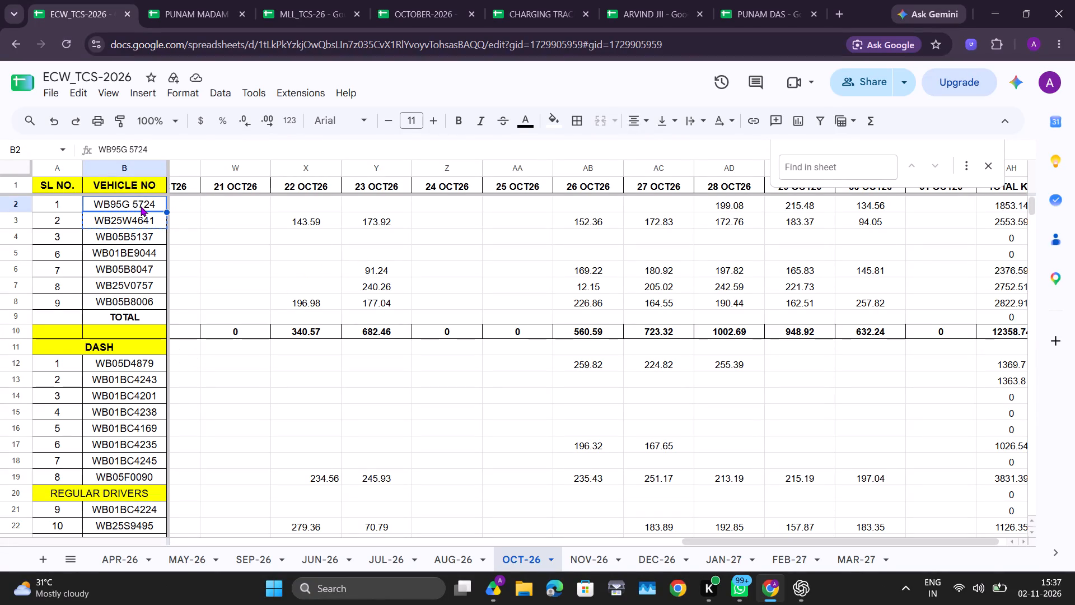
pyautogui.hotkey('ctrl', 'c')
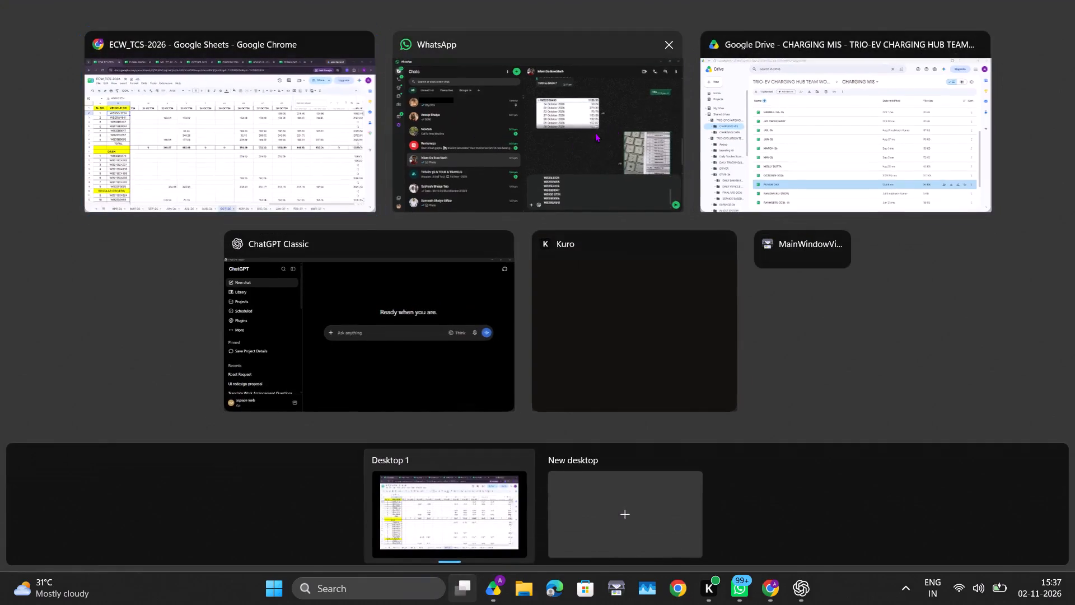
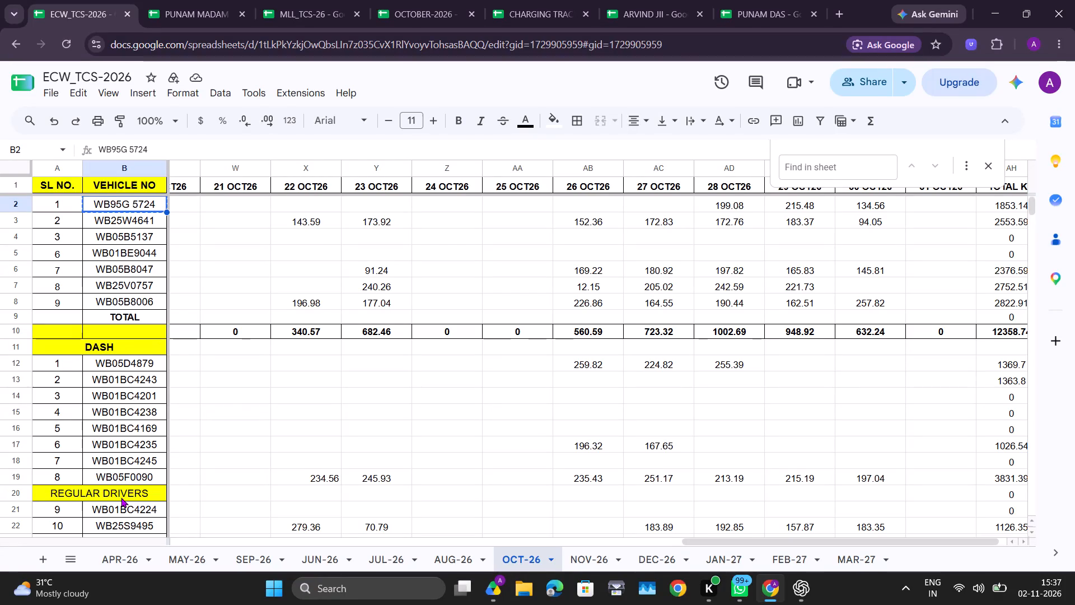
pyautogui.click(129, 472)
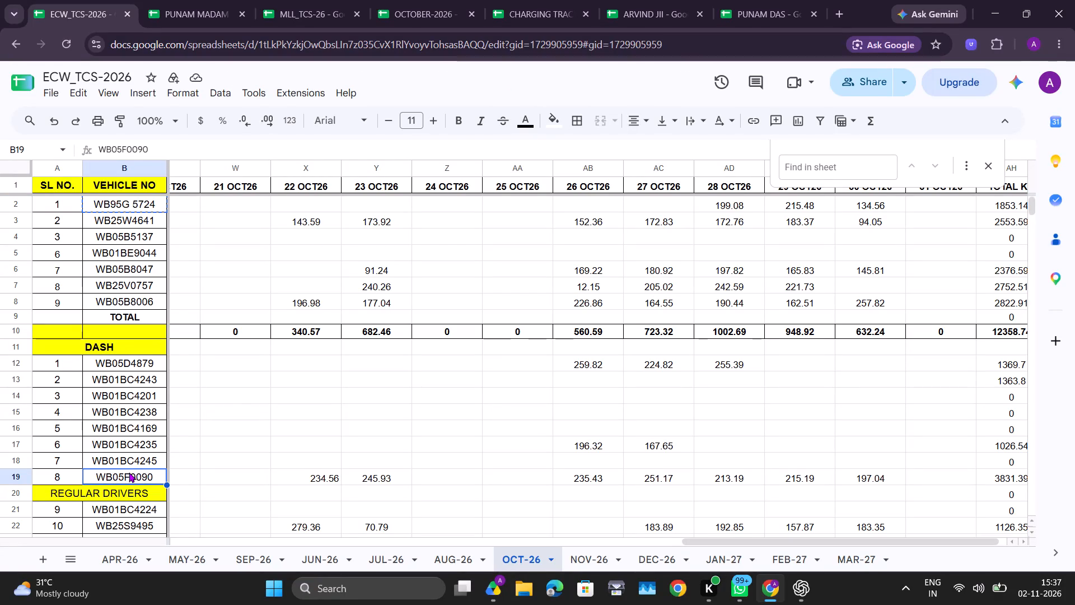
pyautogui.hotkey('ctrl', 'c')
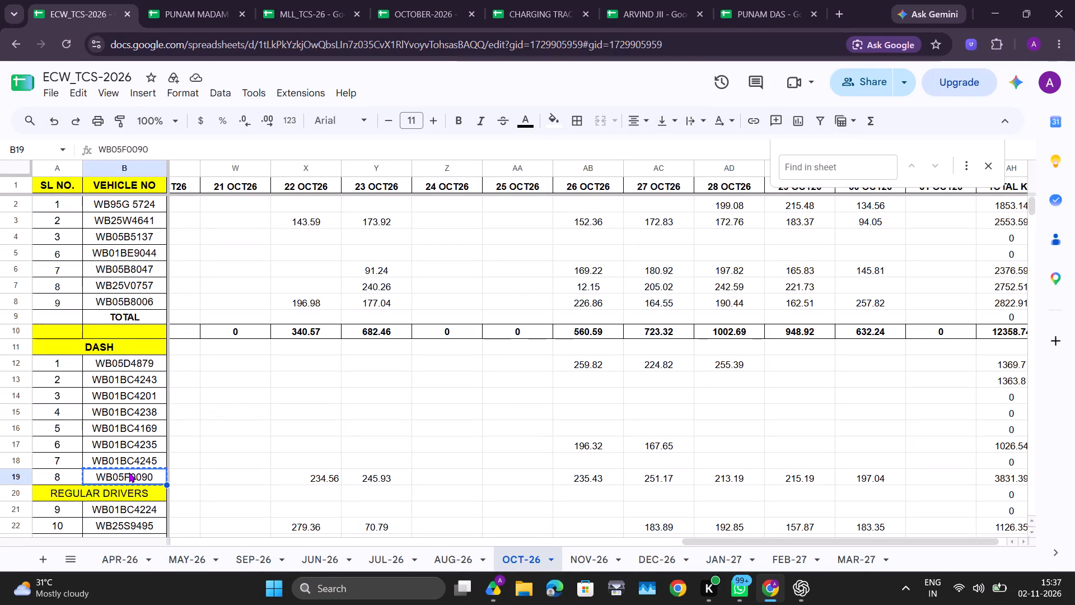
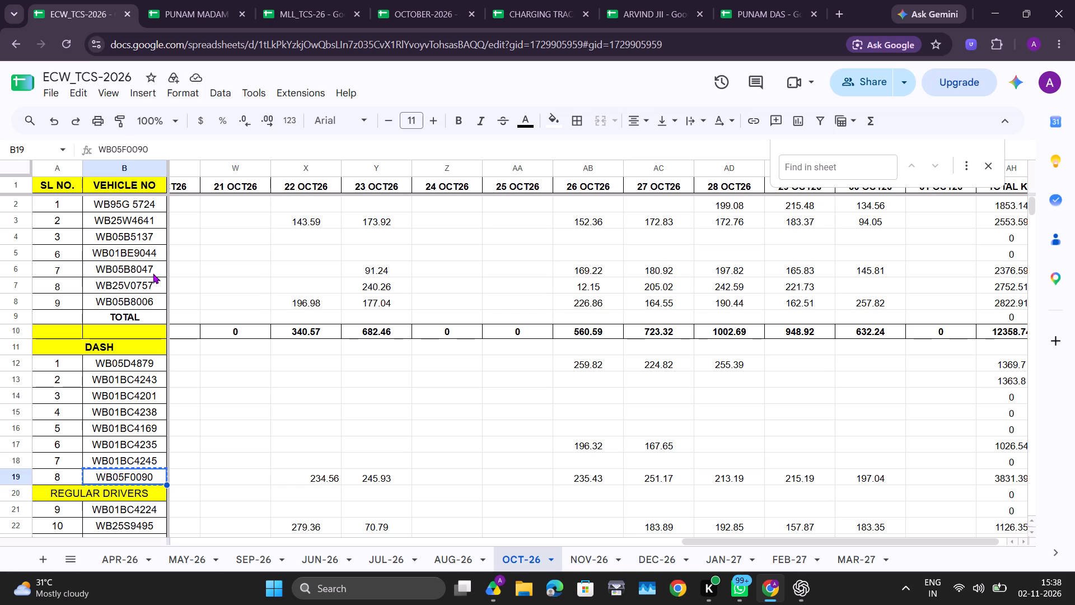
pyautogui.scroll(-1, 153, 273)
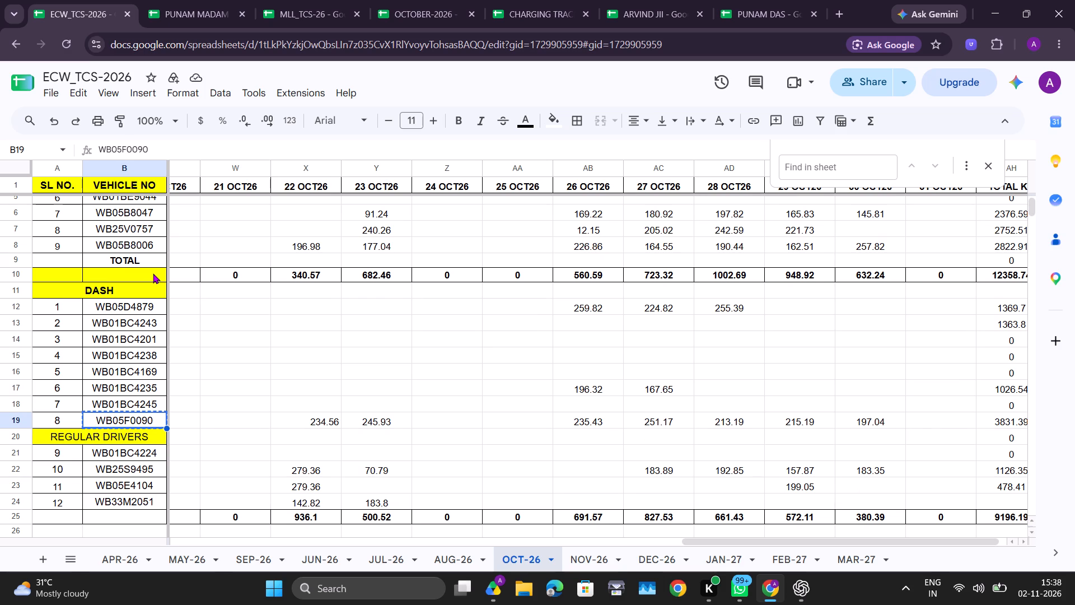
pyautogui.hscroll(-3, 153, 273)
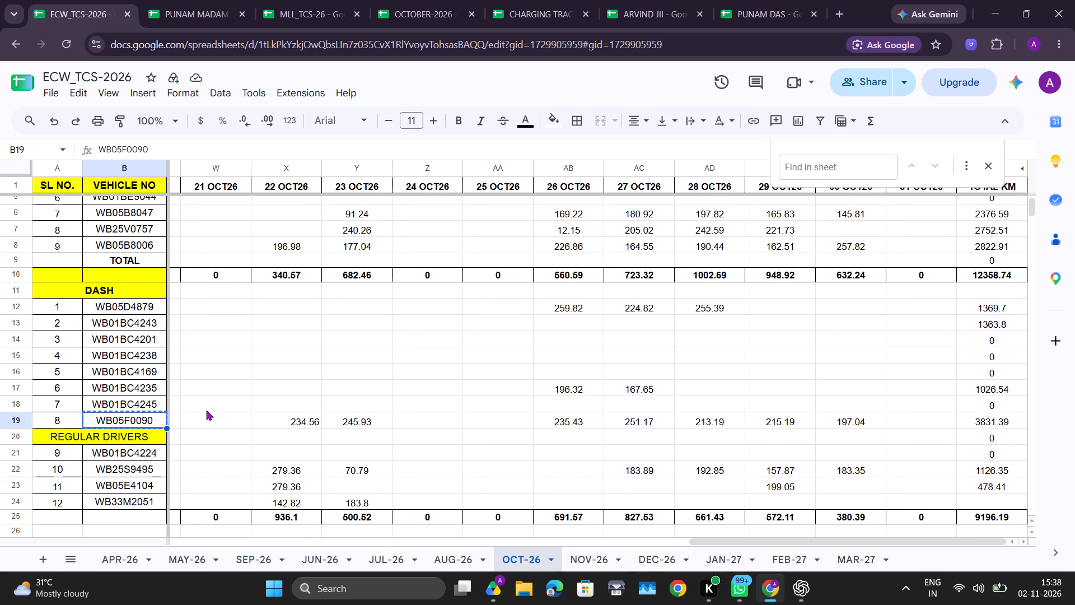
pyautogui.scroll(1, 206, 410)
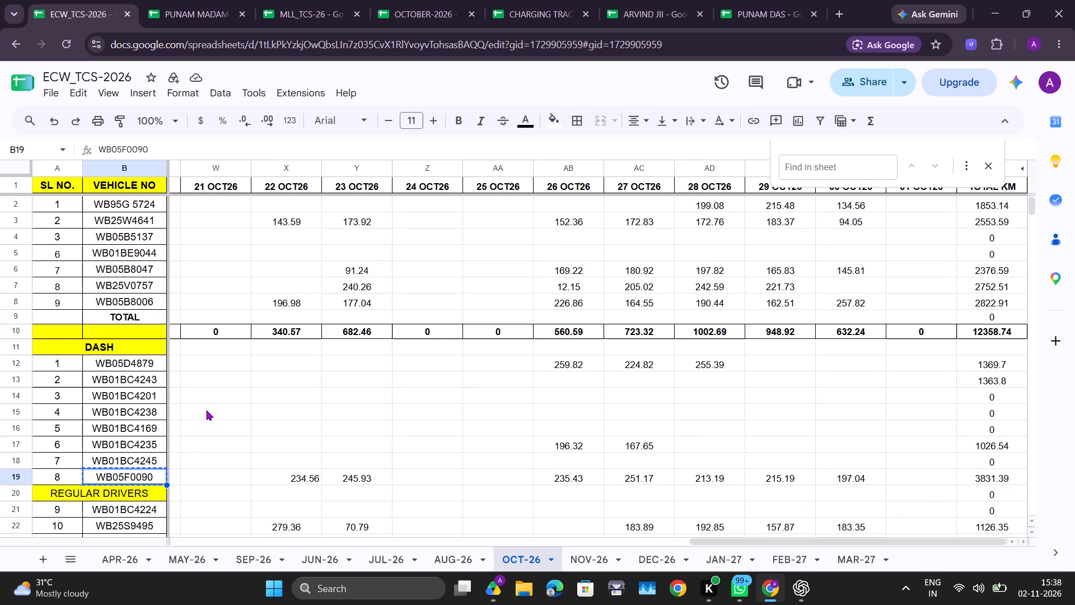
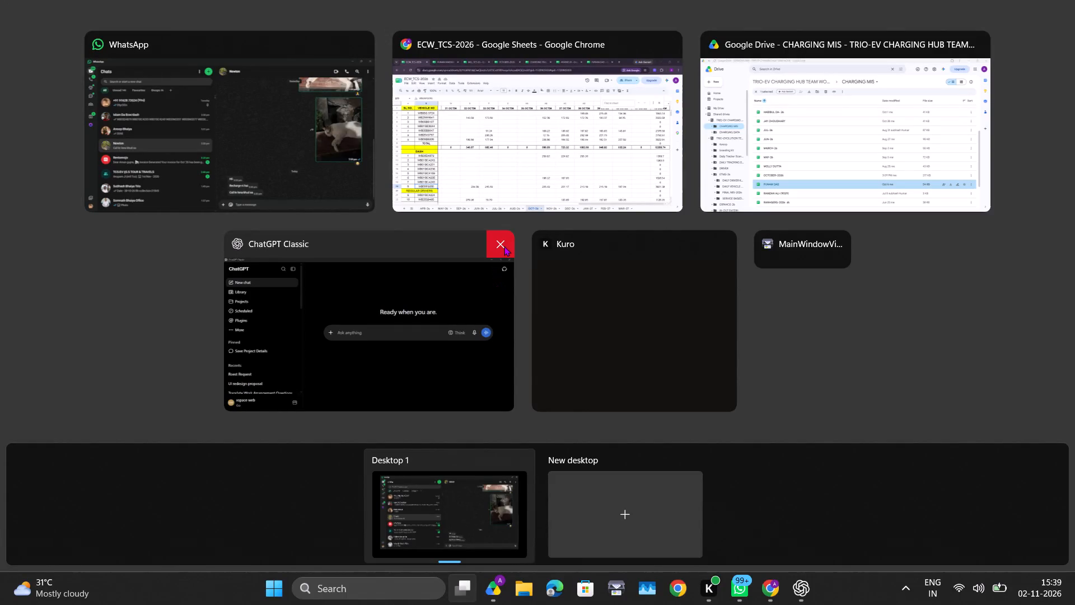
# Close the ChatGPT Classic window.
pyautogui.click(504, 246)
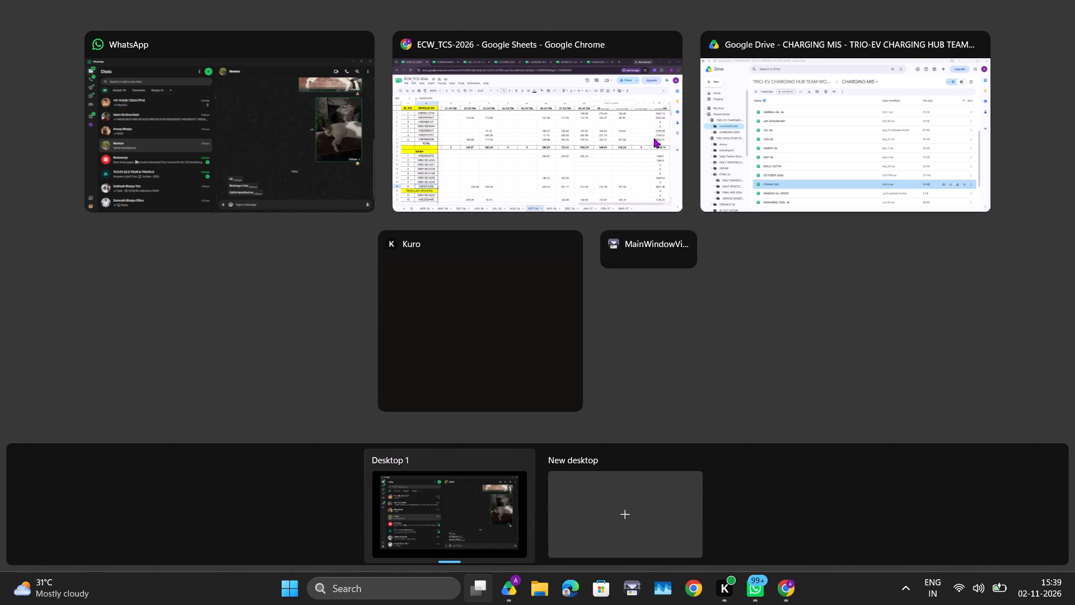
# Check the OCT-26 vehicle kilometres in ECW_TCS-2026 and the C.UNIT column in PUNAM MADAM CABS, ending on the charging spreadsheet's OCT-26 sheet.
pyautogui.click(653, 138)
pyautogui.scroll(-1, 290, 444)
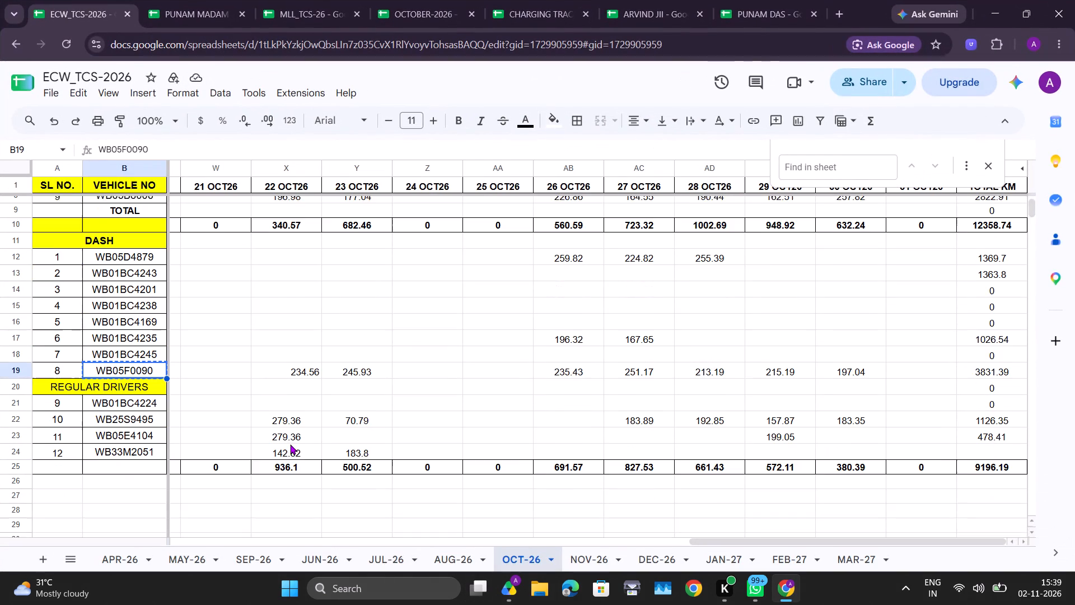
pyautogui.scroll(-1, 290, 444)
pyautogui.scroll(4, 290, 444)
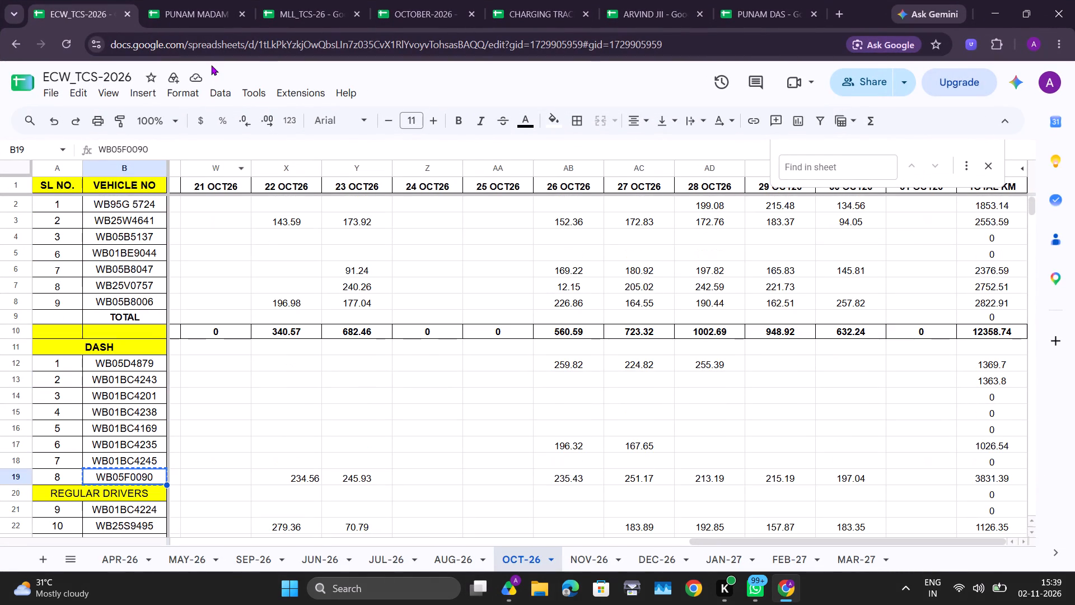
pyautogui.click(207, 0)
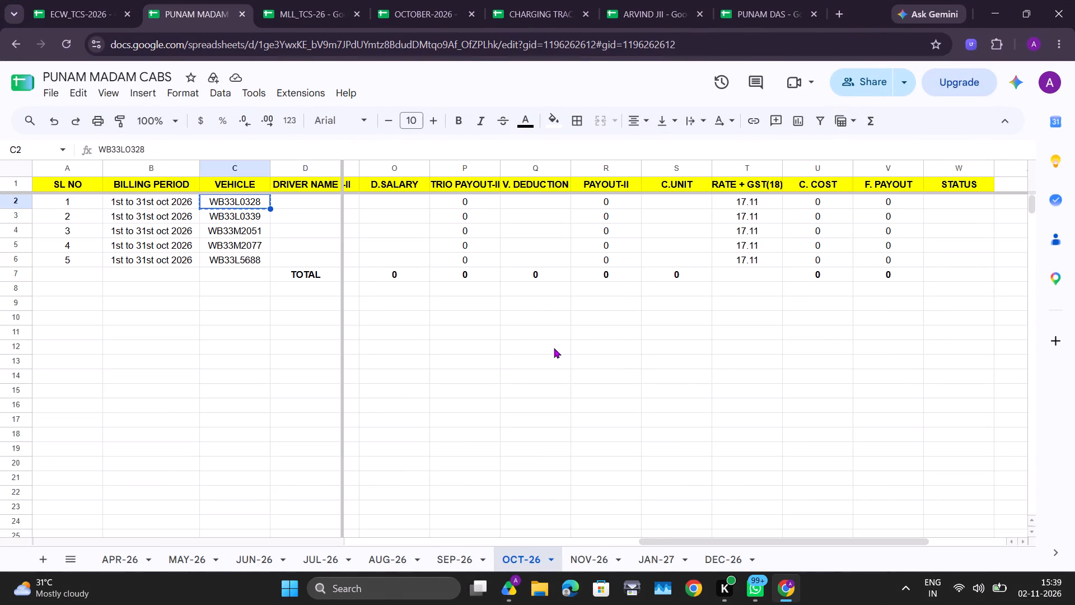
pyautogui.click(663, 203)
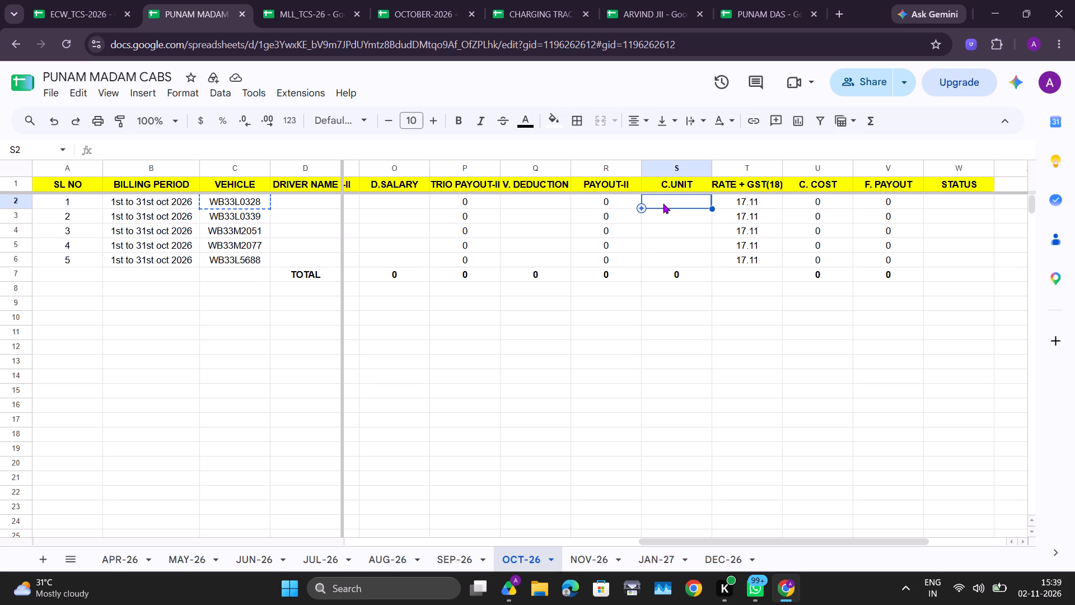
pyautogui.click(758, 0)
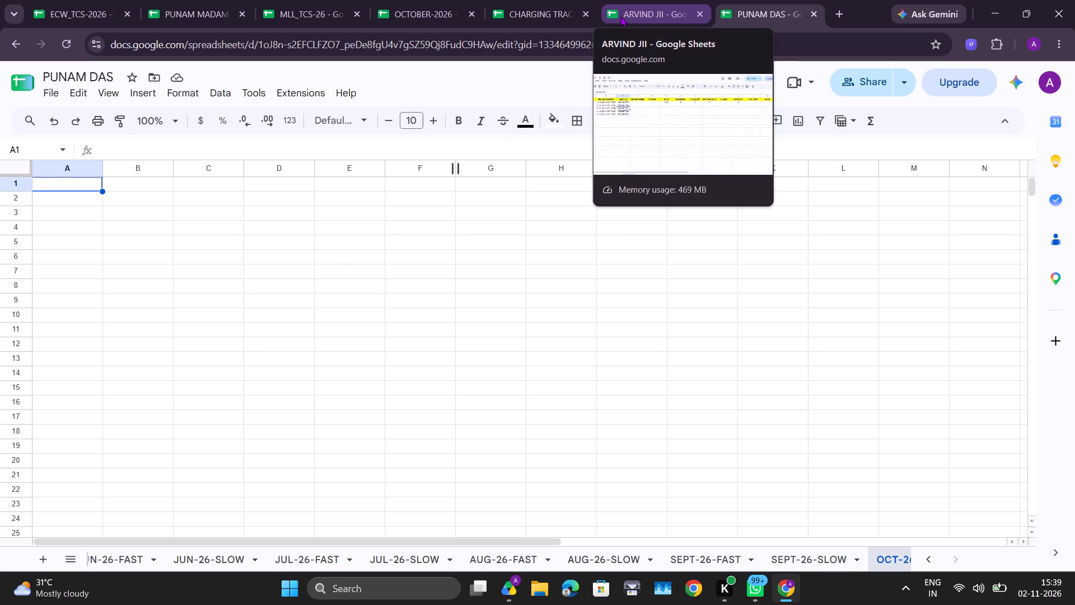
# Reset the Email filter in OCTOBER-2026's Sheet8 to include all values and clear the old search term.
pyautogui.click(442, 0)
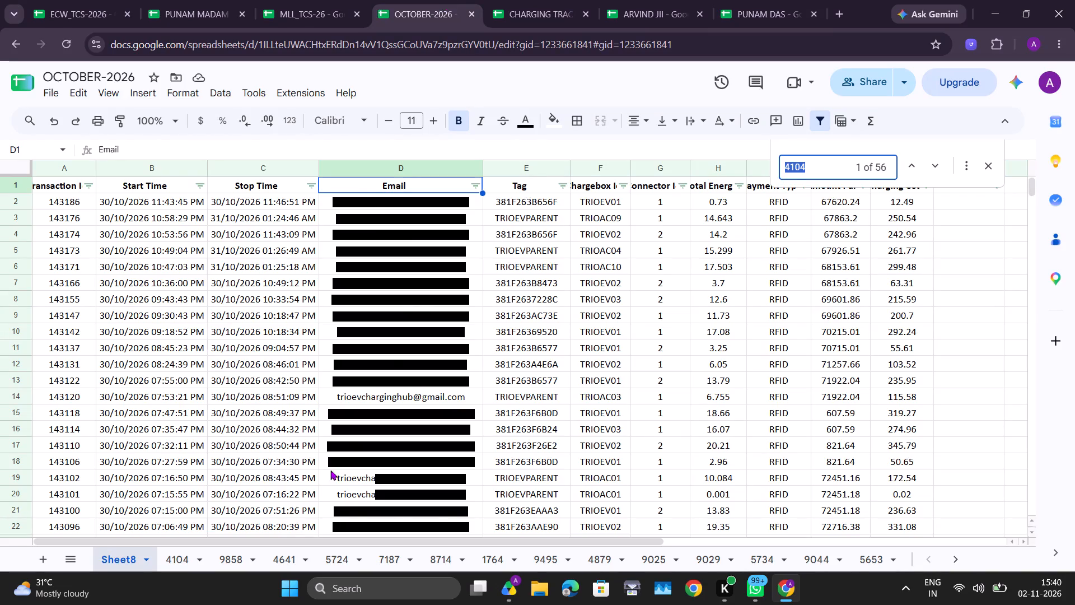
pyautogui.click(474, 191)
pyautogui.click(324, 359)
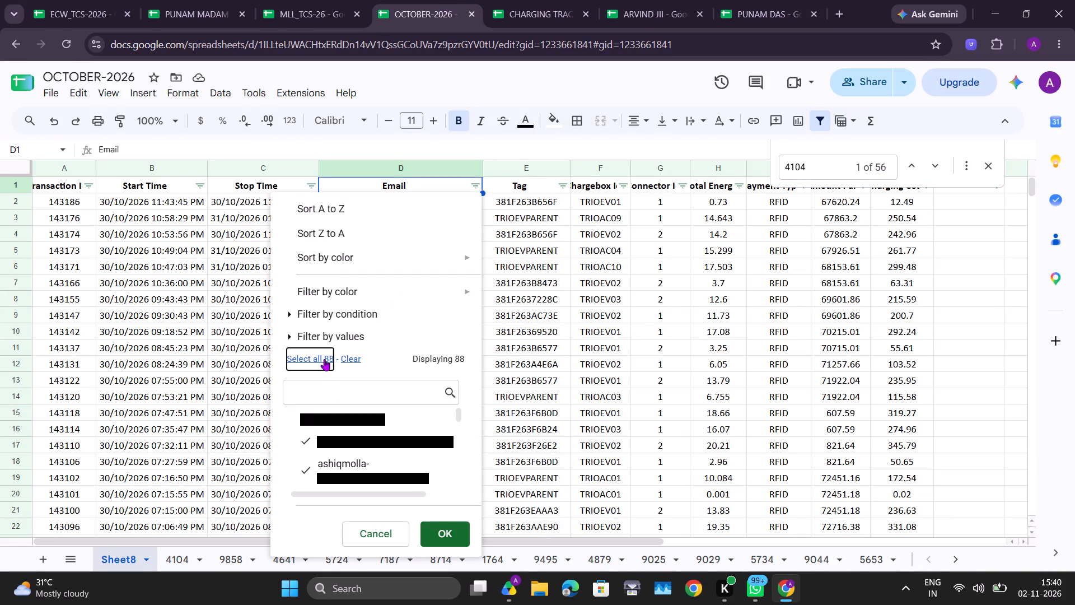
pyautogui.click(432, 533)
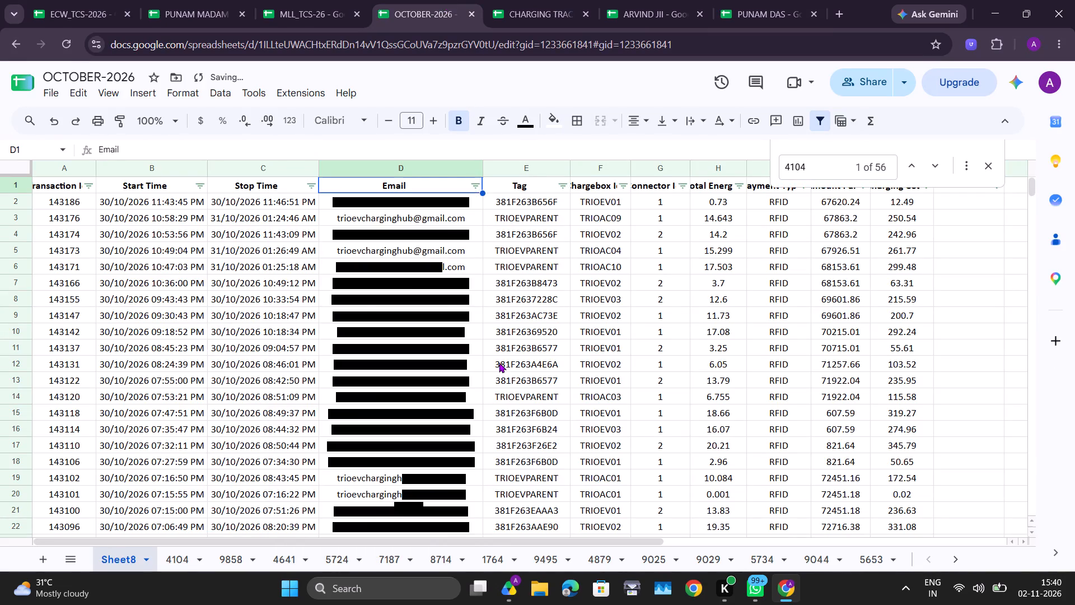
pyautogui.hotkey('ctrl', 'f')
pyautogui.press('BackSpace')
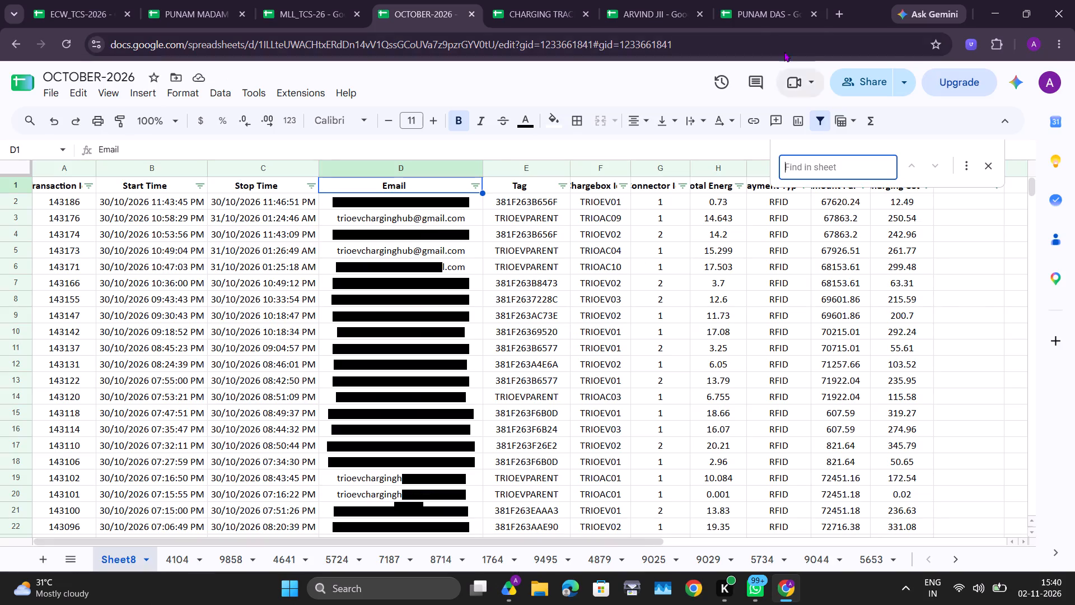
pyautogui.click(753, 23)
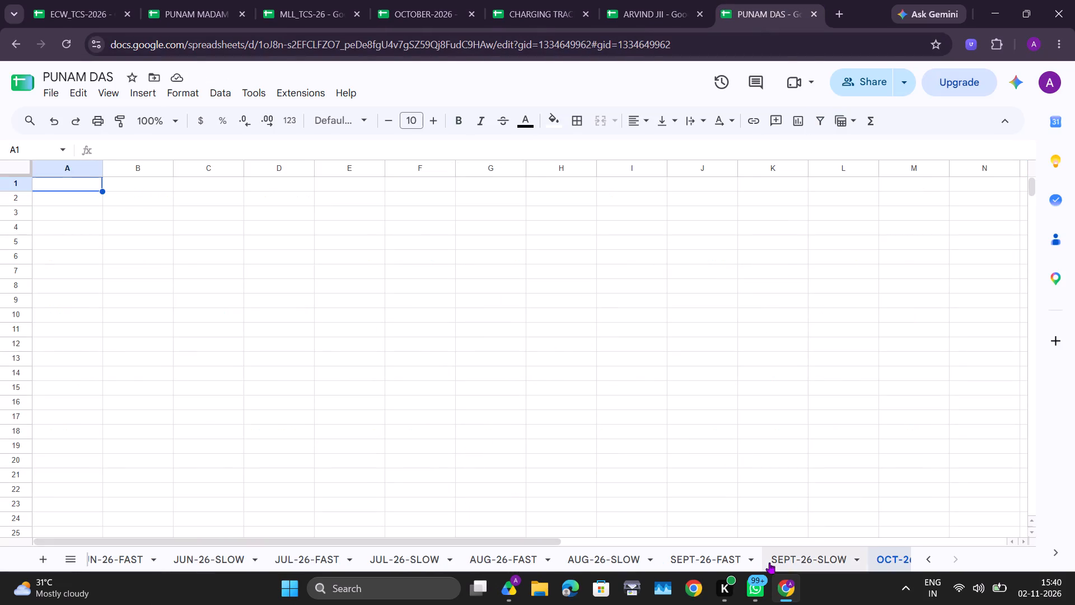
pyautogui.click(755, 561)
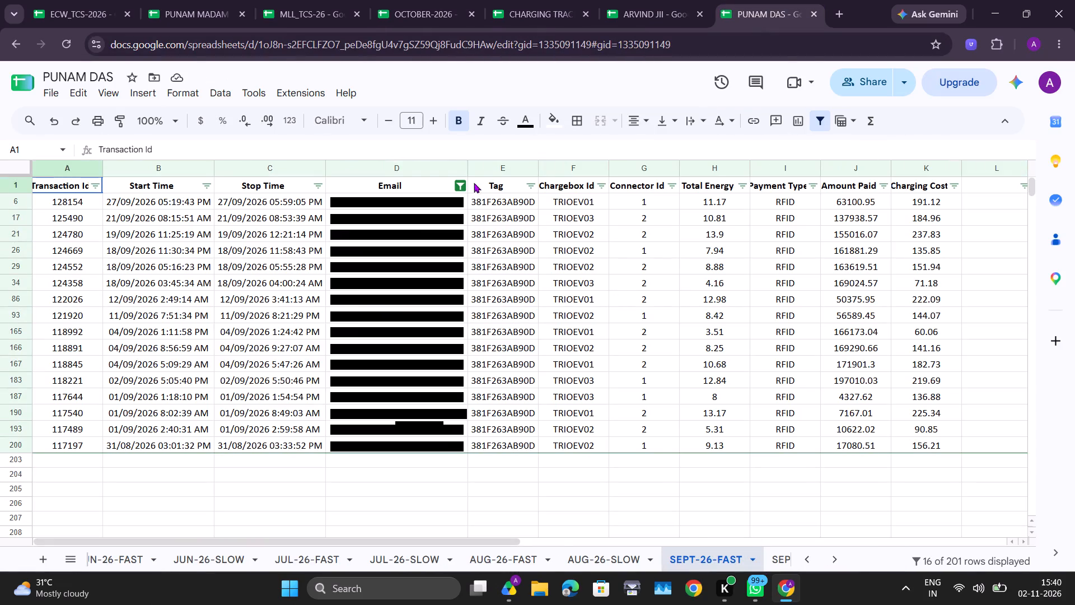
pyautogui.click(461, 184)
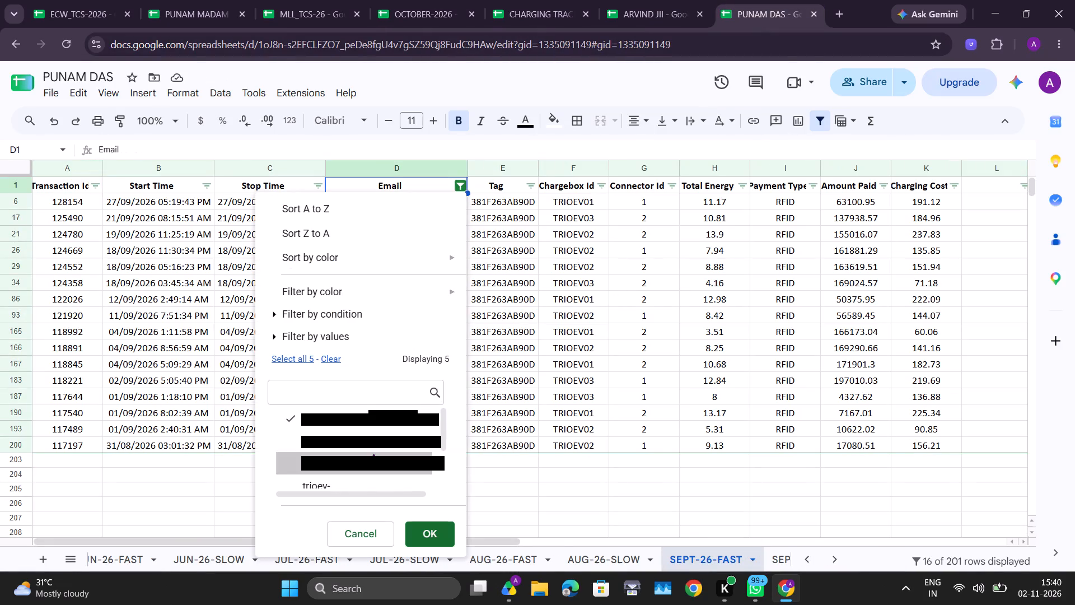
pyautogui.hscroll(1, 373, 454)
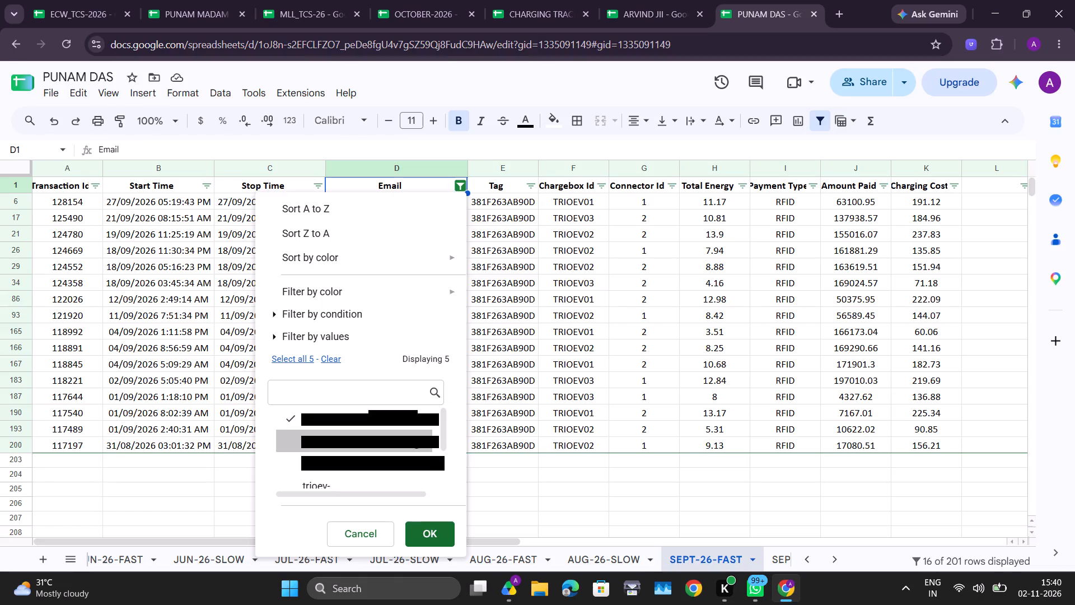
pyautogui.scroll(-1, 414, 436)
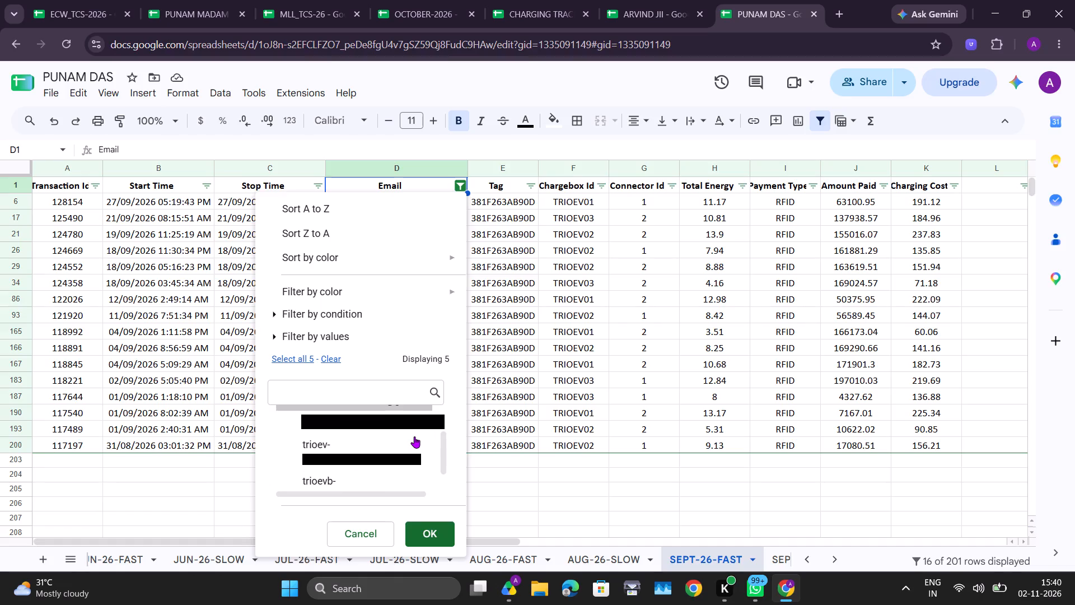
pyautogui.scroll(-1, 414, 436)
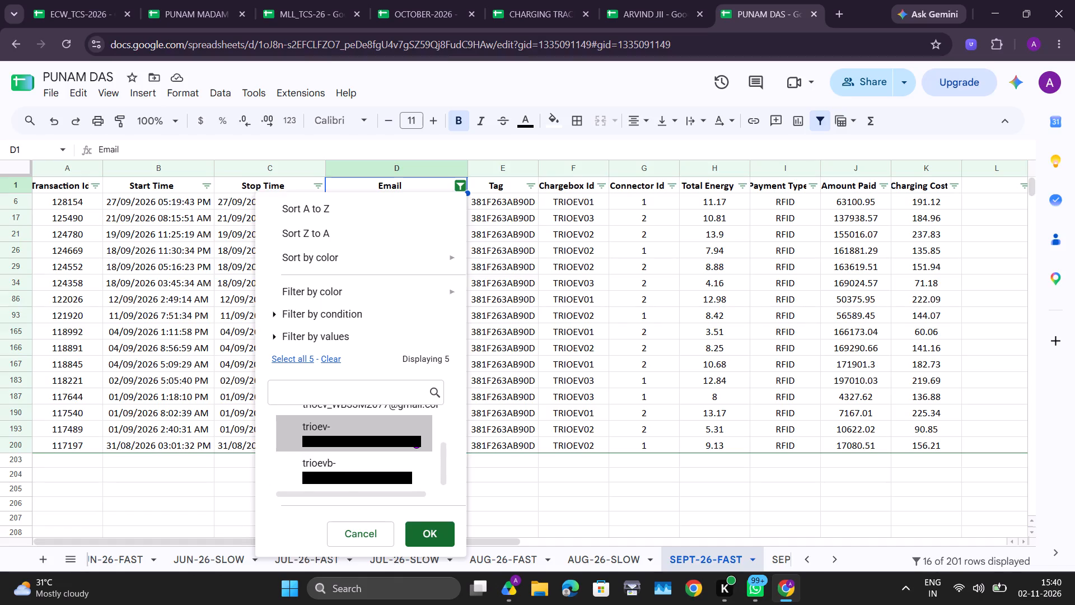
pyautogui.scroll(-1, 414, 436)
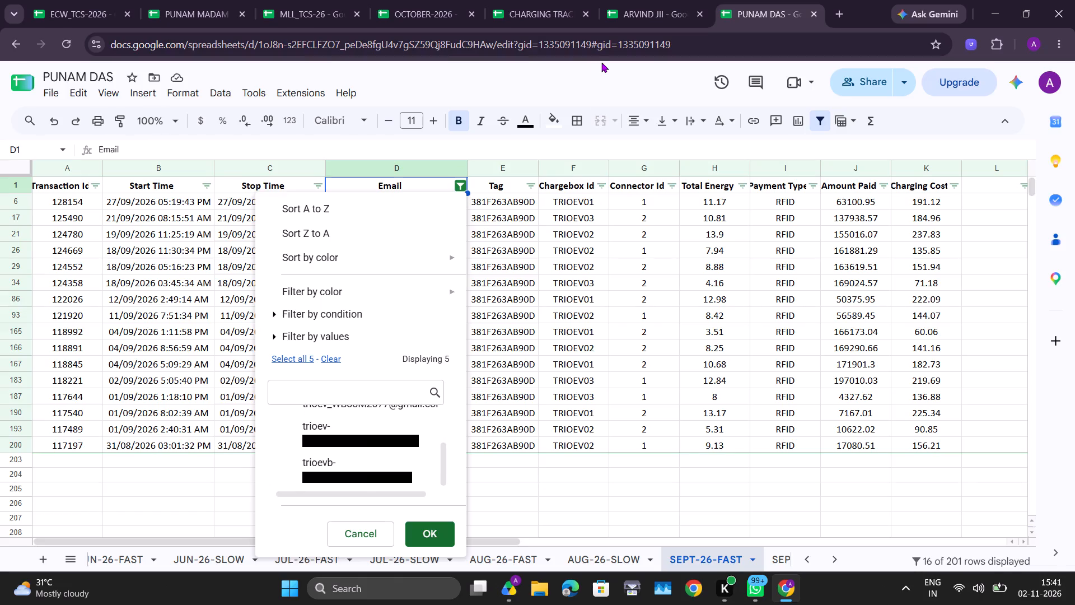
# Find 5688 in OCTOBER-2026's Sheet8, copy the matching account from the Email column and return to the header row.
pyautogui.click(572, 2)
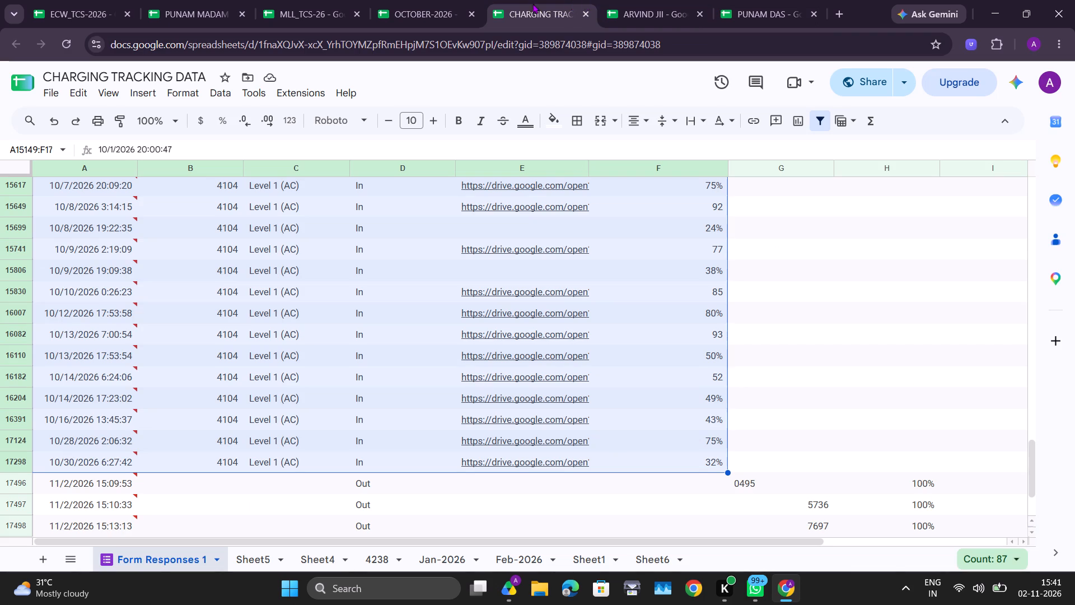
pyautogui.click(382, 0)
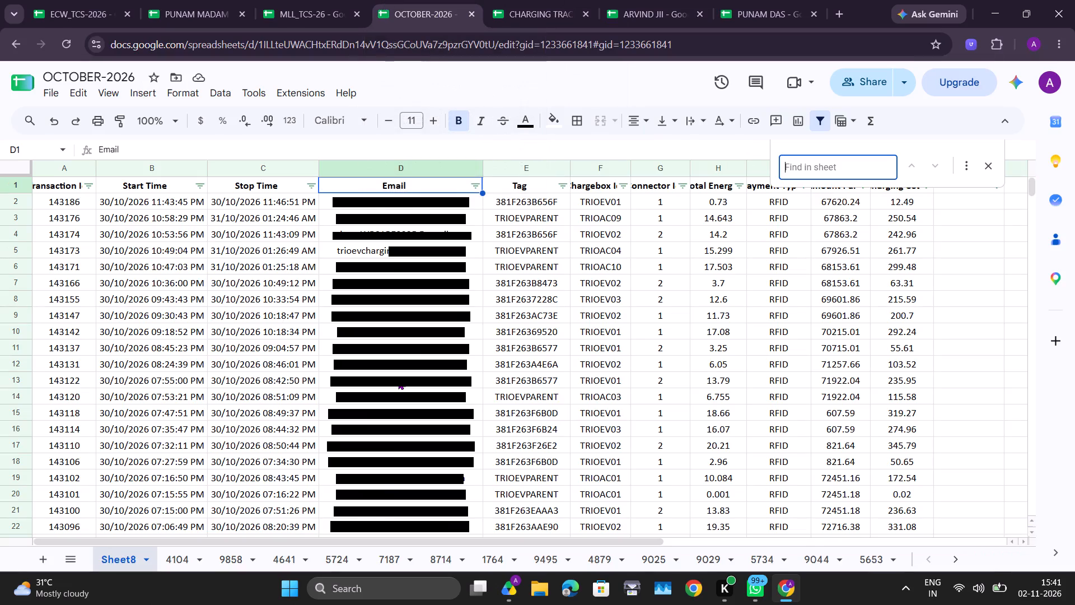
pyautogui.scroll(5, 398, 379)
pyautogui.hotkey('ctrl', 'f')
pyautogui.write('56')
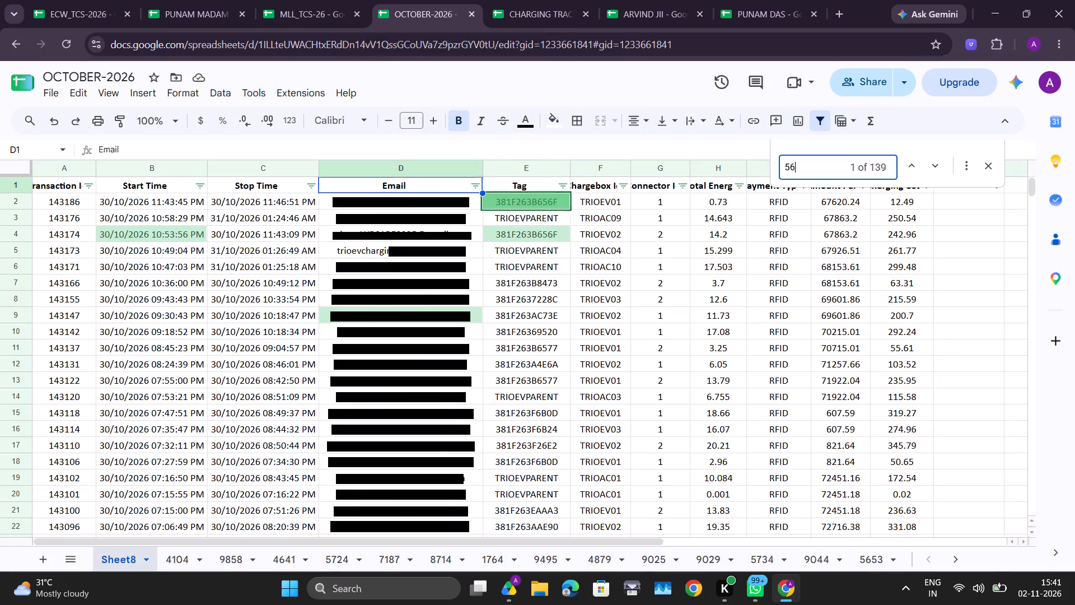
pyautogui.write('88')
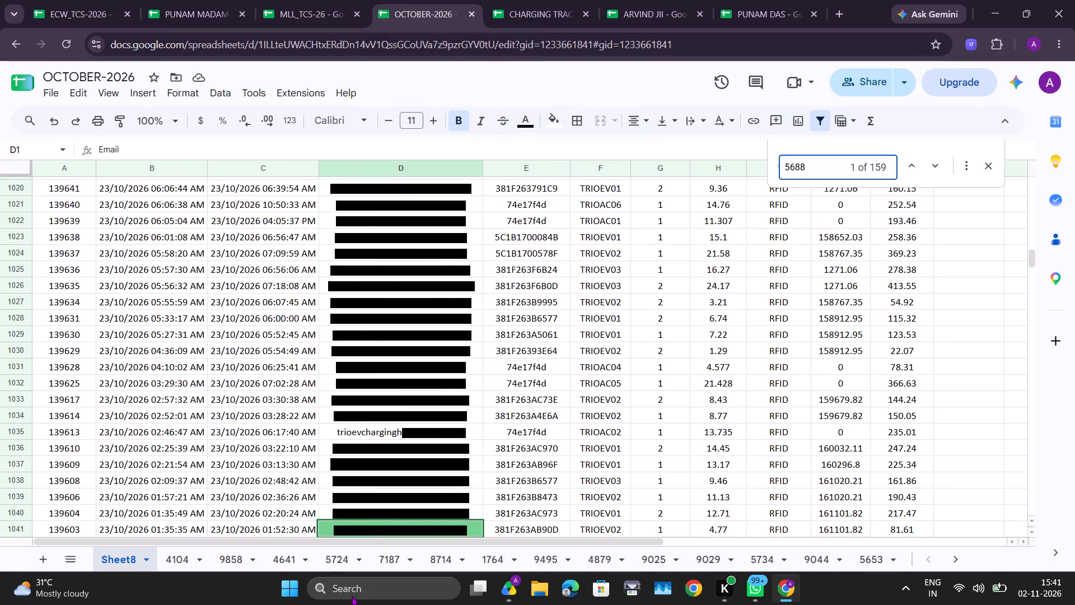
pyautogui.click(389, 521)
pyautogui.click(385, 526)
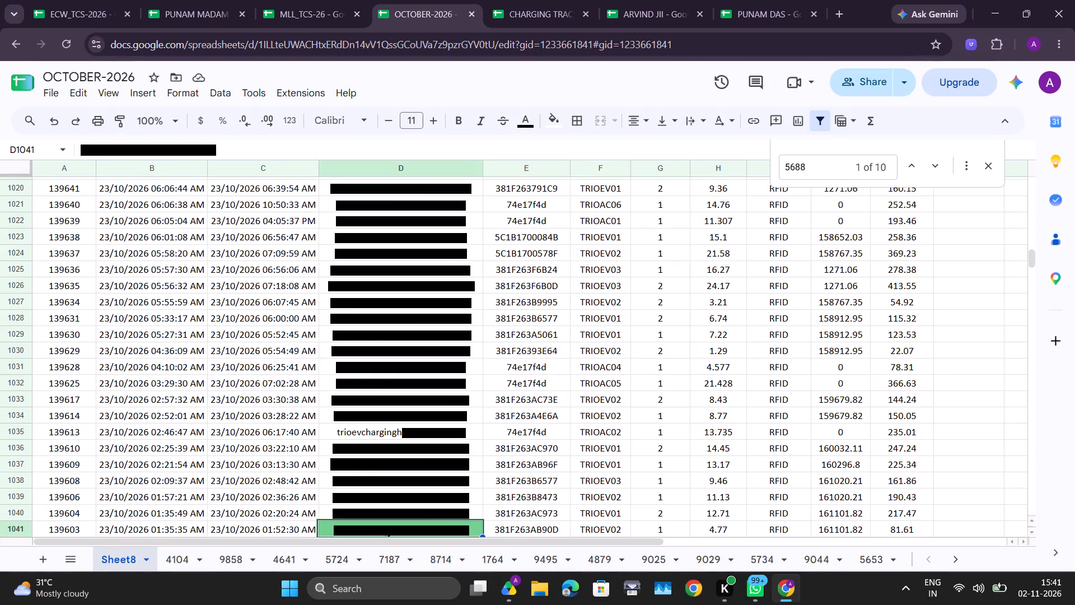
pyautogui.hotkey('ctrl', 'c')
pyautogui.scroll(8, 385, 526)
pyautogui.scroll(18, 440, 269)
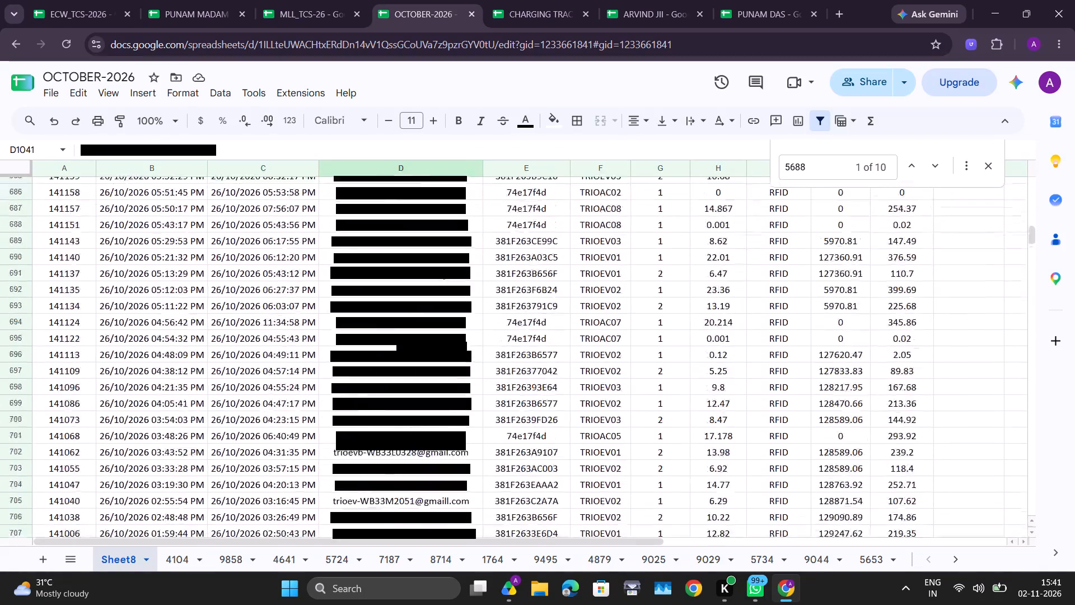
pyautogui.scroll(20, 446, 324)
pyautogui.scroll(20, 446, 324)
pyautogui.scroll(1, 446, 324)
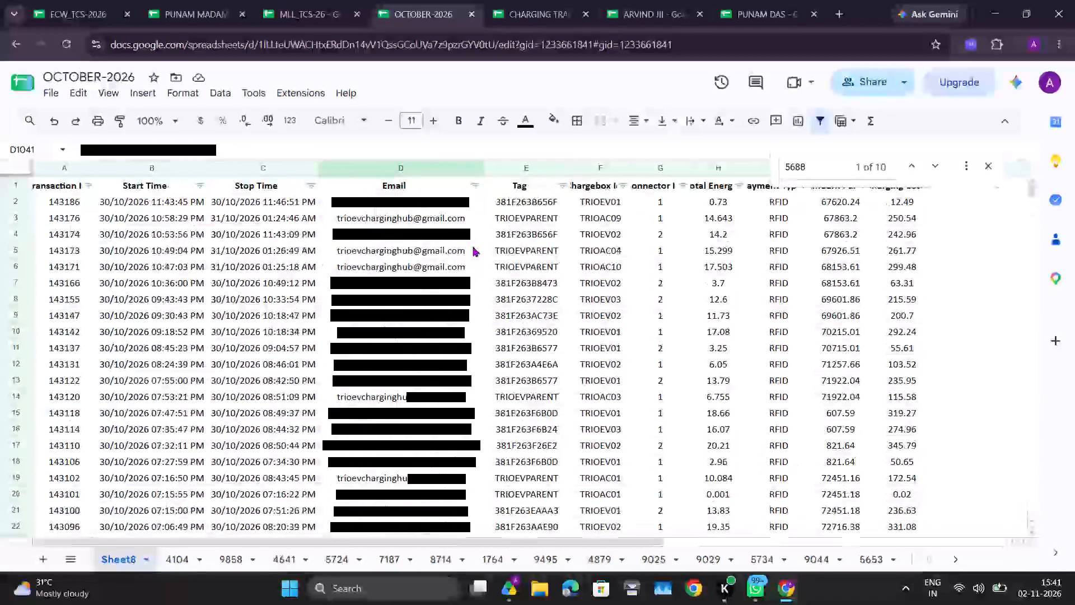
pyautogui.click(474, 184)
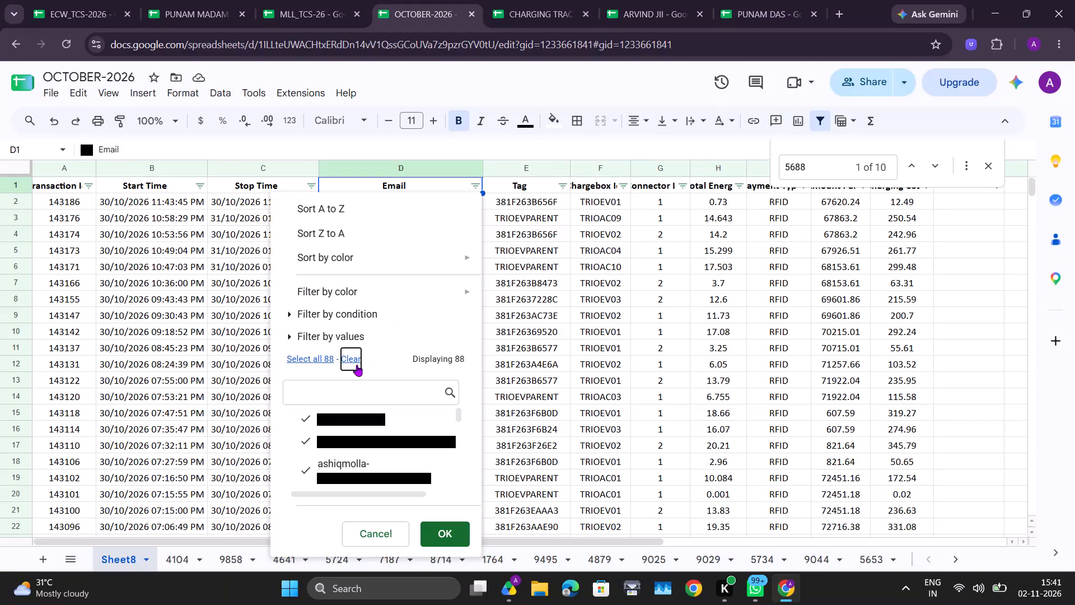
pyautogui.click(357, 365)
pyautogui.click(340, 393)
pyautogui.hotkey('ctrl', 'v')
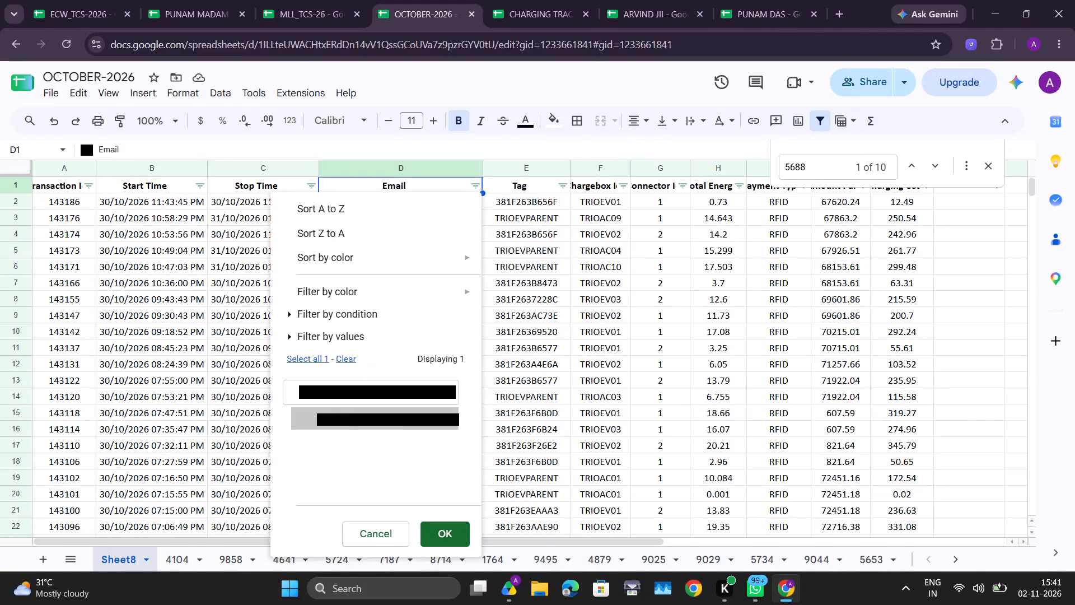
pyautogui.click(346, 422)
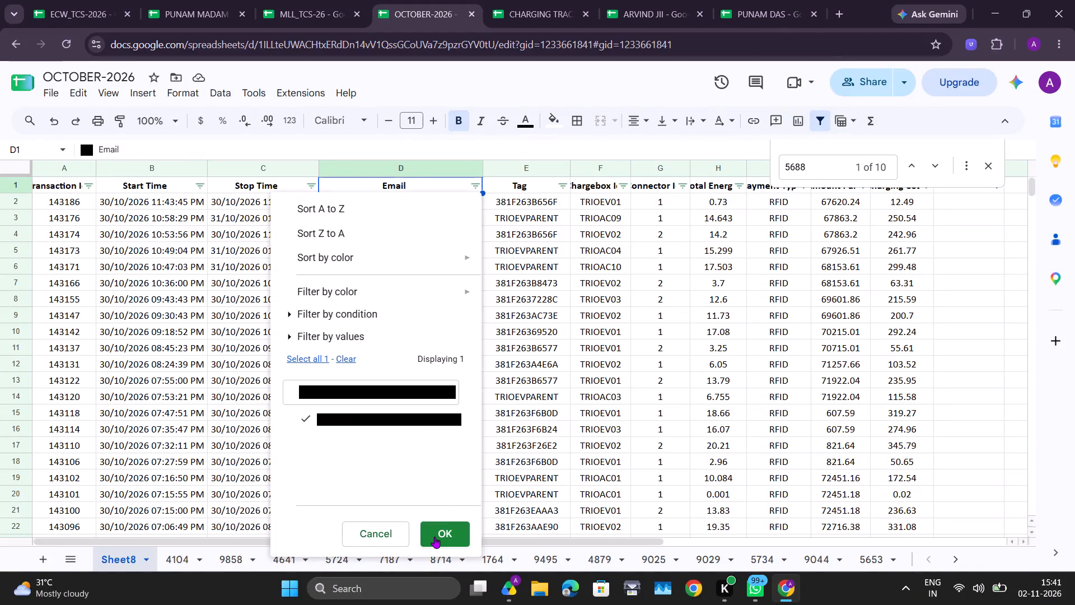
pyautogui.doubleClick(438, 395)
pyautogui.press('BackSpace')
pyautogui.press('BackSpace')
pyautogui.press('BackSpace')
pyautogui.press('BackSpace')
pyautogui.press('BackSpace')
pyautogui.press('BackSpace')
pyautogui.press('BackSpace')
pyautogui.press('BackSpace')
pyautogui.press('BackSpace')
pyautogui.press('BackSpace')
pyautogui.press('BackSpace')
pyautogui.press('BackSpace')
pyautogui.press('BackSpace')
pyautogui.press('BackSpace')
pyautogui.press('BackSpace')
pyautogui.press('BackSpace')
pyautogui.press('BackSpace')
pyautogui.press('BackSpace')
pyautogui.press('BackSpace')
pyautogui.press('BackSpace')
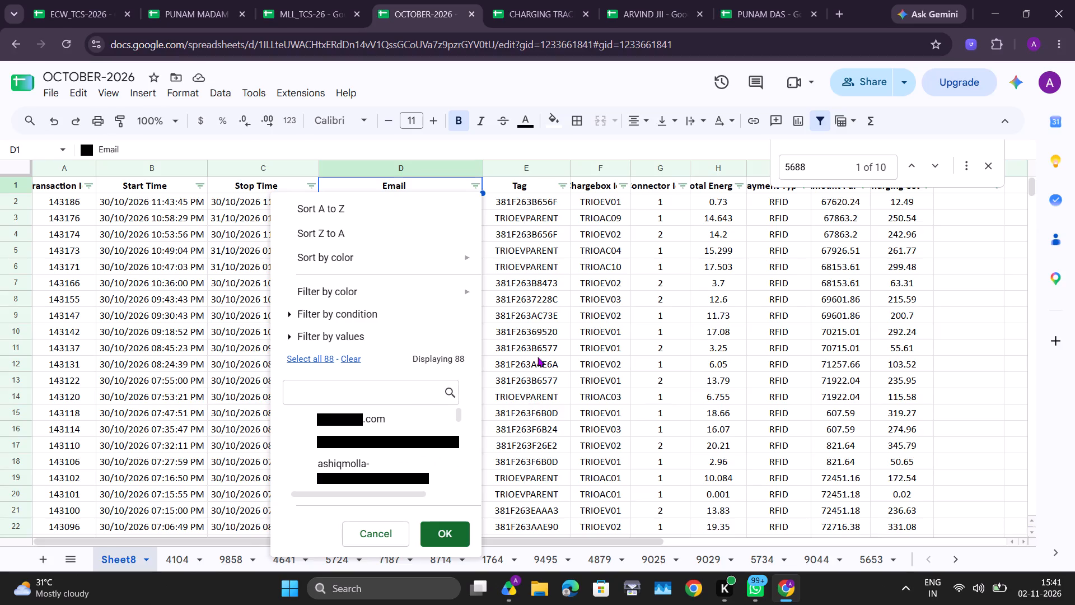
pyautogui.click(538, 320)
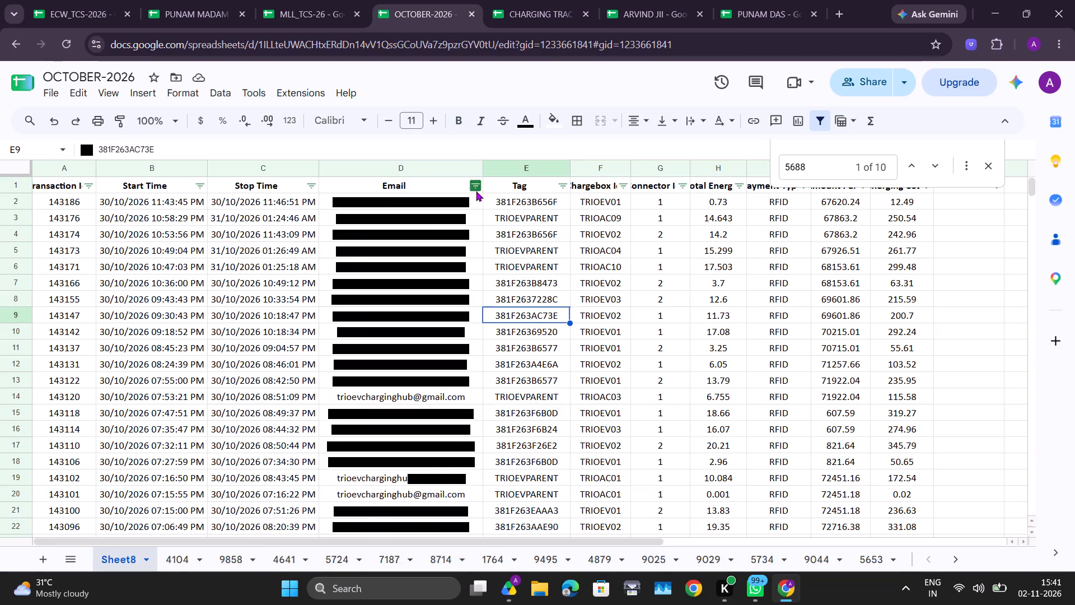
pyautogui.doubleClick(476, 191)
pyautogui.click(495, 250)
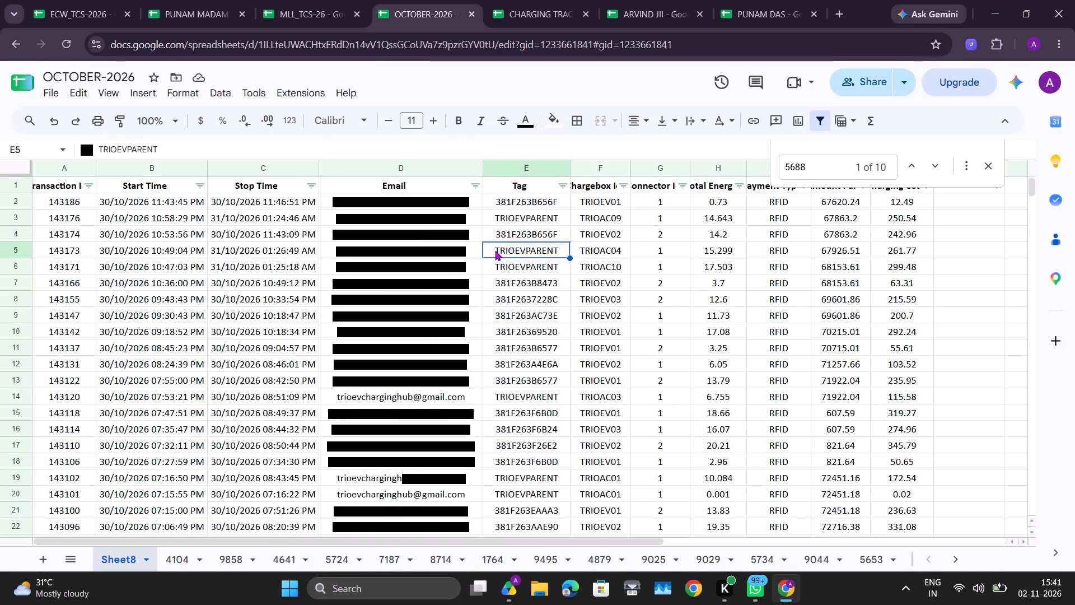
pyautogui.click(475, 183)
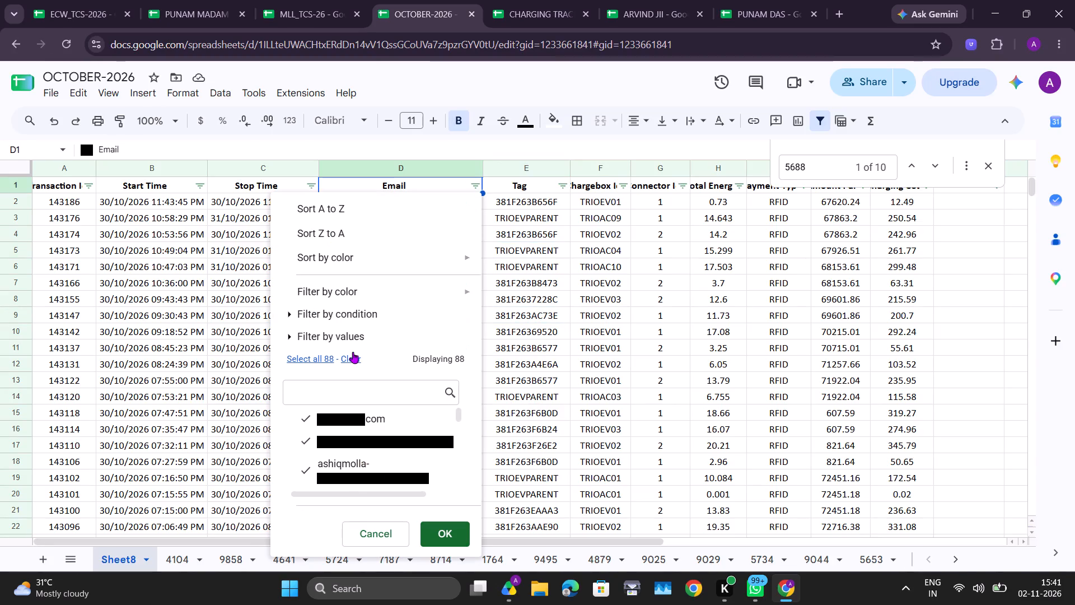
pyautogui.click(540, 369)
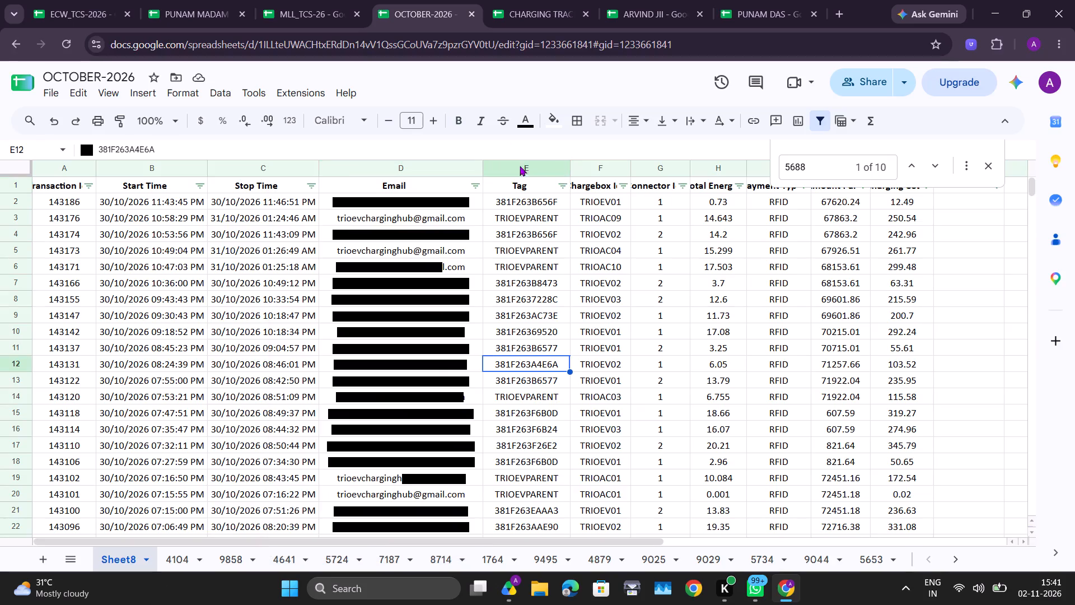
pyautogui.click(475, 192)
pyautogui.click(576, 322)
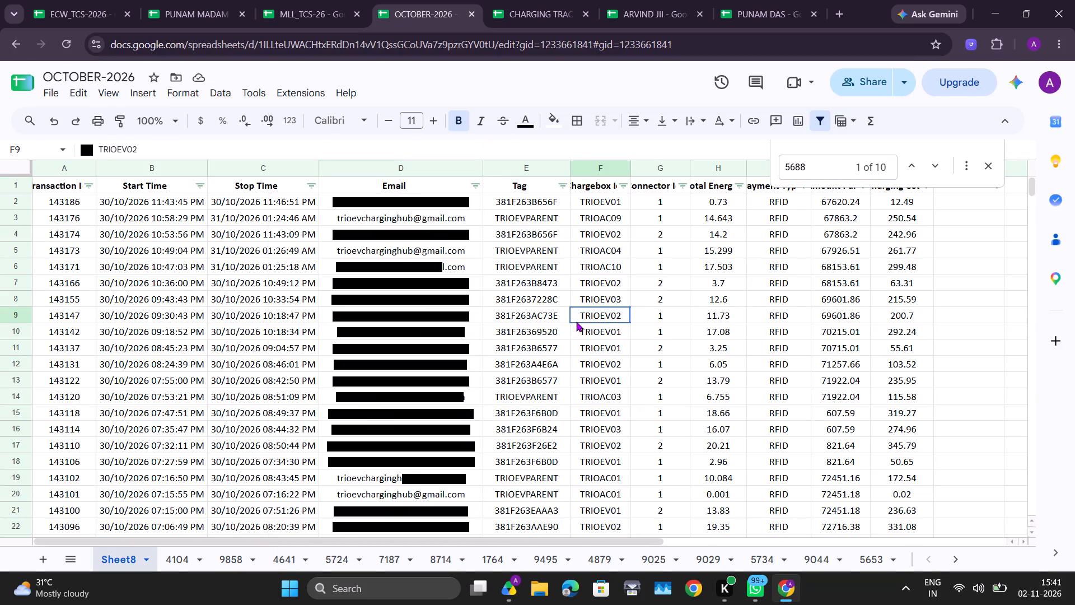
# Filter Sheet8's Email column to only the copied account for vehicle 5688.
pyautogui.click(476, 188)
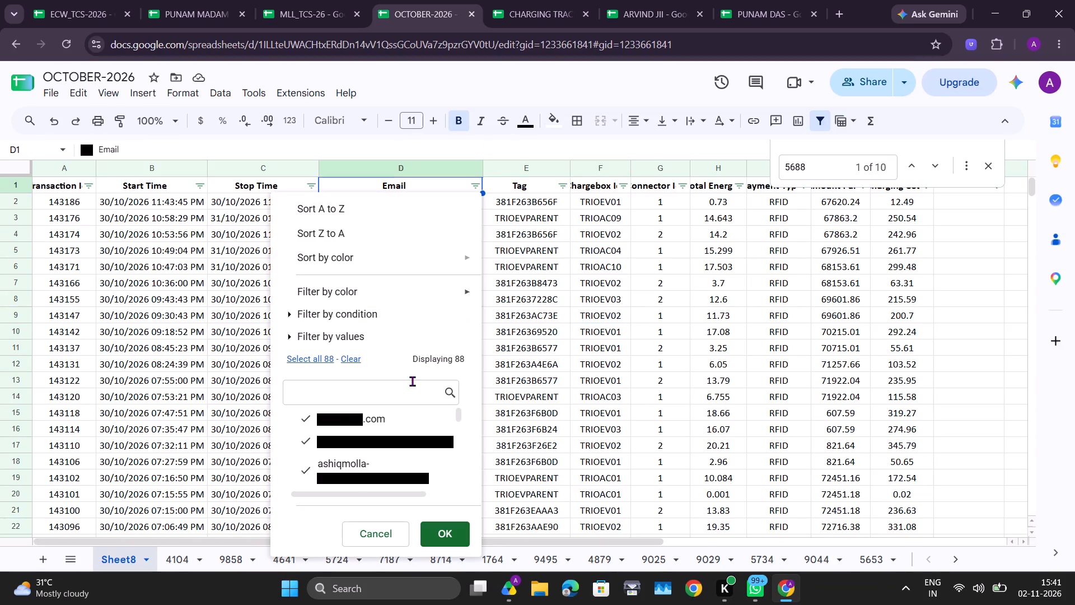
pyautogui.click(354, 359)
pyautogui.click(344, 403)
pyautogui.hotkey('ctrl', 'v')
pyautogui.click(360, 417)
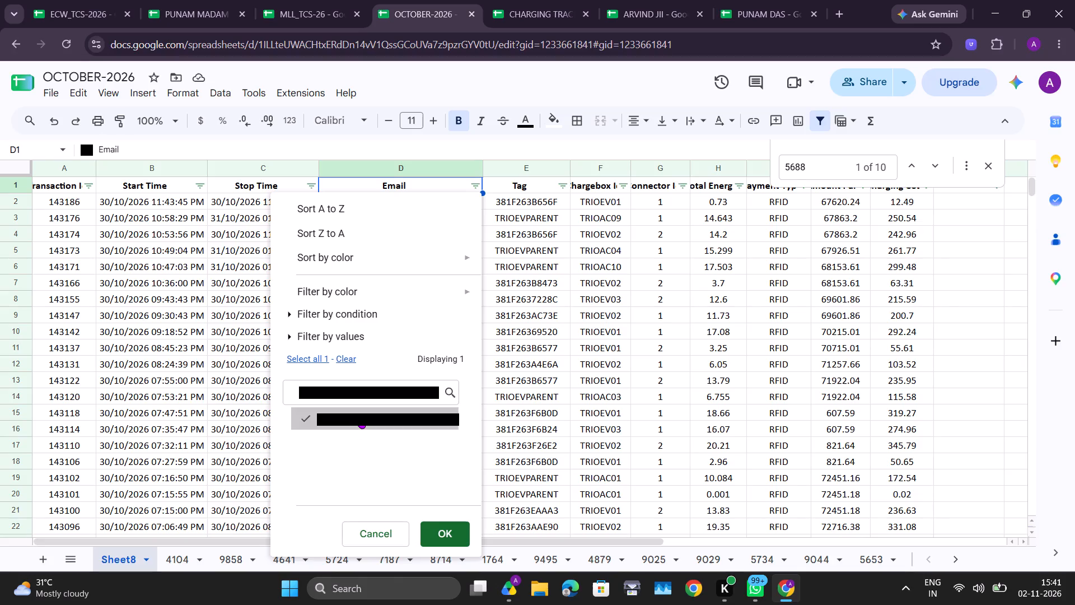
pyautogui.click(448, 543)
# Search the filtered Sheet8 for 0339 and clear the search term.
pyautogui.scroll(3, 493, 269)
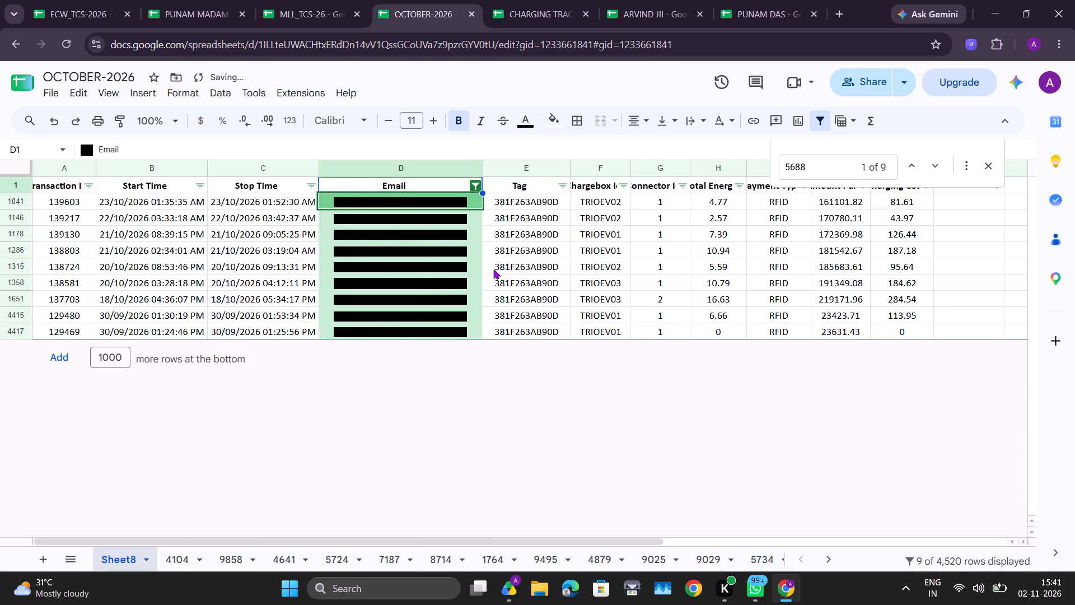
pyautogui.scroll(1, 493, 269)
pyautogui.hotkey('ctrl', 'f')
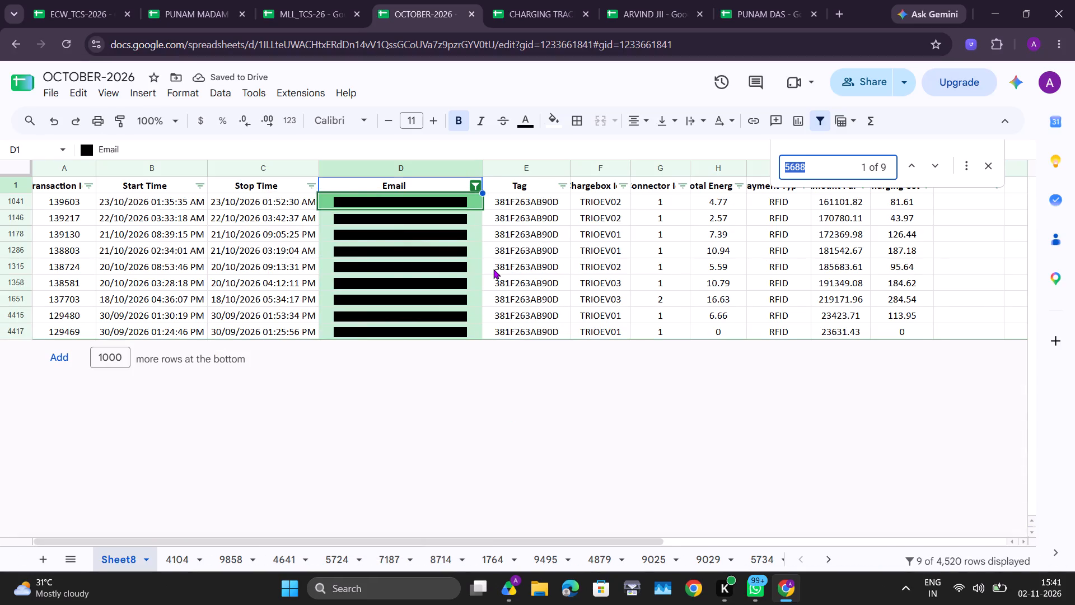
pyautogui.press('0')
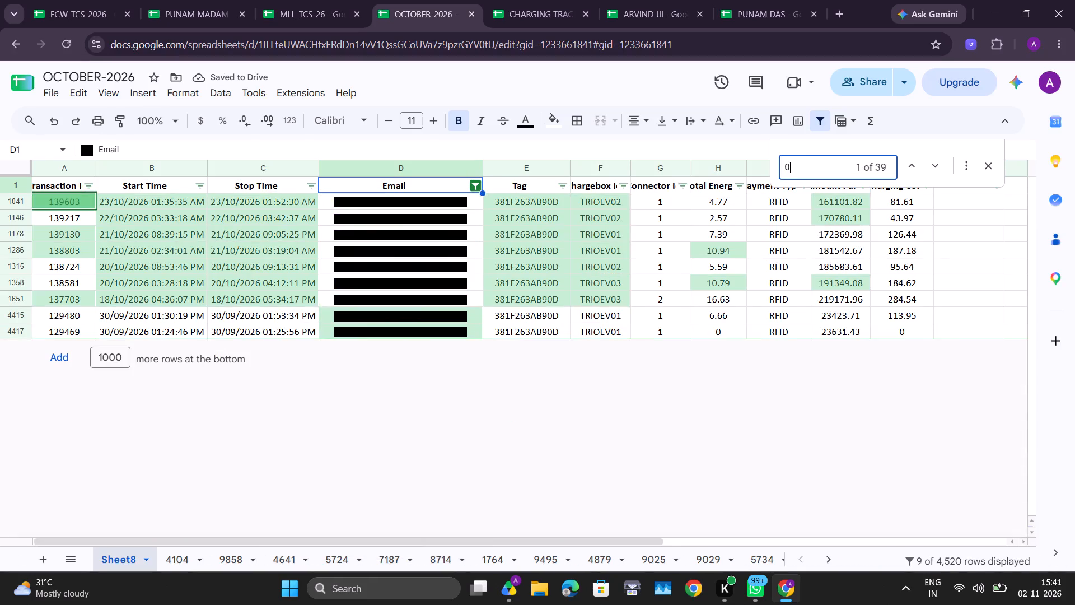
pyautogui.write('33')
pyautogui.press('9')
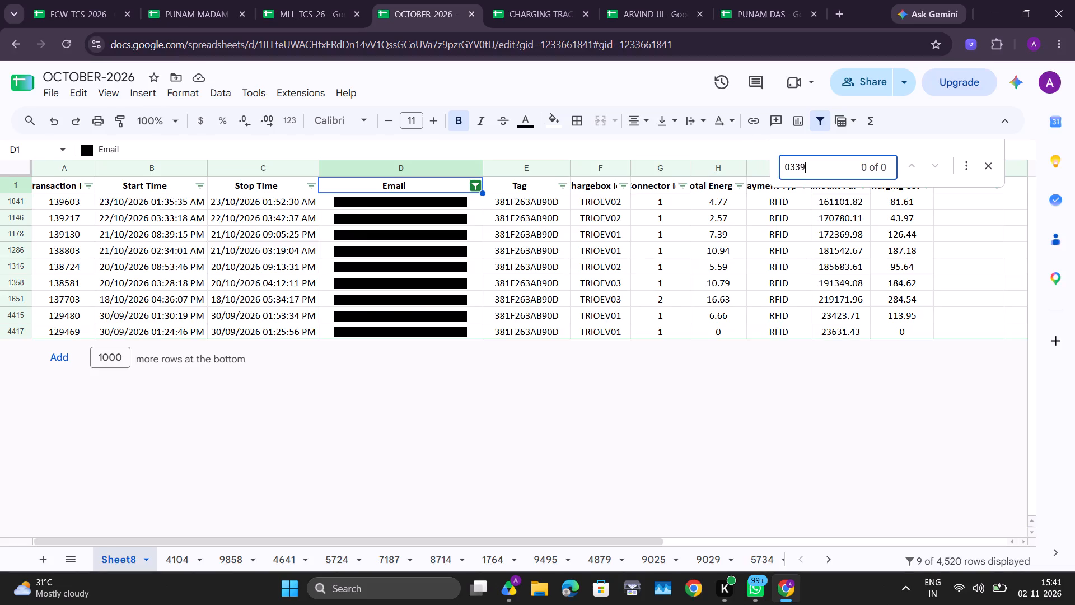
pyautogui.press('BackSpace')
pyautogui.press('BackSpace')
pyautogui.press('BackSpace')
pyautogui.press('BackSpace')
pyautogui.press('BackSpace')
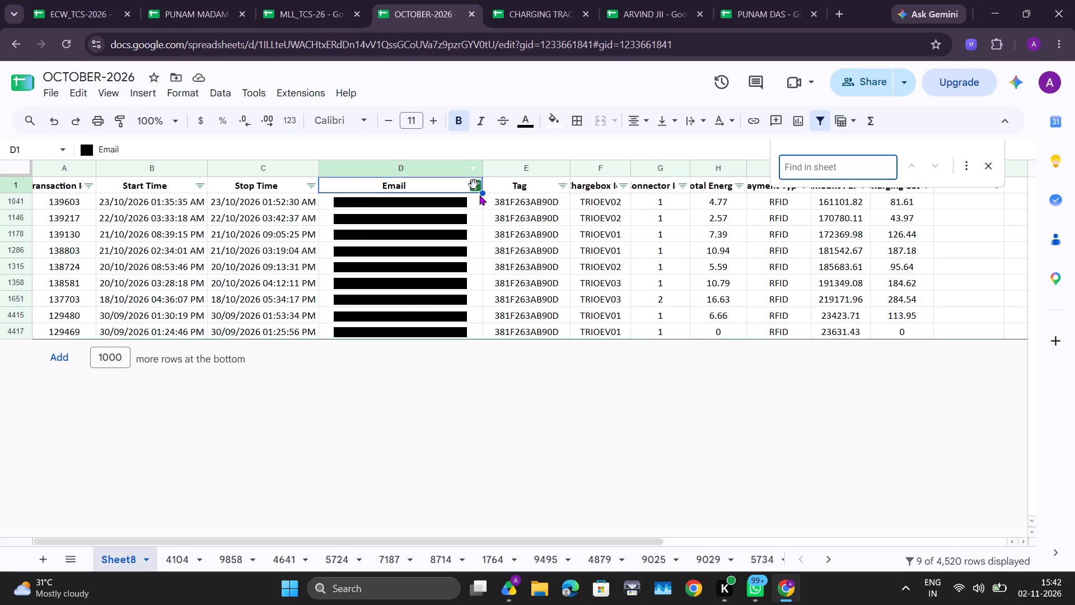
# Search the Email column's filter values for 033 and clear the search term.
pyautogui.click(475, 182)
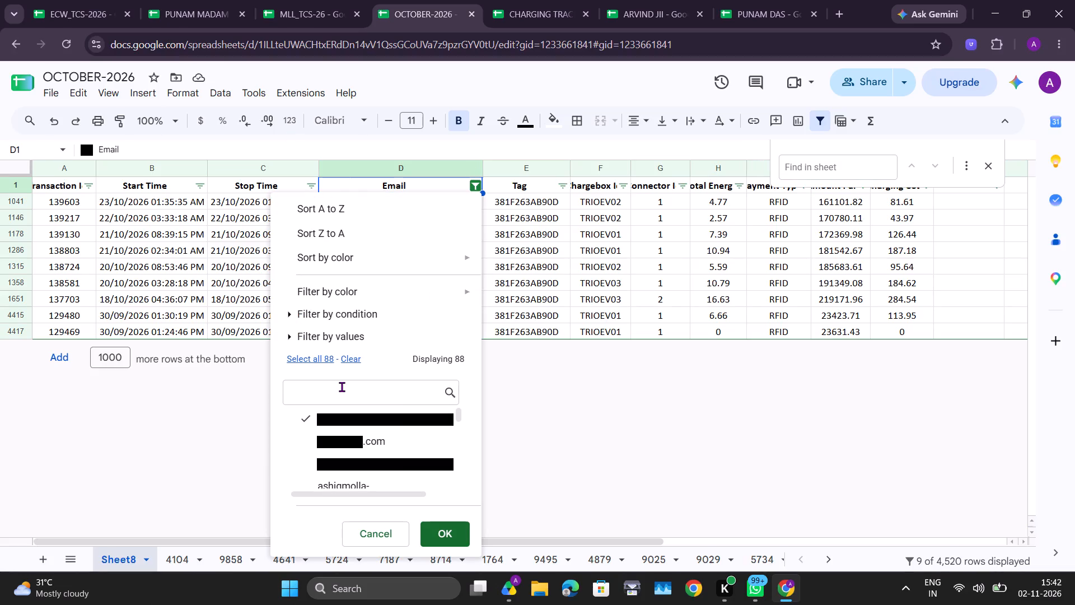
pyautogui.write('00')
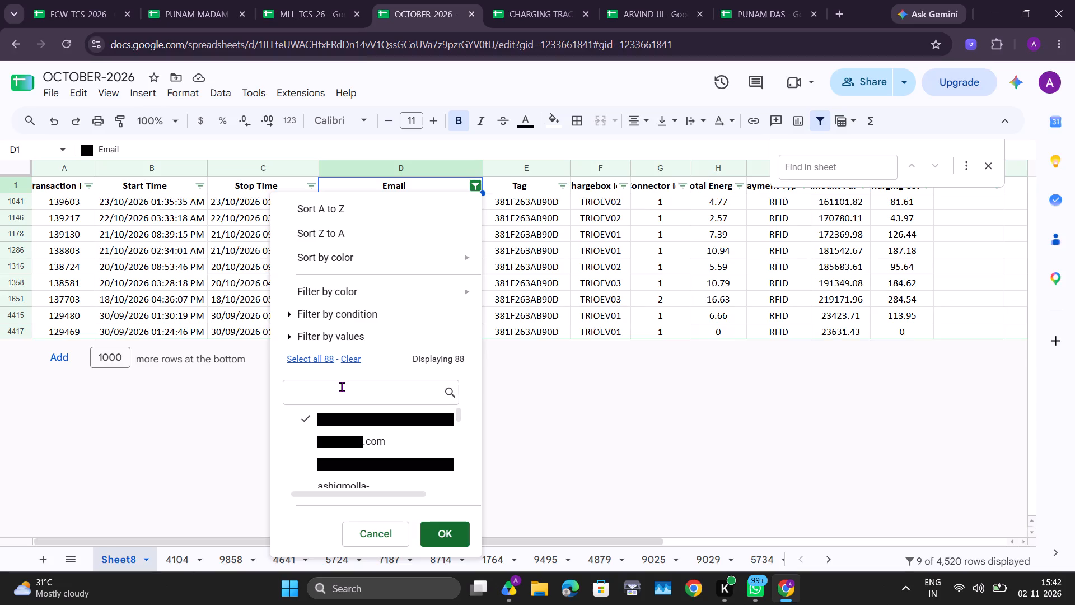
pyautogui.click(341, 387)
pyautogui.press('0')
pyautogui.write('33')
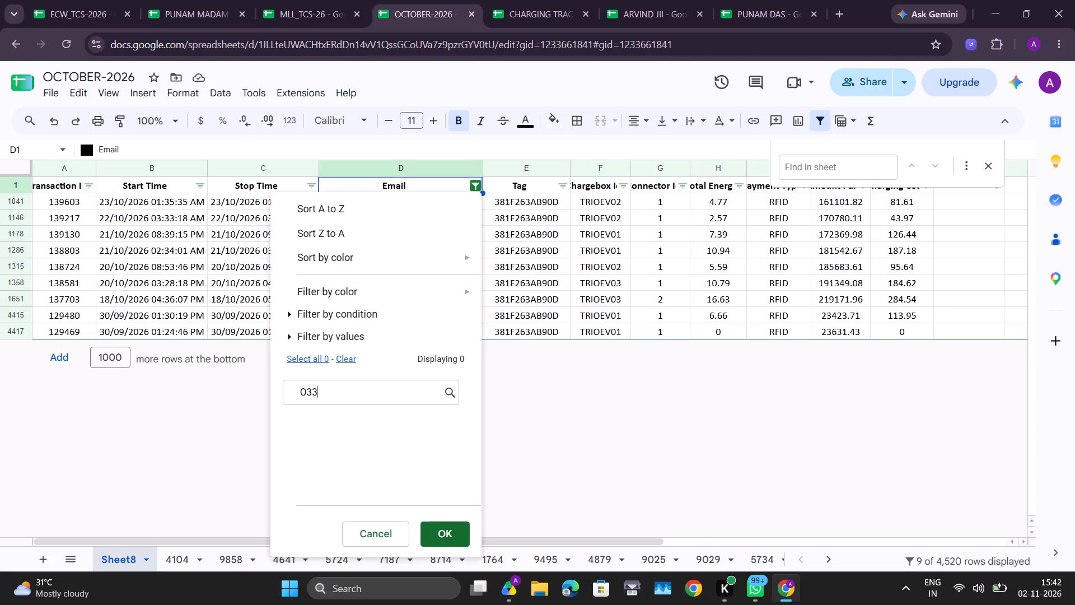
pyautogui.press('BackSpace')
pyautogui.press('BackSpace')
pyautogui.press('BackSpace')
# Add two more adjacent accounts, listed among the triev and trioev entries, to the Email filter's selected values.
pyautogui.scroll(-1, 415, 461)
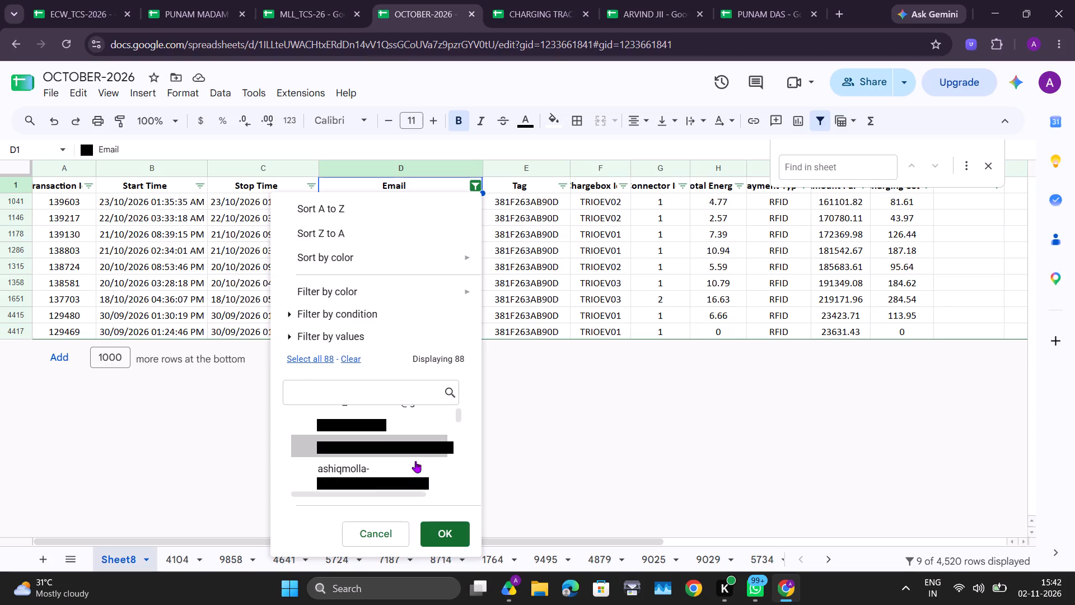
pyautogui.scroll(-1, 415, 461)
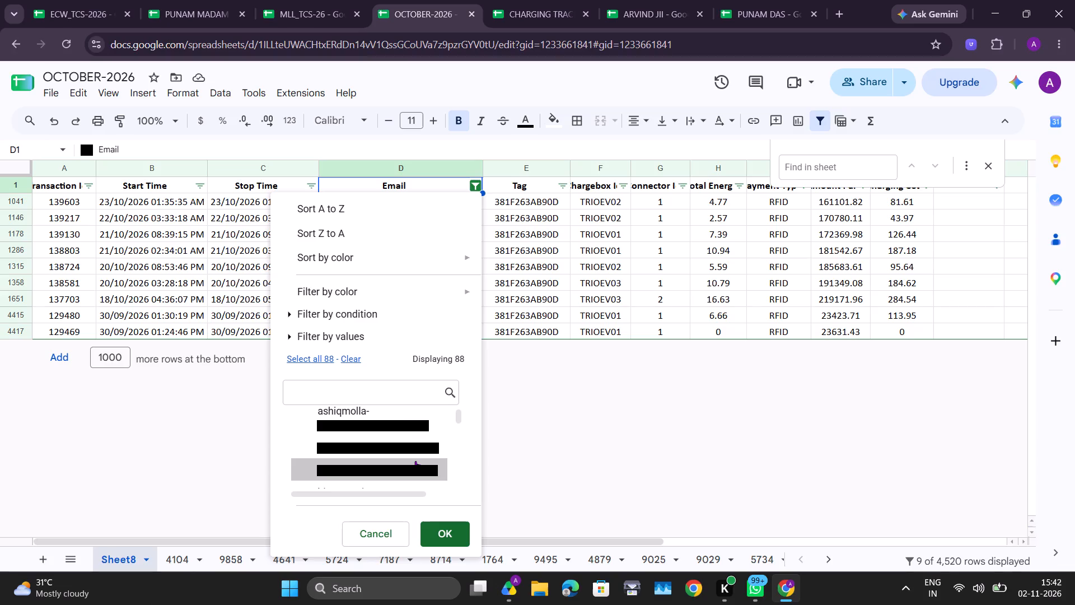
pyautogui.scroll(-1, 415, 461)
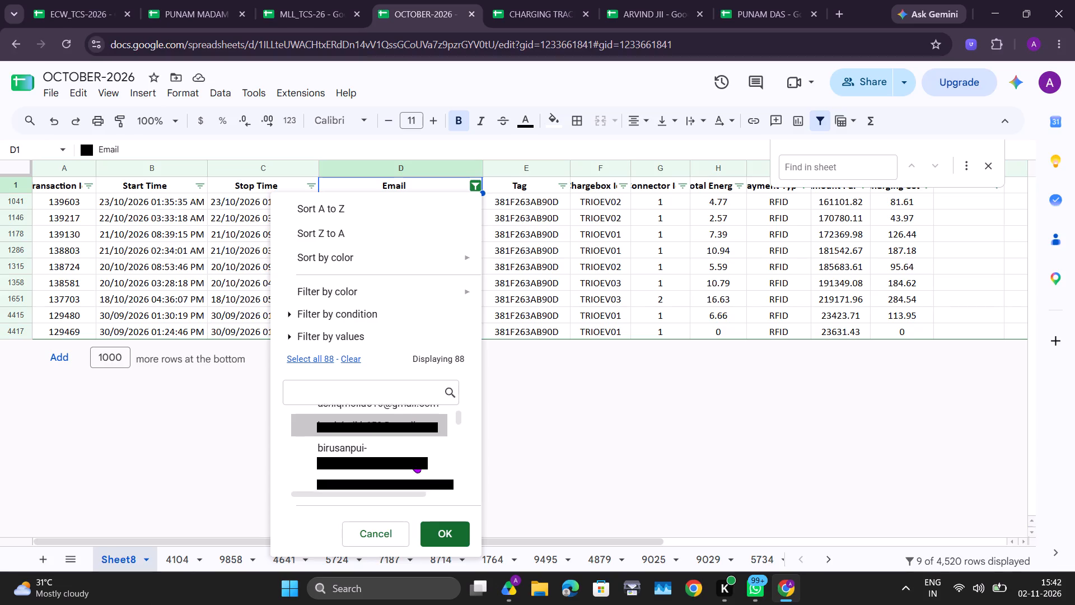
pyautogui.scroll(-5, 415, 461)
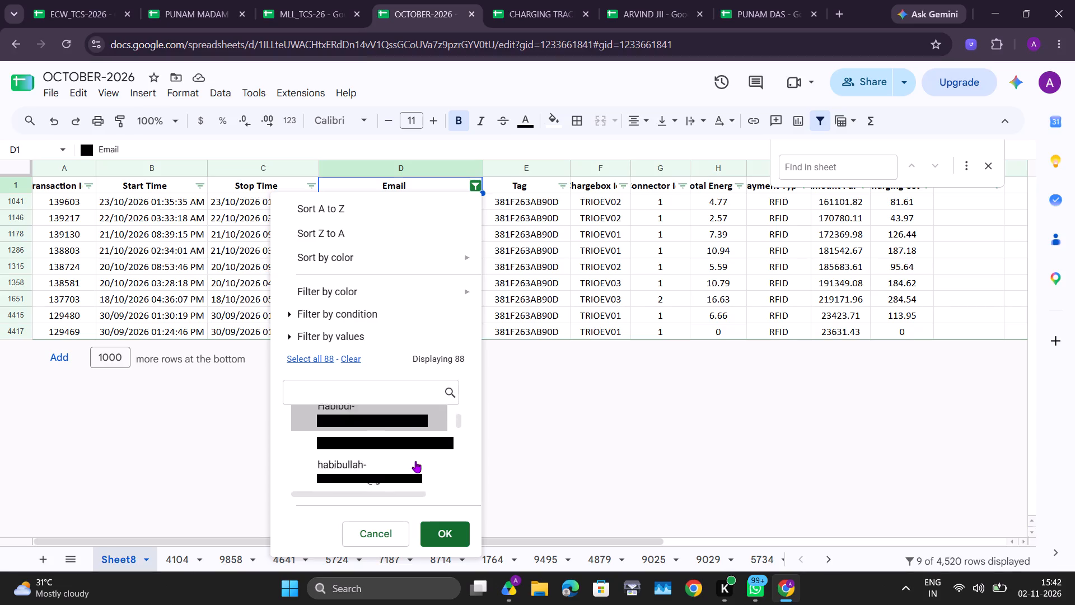
pyautogui.scroll(-1, 415, 461)
pyautogui.hscroll(2, 415, 461)
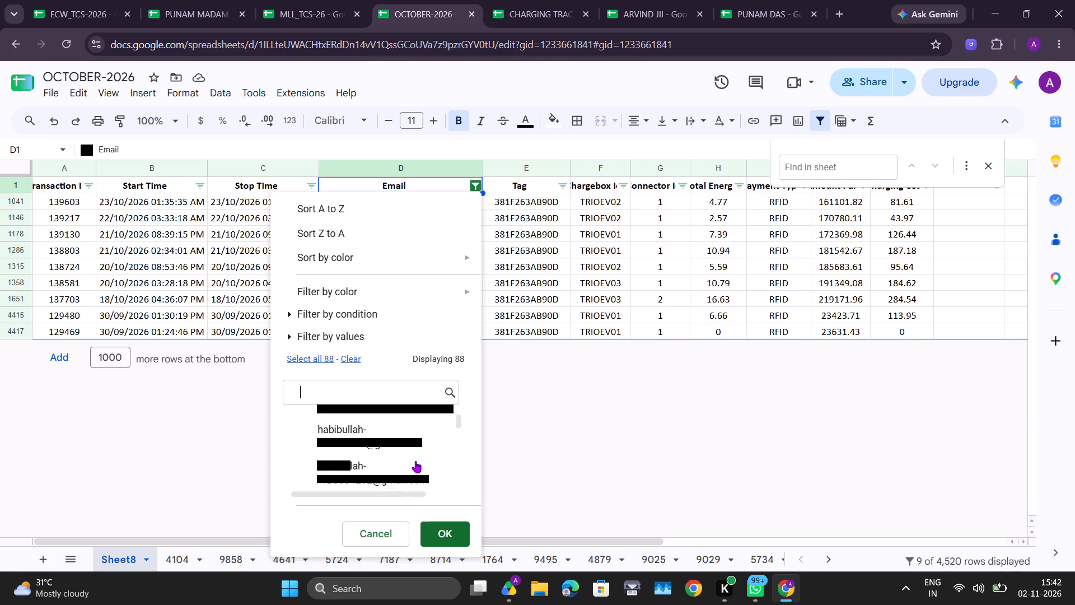
pyautogui.hscroll(1, 415, 461)
pyautogui.scroll(-3, 415, 461)
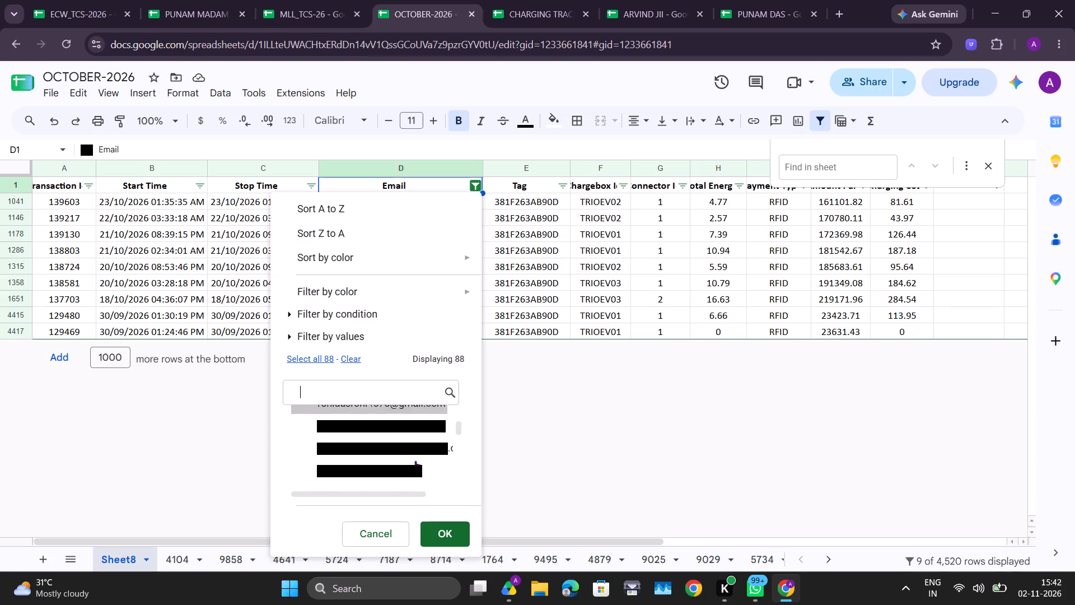
pyautogui.scroll(-4, 415, 461)
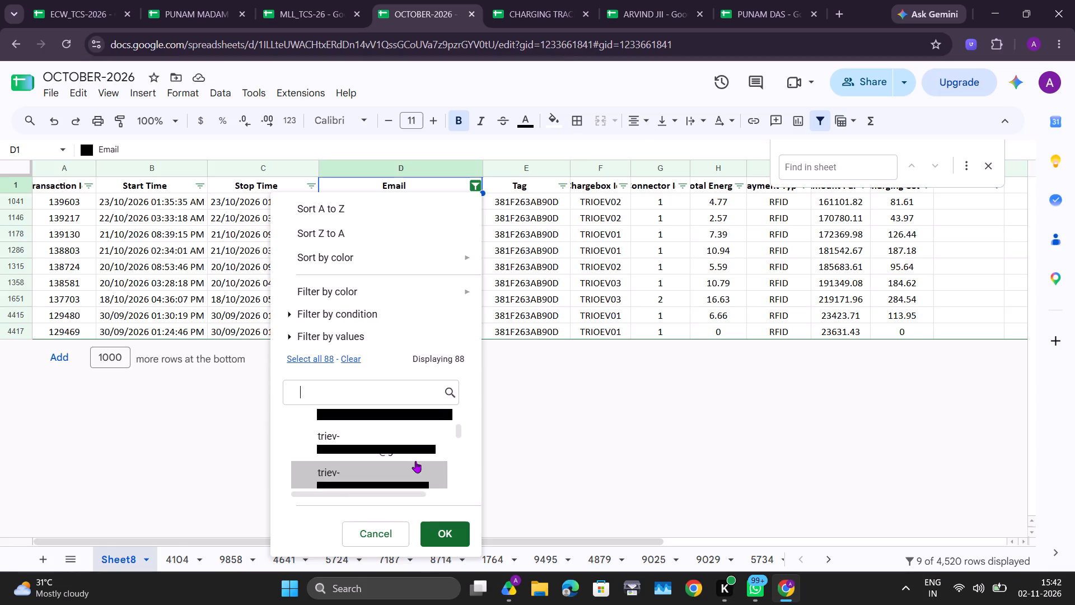
pyautogui.scroll(-1, 415, 461)
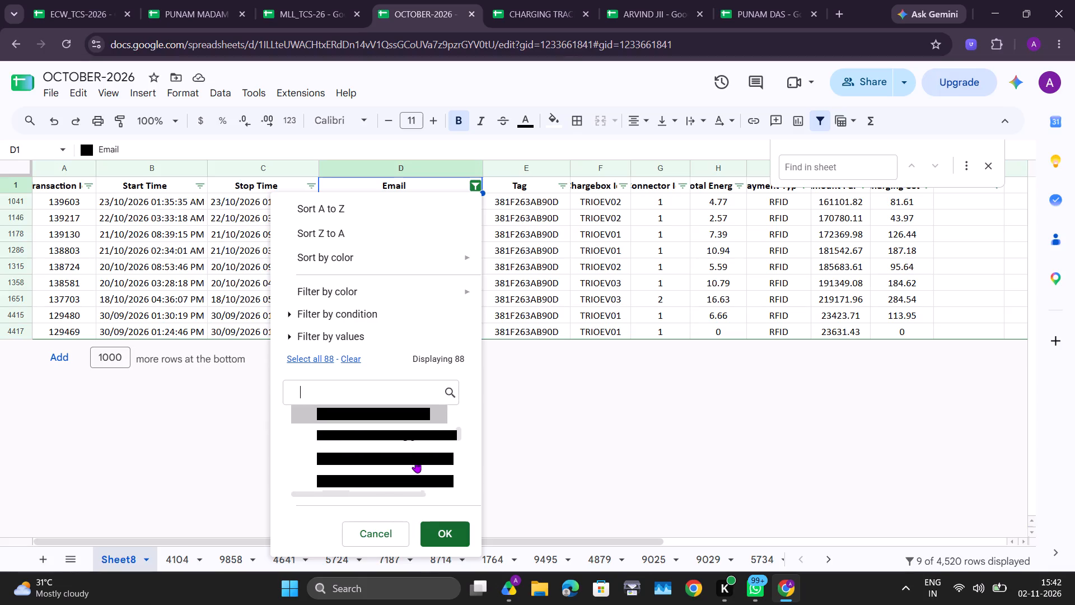
pyautogui.scroll(-2, 415, 461)
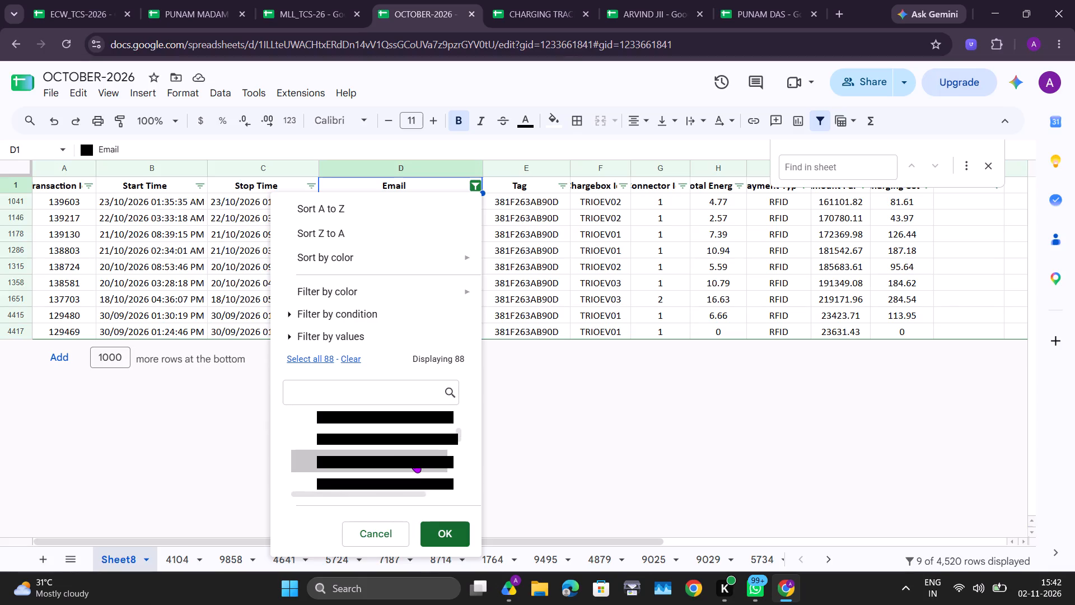
pyautogui.click(415, 461)
pyautogui.click(406, 477)
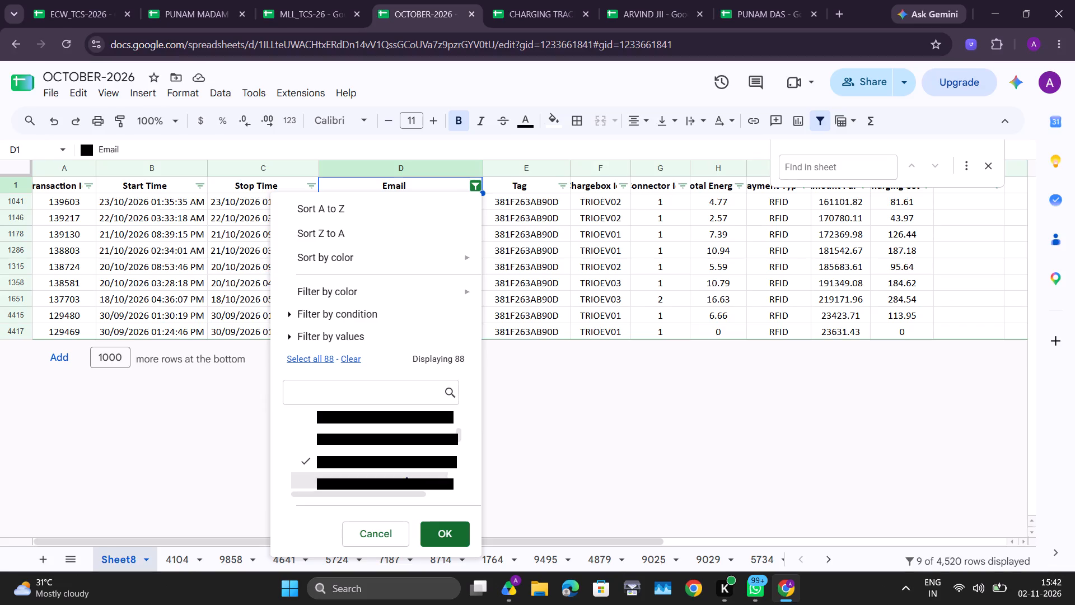
# Find another trioev account further down the Email filter's value list and add it to the selected values.
pyautogui.scroll(-1, 406, 477)
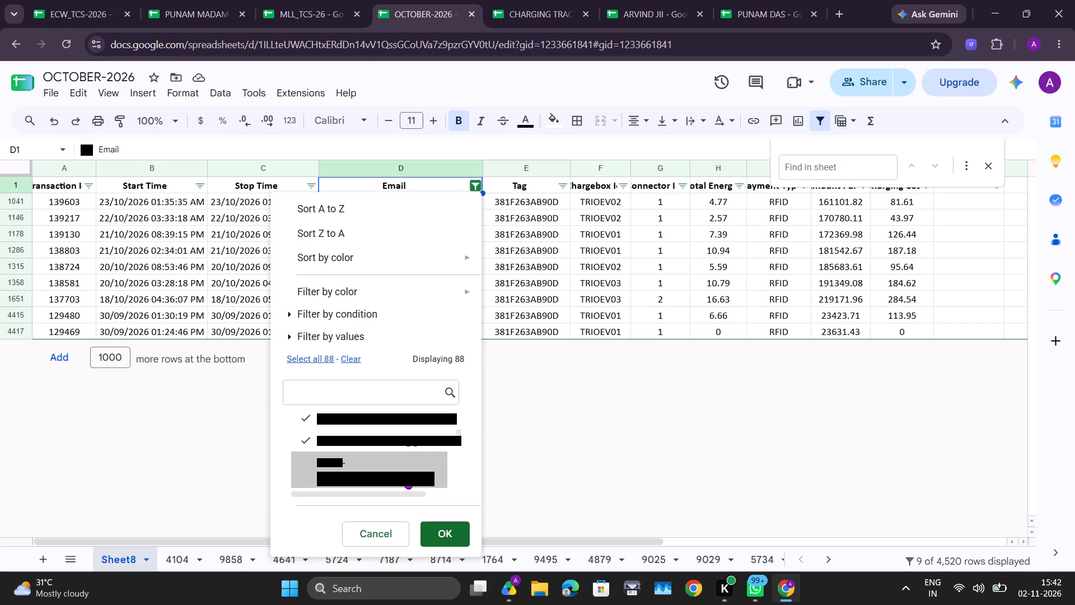
pyautogui.scroll(1, 406, 477)
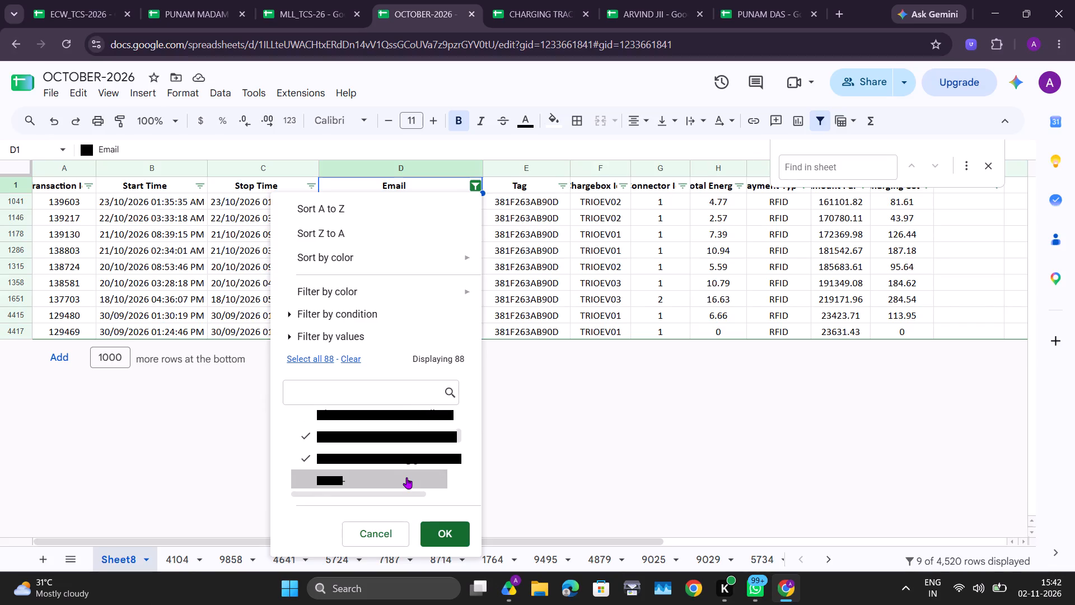
pyautogui.scroll(1, 406, 477)
pyautogui.scroll(-1, 406, 477)
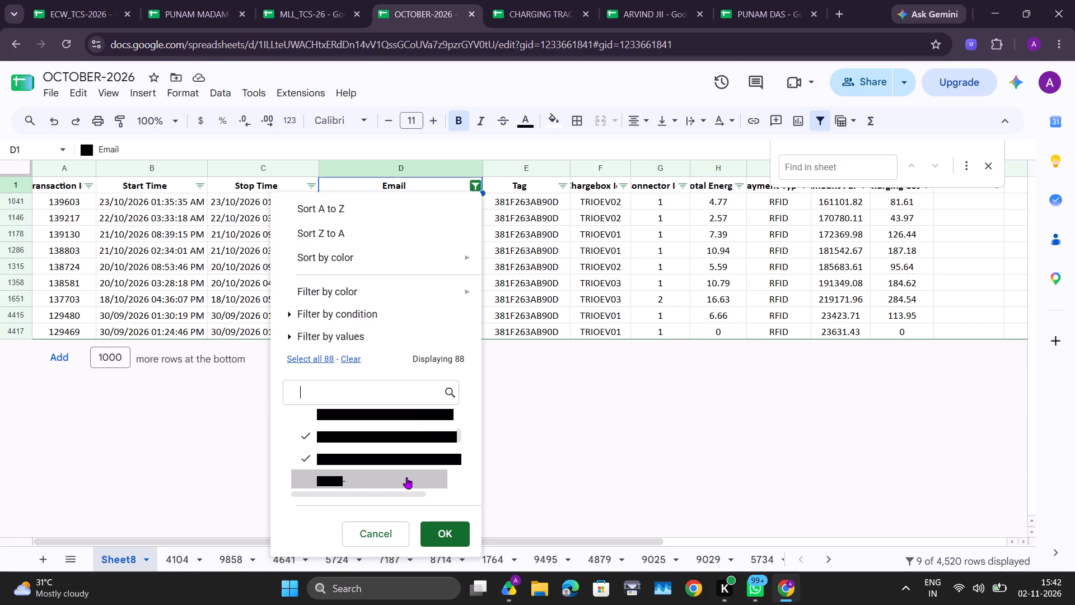
pyautogui.scroll(-2, 406, 477)
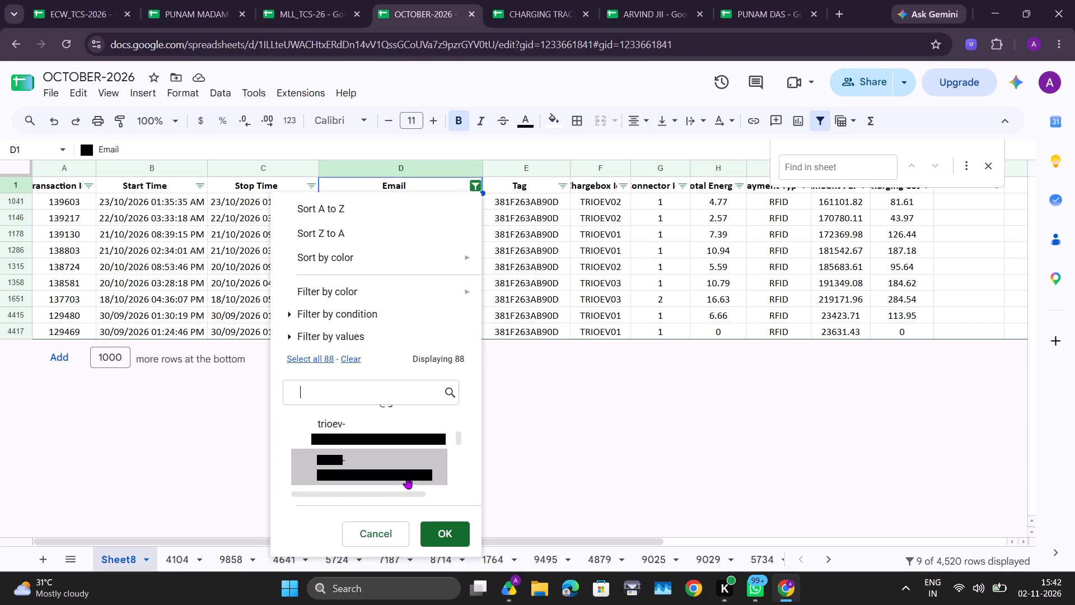
pyautogui.scroll(-3, 406, 477)
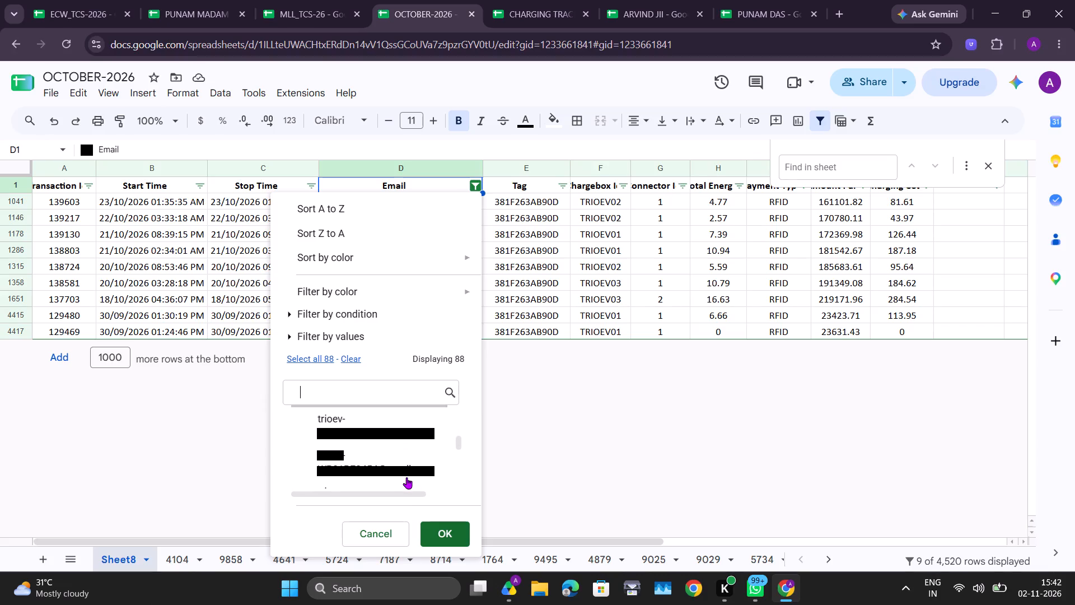
pyautogui.scroll(-2, 406, 477)
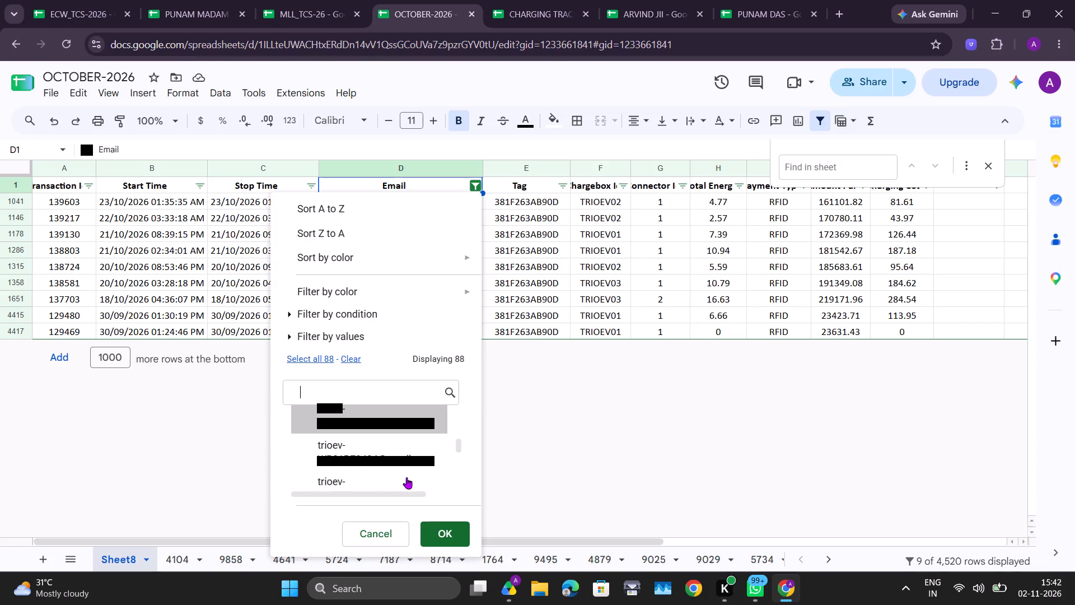
pyautogui.scroll(-2, 406, 477)
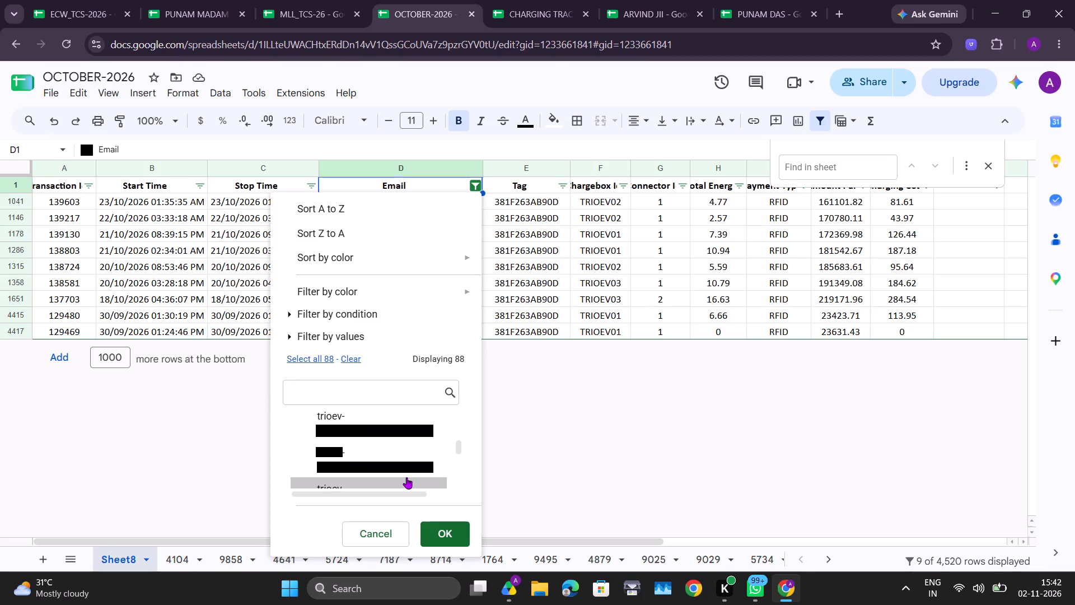
pyautogui.scroll(7, 406, 477)
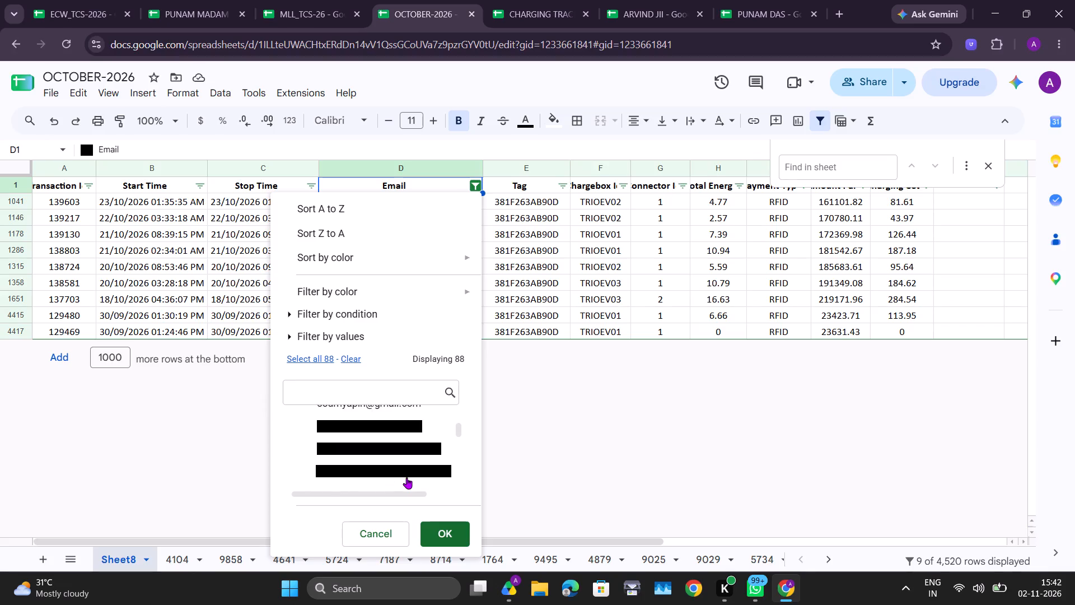
pyautogui.scroll(1, 406, 477)
pyautogui.scroll(-4, 406, 477)
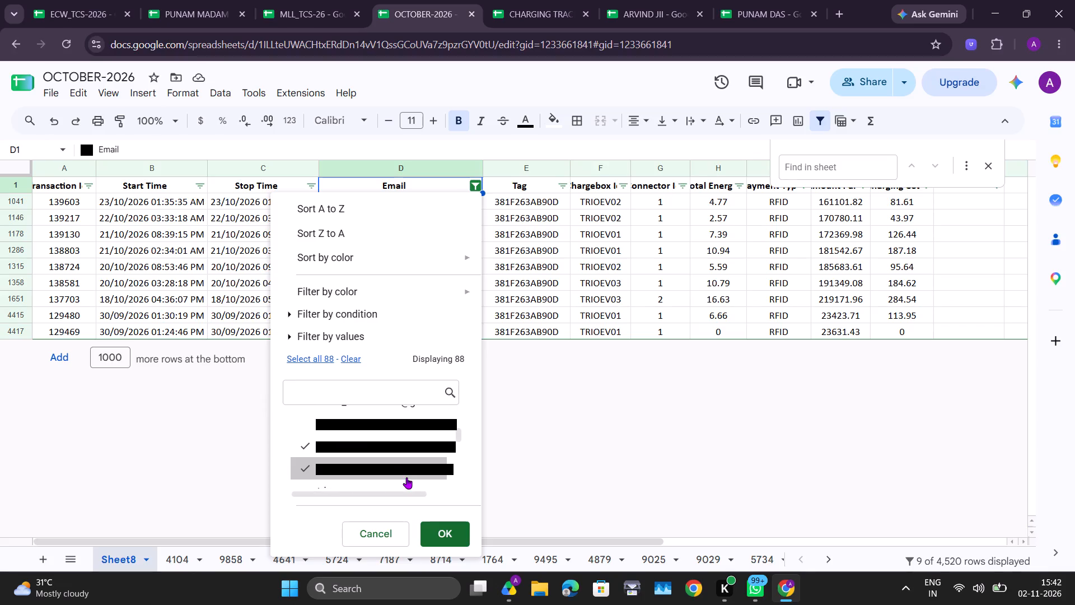
pyautogui.scroll(-1, 406, 477)
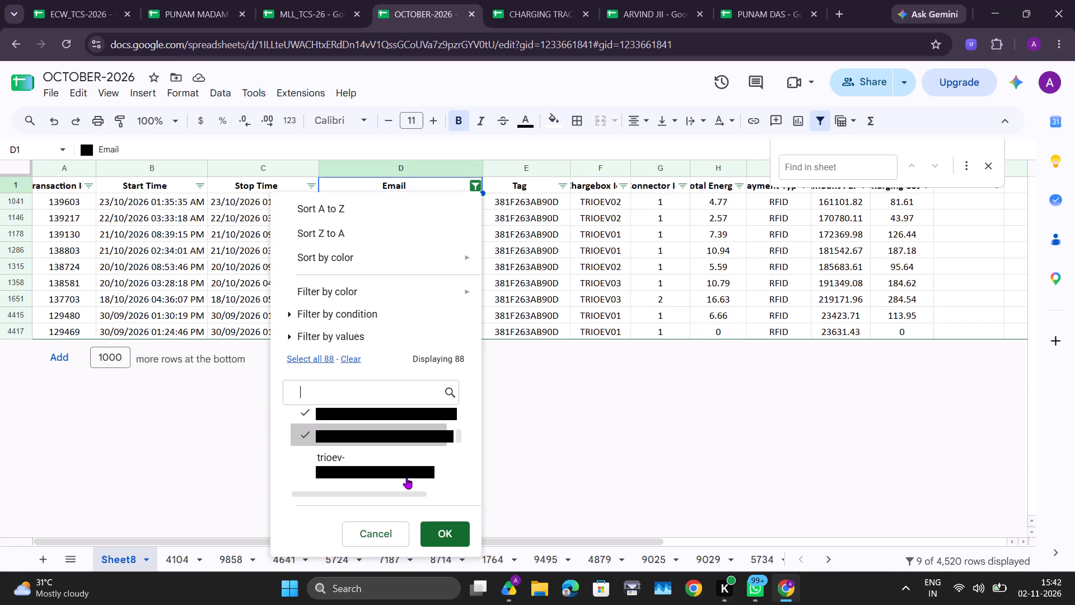
pyautogui.scroll(-1, 406, 477)
pyautogui.scroll(4, 406, 477)
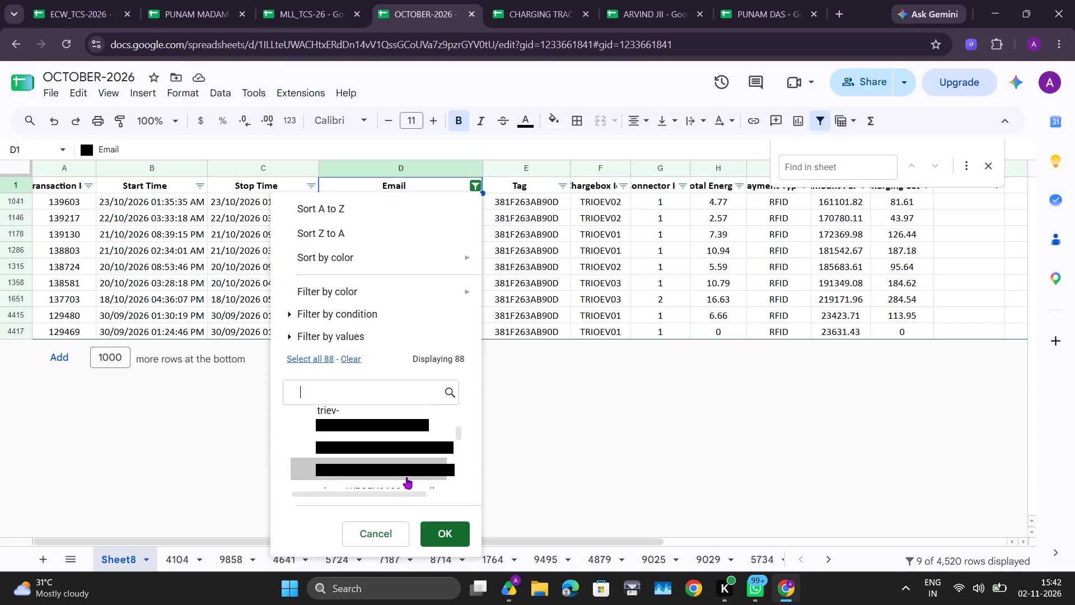
pyautogui.scroll(5, 406, 477)
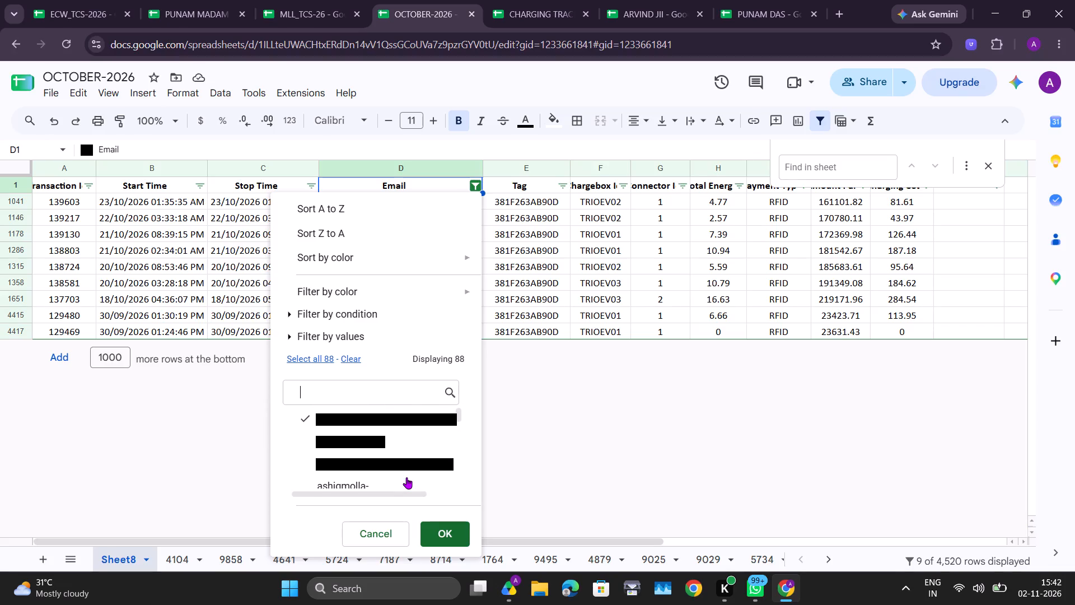
pyautogui.scroll(2, 406, 477)
pyautogui.scroll(-1, 390, 462)
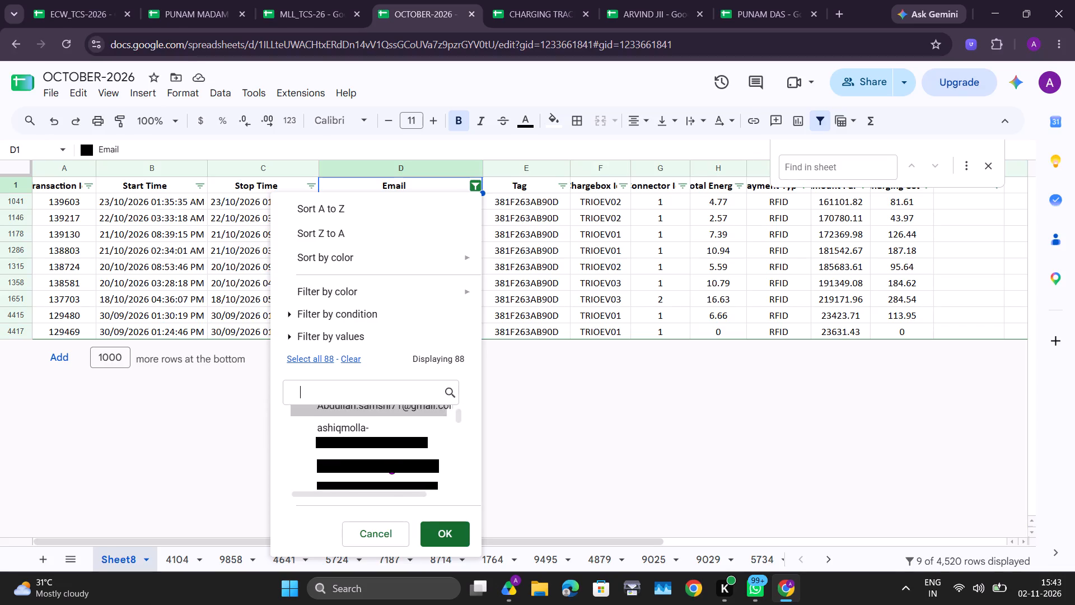
pyautogui.scroll(-3, 390, 462)
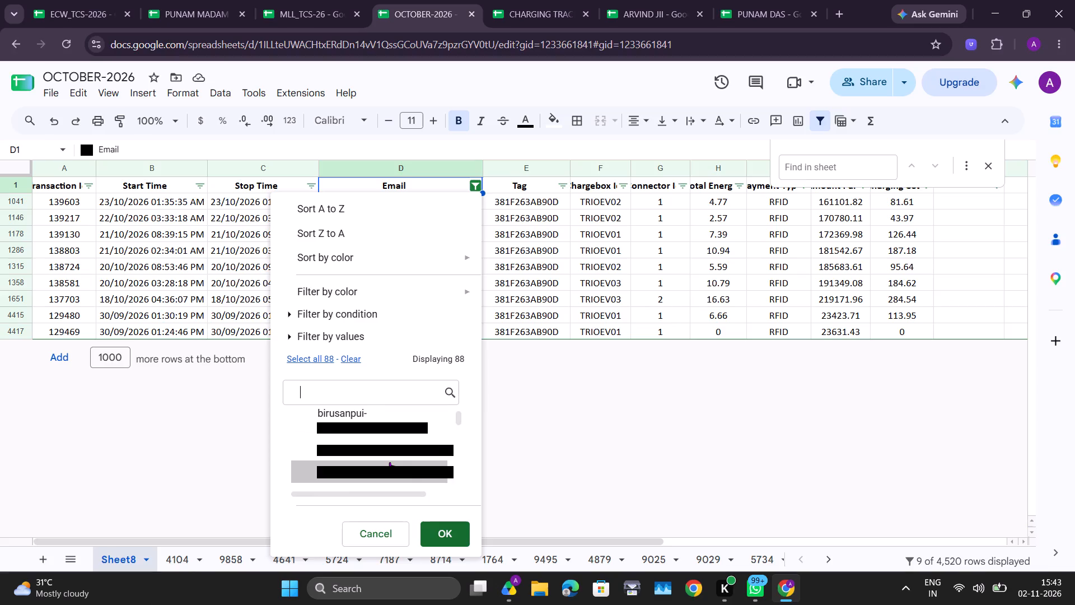
pyautogui.scroll(-4, 390, 462)
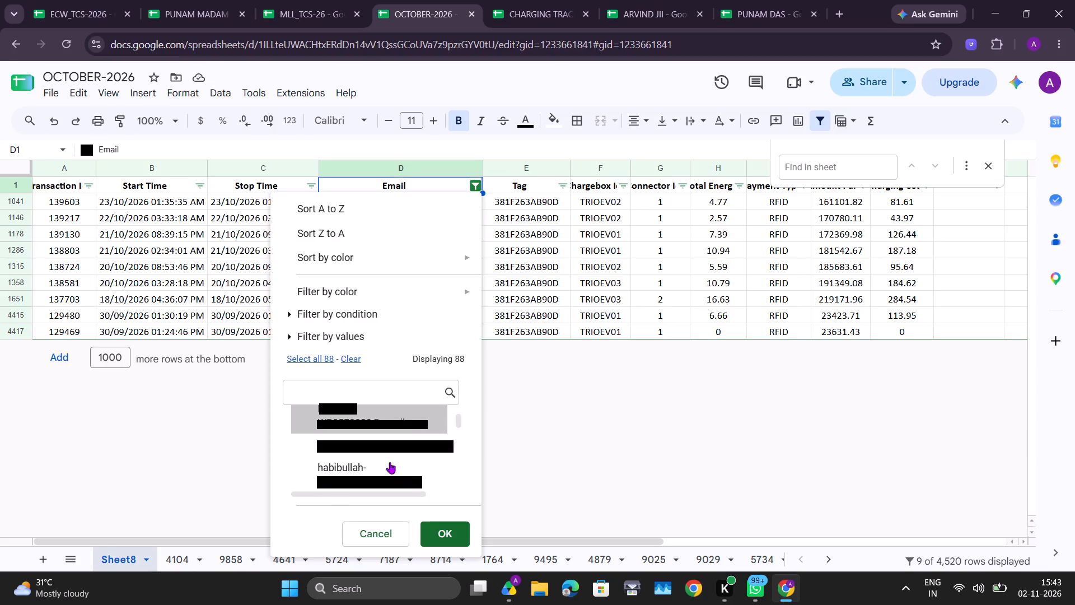
pyautogui.scroll(-2, 390, 462)
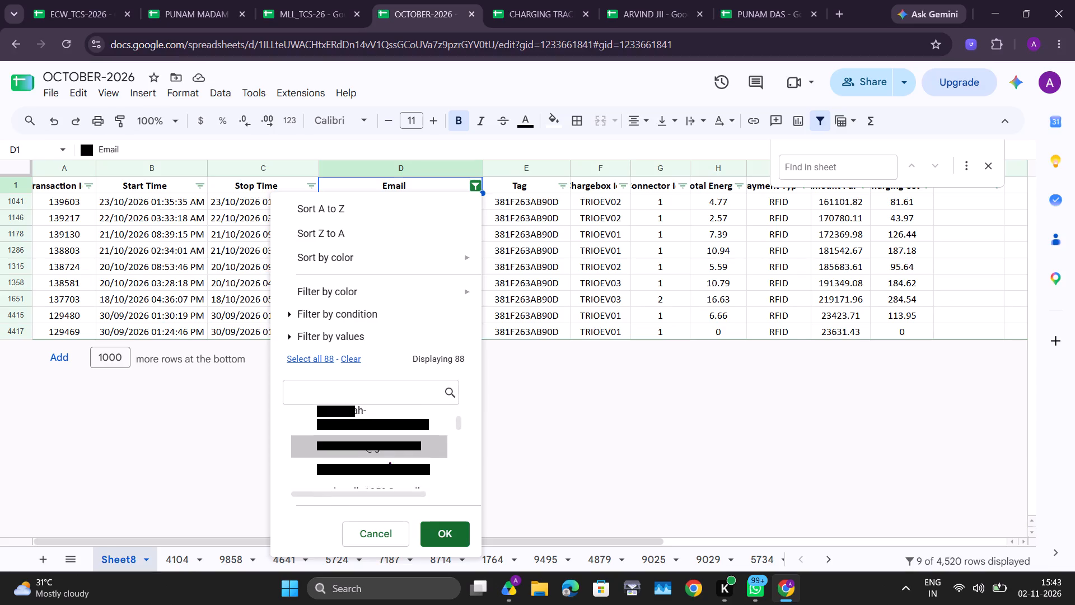
pyautogui.scroll(-4, 390, 462)
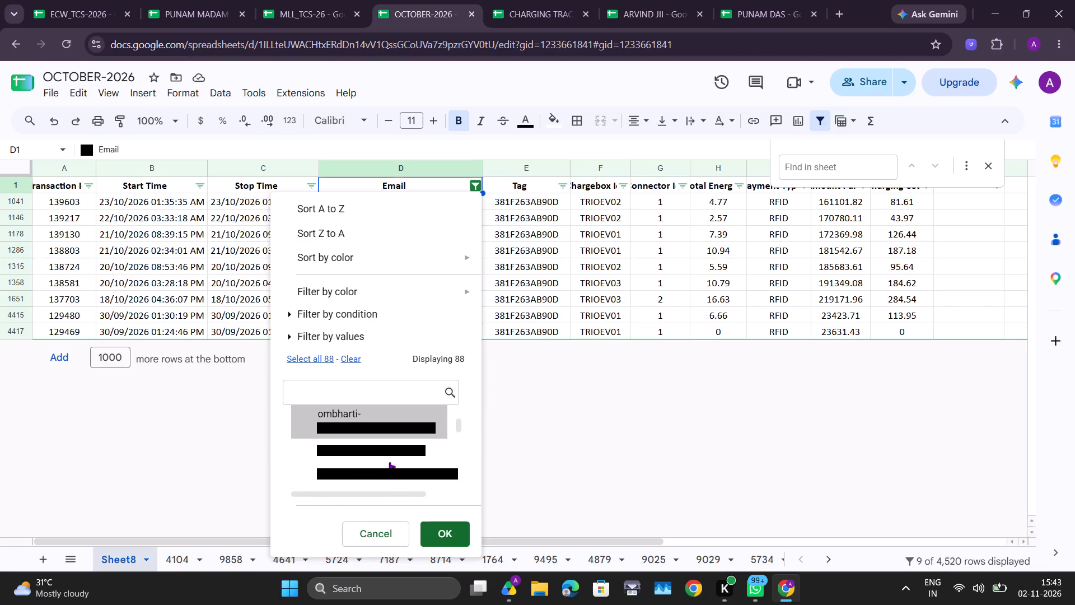
pyautogui.scroll(-4, 390, 462)
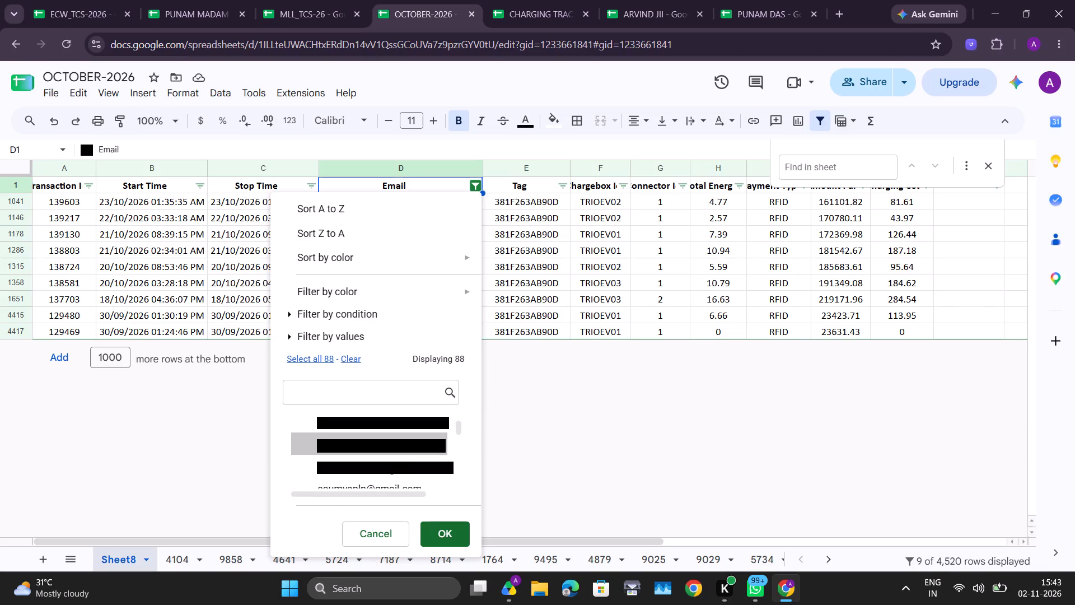
pyautogui.scroll(-1, 390, 462)
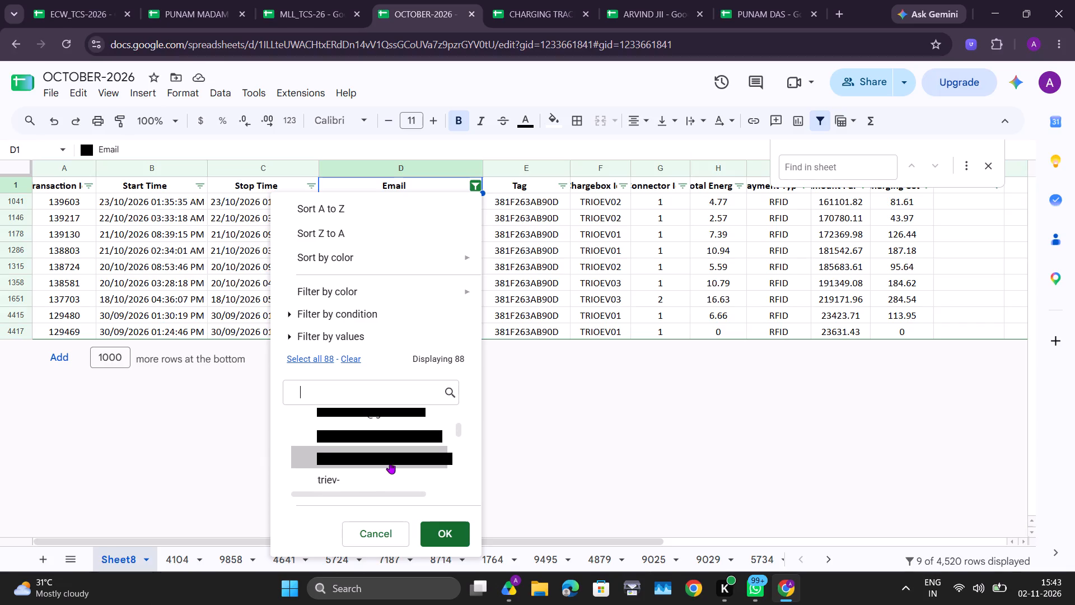
pyautogui.scroll(-2, 390, 462)
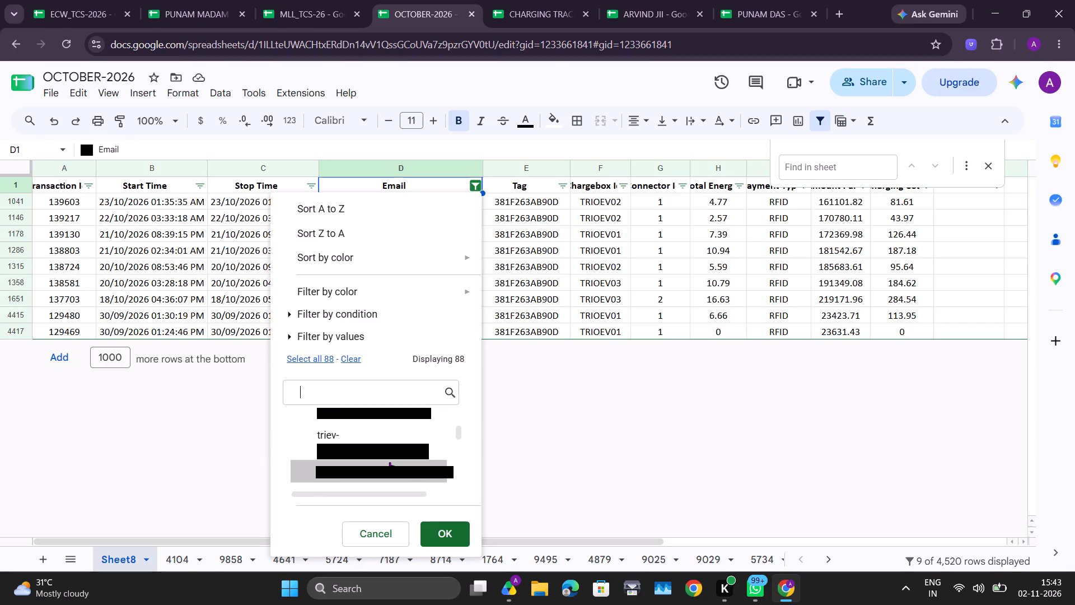
pyautogui.scroll(-1, 390, 462)
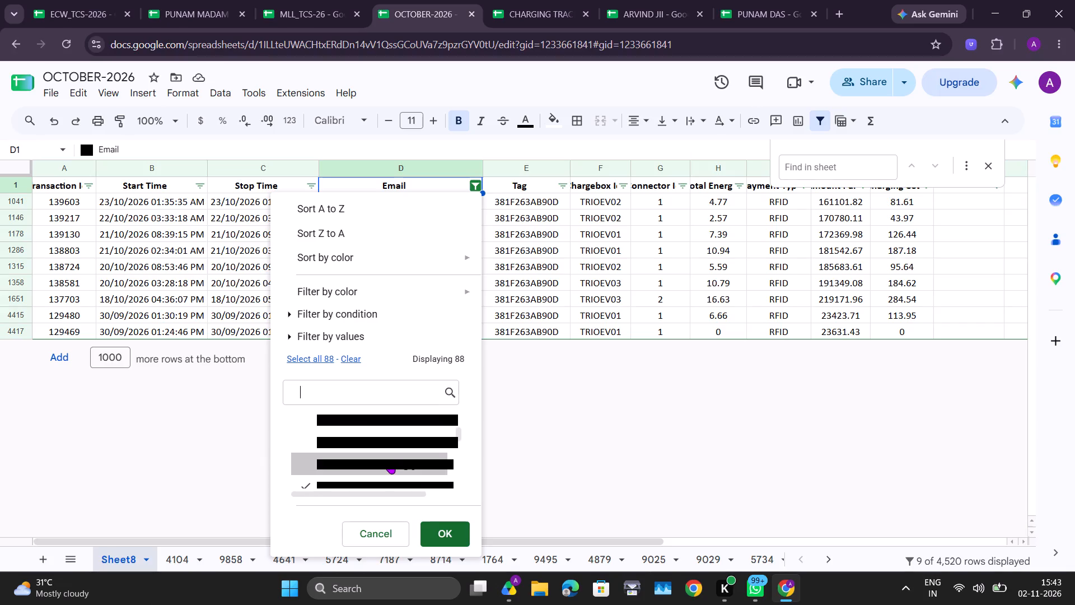
pyautogui.scroll(-3, 390, 462)
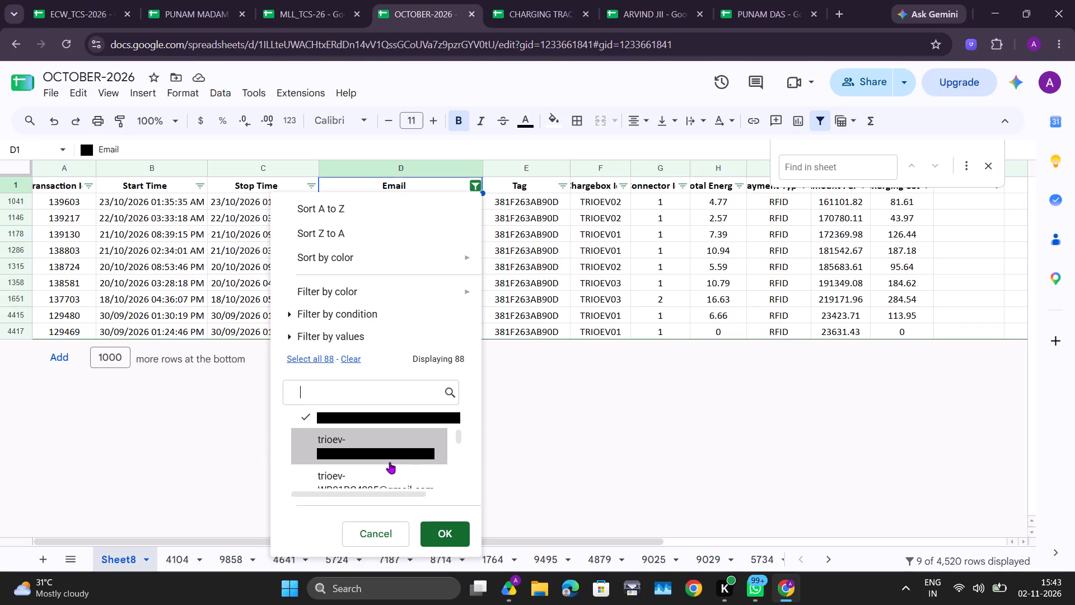
pyautogui.scroll(-3, 390, 462)
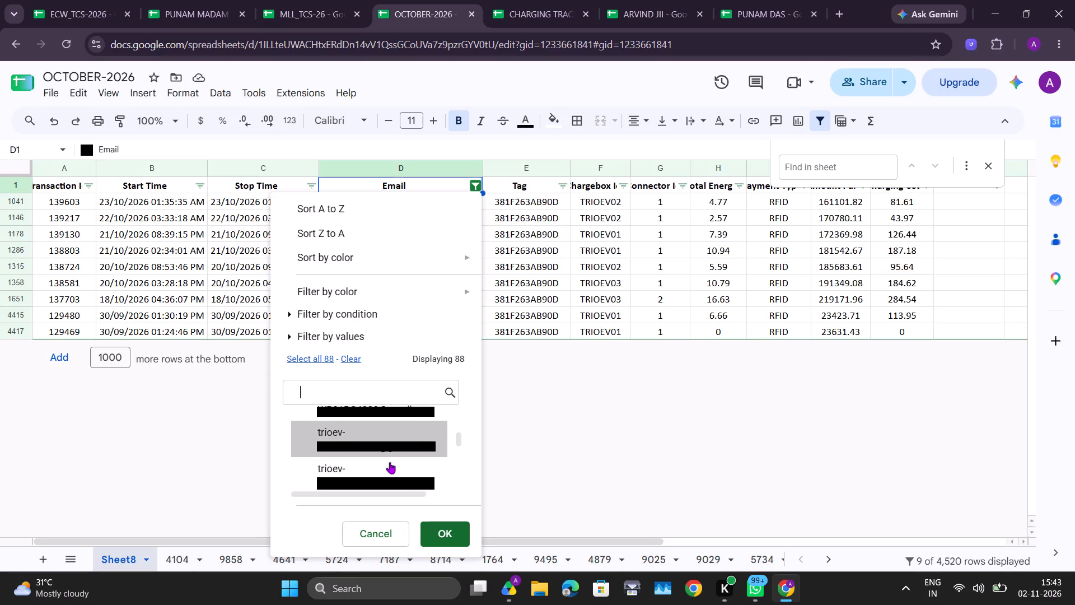
pyautogui.scroll(-1, 390, 462)
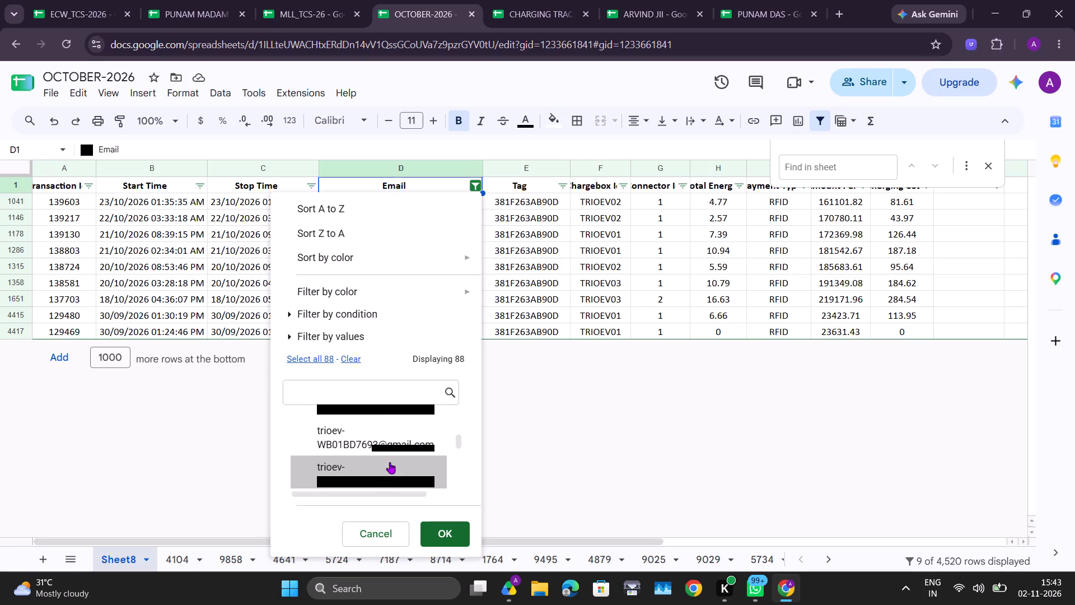
pyautogui.scroll(-2, 390, 462)
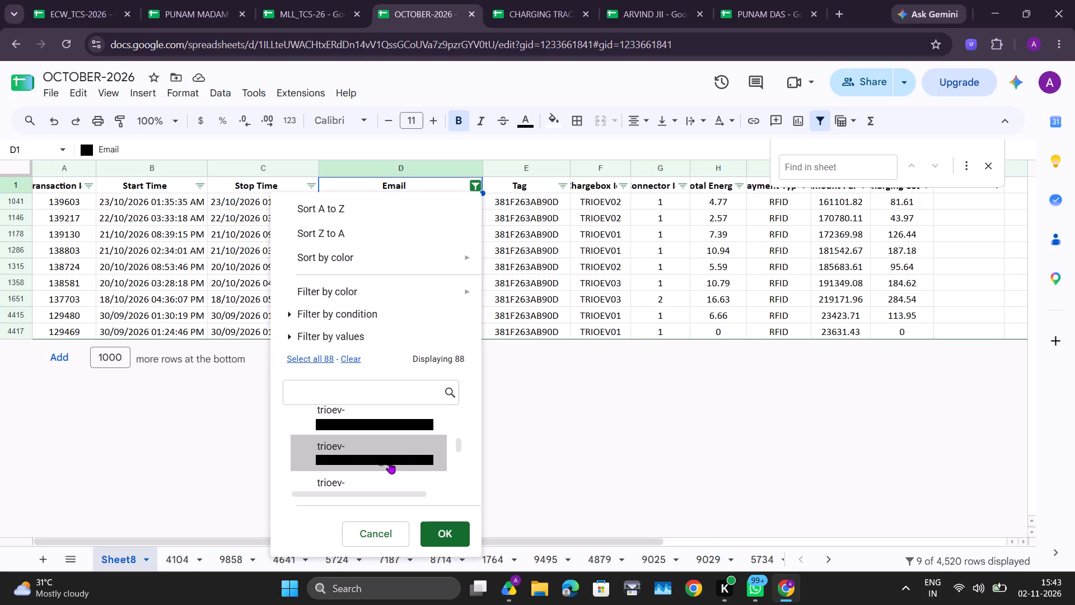
pyautogui.scroll(-3, 390, 462)
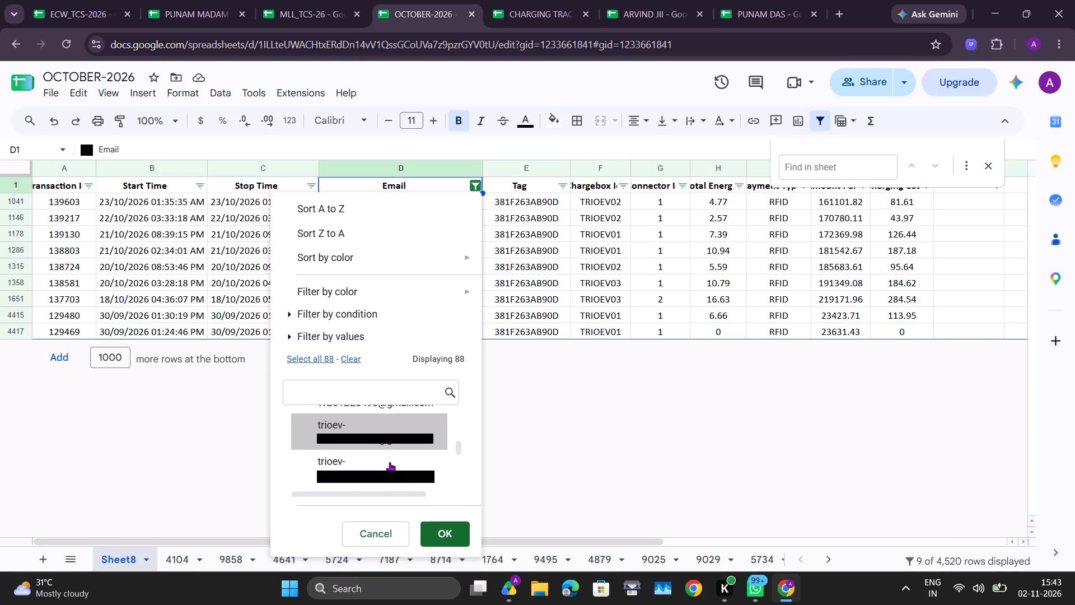
pyautogui.scroll(-3, 390, 462)
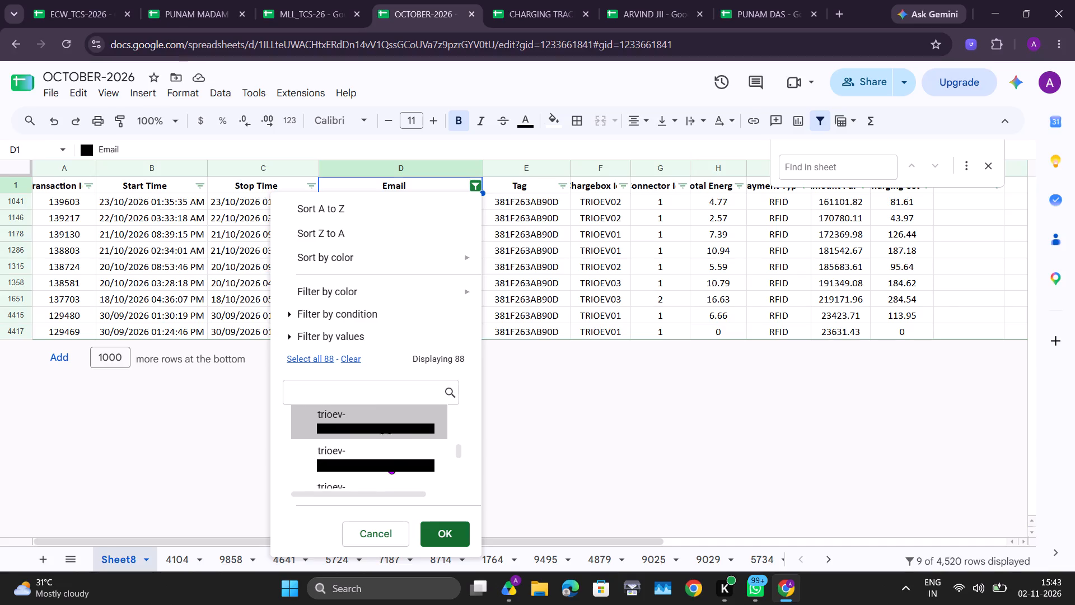
pyautogui.scroll(-2, 390, 462)
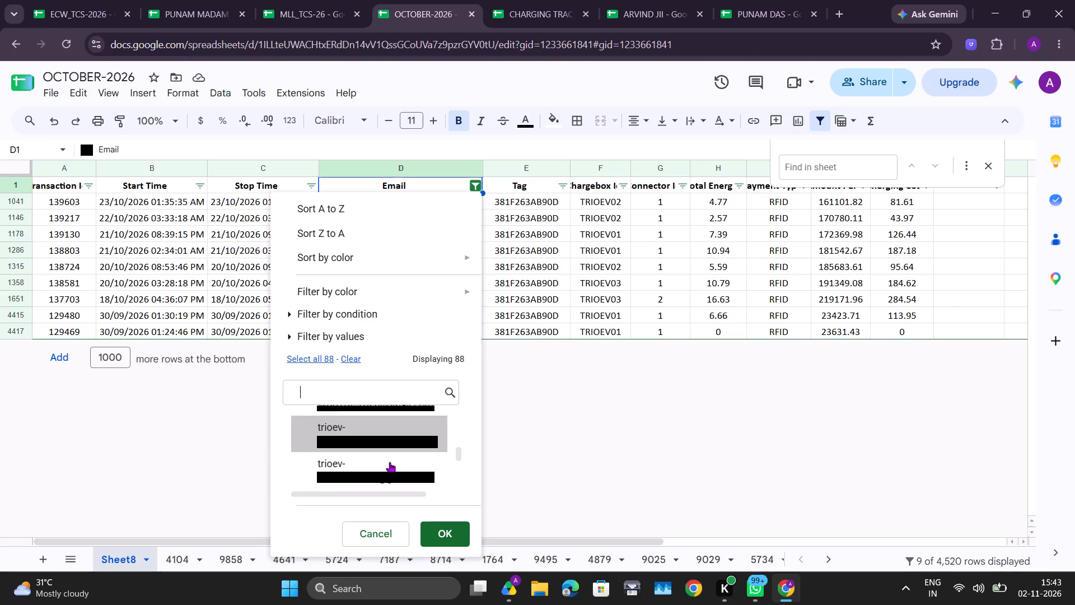
pyautogui.scroll(-2, 390, 462)
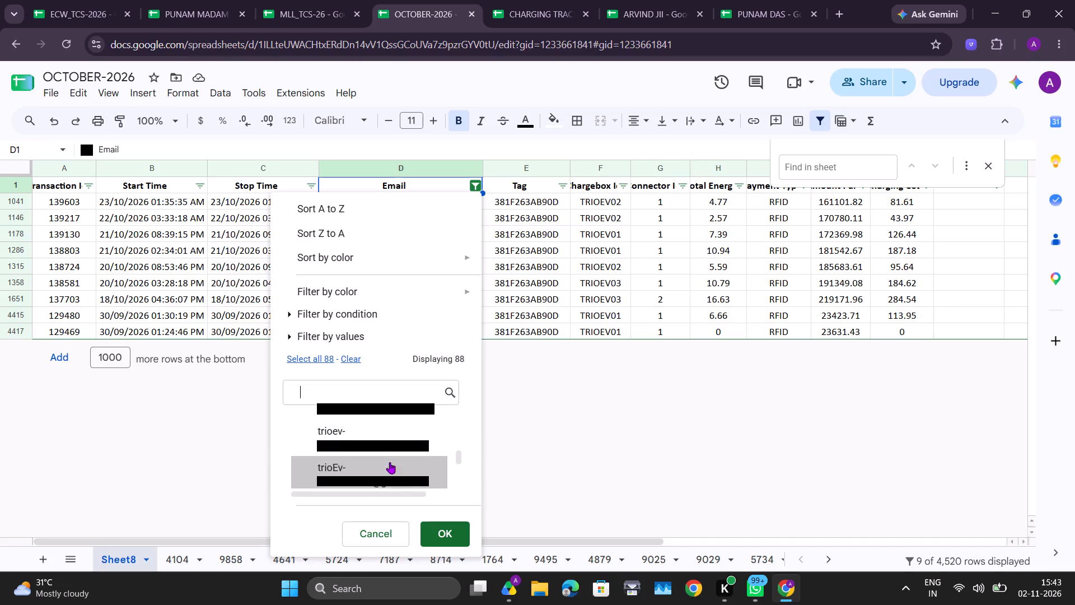
pyautogui.scroll(-2, 390, 462)
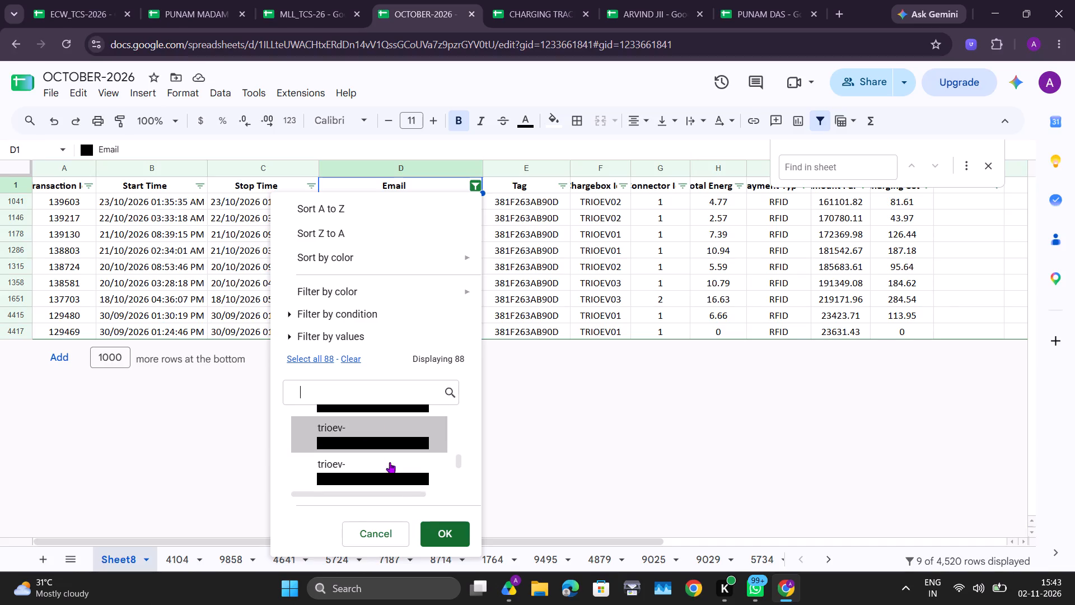
pyautogui.scroll(-2, 390, 462)
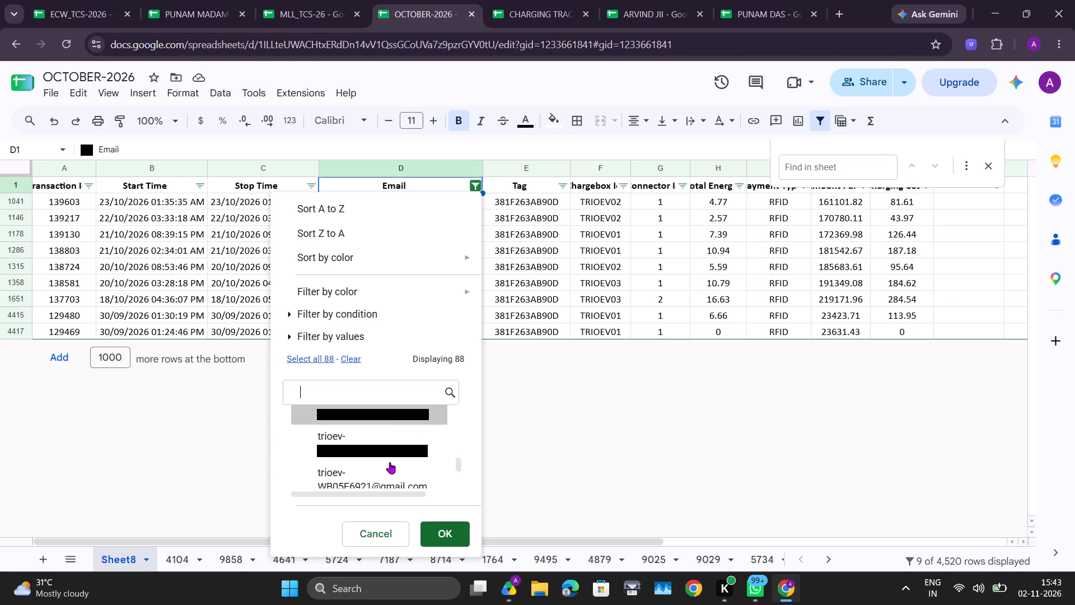
pyautogui.scroll(-2, 390, 462)
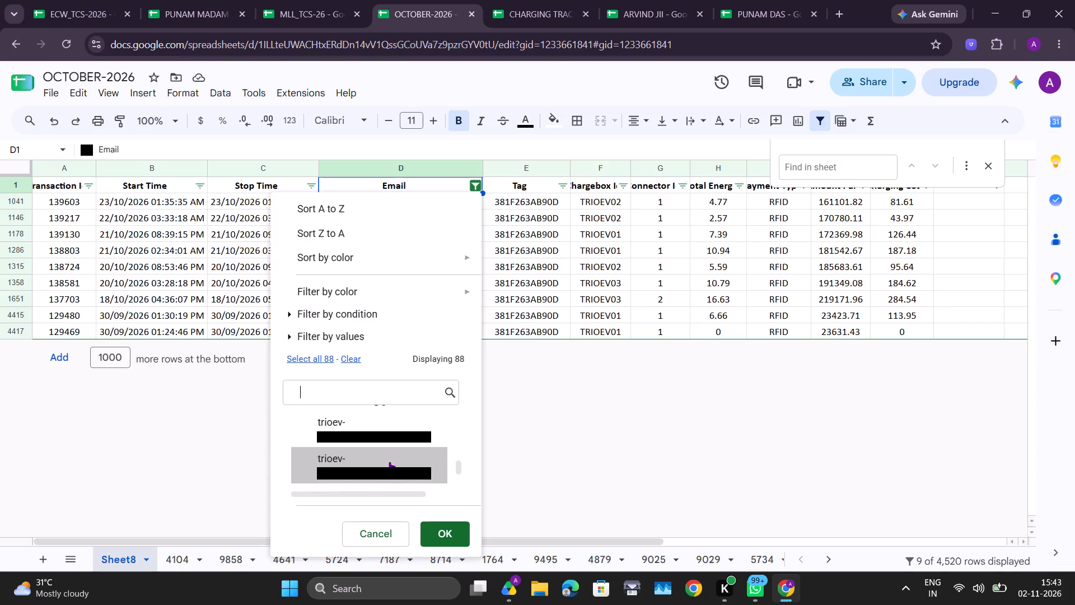
pyautogui.scroll(-2, 390, 462)
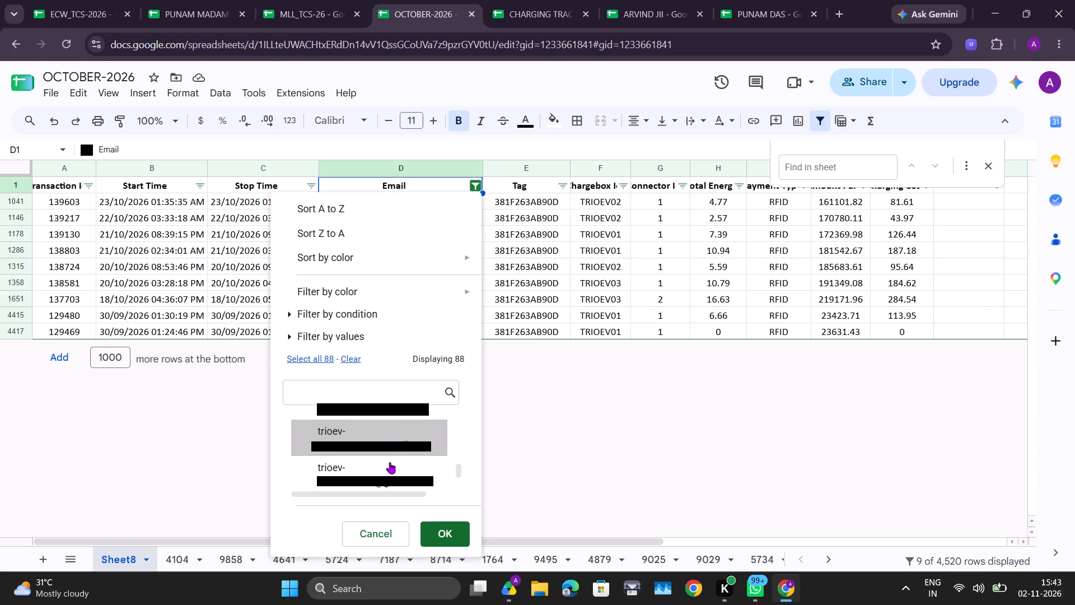
pyautogui.scroll(-1, 390, 462)
pyautogui.click(390, 462)
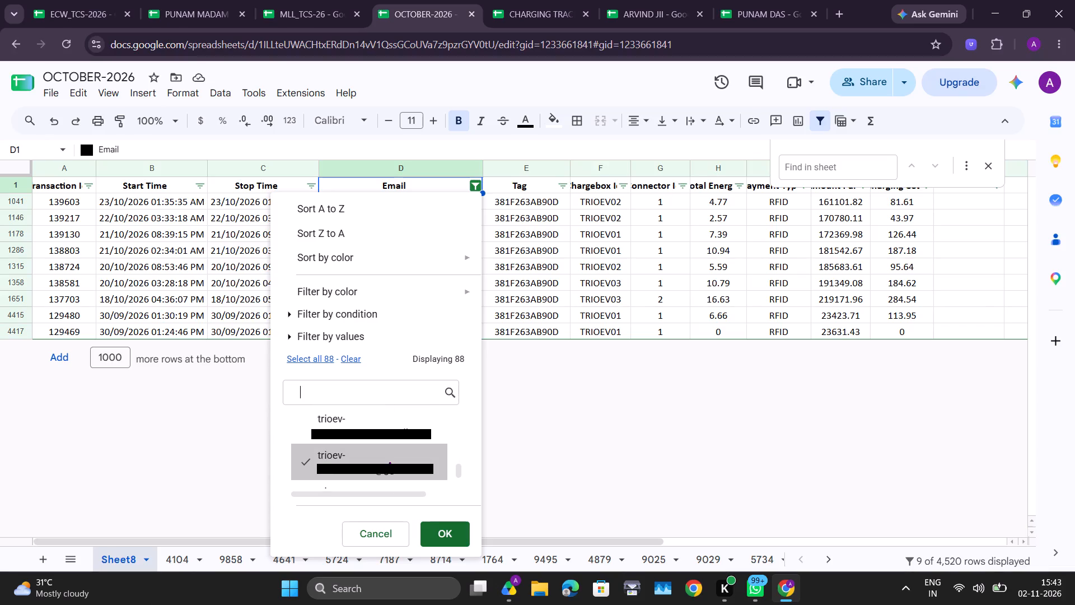
# Add the first trioevb account to the Email filter's selected values and apply the filter to Sheet8.
pyautogui.scroll(-1, 390, 462)
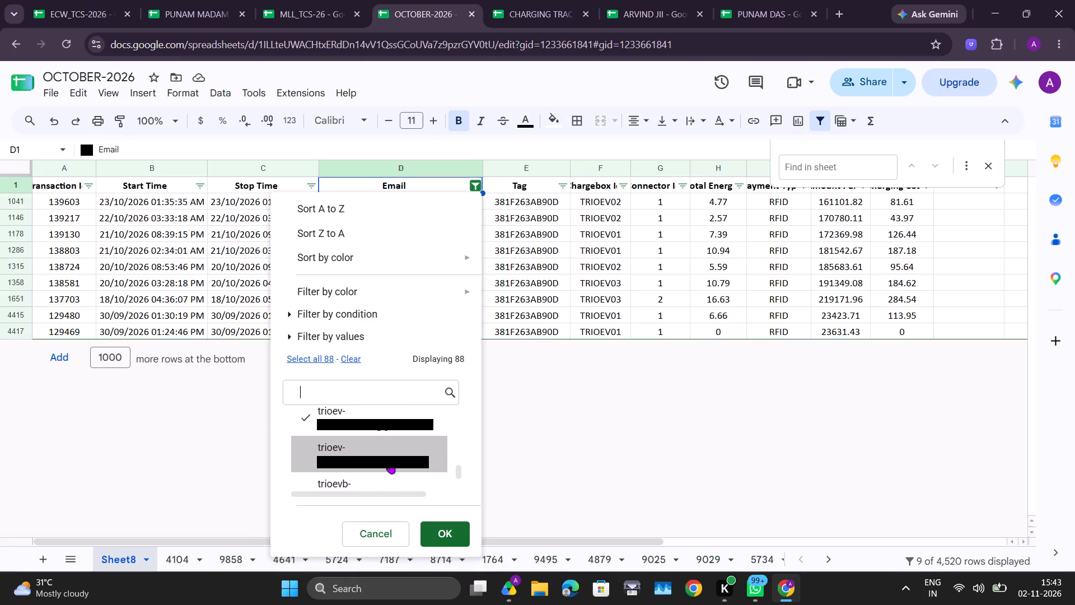
pyautogui.scroll(-1, 390, 462)
pyautogui.click(390, 462)
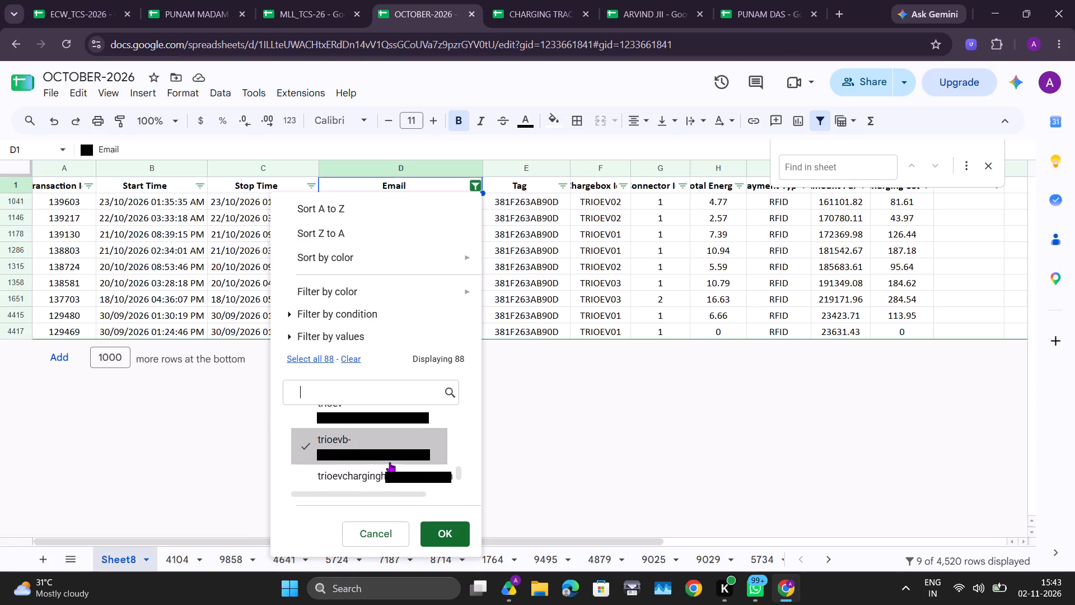
pyautogui.scroll(-1, 391, 457)
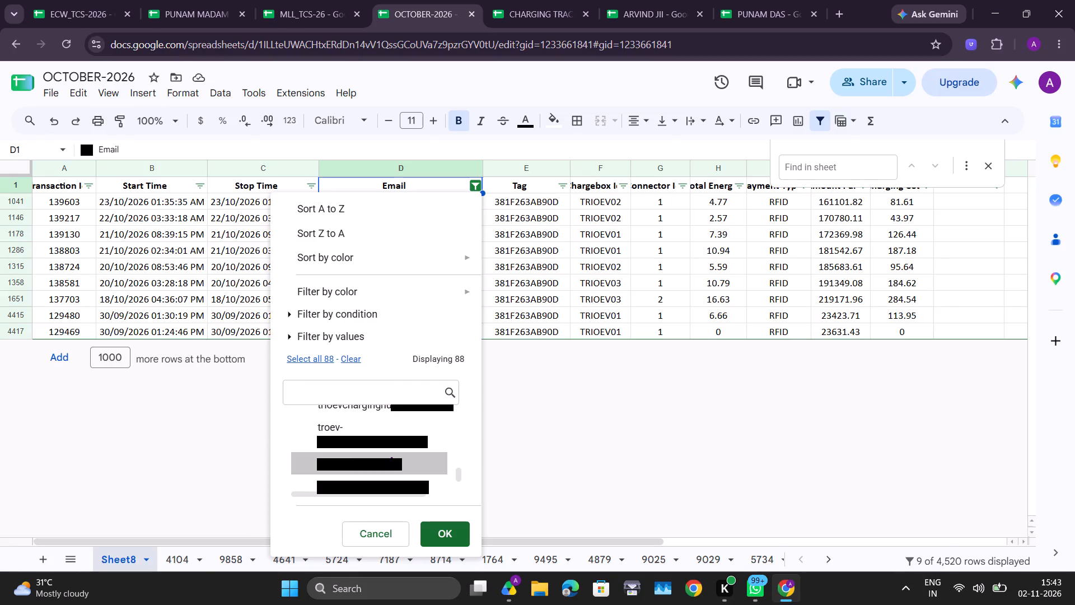
pyautogui.scroll(-2, 391, 457)
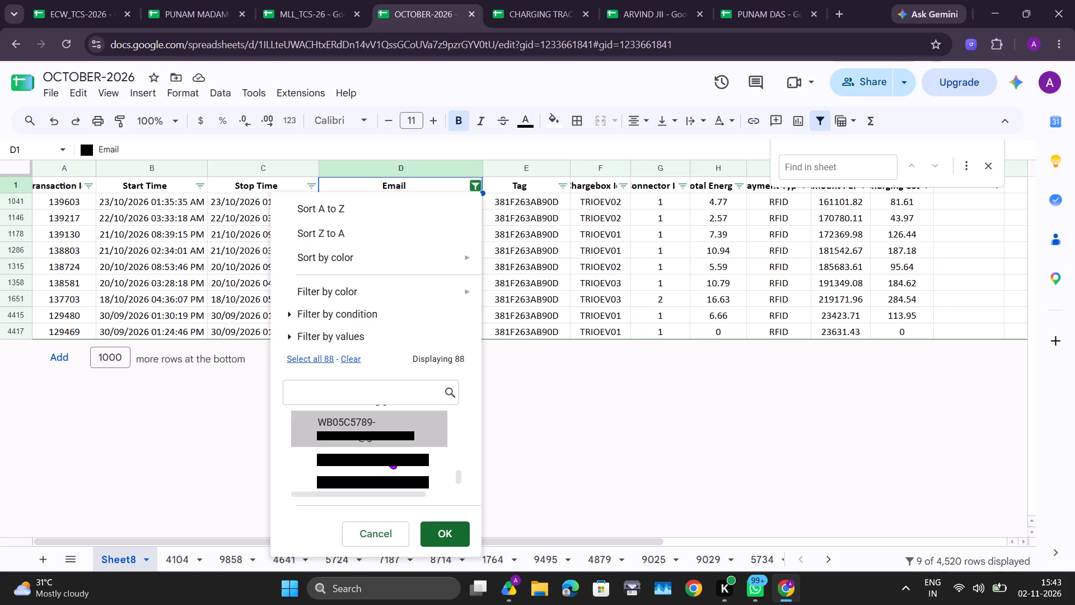
pyautogui.scroll(-1, 391, 457)
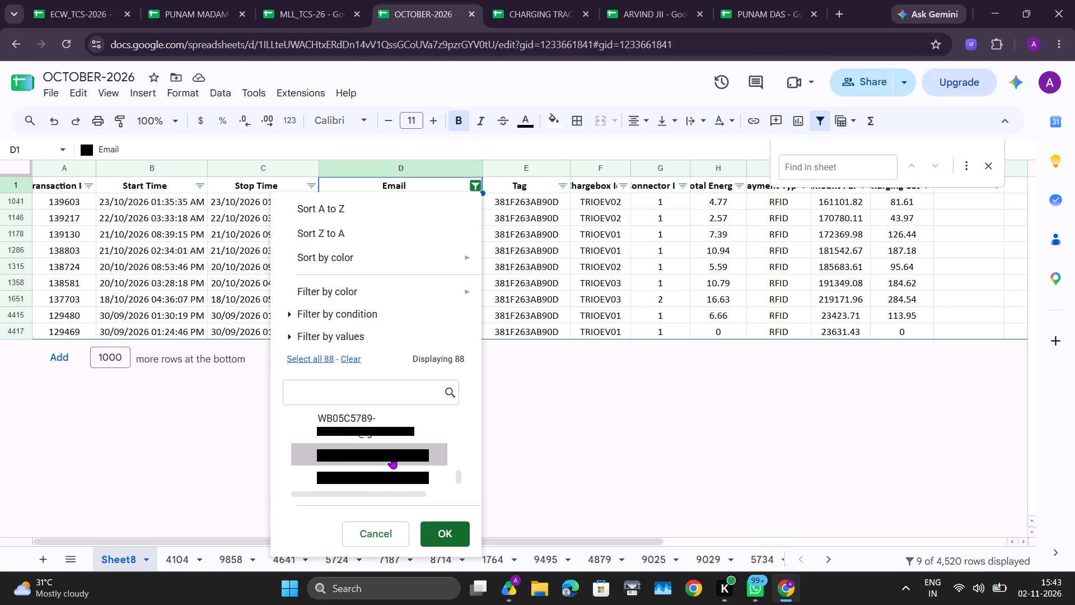
pyautogui.scroll(-3, 391, 457)
pyautogui.scroll(9, 391, 457)
pyautogui.click(450, 534)
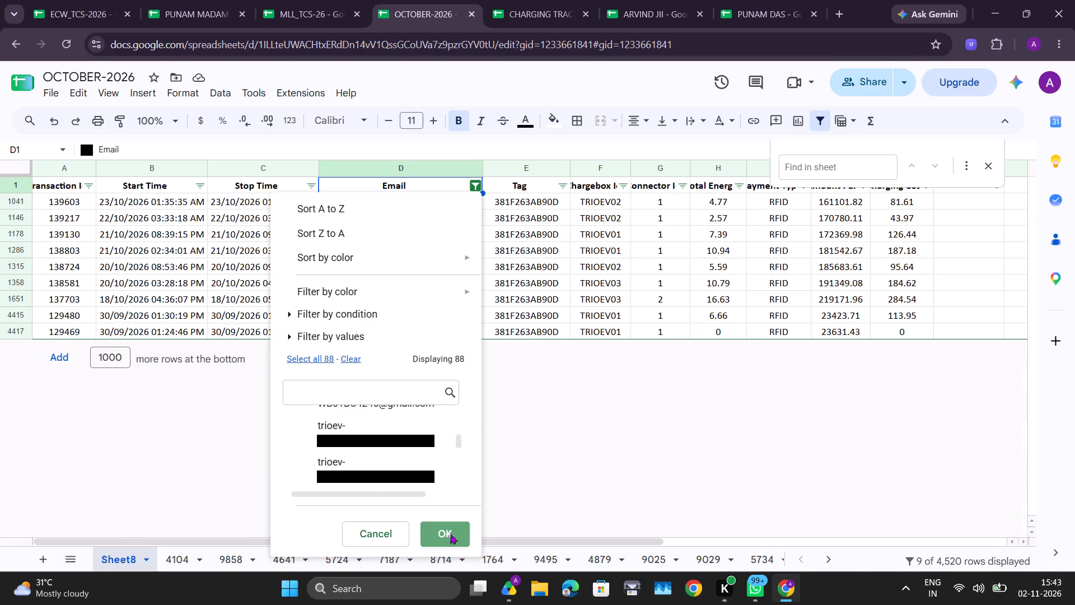
# Reopen Sheet8's Email filter and check which accounts are selected at the start of its value list.
pyautogui.scroll(2, 488, 391)
pyautogui.click(476, 181)
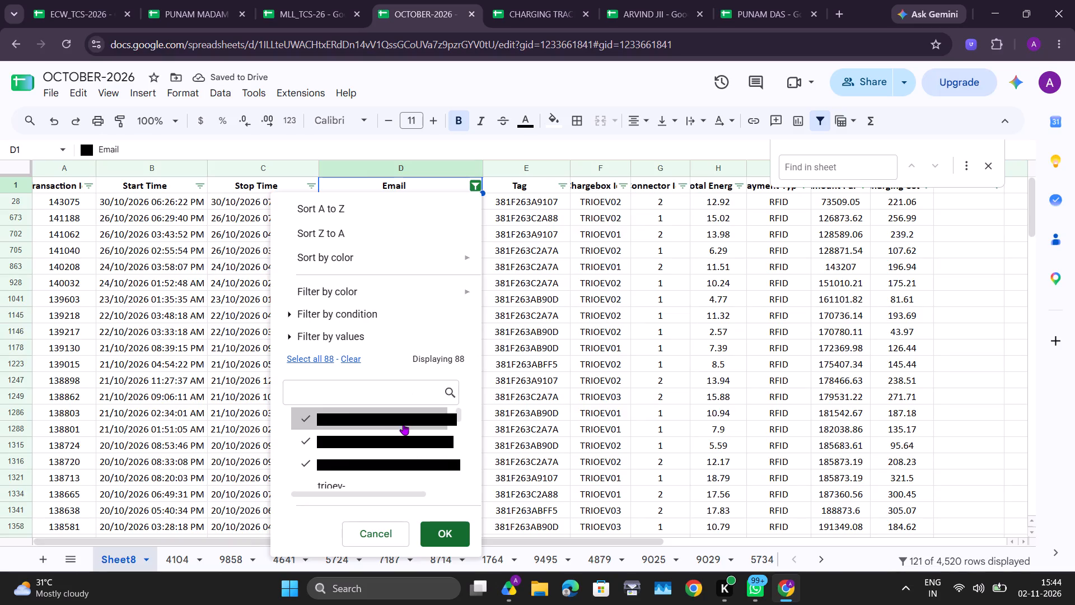
pyautogui.scroll(1, 403, 424)
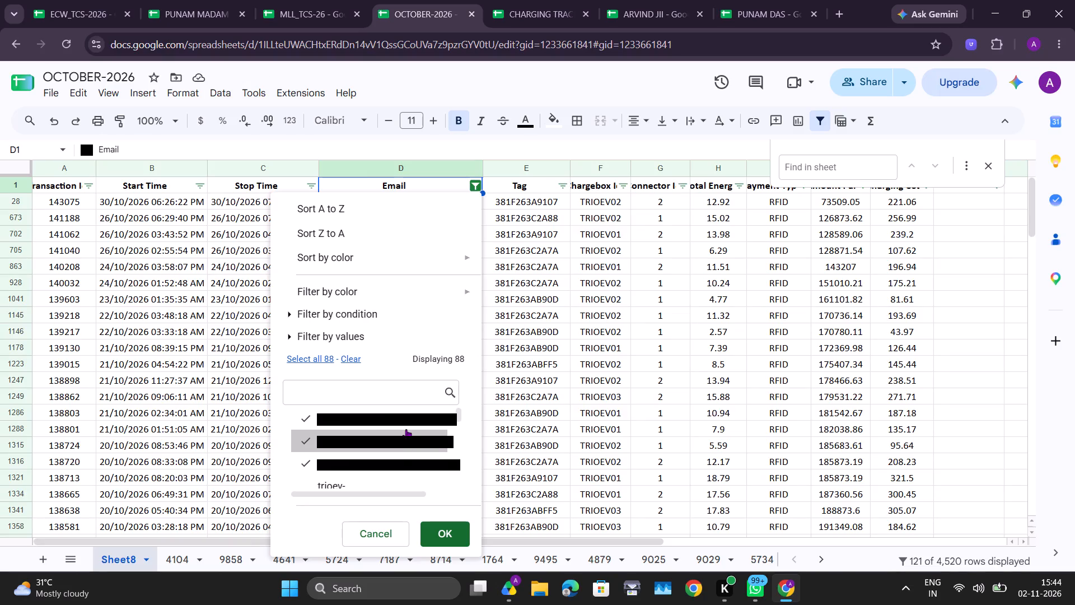
pyautogui.scroll(-2, 409, 424)
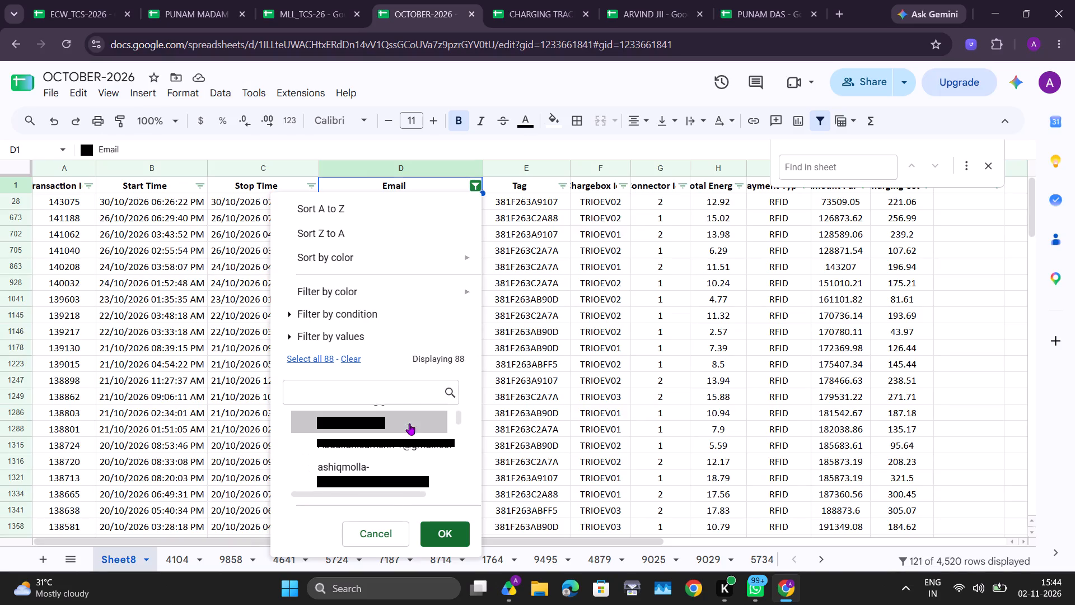
pyautogui.scroll(5, 409, 424)
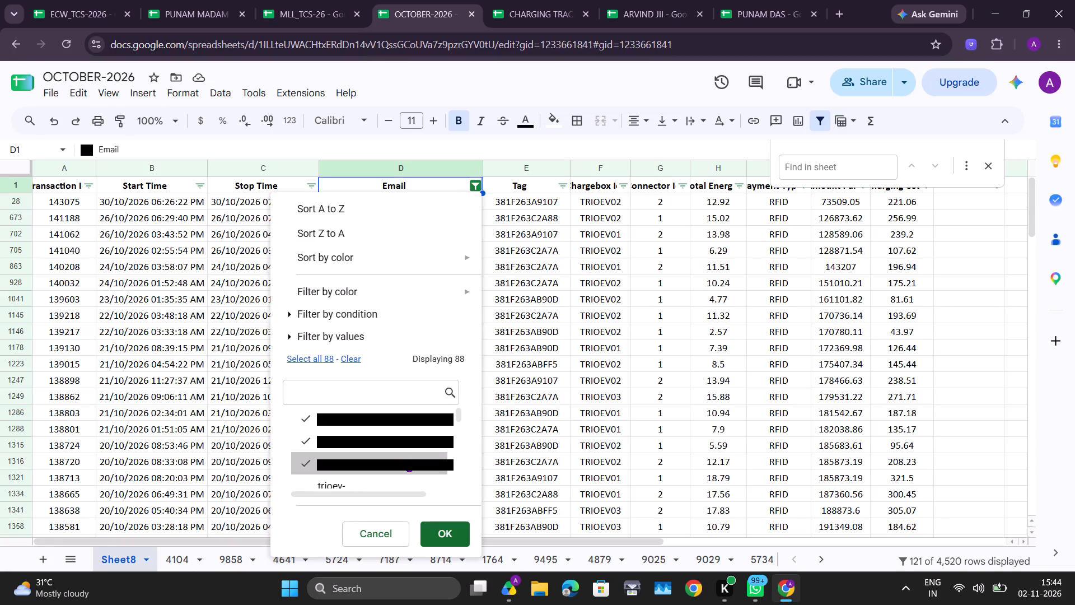
pyautogui.scroll(-2, 407, 460)
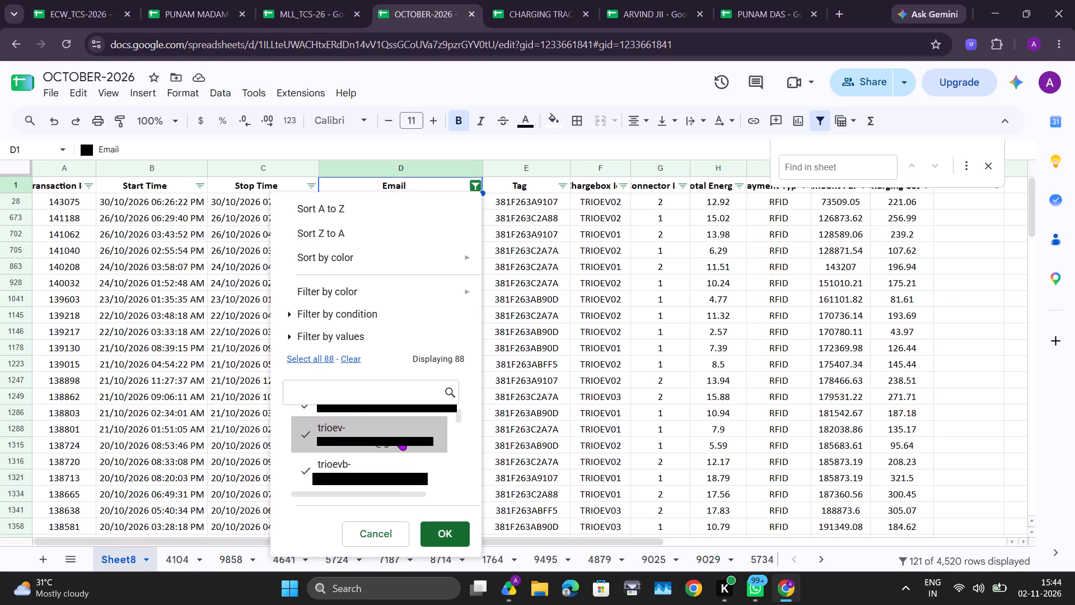
pyautogui.scroll(3, 401, 439)
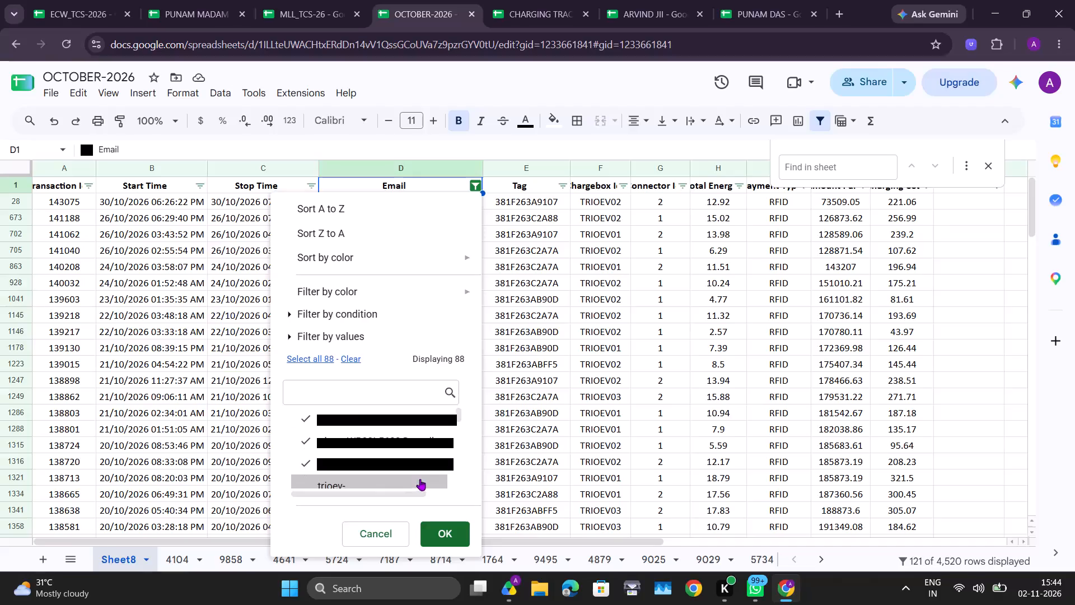
pyautogui.scroll(-2, 404, 450)
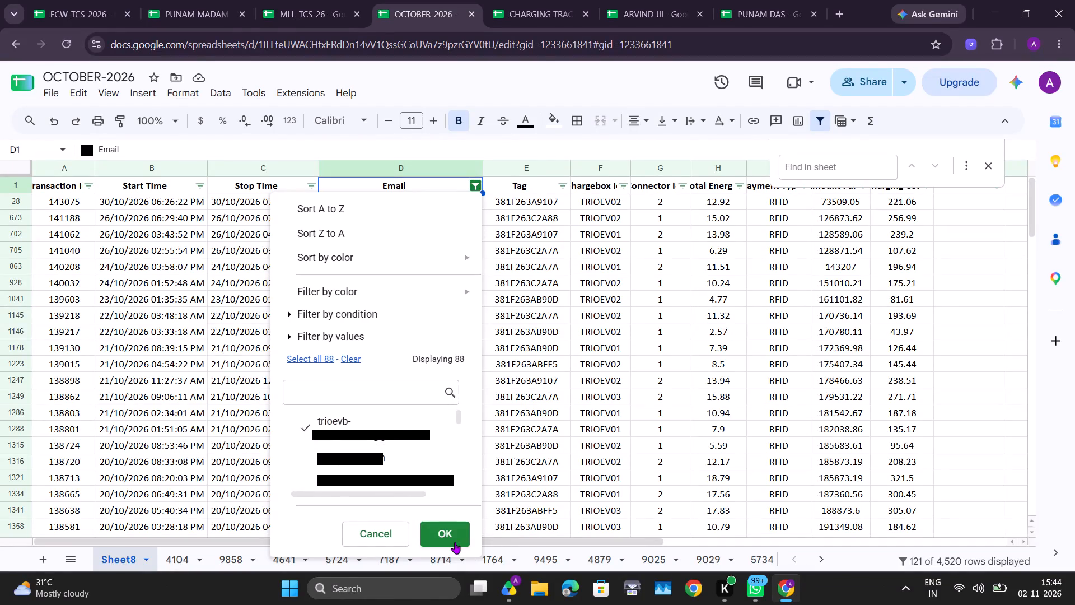
pyautogui.click(455, 542)
pyautogui.scroll(2, 517, 309)
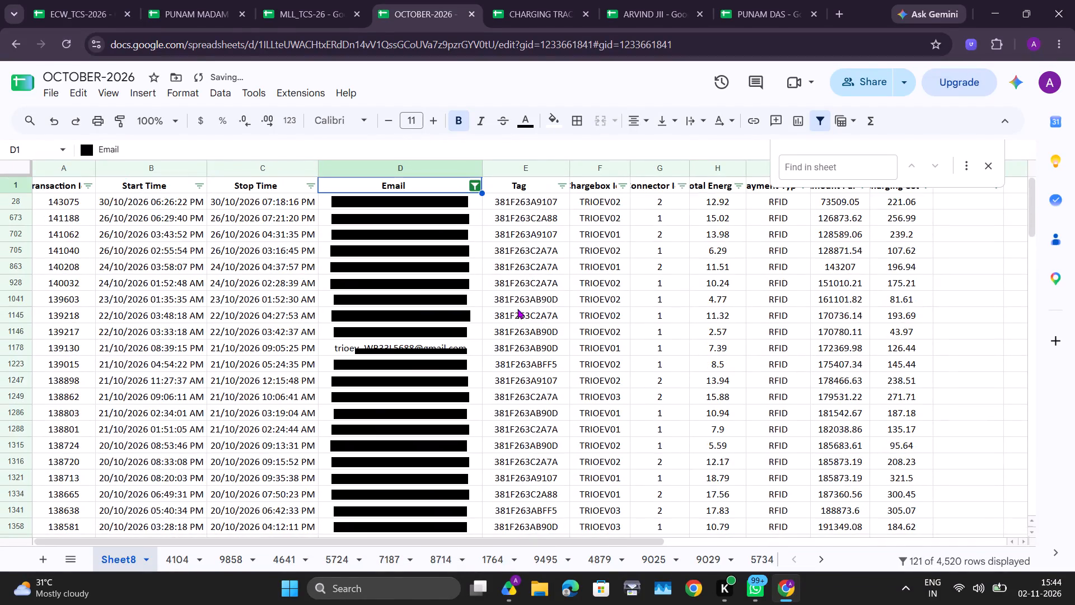
pyautogui.hotkey('ctrl', 'a')
pyautogui.hotkey('ctrl', 'c')
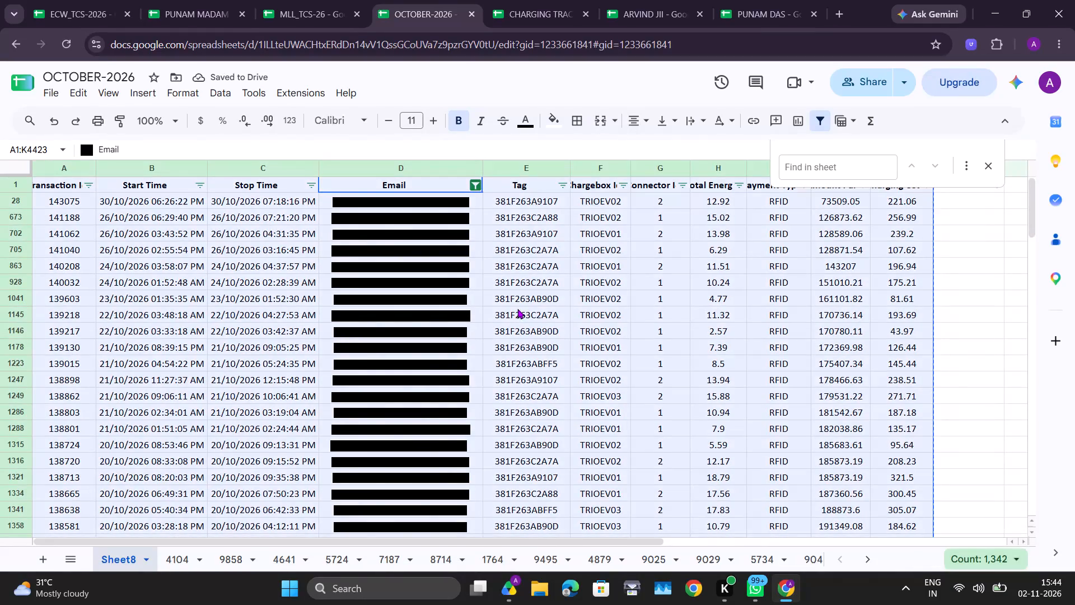
pyautogui.click(544, 0)
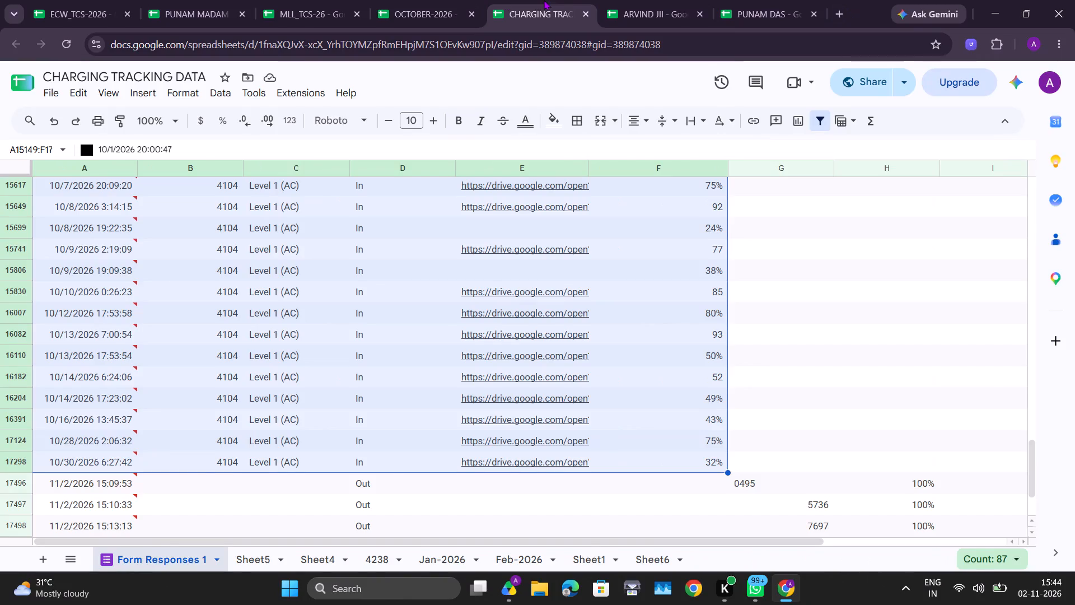
pyautogui.click(761, 0)
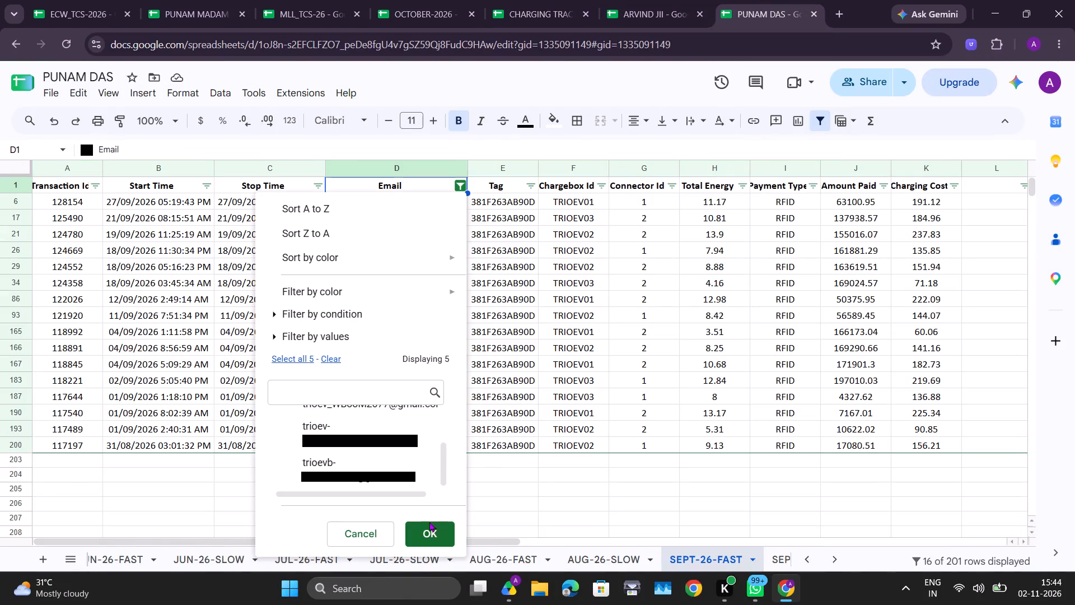
pyautogui.click(417, 527)
pyautogui.click(780, 560)
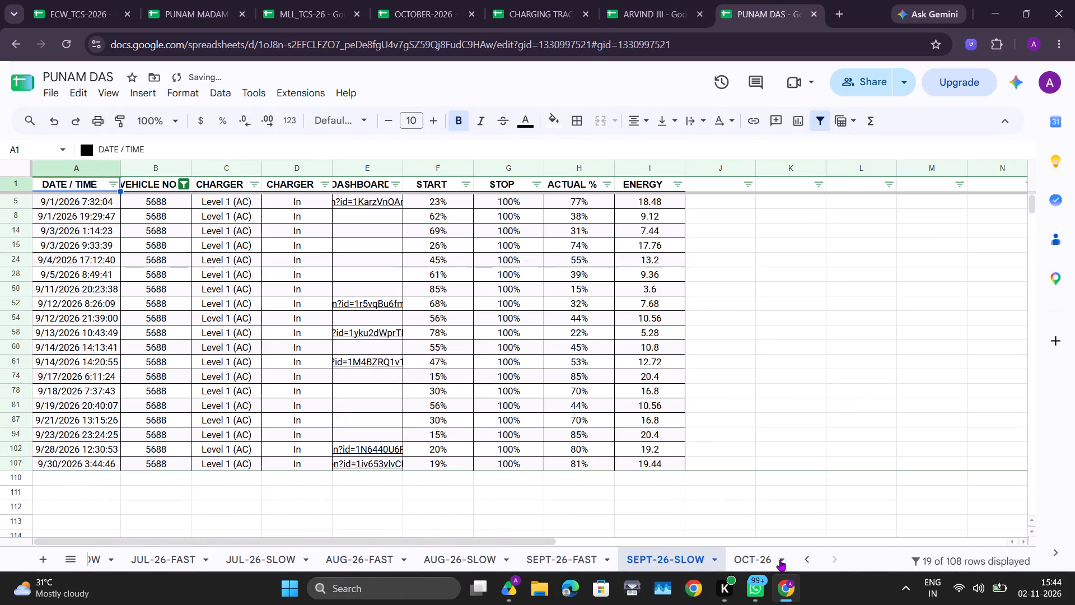
pyautogui.hscroll(-1, 780, 560)
pyautogui.click(748, 556)
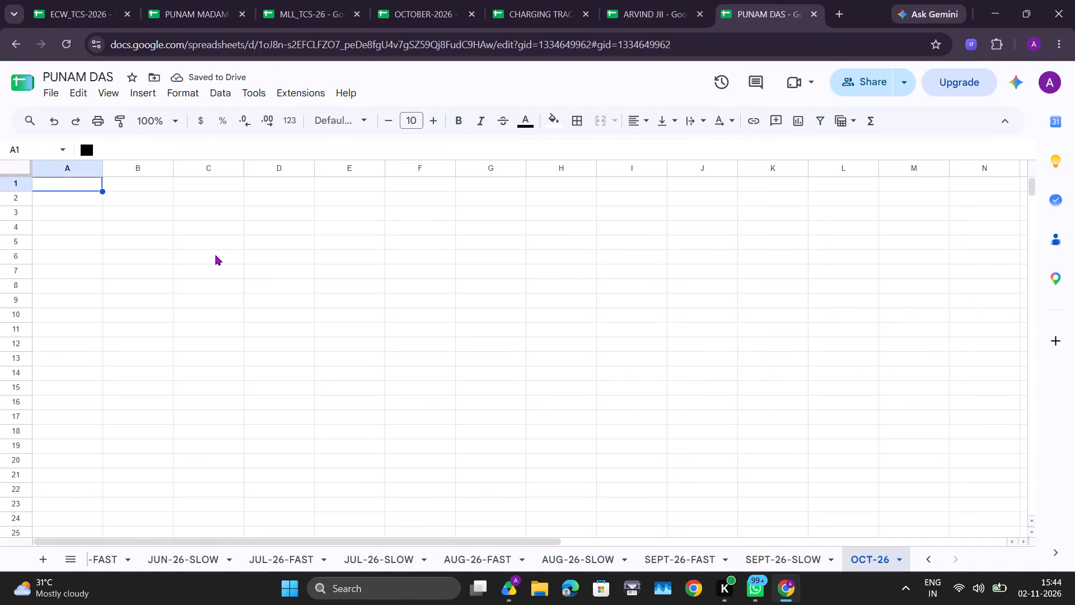
pyautogui.hotkey('ctrl', 'v')
# Auto-fit the widths of the Start Time, Stop Time and Email columns in OCT-26.
pyautogui.doubleClick(170, 163)
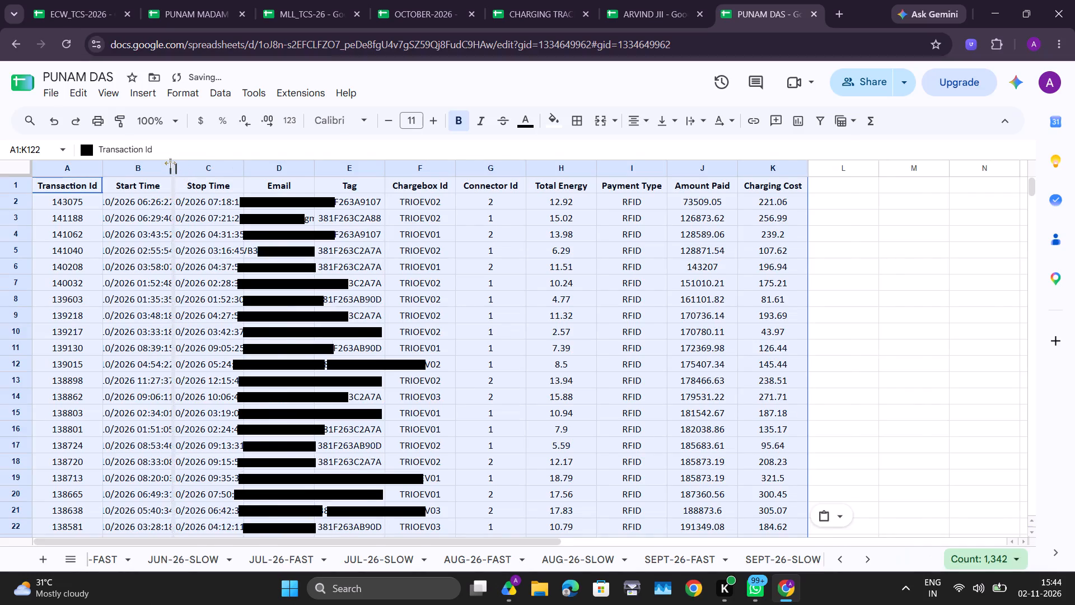
pyautogui.click(278, 168)
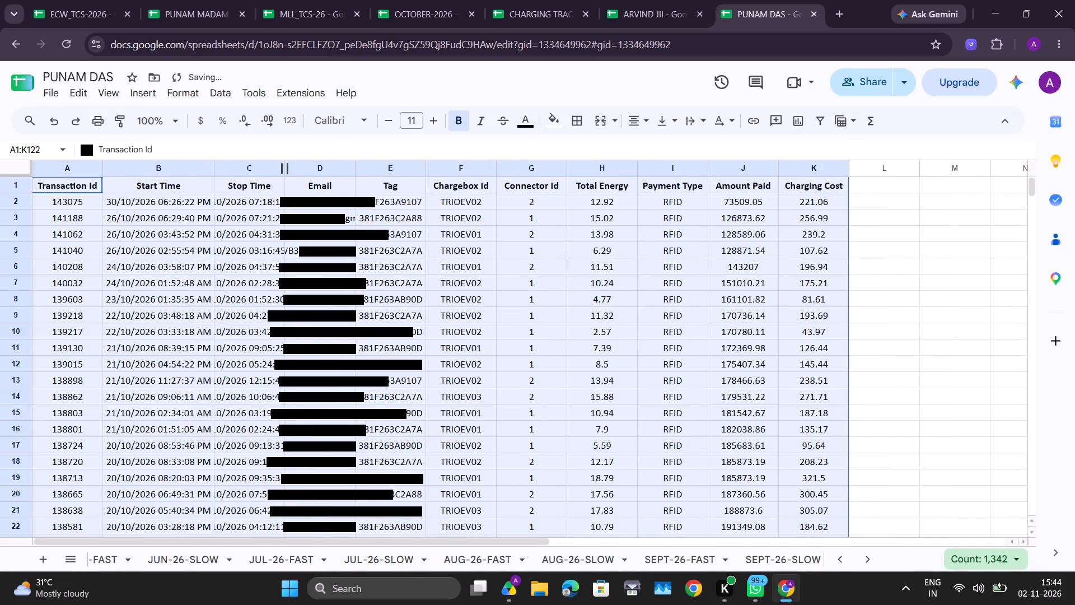
pyautogui.doubleClick(282, 167)
pyautogui.doubleClick(396, 162)
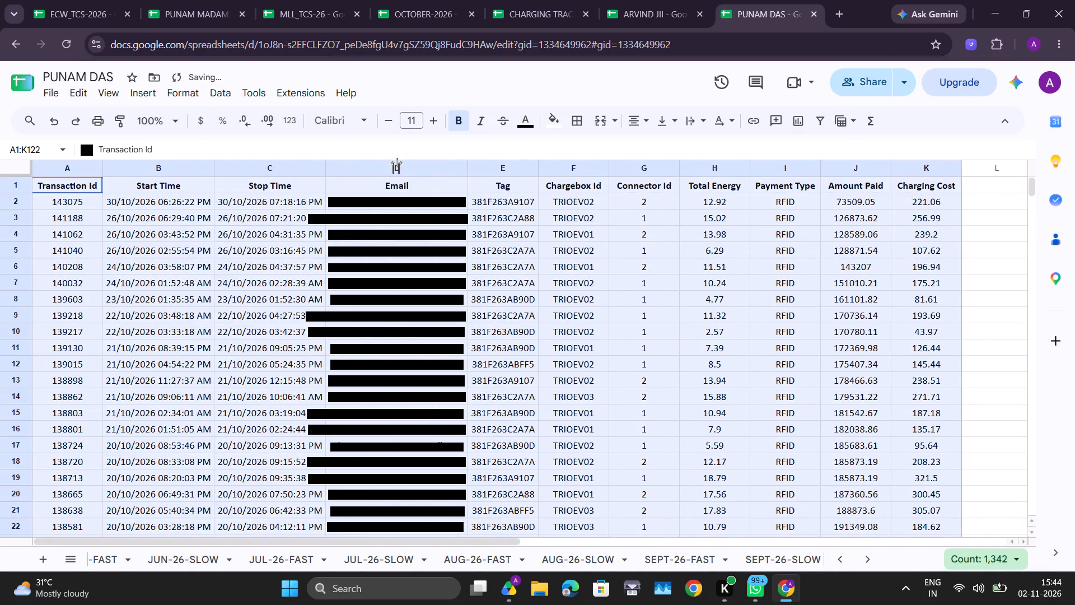
# Create a filter on the header row of the OCT-26 sheet.
pyautogui.scroll(-5, 408, 322)
pyautogui.scroll(6, 408, 322)
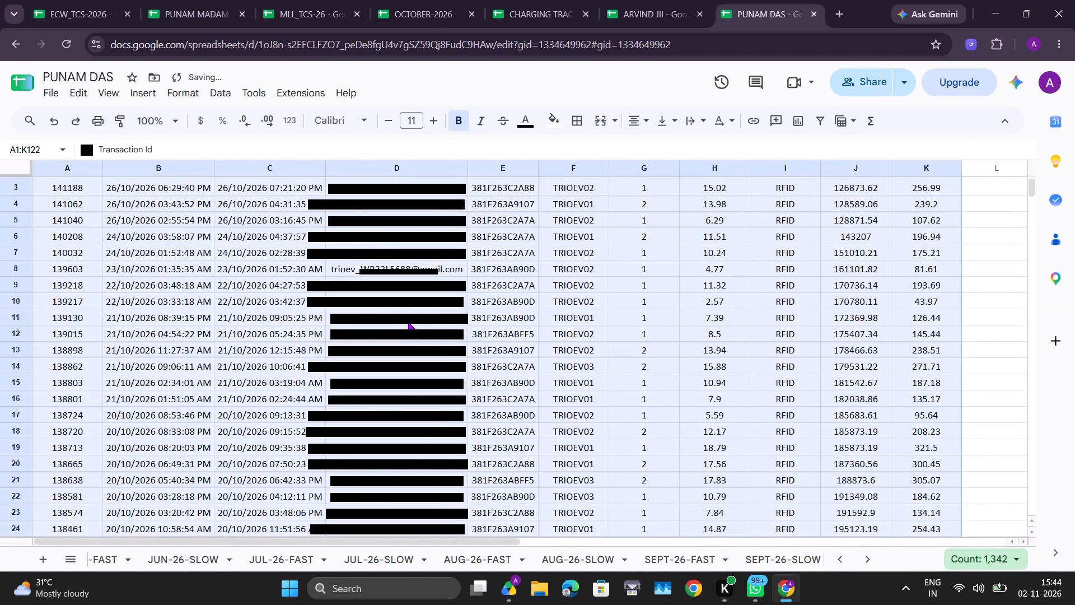
pyautogui.scroll(1, 408, 322)
pyautogui.click(26, 186)
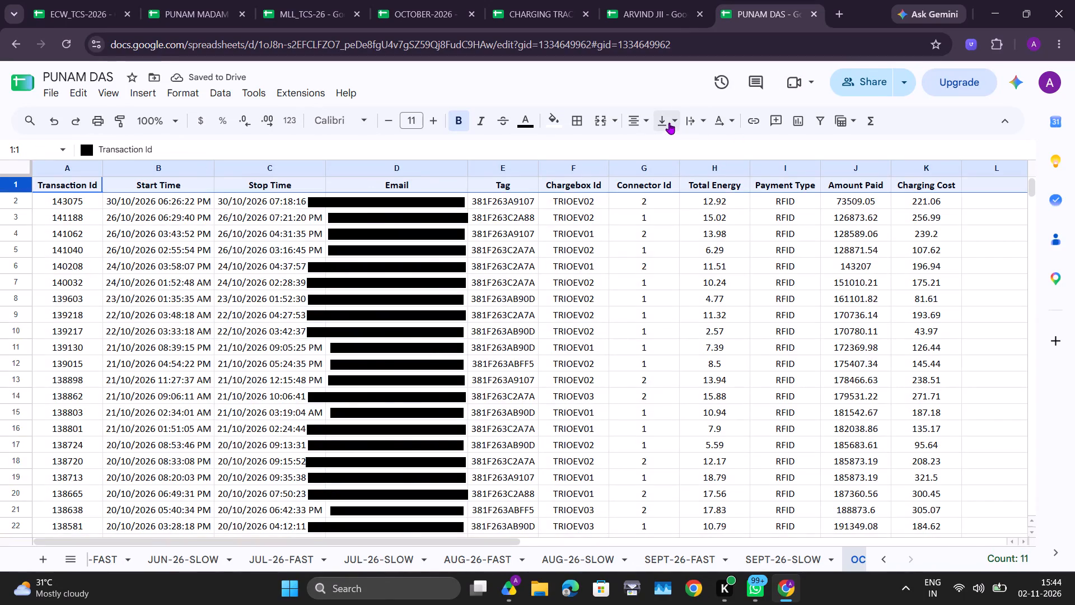
pyautogui.click(819, 119)
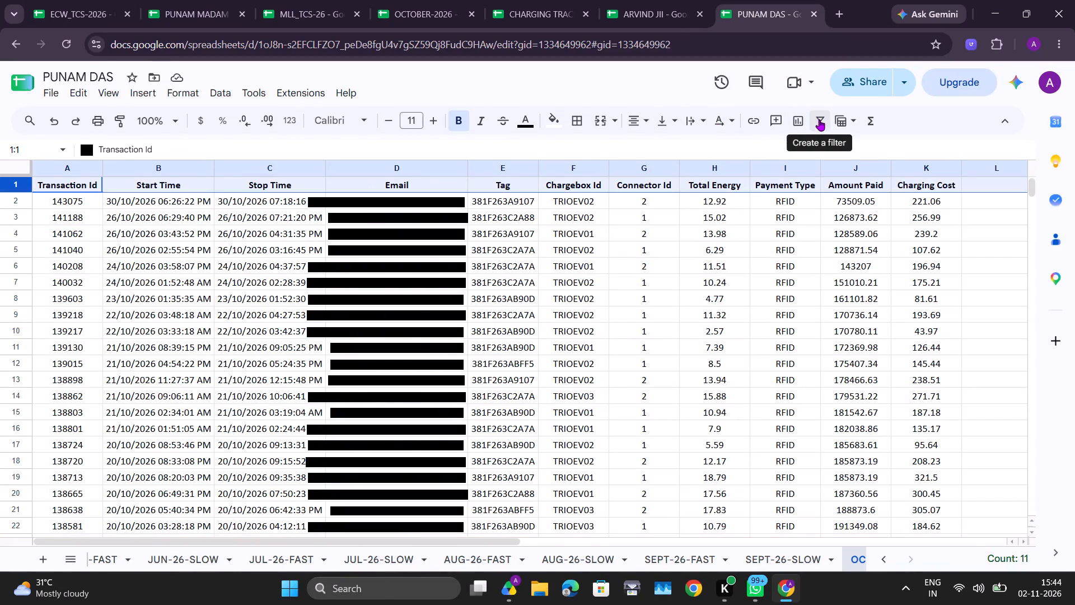
# Delete rows 119 to 122, the 30/09/2026 records at the end of the OCT-26 data.
pyautogui.click(441, 303)
pyautogui.scroll(-6, 441, 303)
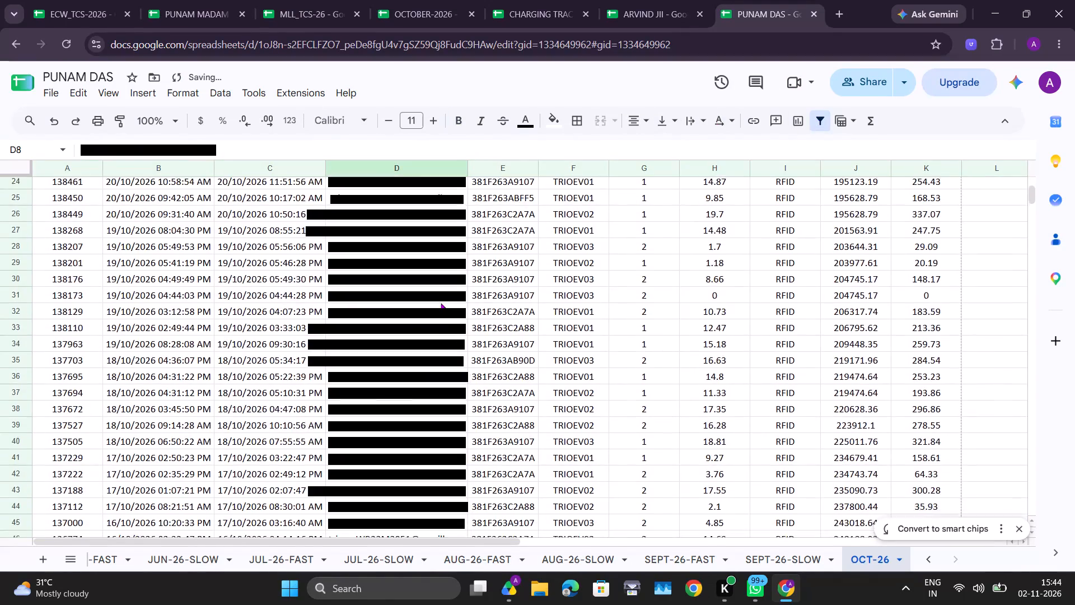
pyautogui.scroll(-5, 441, 303)
pyautogui.scroll(6, 441, 303)
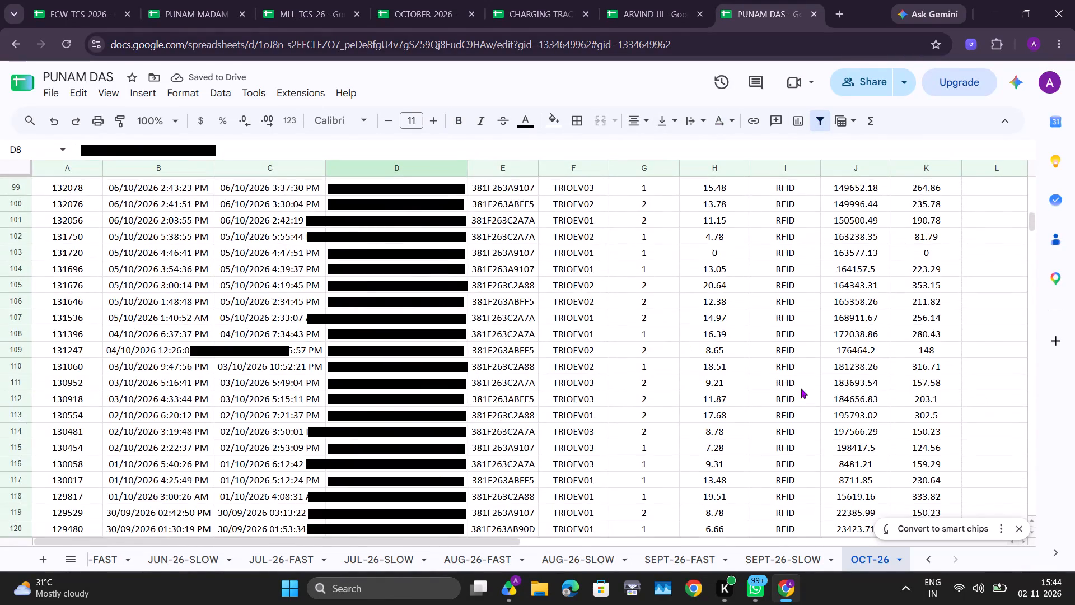
pyautogui.moveTo(1021, 540); pyautogui.dragTo(1020, 530)
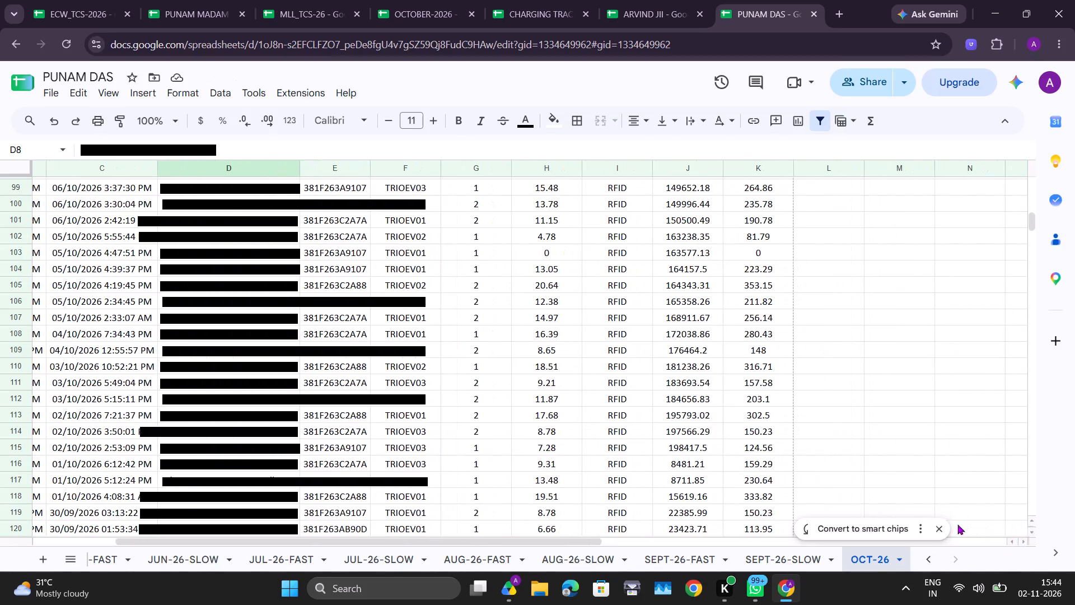
pyautogui.click(939, 527)
pyautogui.click(869, 355)
pyautogui.hscroll(9, 869, 355)
pyautogui.scroll(-5, 869, 355)
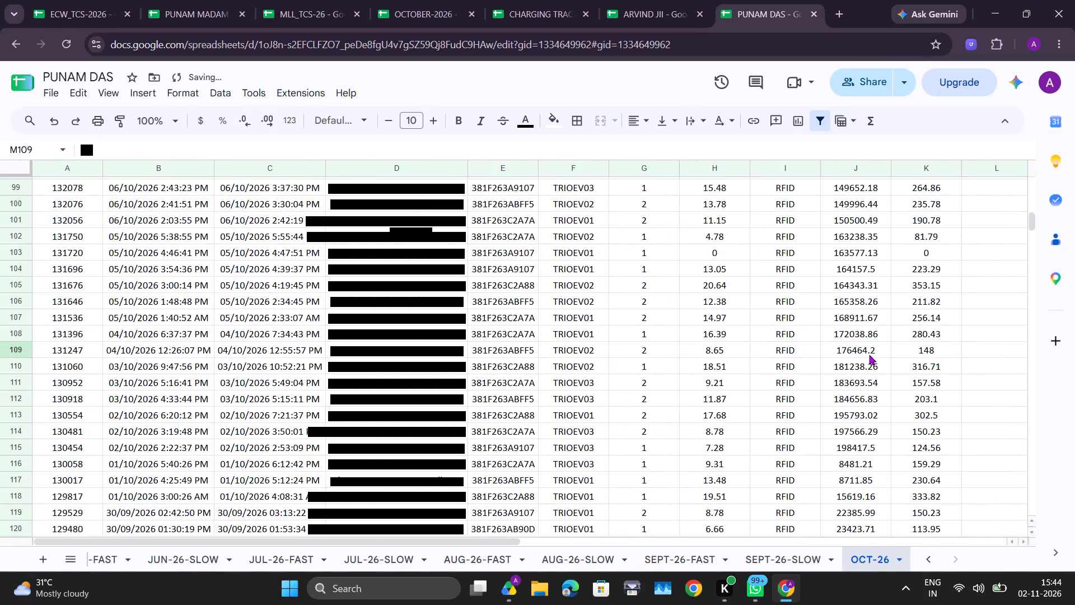
pyautogui.scroll(-4, 869, 355)
pyautogui.scroll(3, 869, 355)
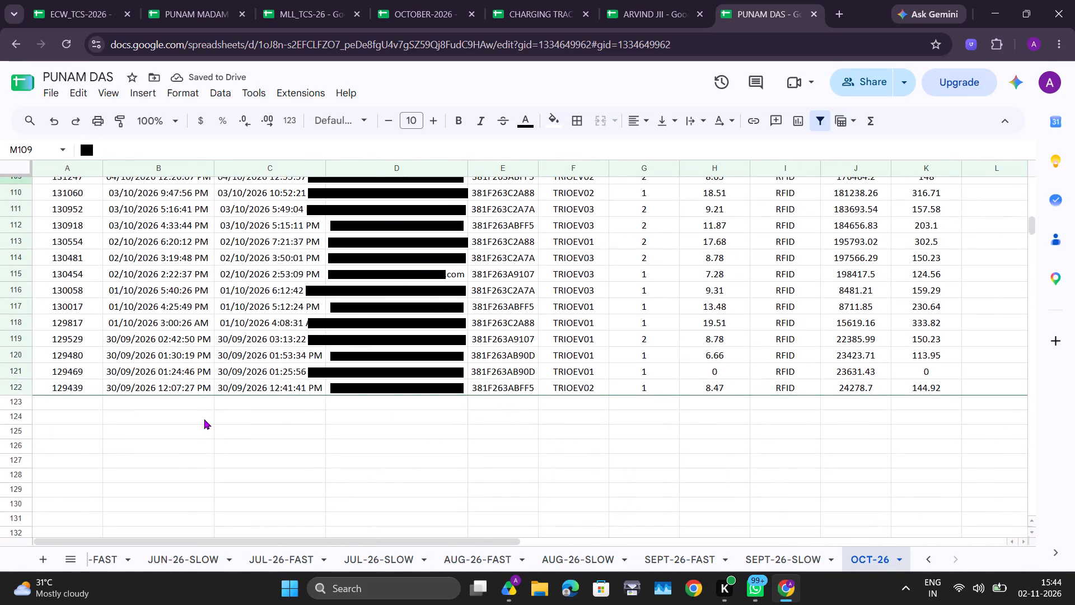
pyautogui.click(204, 419)
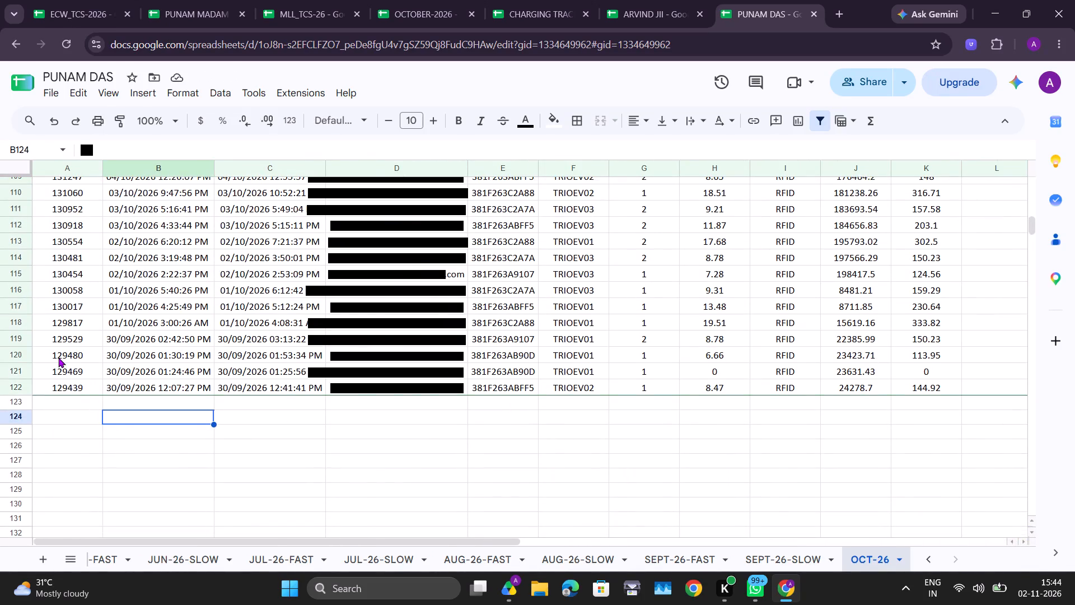
pyautogui.moveTo(19, 338); pyautogui.dragTo(5, 392)
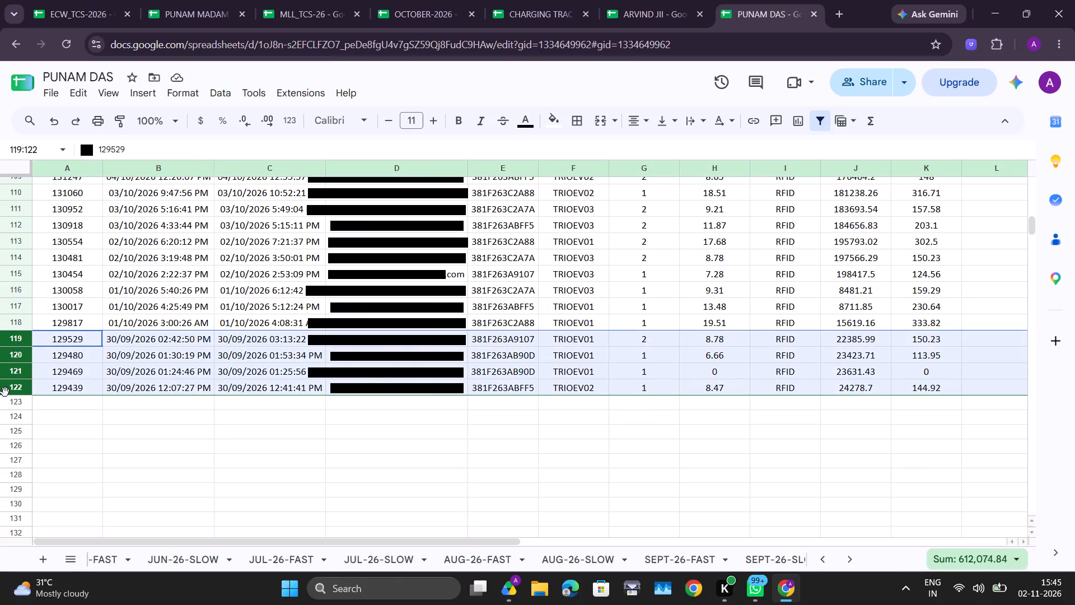
pyautogui.rightClick(5, 392)
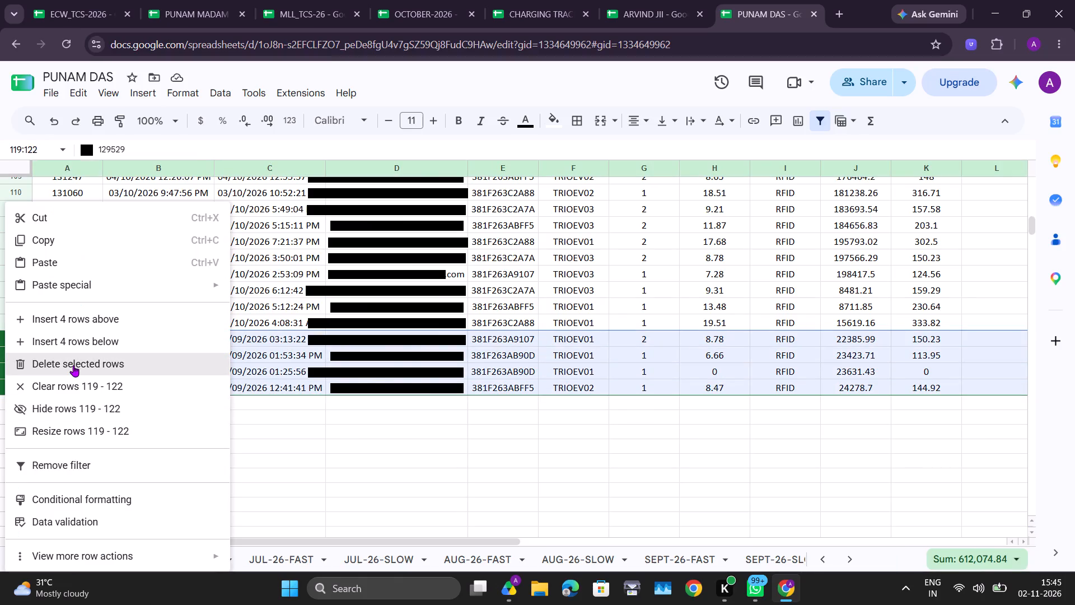
pyautogui.click(73, 365)
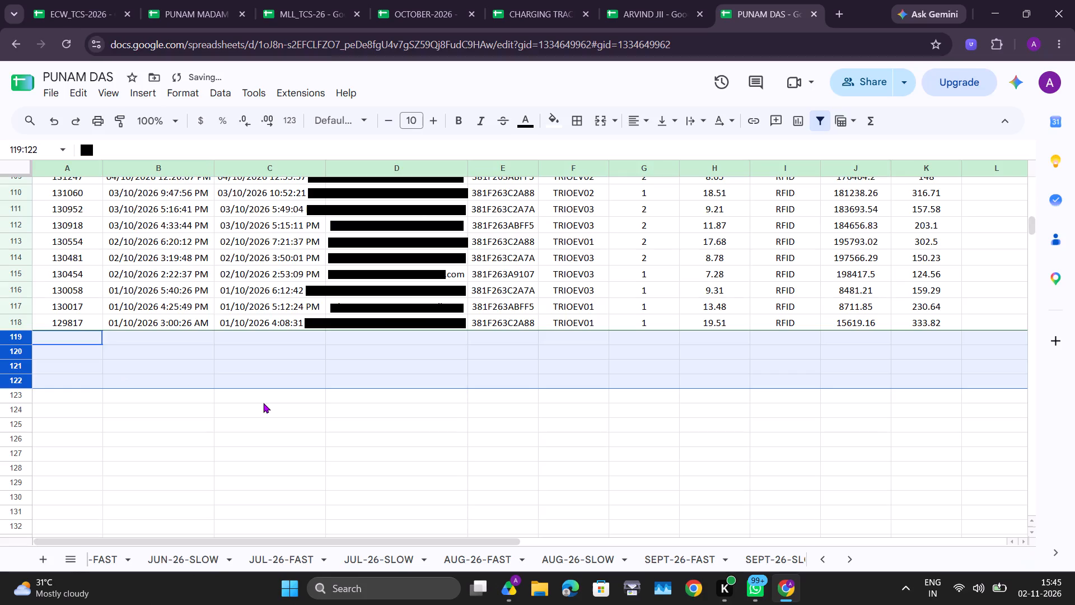
pyautogui.scroll(7, 263, 403)
pyautogui.scroll(15, 263, 403)
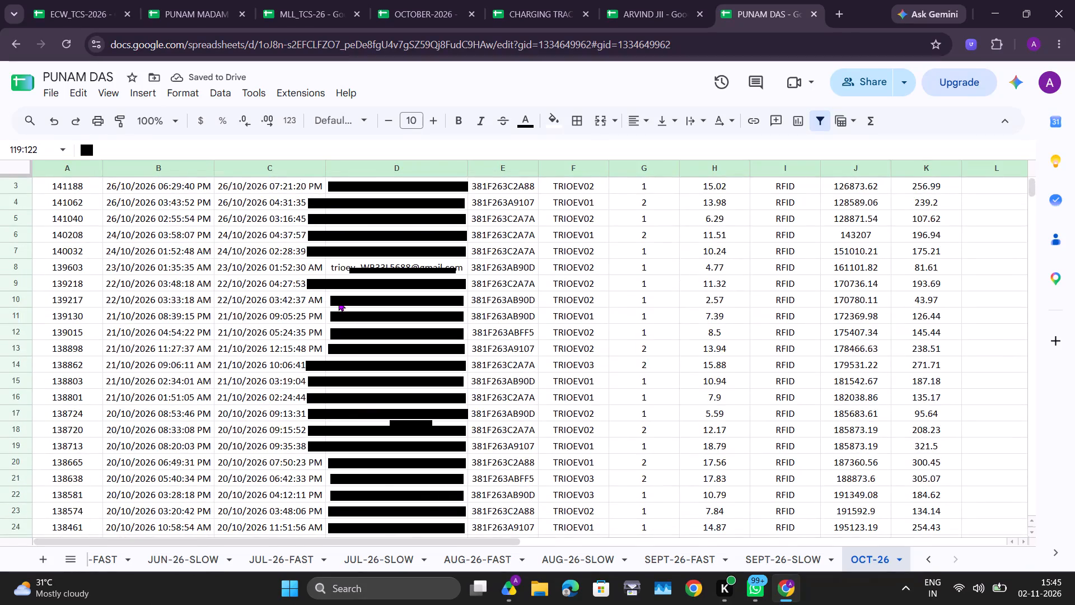
# In Form Responses 1 of CHARGING TRACKING DATA, deselect 4104 in the Vehicle Number filter and select 5688 and 0339 instead.
pyautogui.click(338, 301)
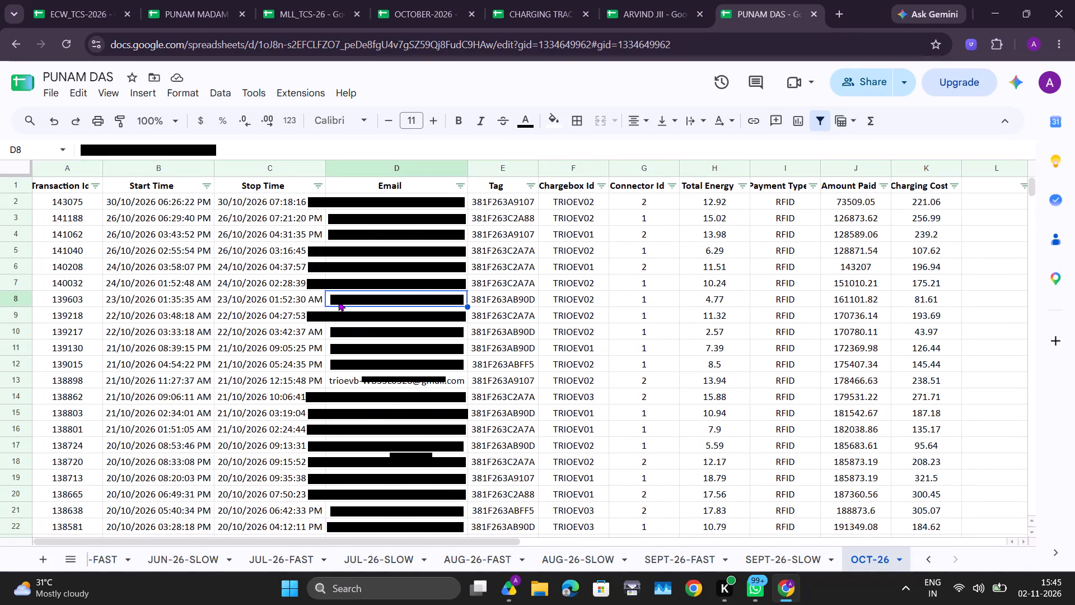
pyautogui.click(172, 0)
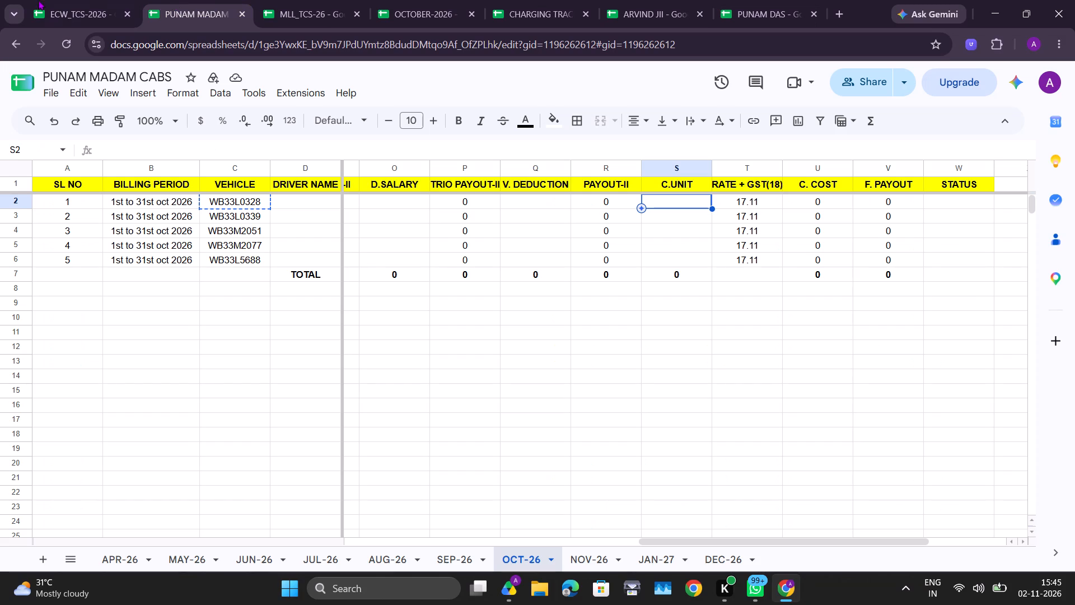
pyautogui.hscroll(-3, 365, 291)
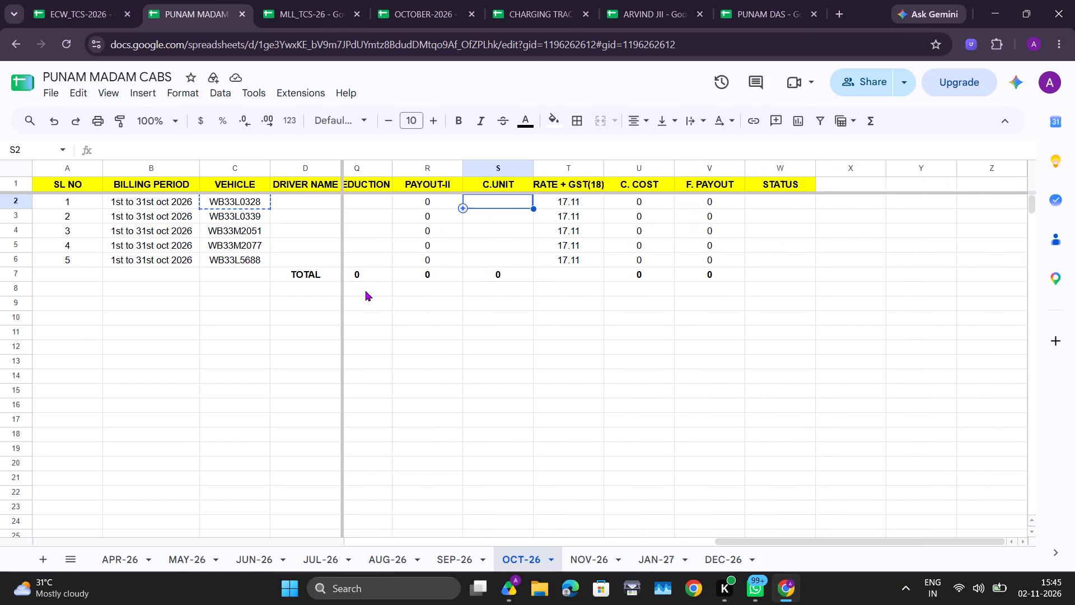
pyautogui.click(678, 0)
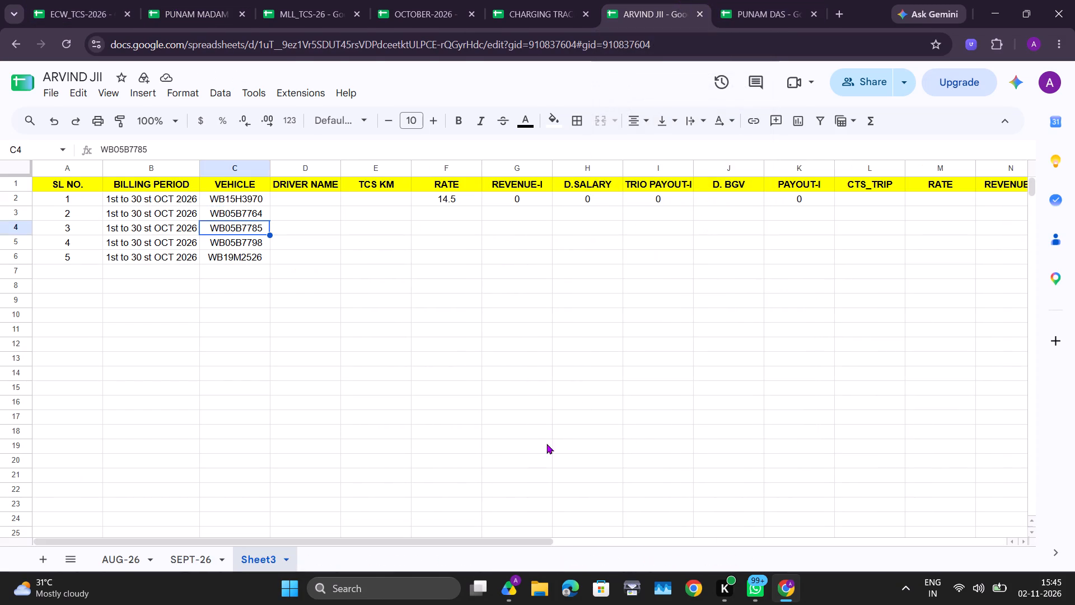
pyautogui.click(756, 0)
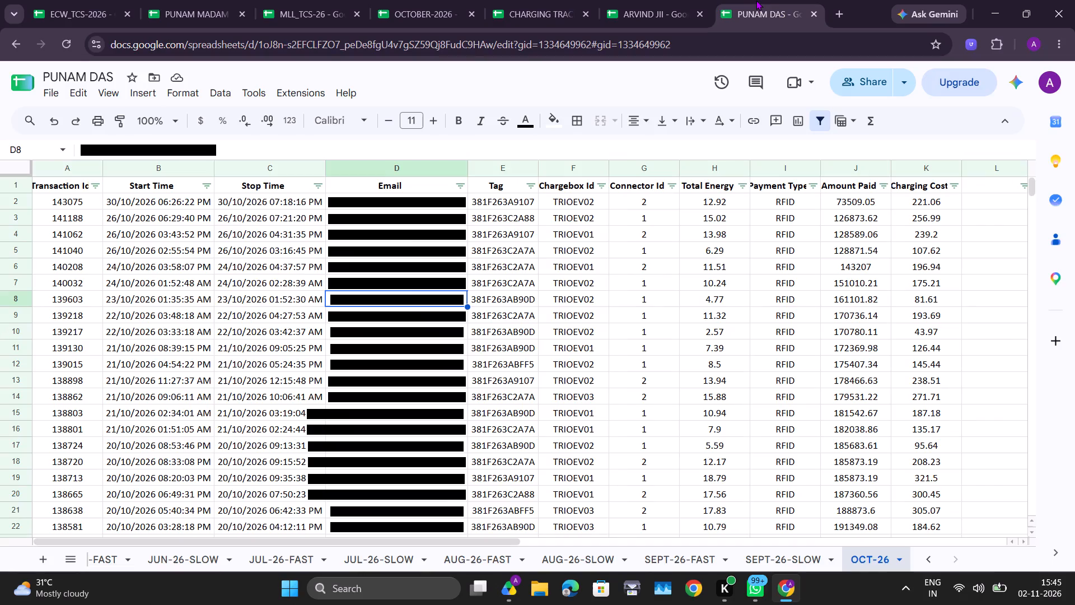
pyautogui.click(511, 0)
pyautogui.scroll(13, 388, 352)
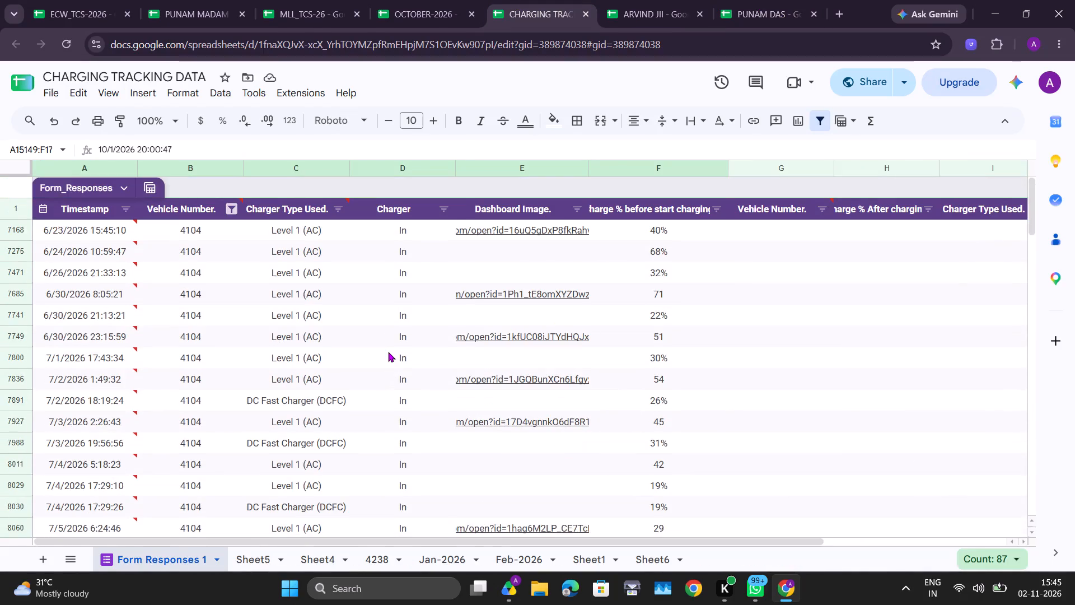
pyautogui.scroll(4, 388, 352)
pyautogui.click(232, 211)
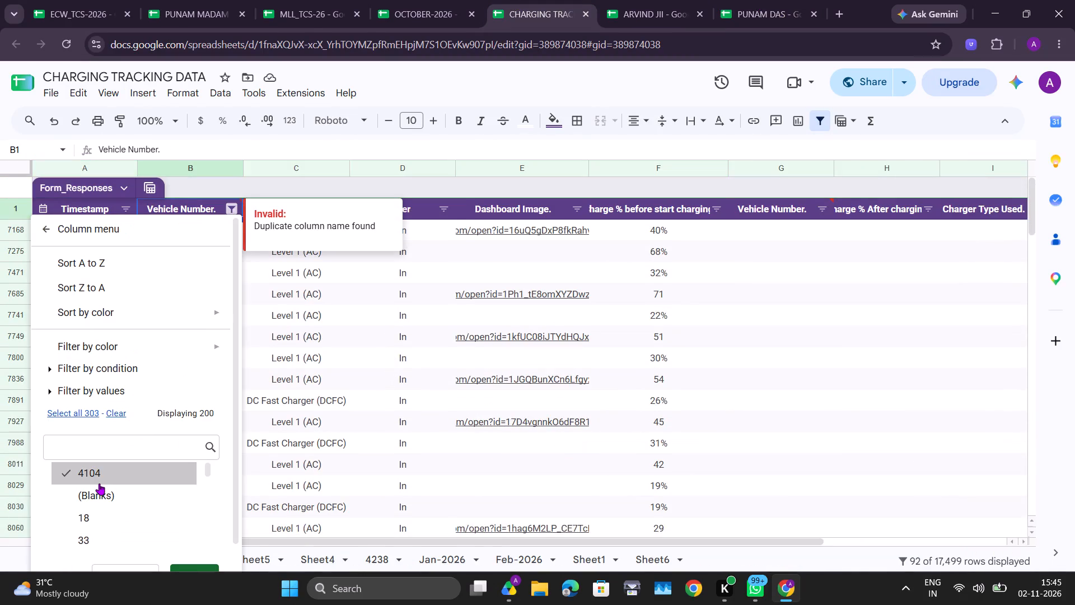
pyautogui.click(99, 483)
pyautogui.click(135, 455)
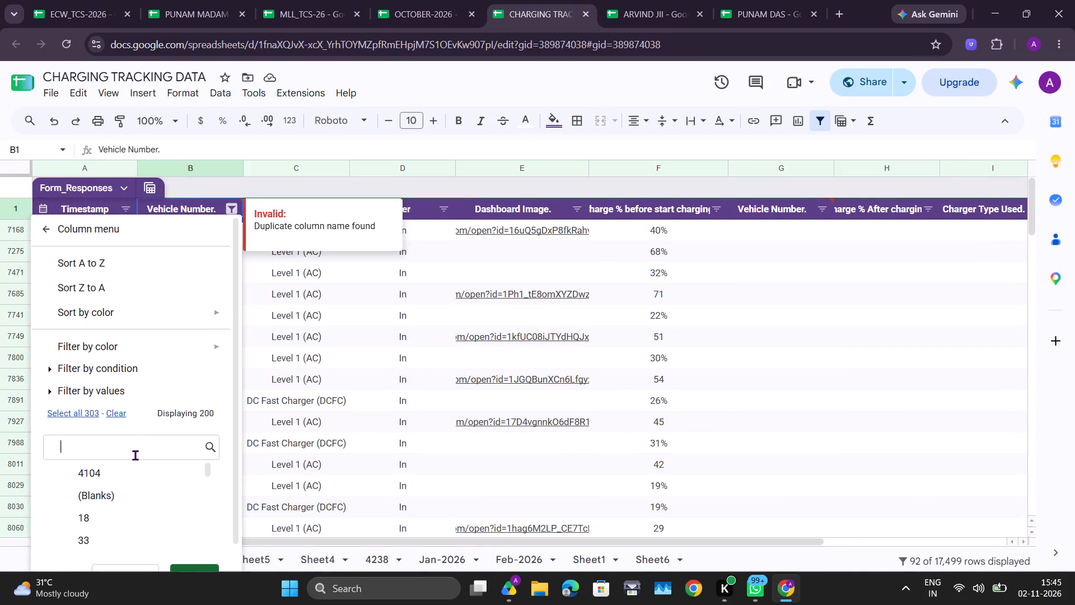
pyautogui.write('5688')
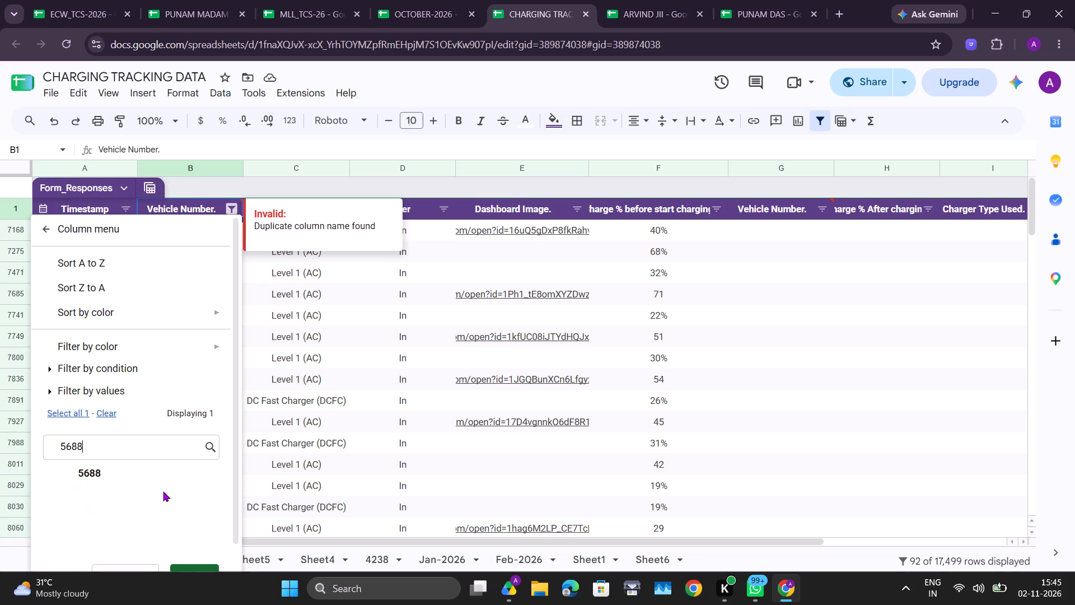
pyautogui.click(142, 476)
pyautogui.doubleClick(102, 448)
pyautogui.press('BackSpace')
pyautogui.write('0339')
pyautogui.click(77, 474)
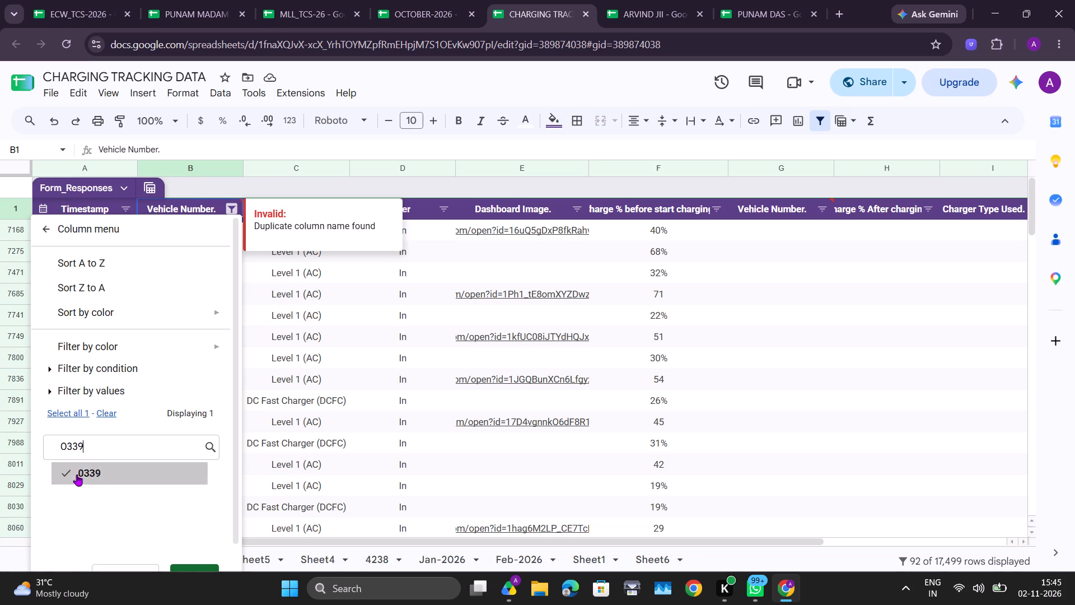
# Add vehicles 2077, 2051 and 0328 to the Vehicle Number filter selection, apply it, and check the selected values.
pyautogui.doubleClick(107, 445)
pyautogui.press('BackSpace')
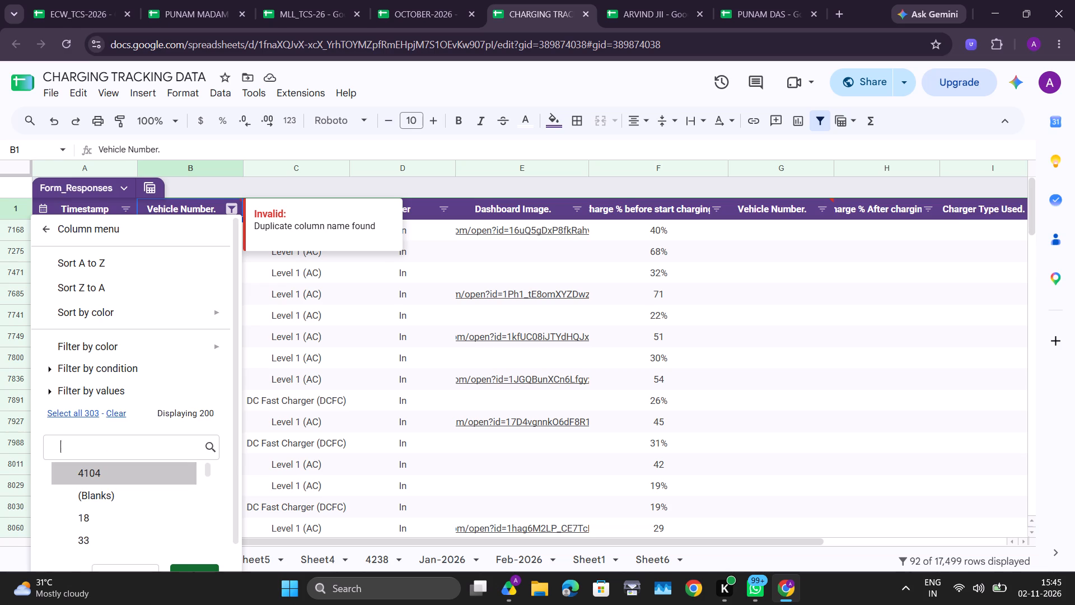
pyautogui.scroll(-1, 107, 445)
pyautogui.scroll(-1, 138, 348)
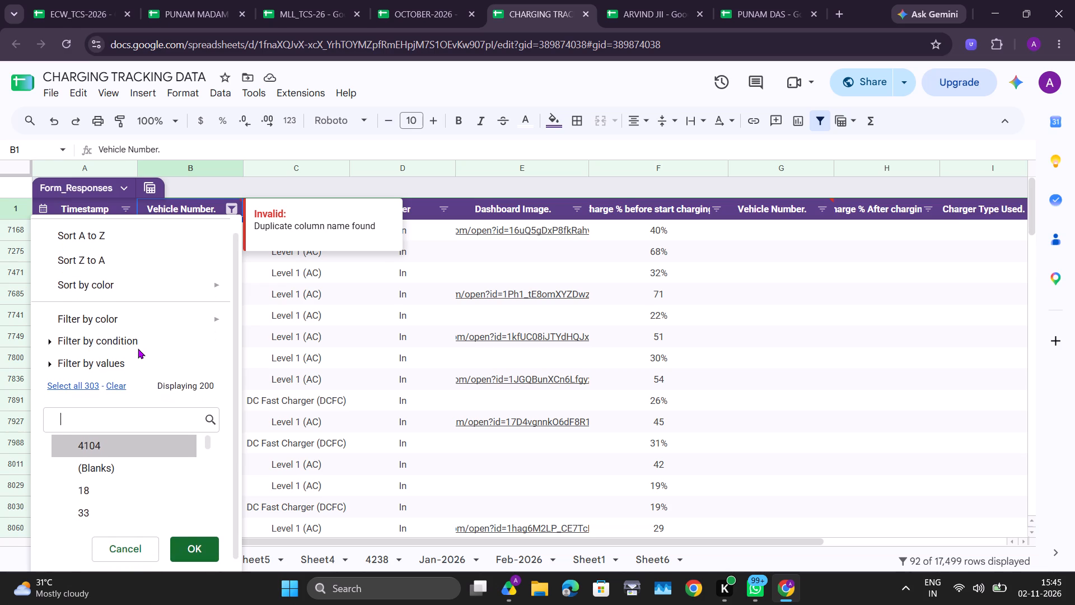
pyautogui.scroll(-1, 138, 348)
pyautogui.write('2077')
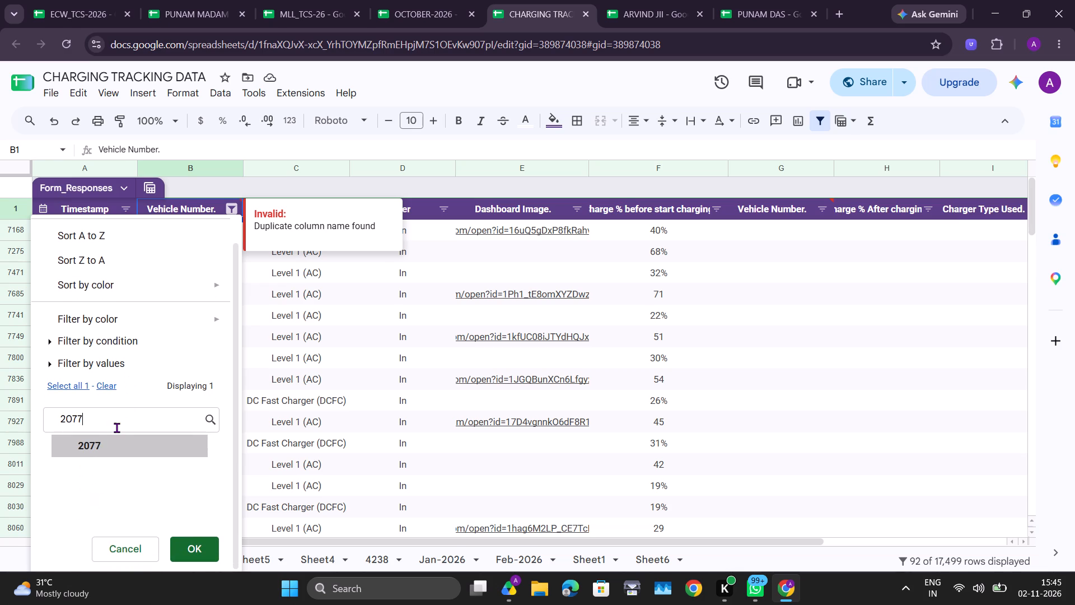
pyautogui.click(100, 450)
pyautogui.doubleClick(134, 418)
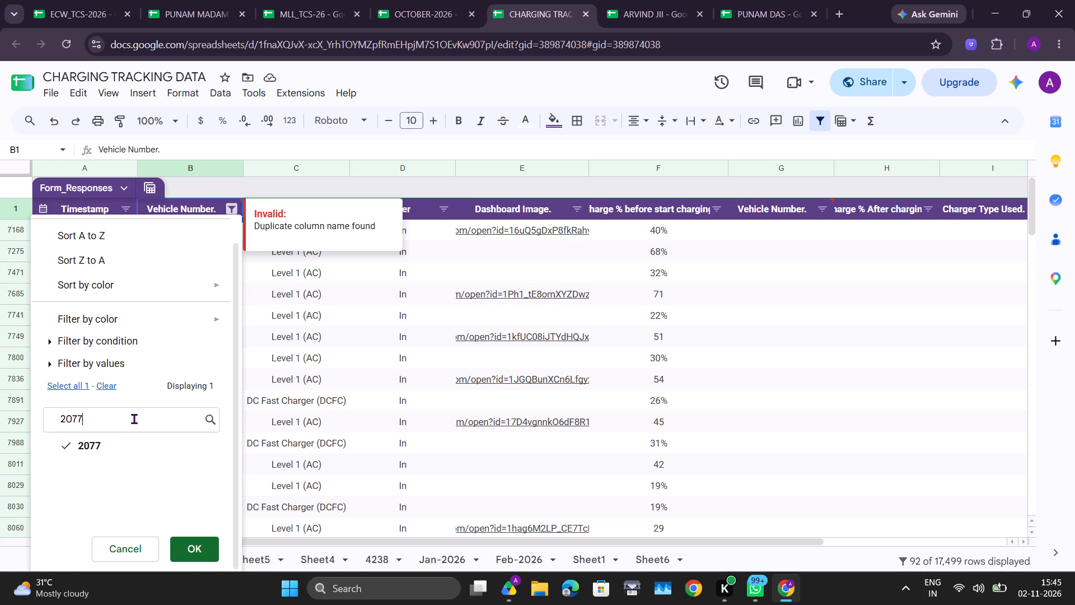
pyautogui.press('BackSpace')
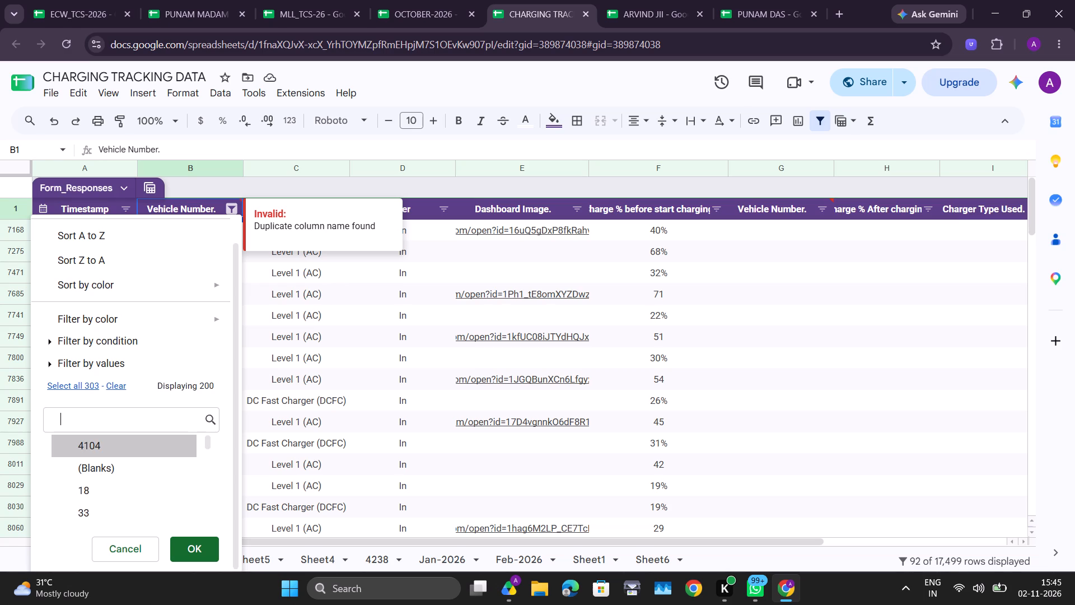
pyautogui.write('2051')
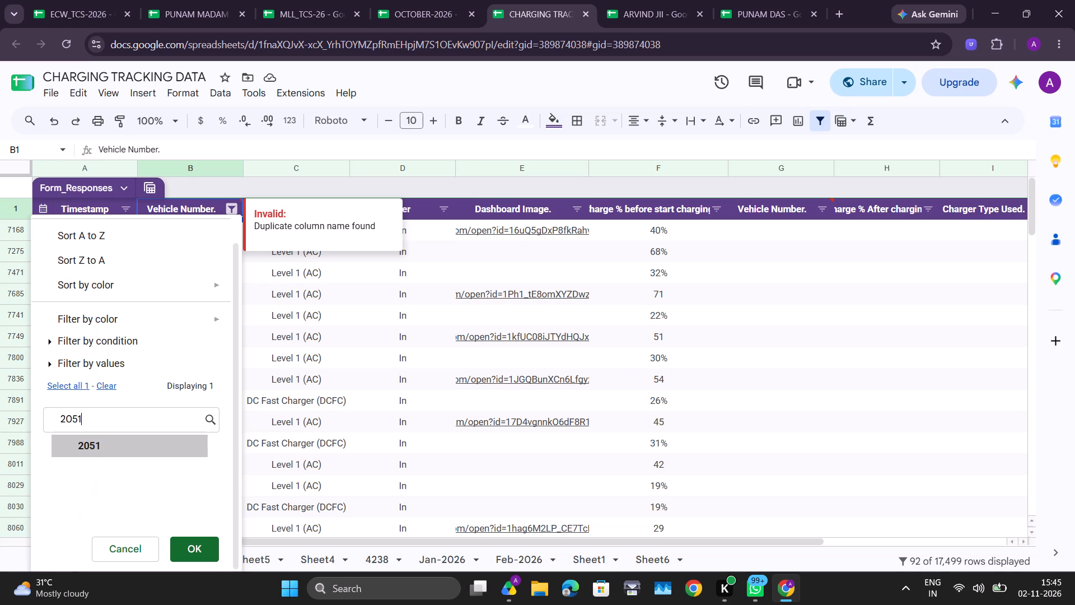
pyautogui.click(156, 457)
pyautogui.tripleClick(118, 422)
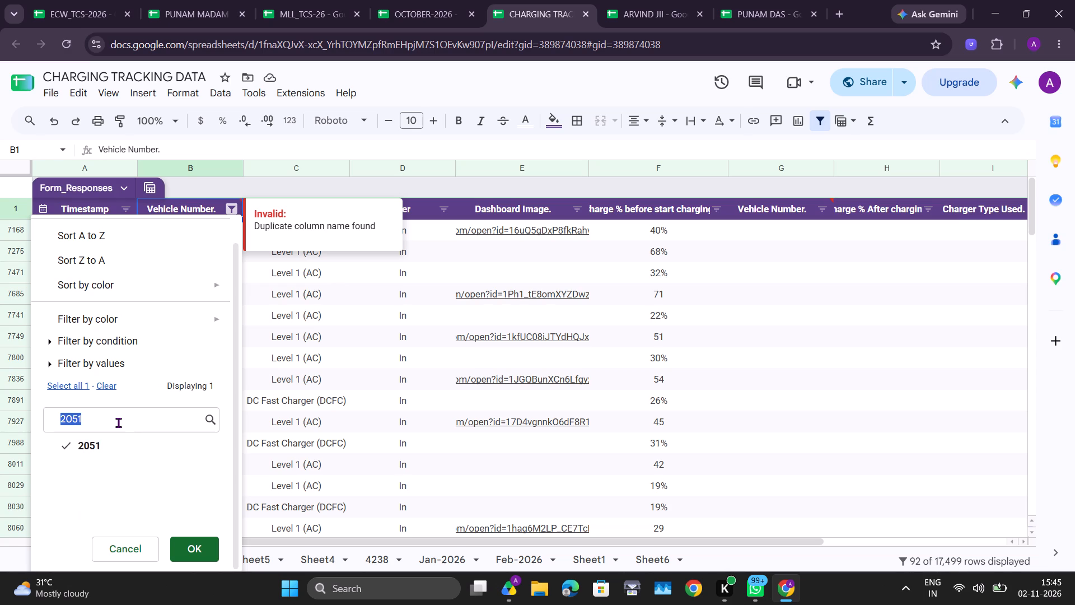
pyautogui.press('BackSpace')
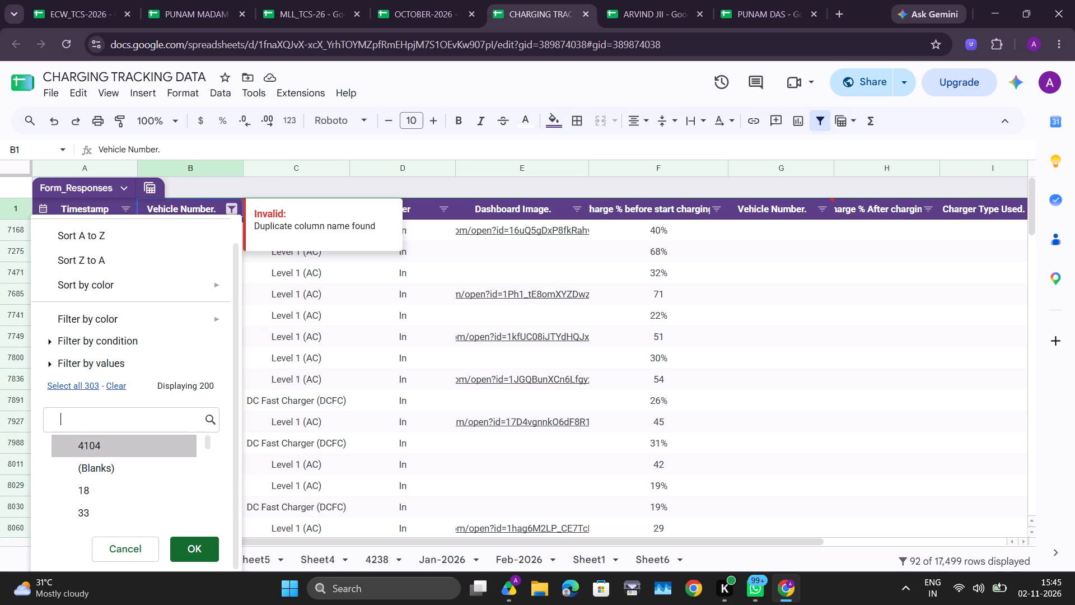
pyautogui.press('0')
pyautogui.write('32')
pyautogui.press('8')
pyautogui.click(120, 457)
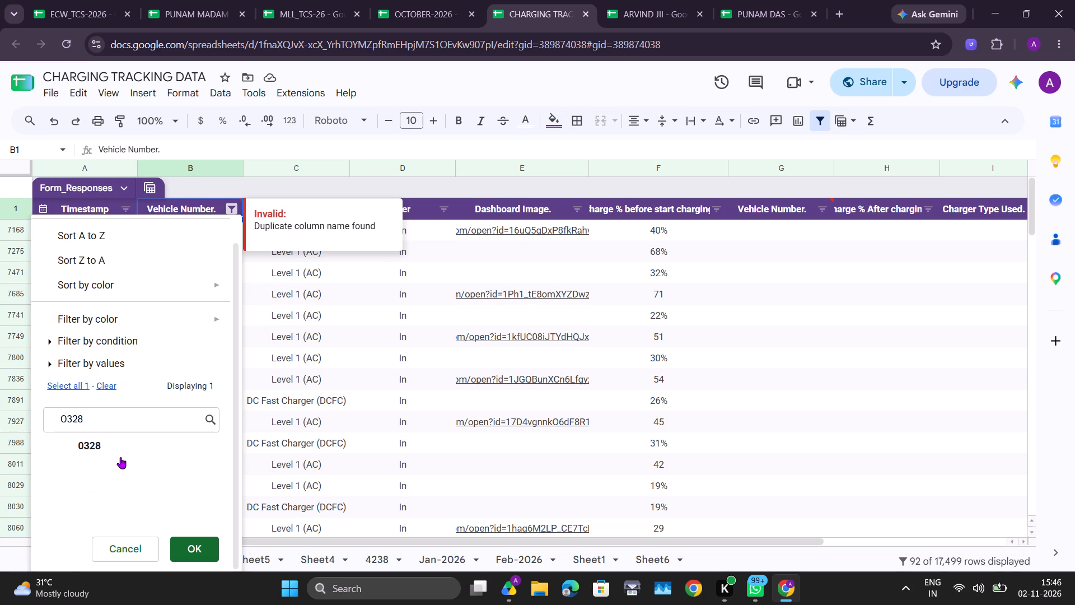
pyautogui.click(134, 455)
pyautogui.click(212, 547)
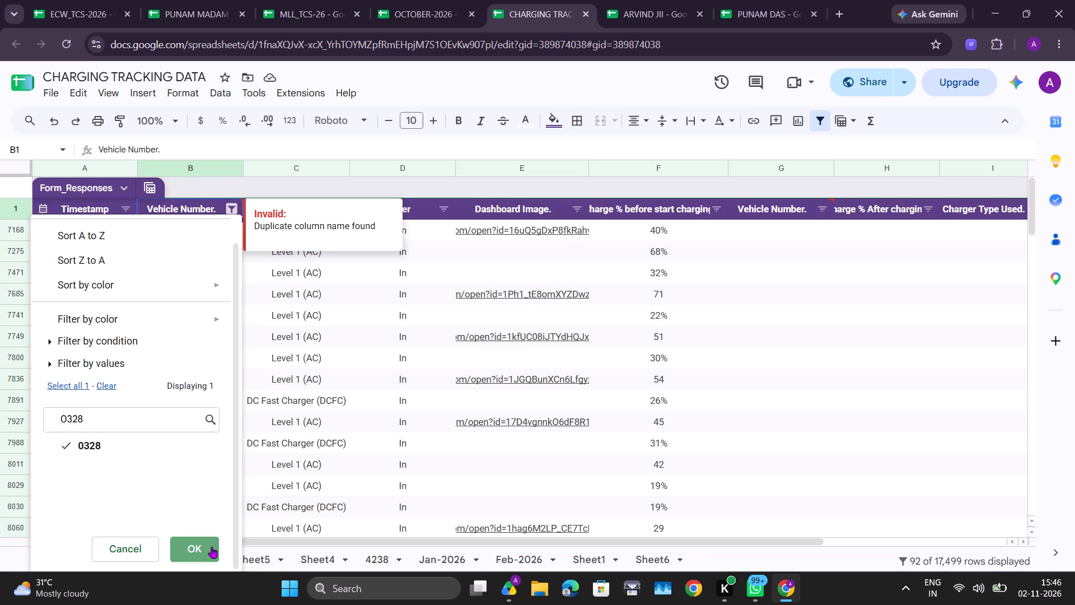
pyautogui.click(237, 210)
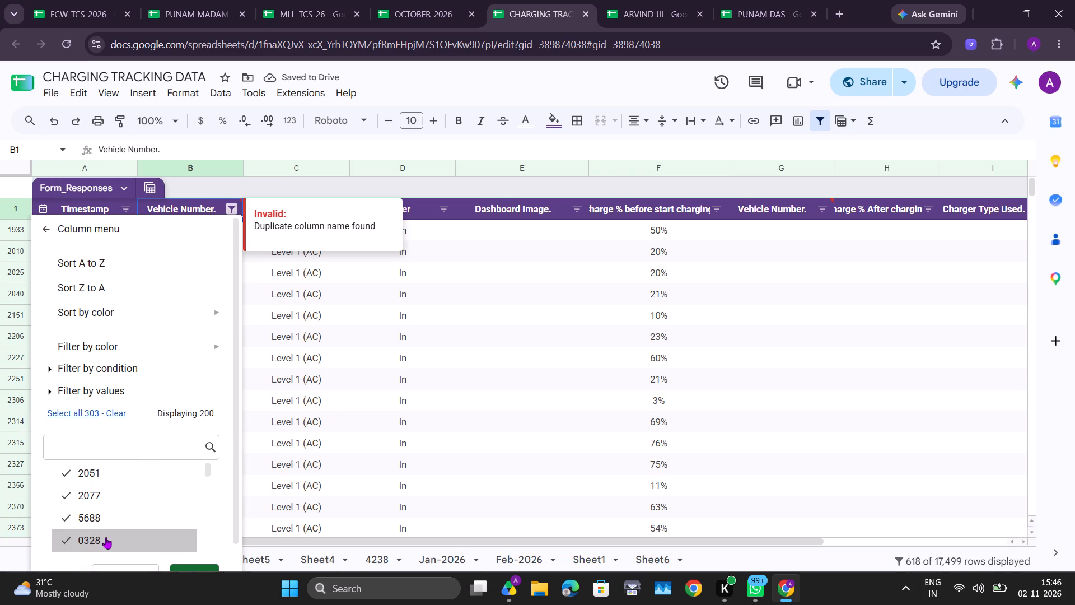
pyautogui.scroll(-1, 106, 537)
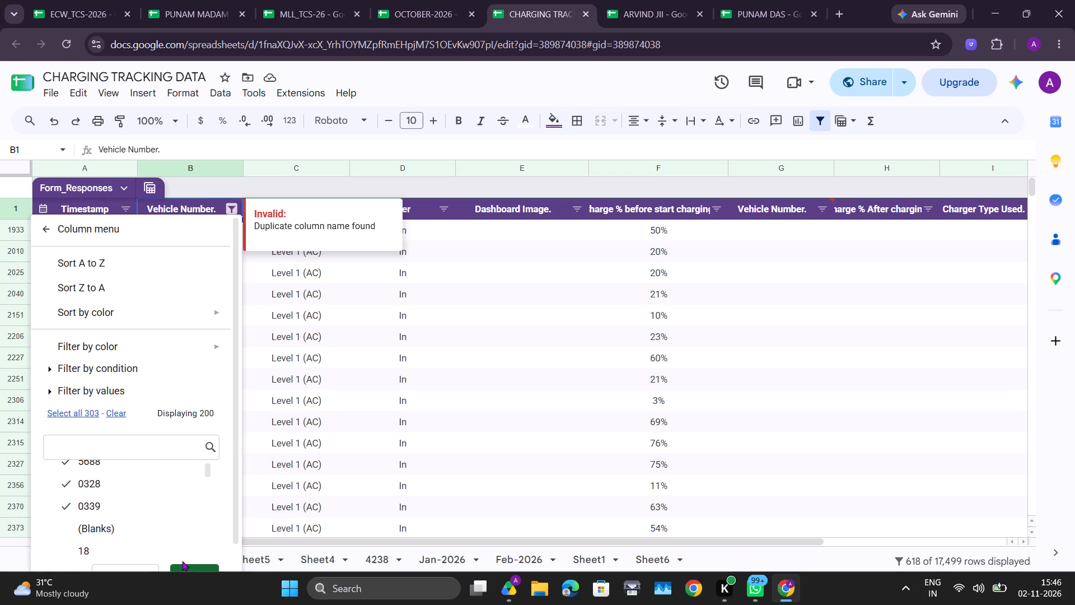
pyautogui.click(187, 571)
pyautogui.click(190, 566)
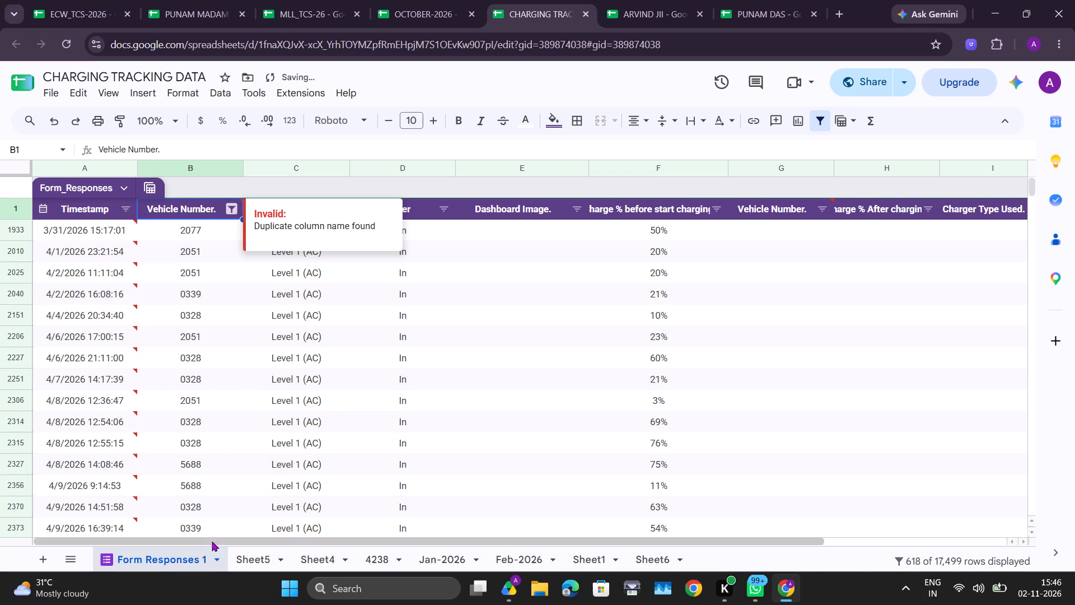
# Copy columns A to G of the filtered October records, from 10/1/2026 2:18:12 in row 15082 to 10/31/2026 17:42:26 in row 17395.
pyautogui.scroll(-14, 329, 287)
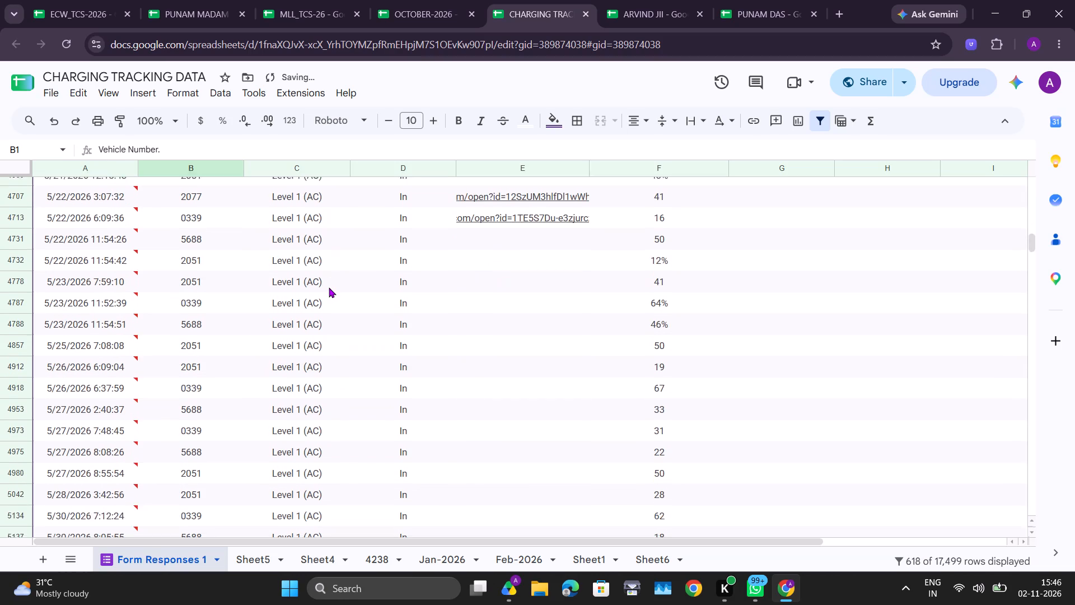
pyautogui.scroll(-10, 329, 287)
pyautogui.hscroll(1, 329, 287)
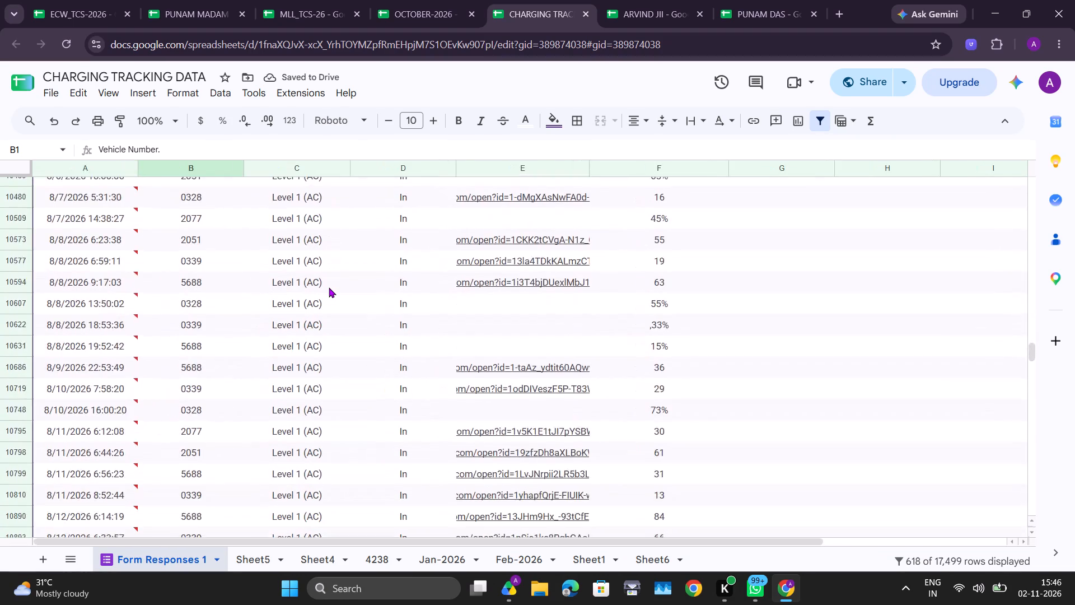
pyautogui.hscroll(1, 329, 287)
pyautogui.scroll(-12, 329, 287)
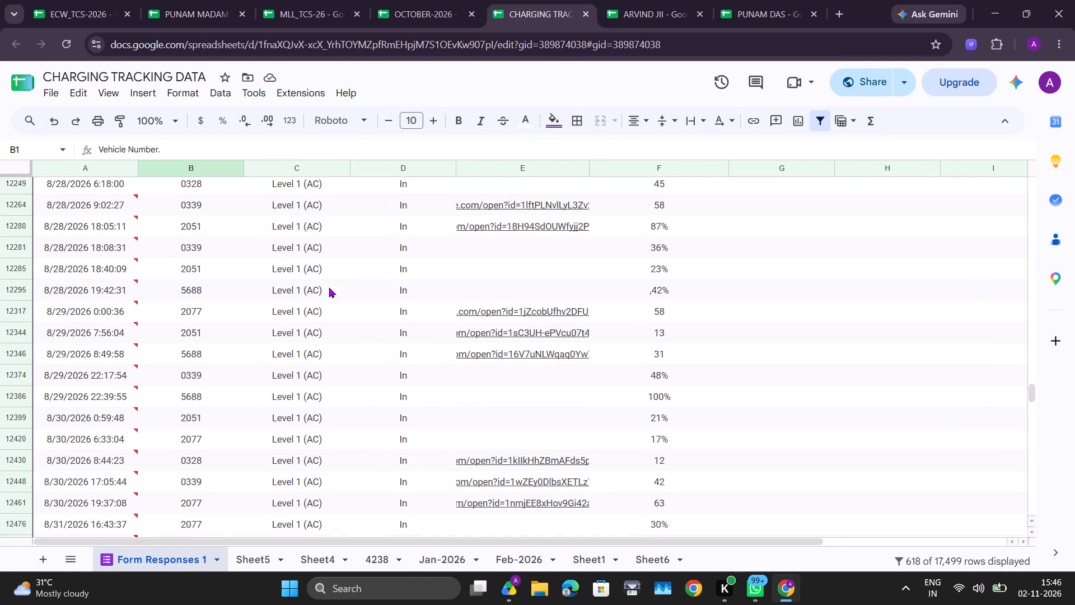
pyautogui.scroll(-13, 329, 287)
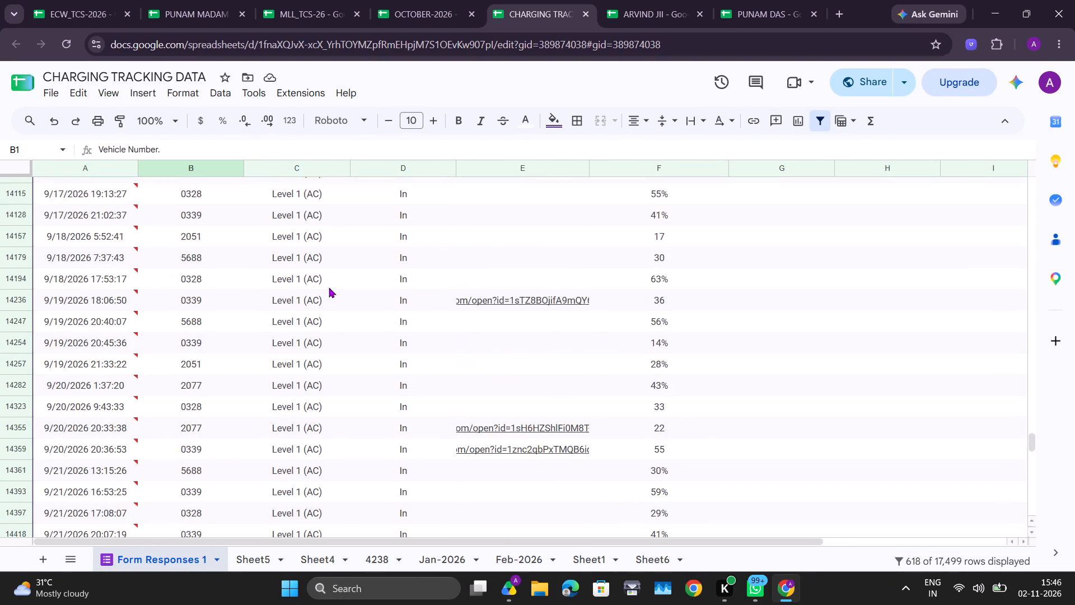
pyautogui.scroll(-4, 329, 287)
pyautogui.scroll(5, 329, 287)
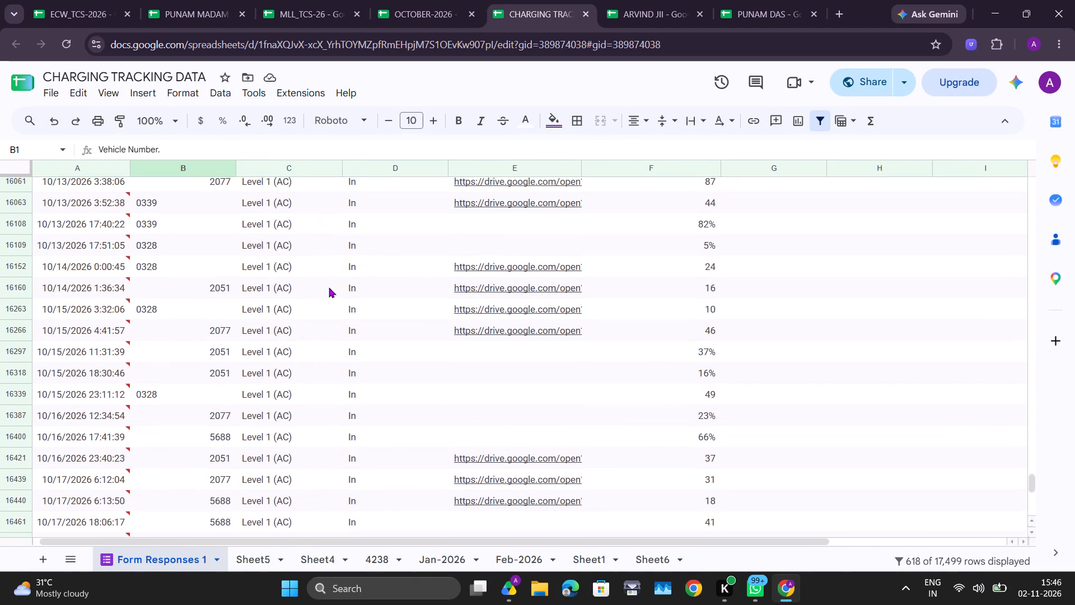
pyautogui.scroll(7, 329, 287)
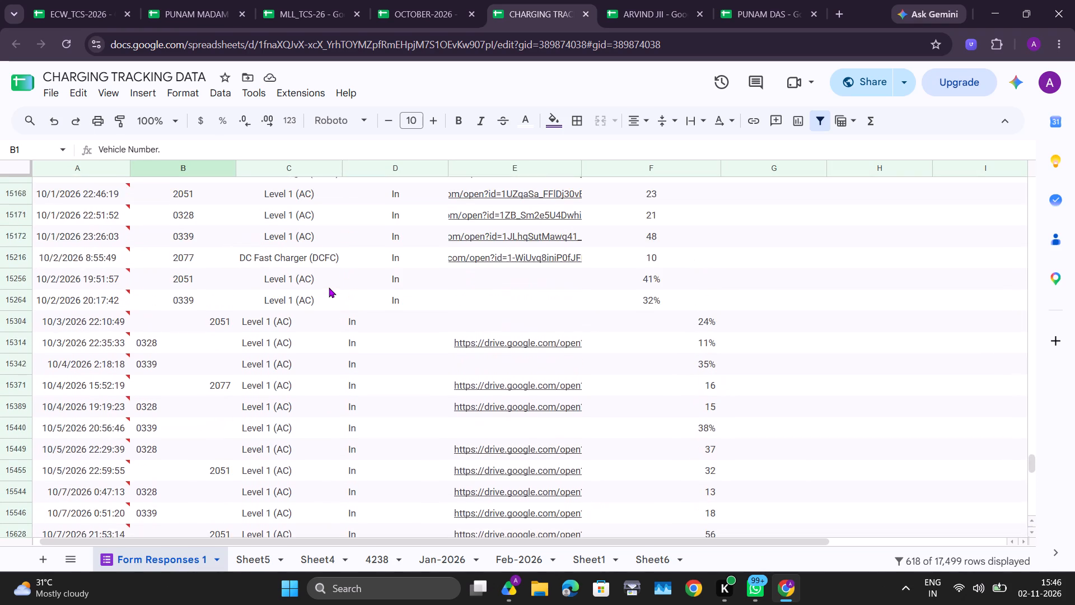
pyautogui.scroll(3, 329, 287)
pyautogui.moveTo(36, 346); pyautogui.dragTo(777, 546)
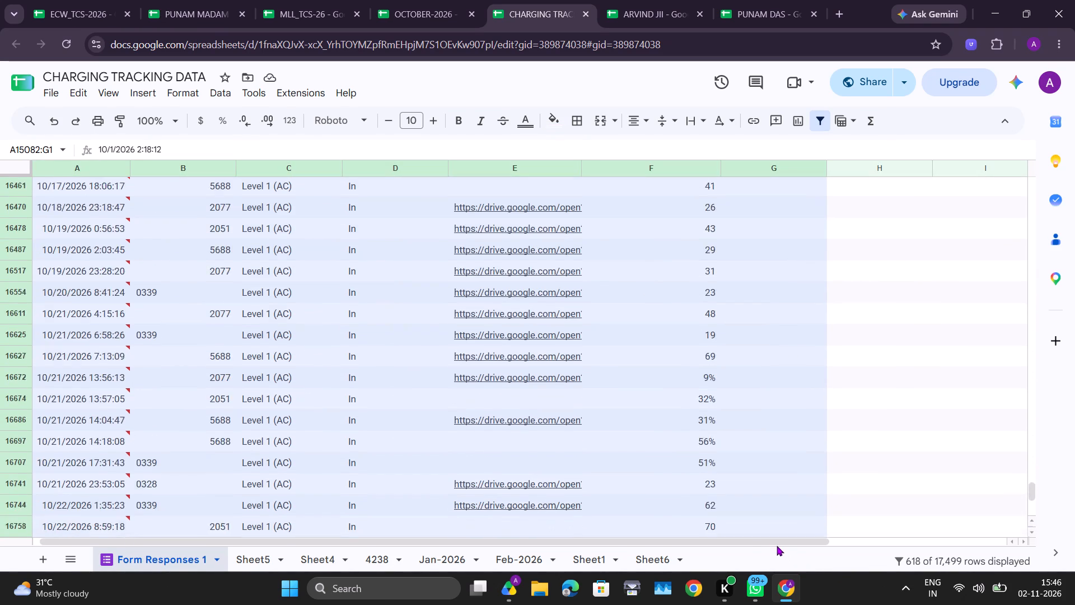
pyautogui.moveTo(777, 546); pyautogui.dragTo(740, 307)
pyautogui.hotkey('ctrl', 'c')
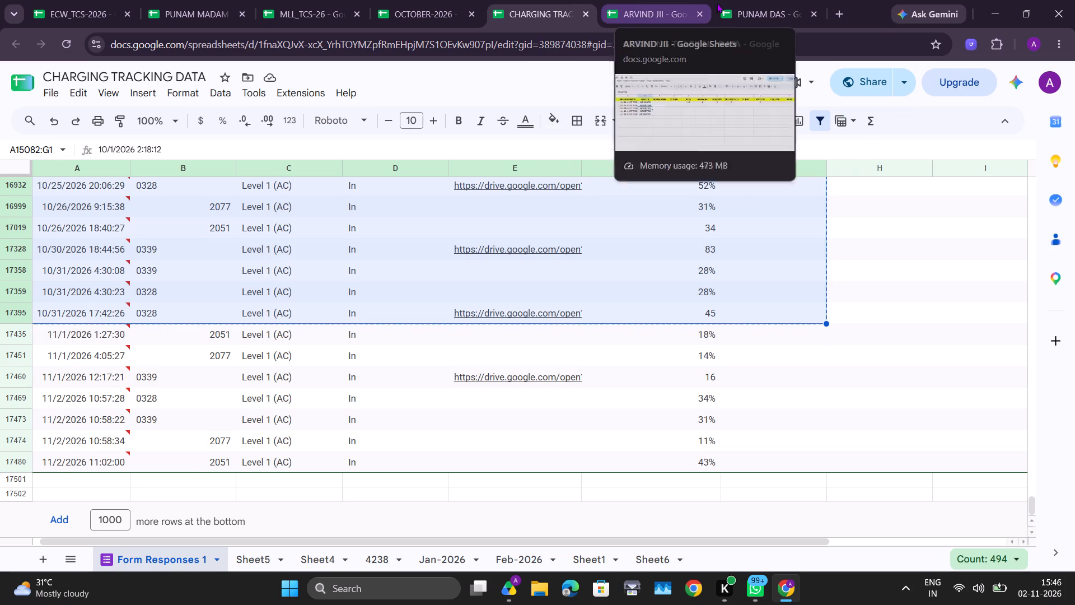
# Switch to the workbook containing the OCT-26 sheet and rename that sheet as OCT-FAST-26.
pyautogui.click(740, 1)
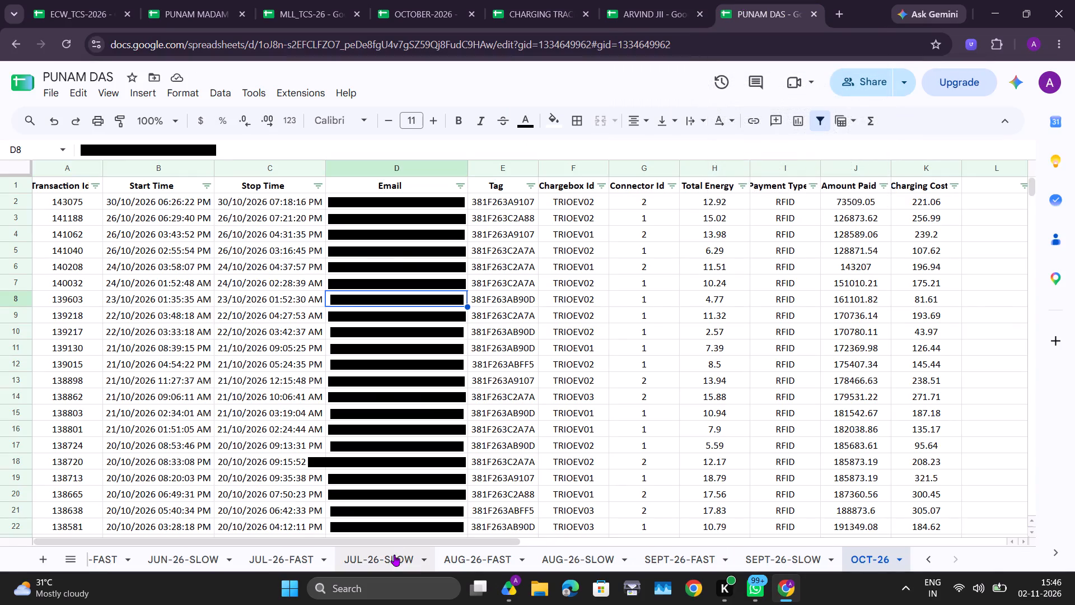
pyautogui.doubleClick(877, 558)
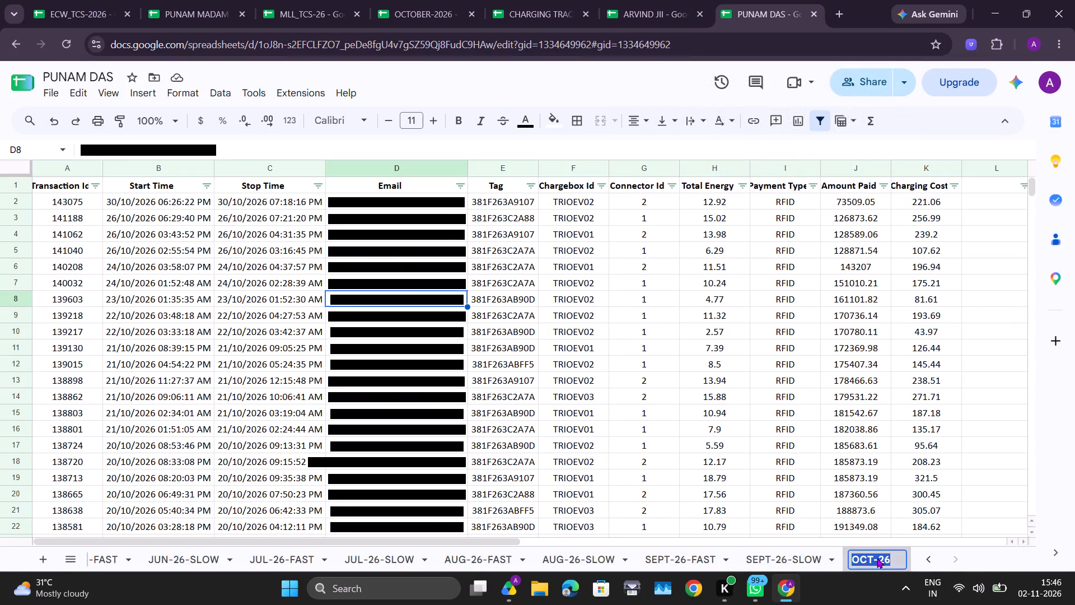
pyautogui.click(872, 559)
pyautogui.write('-F')
pyautogui.write('AST')
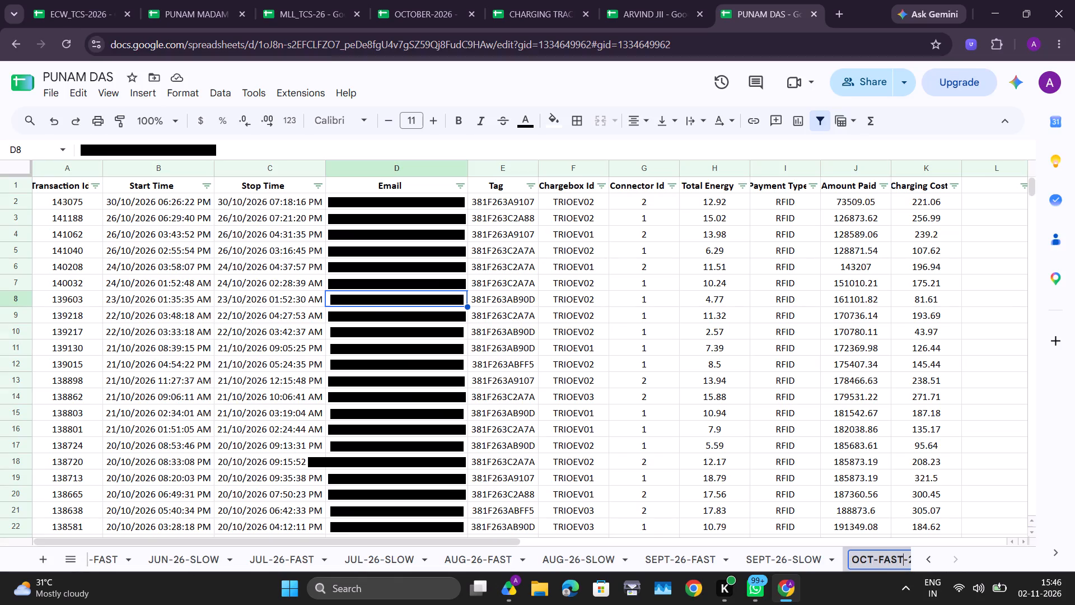
pyautogui.press('Return')
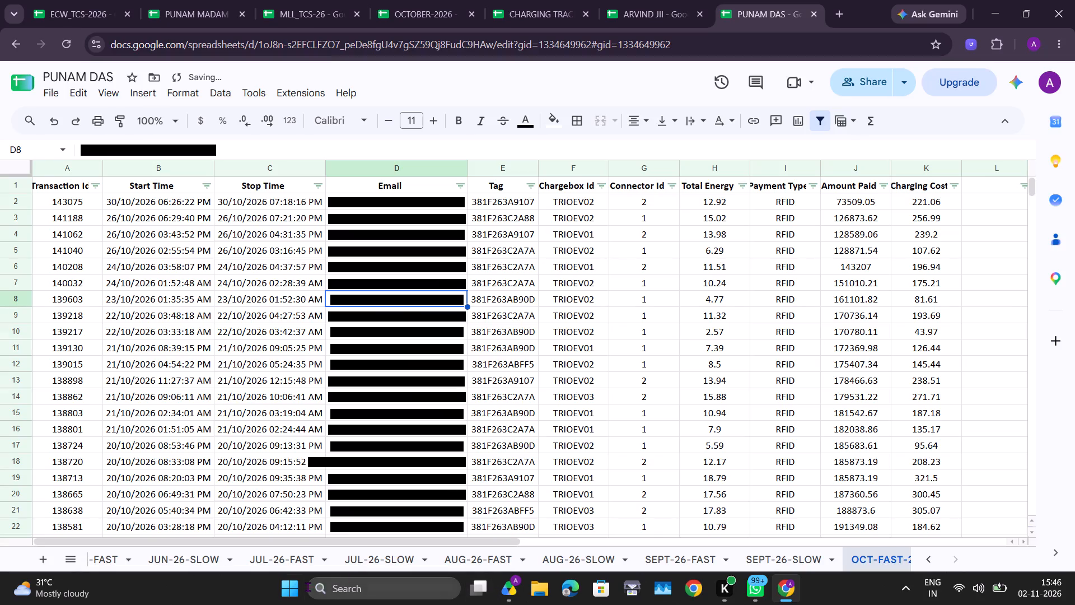
# Add a new sheet after OCT-FAST-26 and name it OCT-SLOW-SLOW.
pyautogui.click(48, 562)
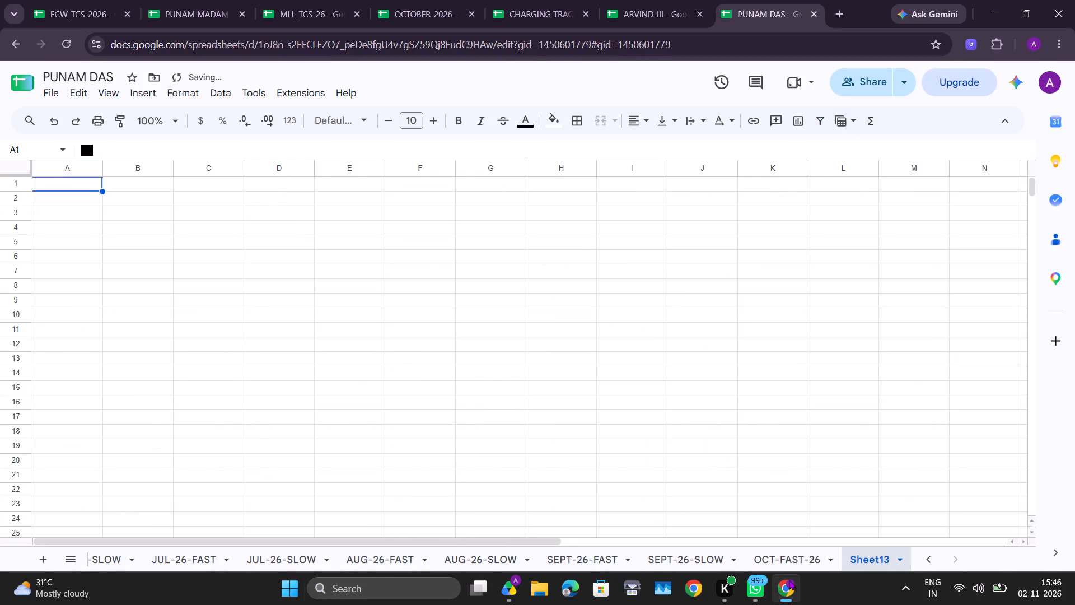
pyautogui.doubleClick(861, 558)
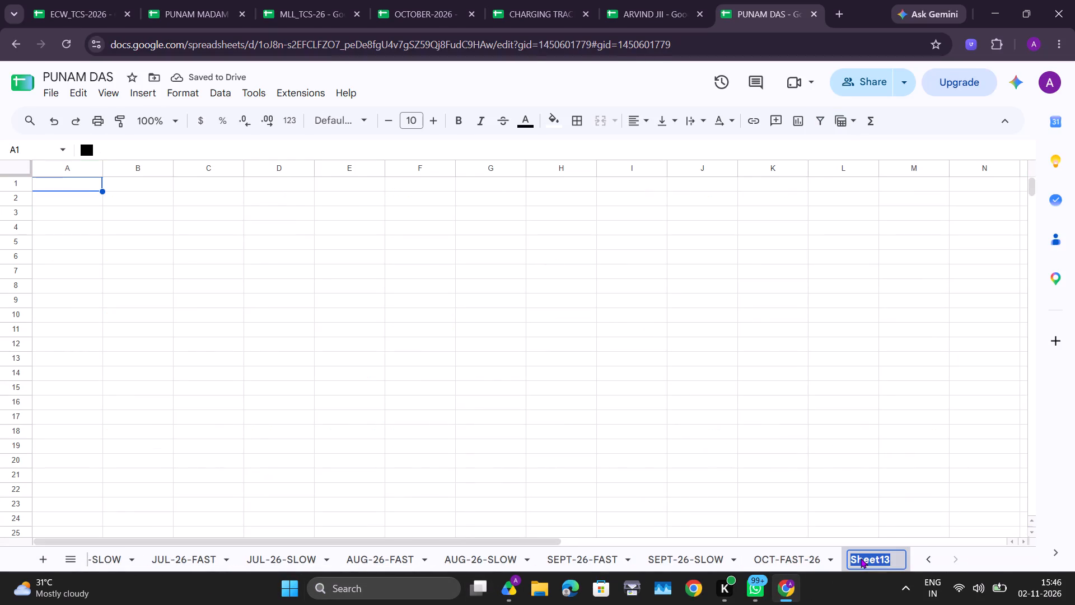
pyautogui.write('OCT')
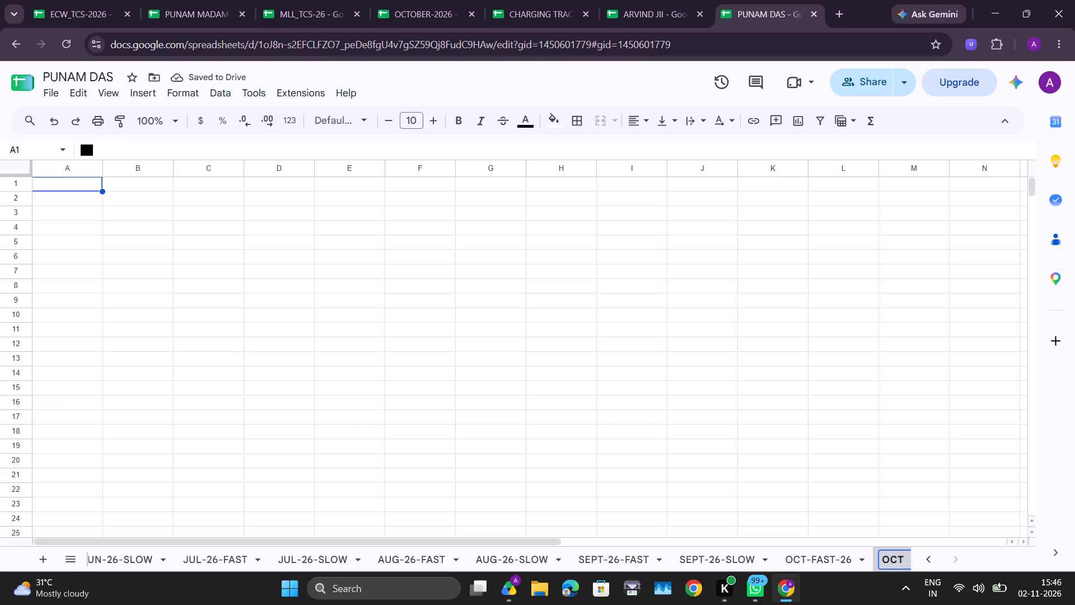
pyautogui.write('-2')
pyautogui.press('BackSpace')
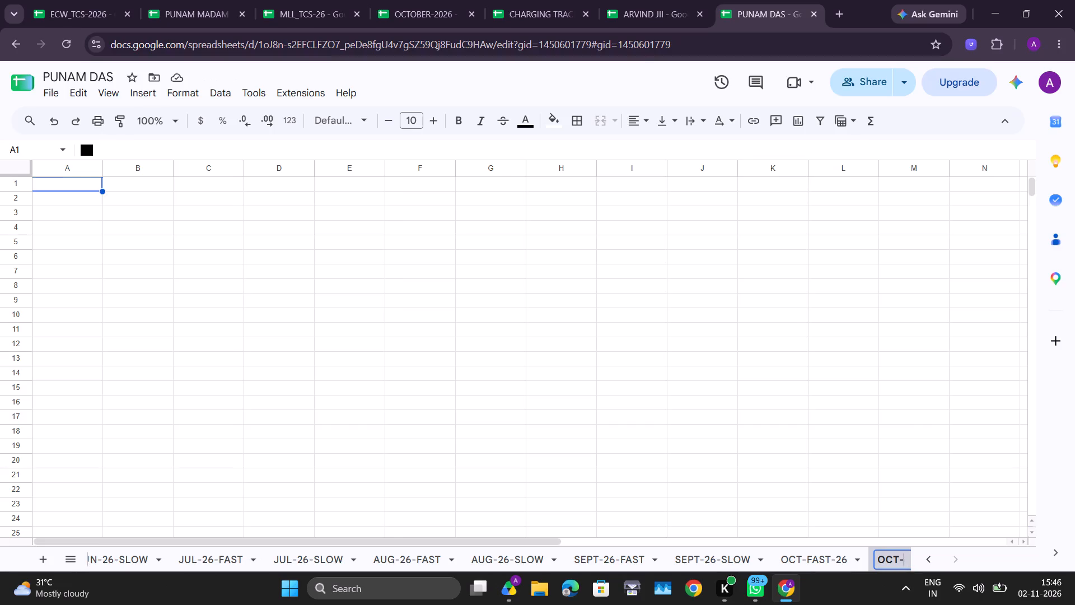
pyautogui.write('SLOW-')
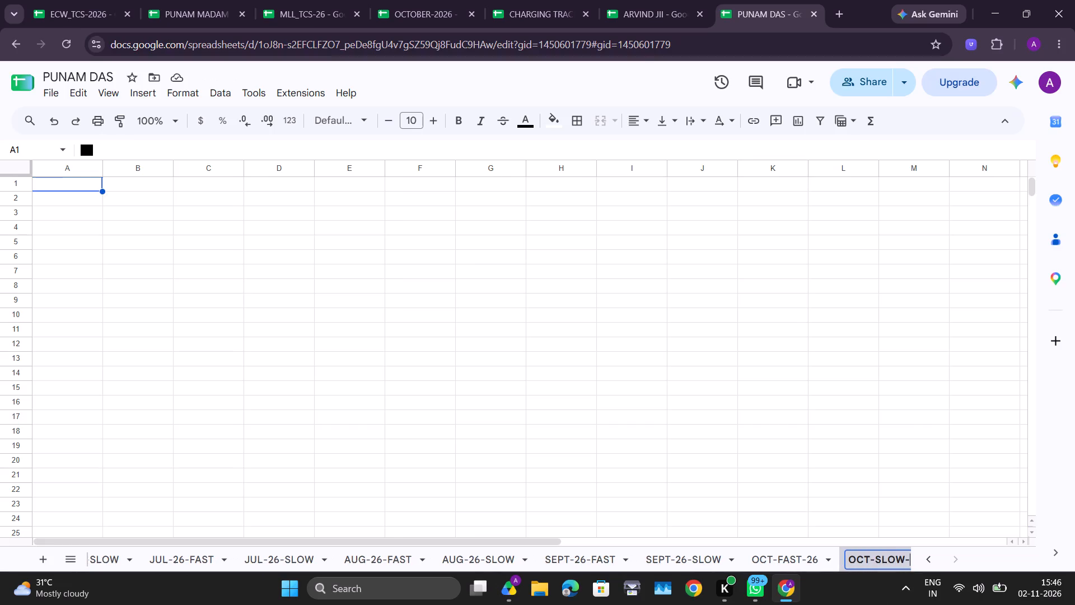
pyautogui.write('SLOW')
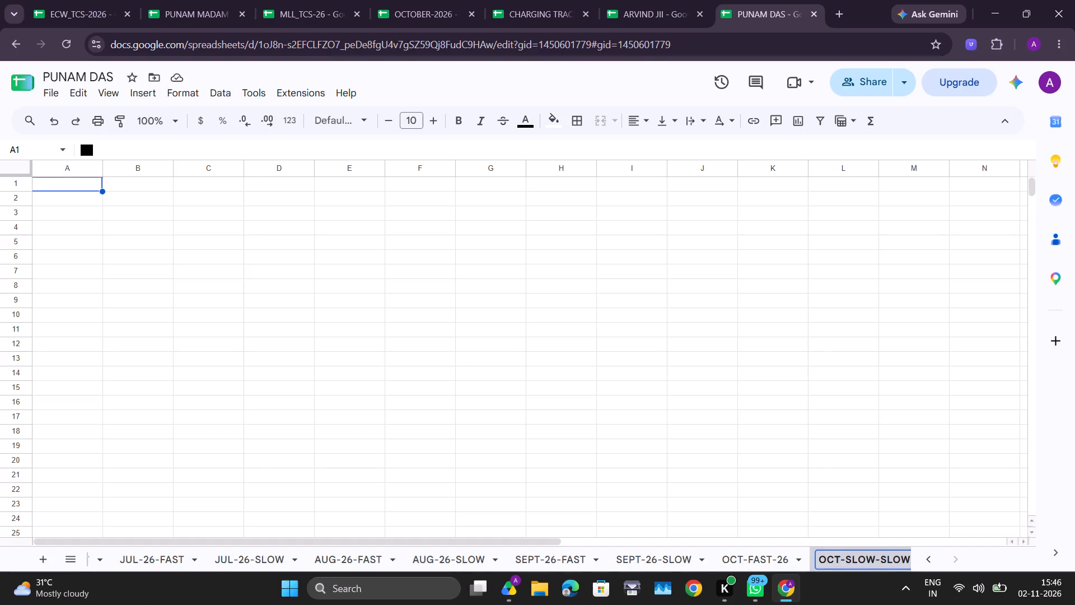
pyautogui.press('Return')
# Paste the copied October charging records into OCT-SLOW-SLOW starting at cell A1.
pyautogui.hotkey('ctrl', 'v')
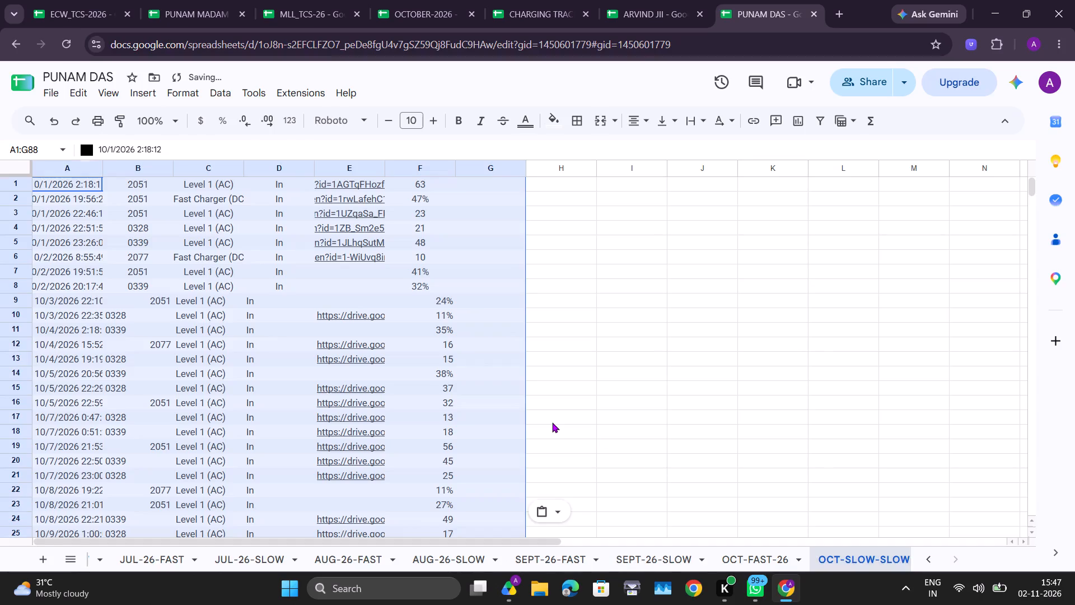
# Centre the pasted records horizontally, set their text colour to black, and fit column A's width to its contents.
pyautogui.click(641, 128)
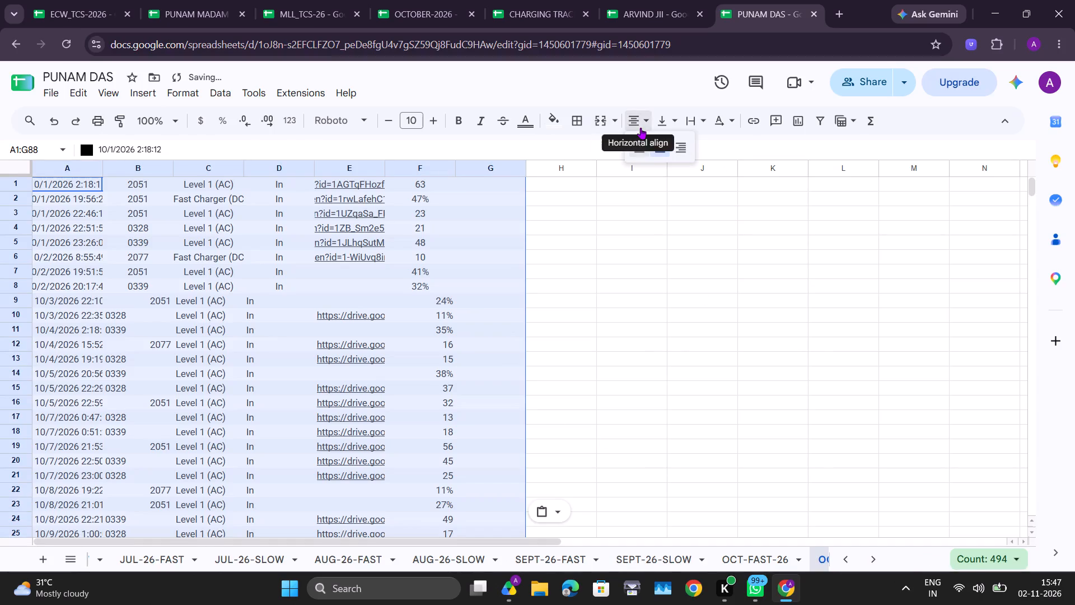
pyautogui.click(655, 152)
pyautogui.click(525, 128)
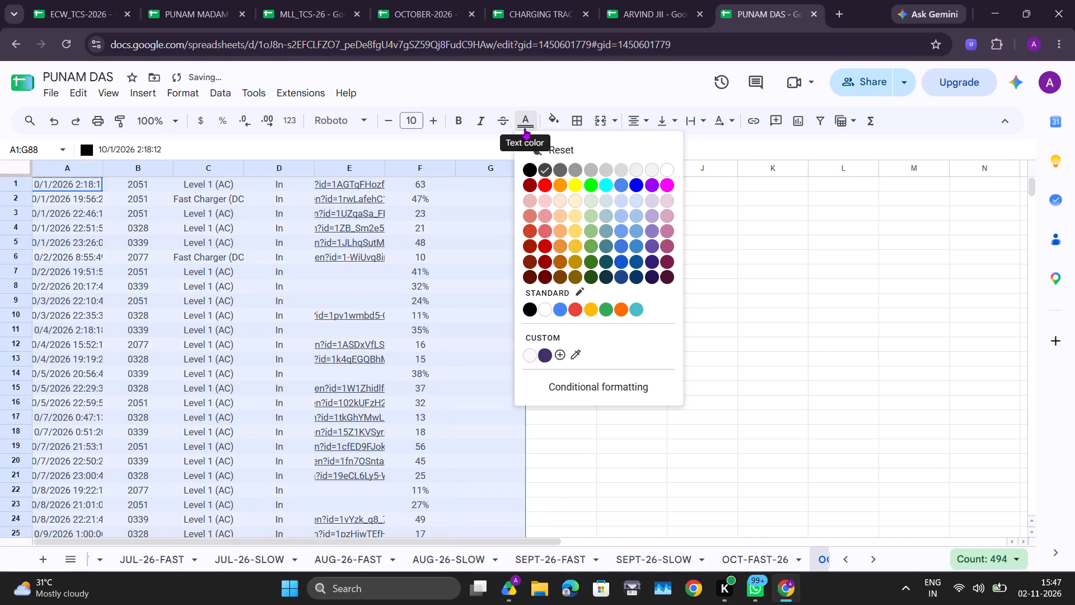
pyautogui.click(527, 168)
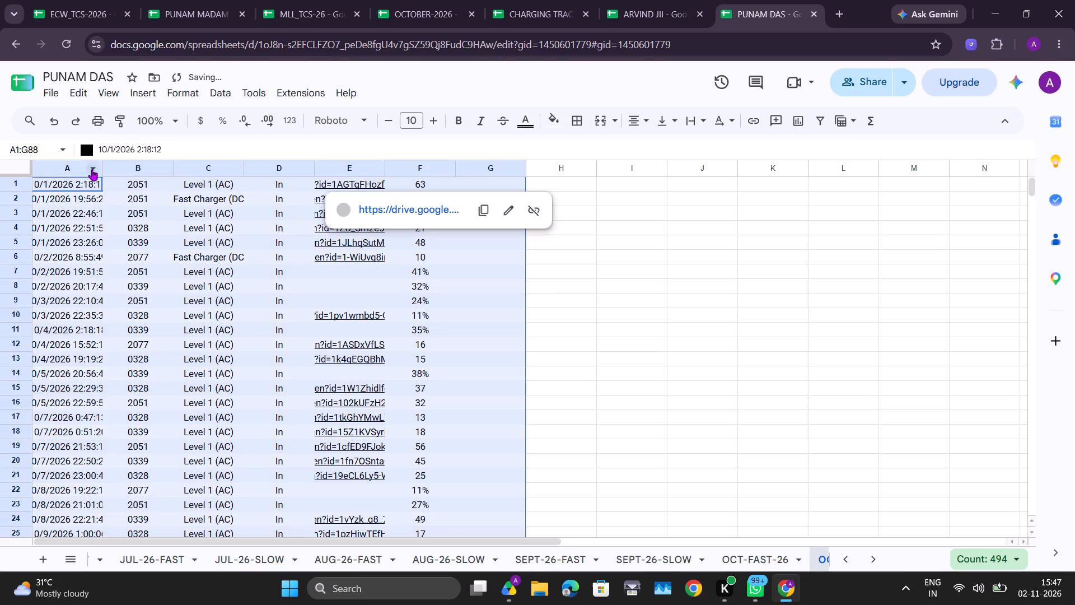
pyautogui.doubleClick(102, 168)
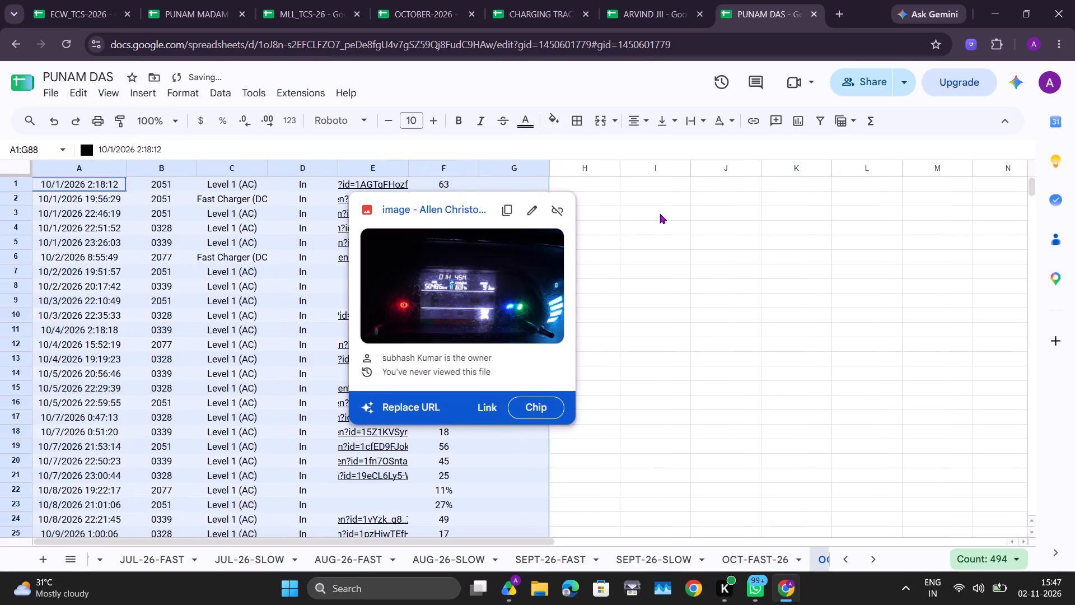
pyautogui.click(661, 214)
# Delete the two Fast Charger (DC) rows, dated 10/1/2026 19:56:29 and 10/2/2026 8:55:49.
pyautogui.click(17, 197)
pyautogui.rightClick(17, 197)
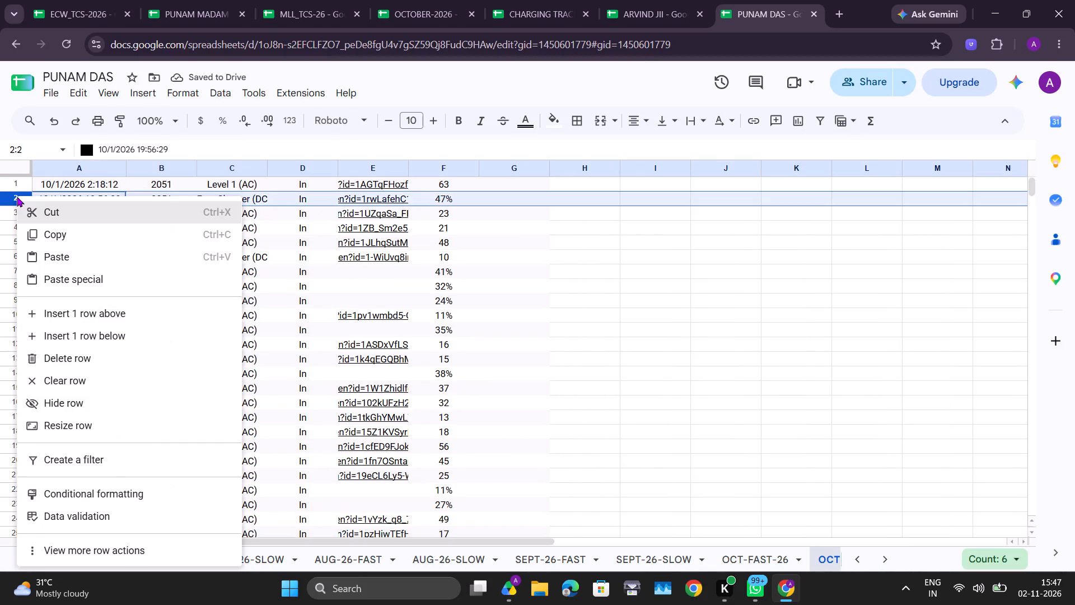
pyautogui.click(52, 367)
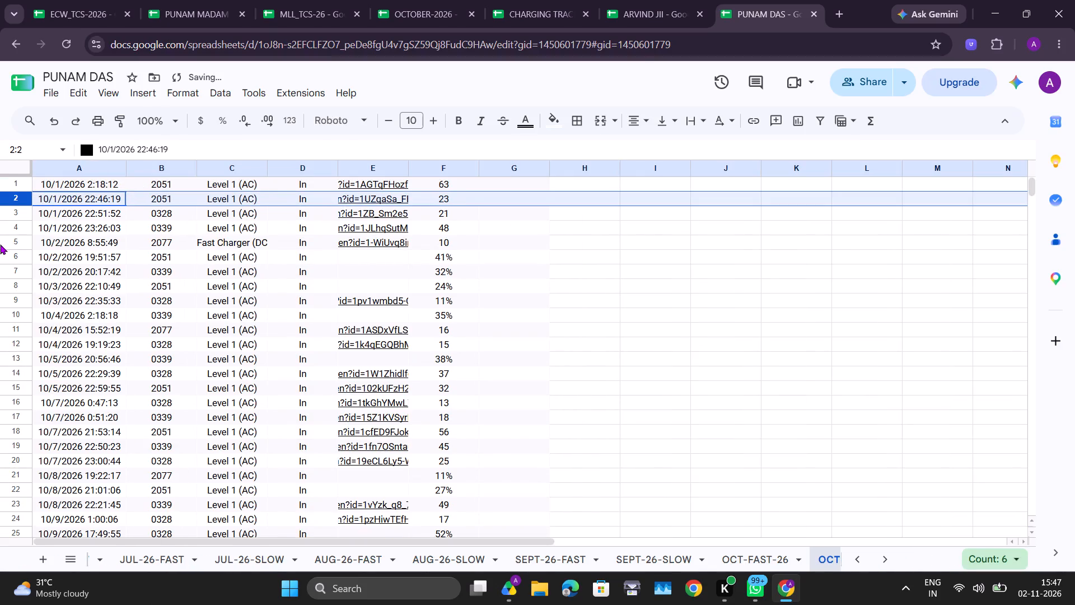
pyautogui.click(0, 244)
pyautogui.rightClick(0, 244)
pyautogui.click(21, 374)
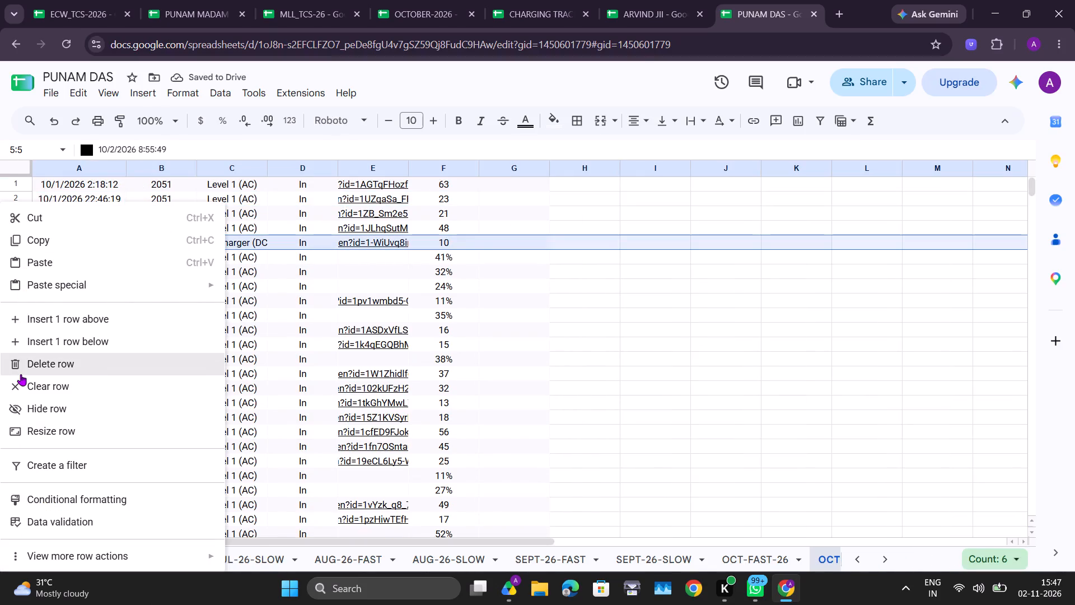
# Add a percent sign to the charge levels in F1 to F4, making them 63%, 23%, 21% and 48%.
pyautogui.scroll(-14, 21, 374)
pyautogui.scroll(4, 21, 374)
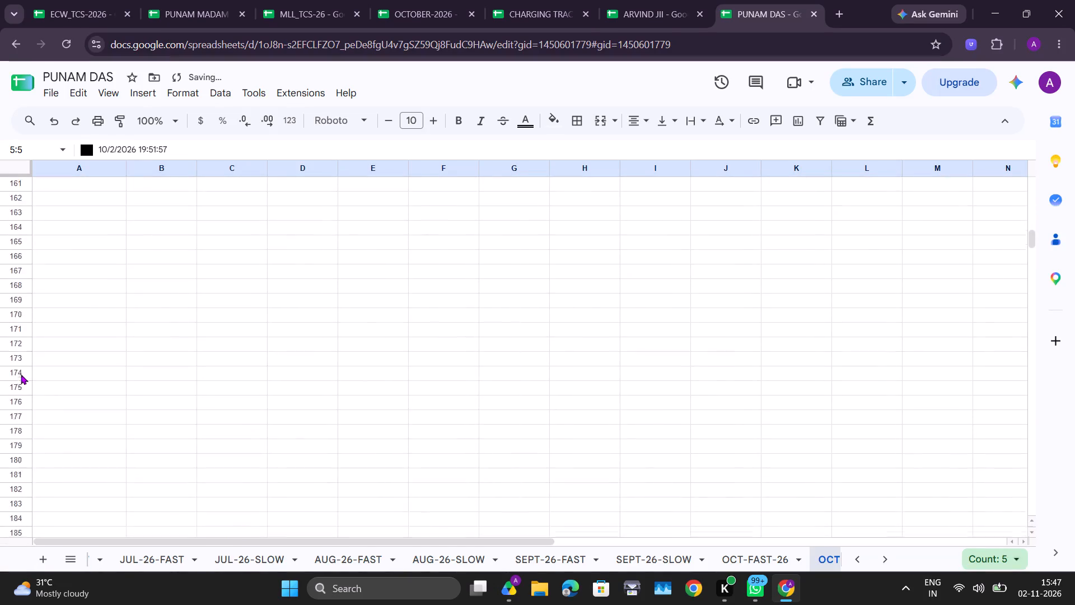
pyautogui.scroll(19, 21, 374)
pyautogui.click(449, 183)
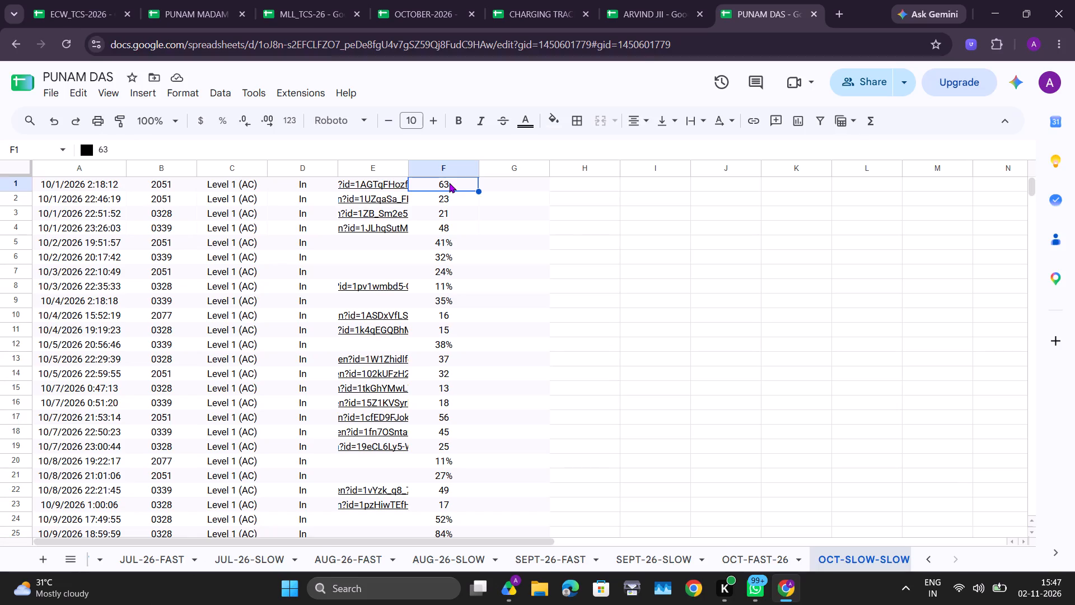
pyautogui.press('Return')
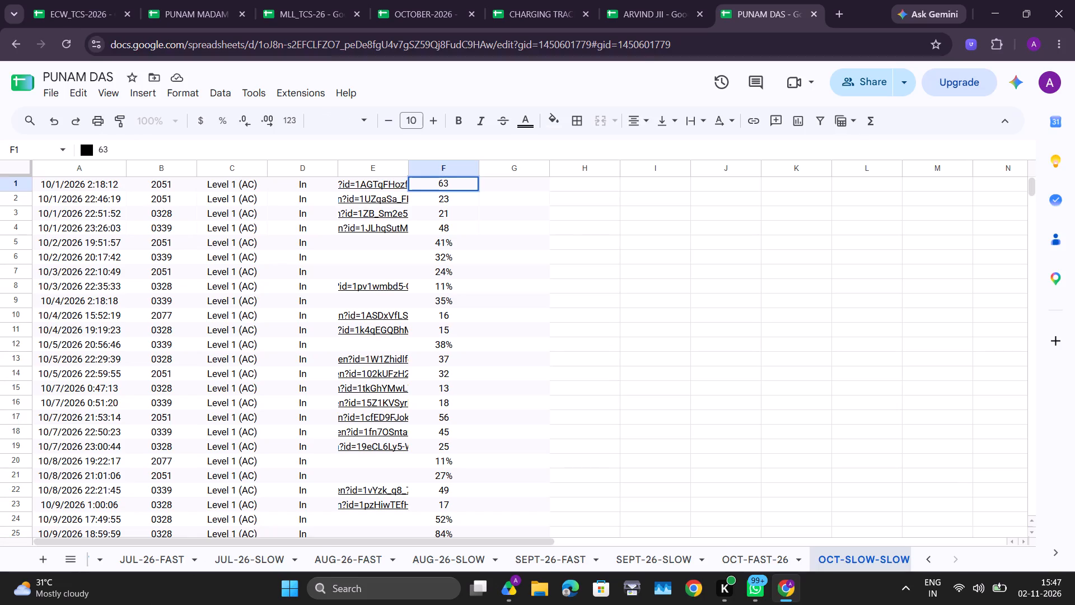
pyautogui.hotkey('shift', '%')
pyautogui.press('Return')
pyautogui.press('Return')
pyautogui.hotkey('shift', '%')
pyautogui.press('Return')
pyautogui.press('Return')
pyautogui.hotkey('shift', '%')
pyautogui.press('Return')
pyautogui.press('Return')
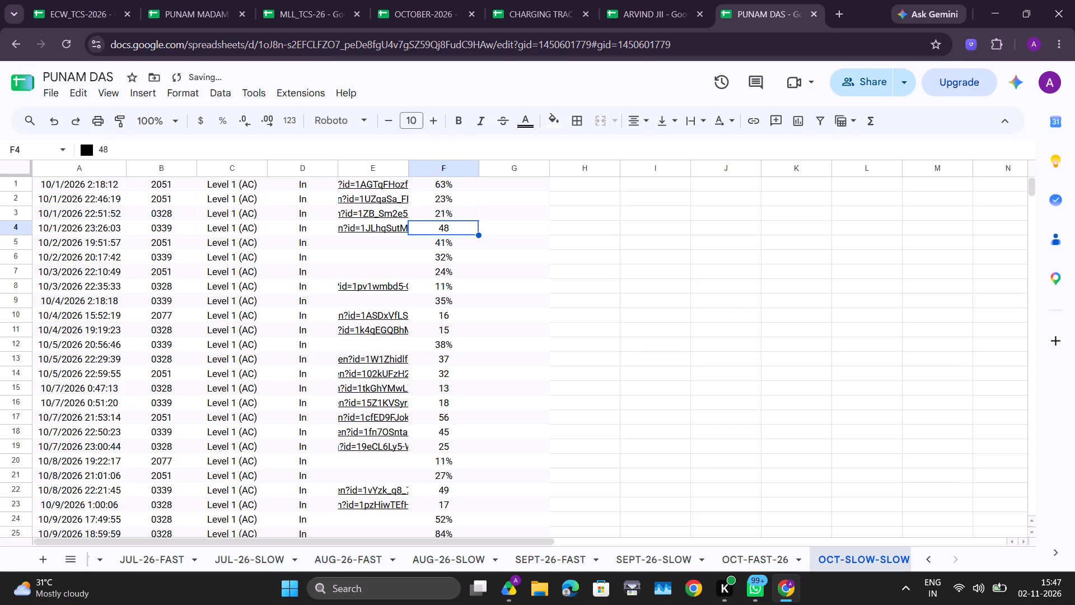
pyautogui.hotkey('shift', '%')
pyautogui.press('Return')
# Continue down column F and add the missing percent signs in F10 and F11, making them 16% and 15%.
pyautogui.press('Return')
pyautogui.press('Return')
pyautogui.press('Return')
pyautogui.press('Return')
pyautogui.press('Return')
pyautogui.press('Return')
pyautogui.press('Return')
pyautogui.press('Return')
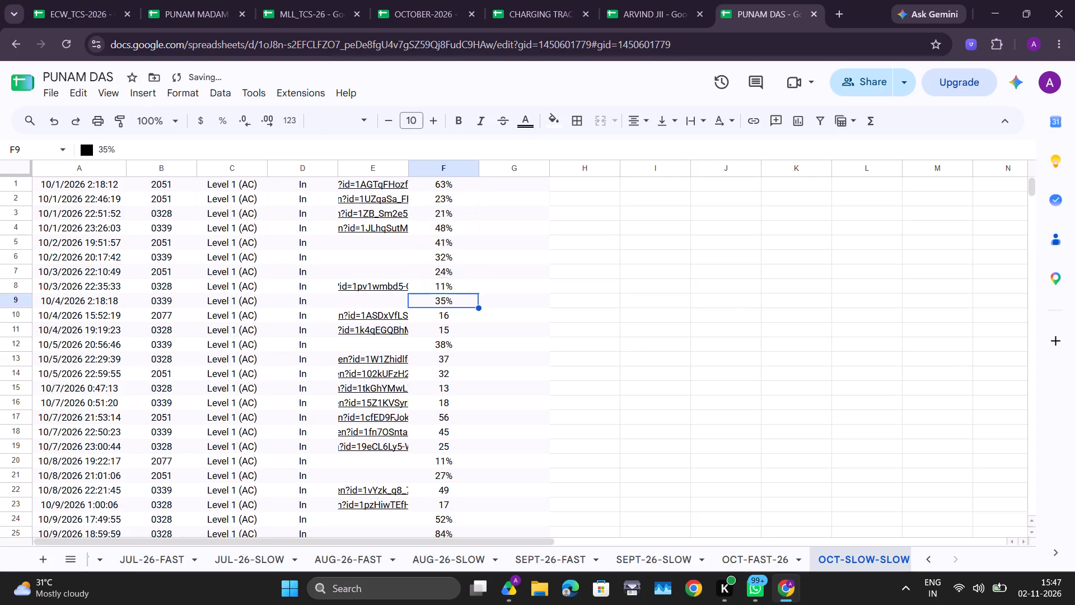
pyautogui.press('Return')
pyautogui.press('Return')
pyautogui.press('Return')
pyautogui.hotkey('shift', '%')
pyautogui.press('Return')
pyautogui.press('Return')
pyautogui.press('Return')
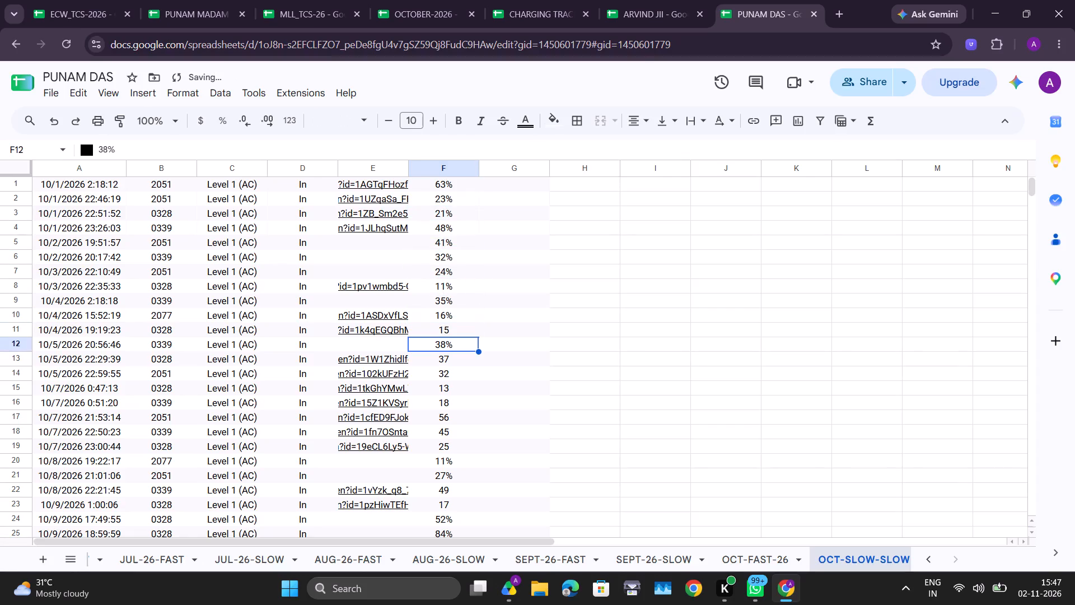
pyautogui.press('Up')
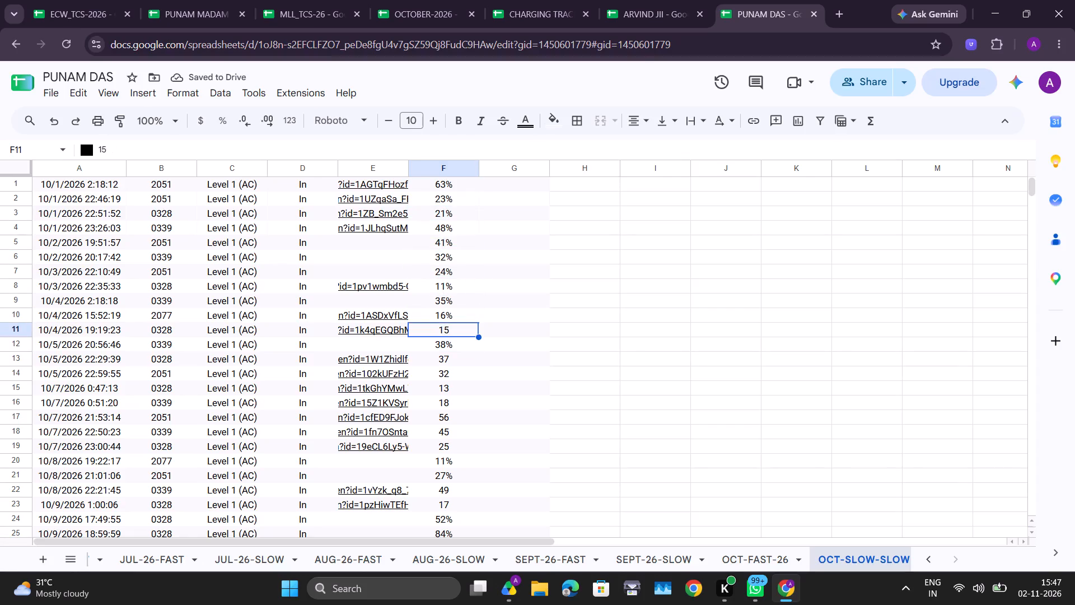
pyautogui.press('Return')
pyautogui.hotkey('shift', '%')
pyautogui.press('Return')
# Add the missing percent signs in F13 and F14, making them 37% and 32%.
pyautogui.press('Return')
pyautogui.press('Return')
pyautogui.press('Return')
pyautogui.hotkey('shift', '%')
pyautogui.press('Return')
pyautogui.press('Return')
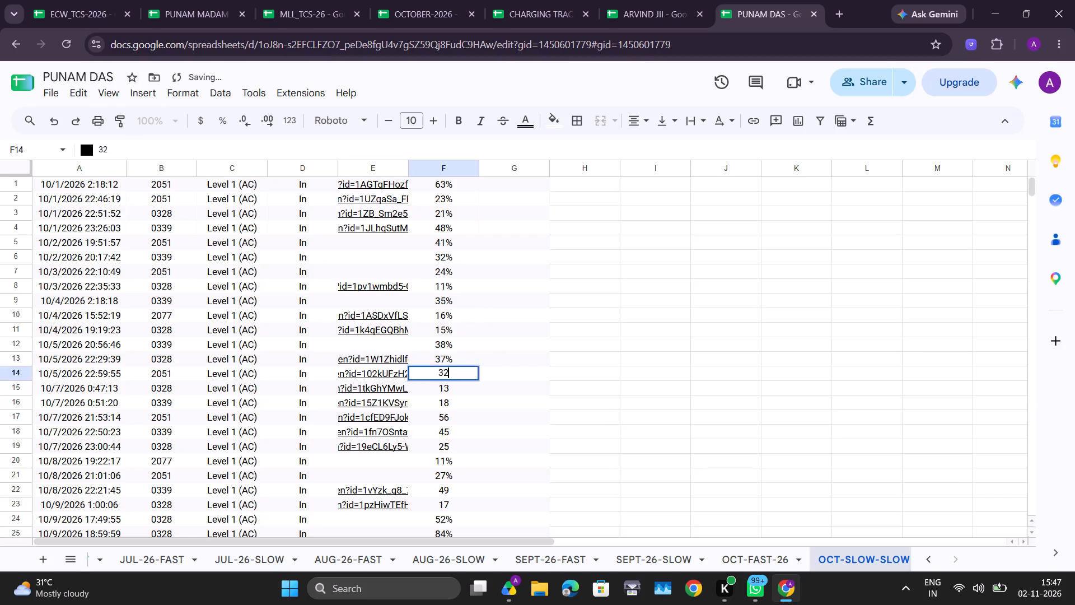
pyautogui.press('Return')
pyautogui.press('Up')
pyautogui.press('Return')
pyautogui.hotkey('shift', '%')
pyautogui.press('Return')
# Add a percent sign to the values in F15 to F19, making them 13%, 18%, 56%, 45% and 25%.
pyautogui.press('Return')
pyautogui.hotkey('shift', '%')
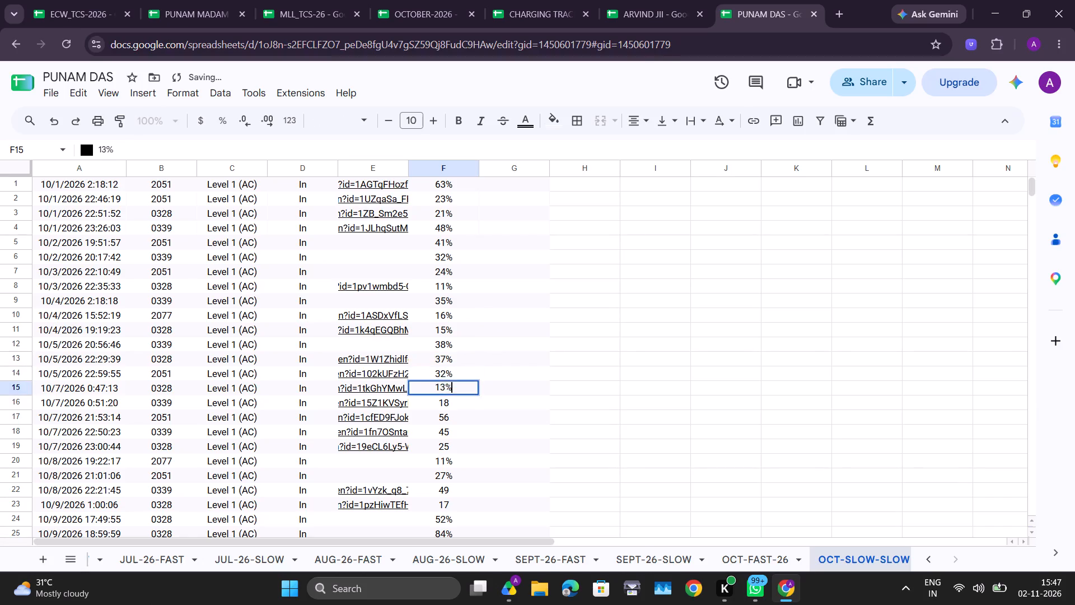
pyautogui.press('Return')
pyautogui.press('Return')
pyautogui.hotkey('shift', '%')
pyautogui.press('Return')
pyautogui.press('Return')
pyautogui.hotkey('shift', '%')
pyautogui.press('Return')
pyautogui.press('Return')
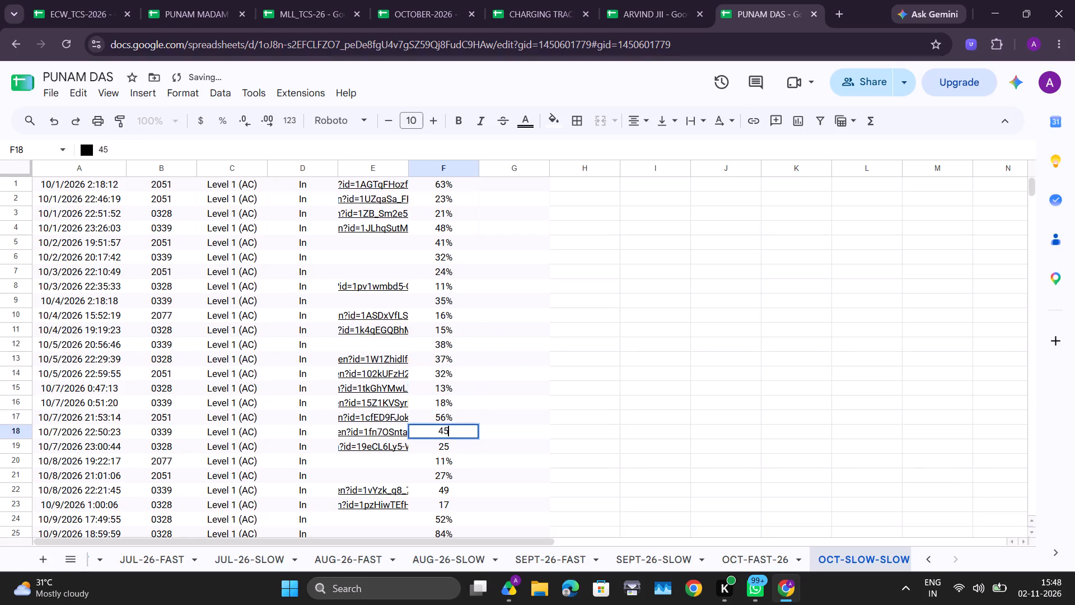
pyautogui.hotkey('shift', '%')
pyautogui.press('Return')
pyautogui.press('Return')
pyautogui.hotkey('shift', '%')
pyautogui.press('Return')
# Add the missing percent signs in F22 and F23, making them 49% and 17%.
pyautogui.press('Return')
pyautogui.press('Return')
pyautogui.press('Return')
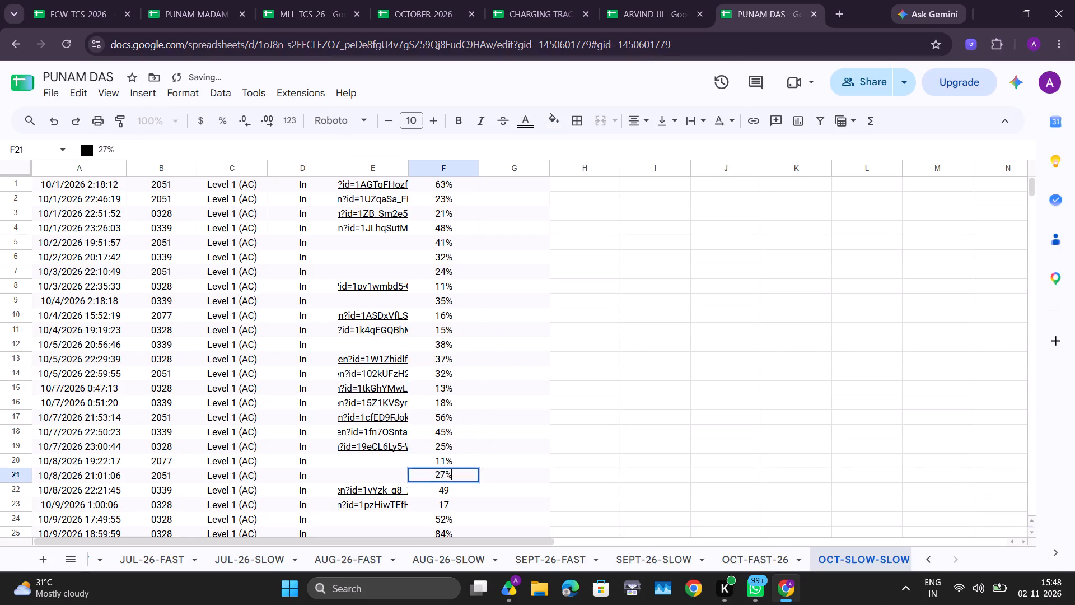
pyautogui.press('Return')
pyautogui.press('Return')
pyautogui.hotkey('shift', '%')
pyautogui.press('Return')
pyautogui.press('Return')
pyautogui.hotkey('shift', '%')
pyautogui.press('Return')
# Add the missing percent signs in F26 to F28, making them 16%, 34% and 48%.
pyautogui.press('Return')
pyautogui.press('Return')
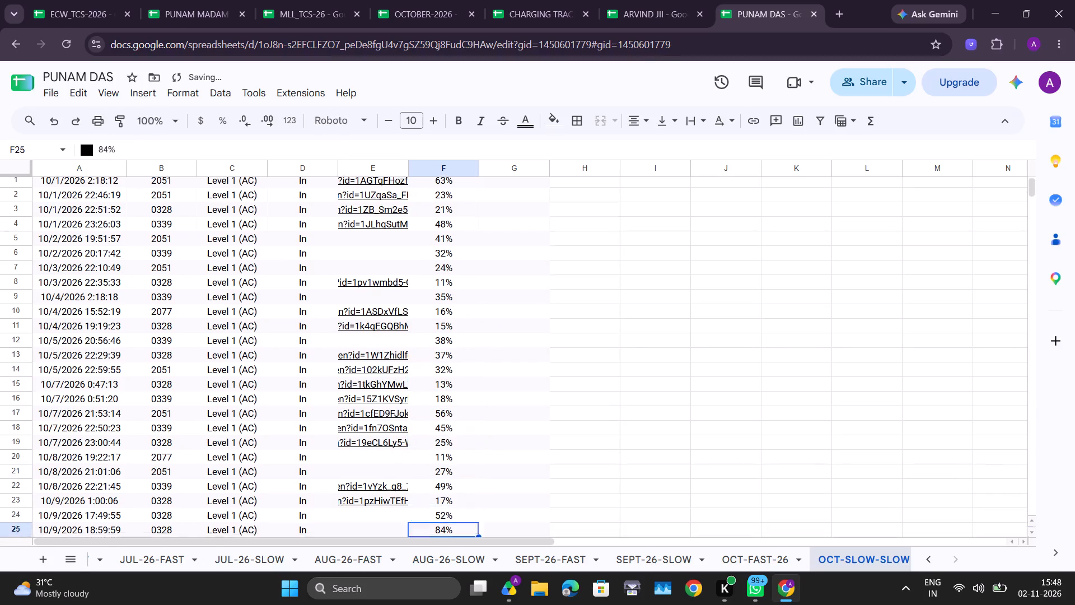
pyautogui.press('Return')
pyautogui.press('Return')
pyautogui.press('Return')
pyautogui.hotkey('shift', '%')
pyautogui.press('Return')
pyautogui.press('Return')
pyautogui.hotkey('shift', '%')
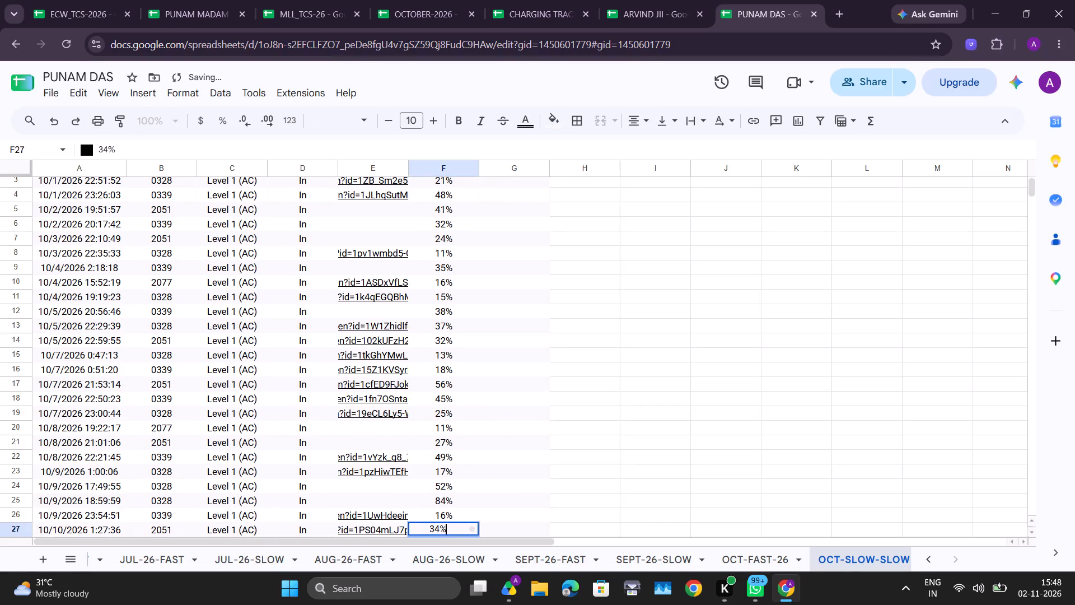
pyautogui.press('Return')
pyautogui.press('Return')
pyautogui.hotkey('shift', '%')
pyautogui.press('Return')
# Add the missing percent sign in F33, making it 35%.
pyautogui.press('Return')
pyautogui.press('Return')
pyautogui.press('Return')
pyautogui.press('Return')
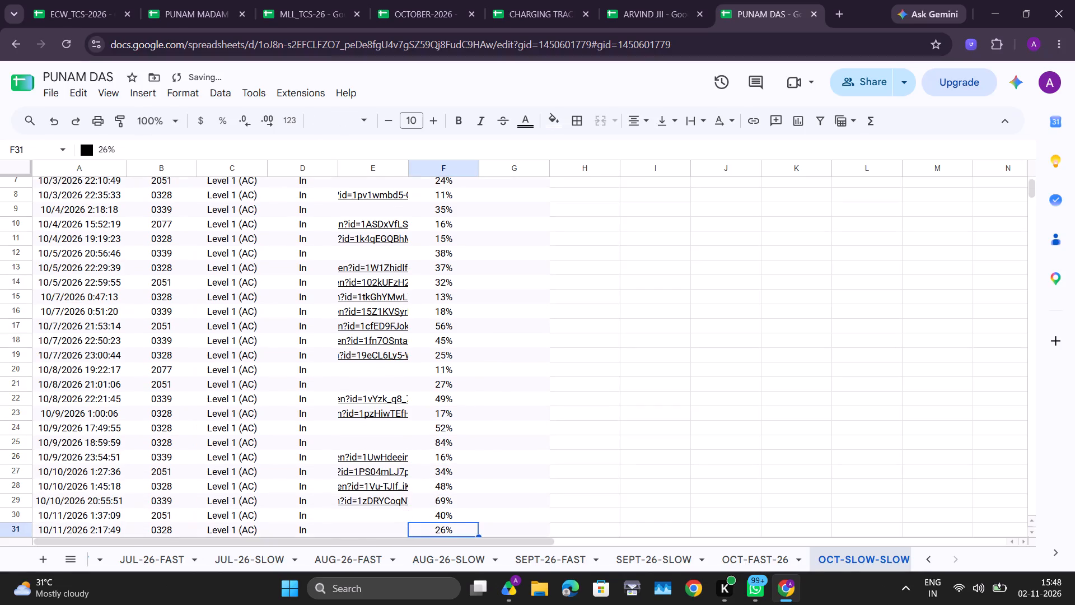
pyautogui.press('Return')
pyautogui.press('Return')
pyautogui.press('Return')
pyautogui.press('Return')
pyautogui.press('Return')
pyautogui.hotkey('shift', '%')
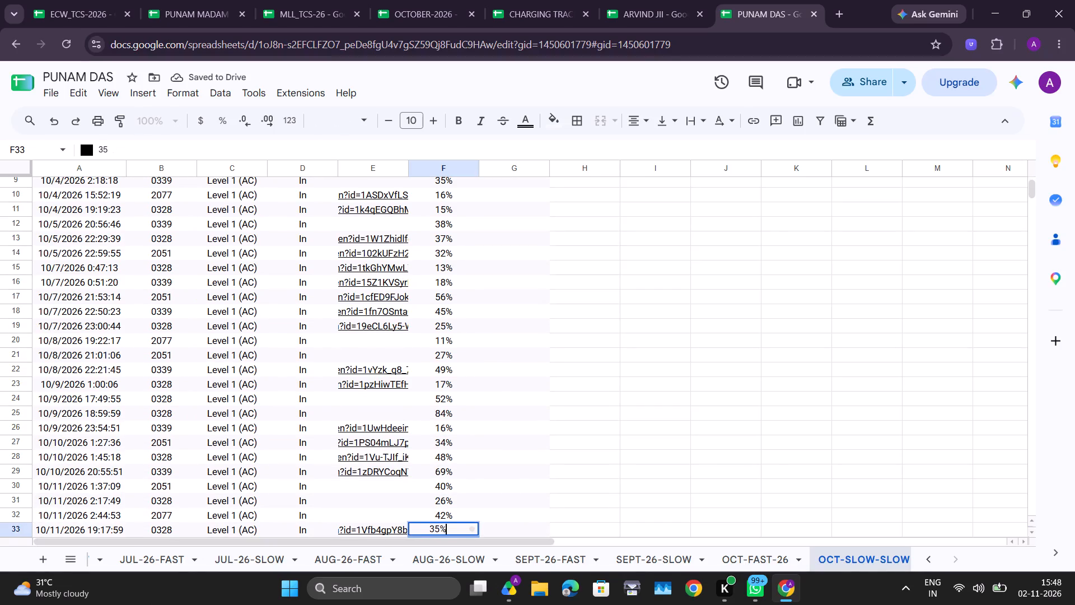
pyautogui.press('Return')
# Add the missing percent signs in F34 and F35, making them 6% and 36%.
pyautogui.press('Return')
pyautogui.press('Return')
pyautogui.press('Up')
pyautogui.press('Return')
pyautogui.hotkey('shift', '%')
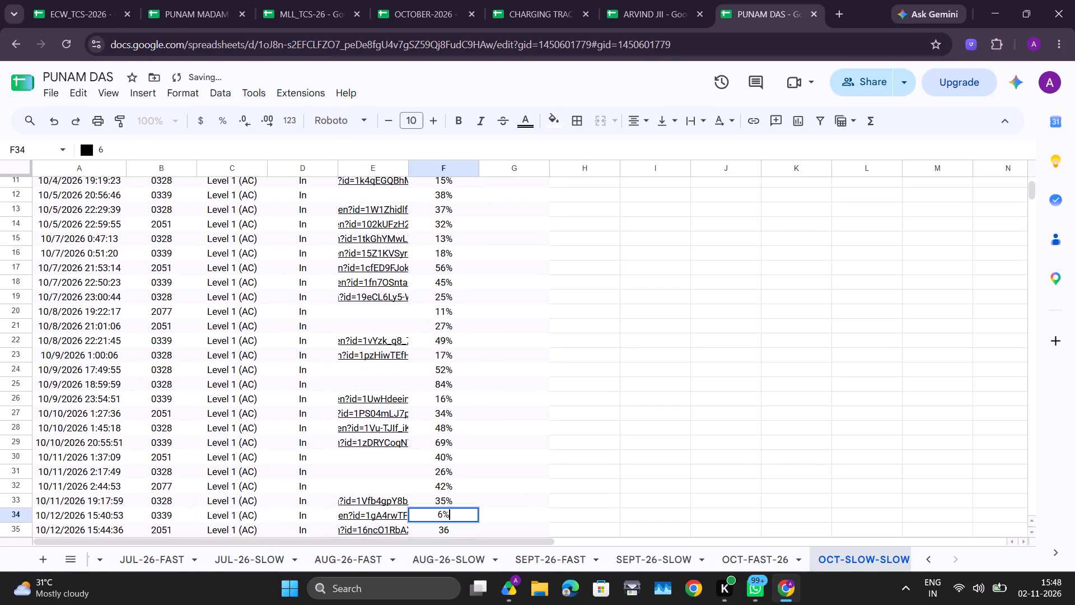
pyautogui.press('Return')
pyautogui.press('Return')
pyautogui.hotkey('shift', '%')
pyautogui.press('Return')
# Remove the stray leading comma from the value in F36 so it reads 19%.
pyautogui.press('Return')
pyautogui.press('Return')
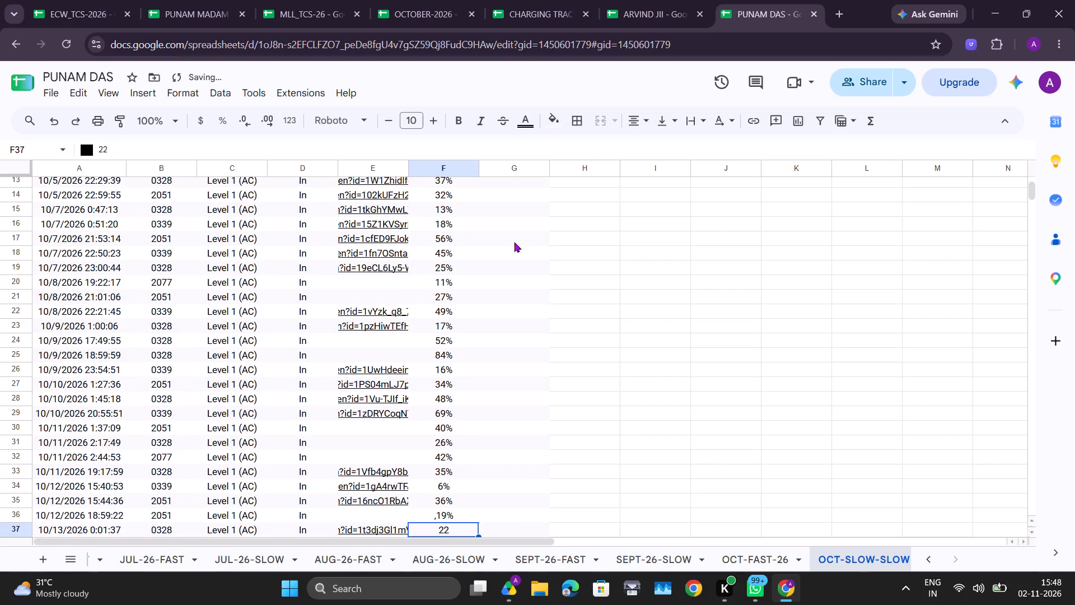
pyautogui.doubleClick(435, 511)
pyautogui.click(435, 514)
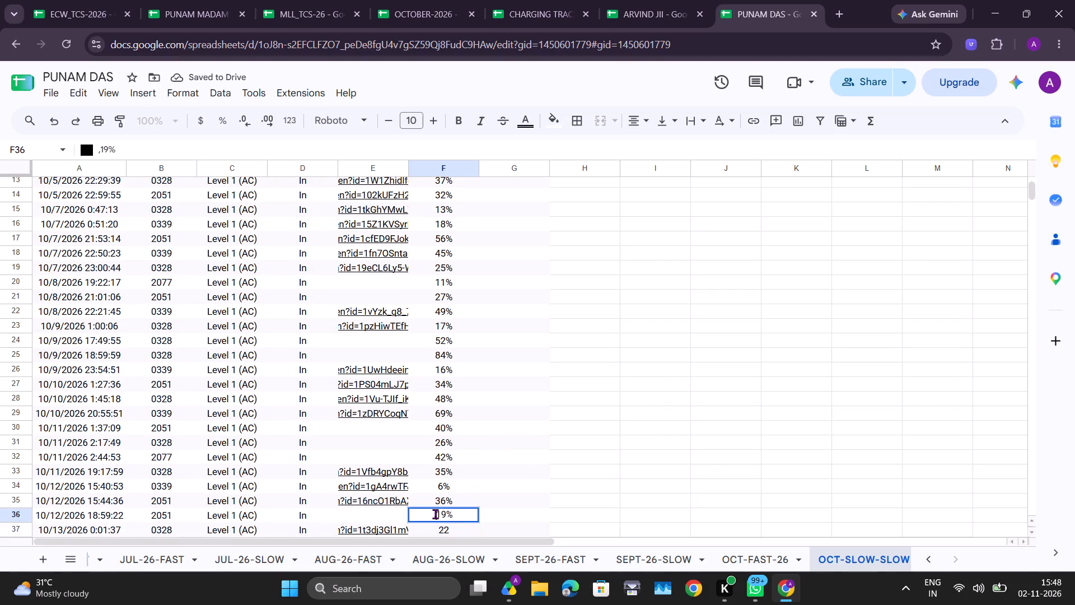
pyautogui.press('BackSpace')
pyautogui.press('Return')
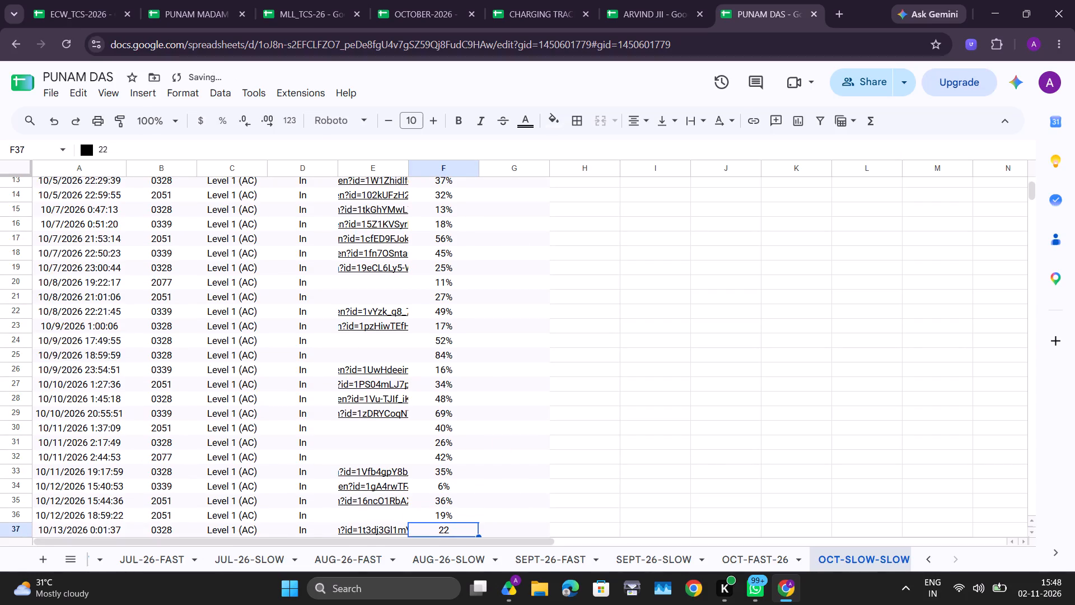
# Add the missing percent signs in F37 to F39, making them 22%, 87% and 44%.
pyautogui.press('Return')
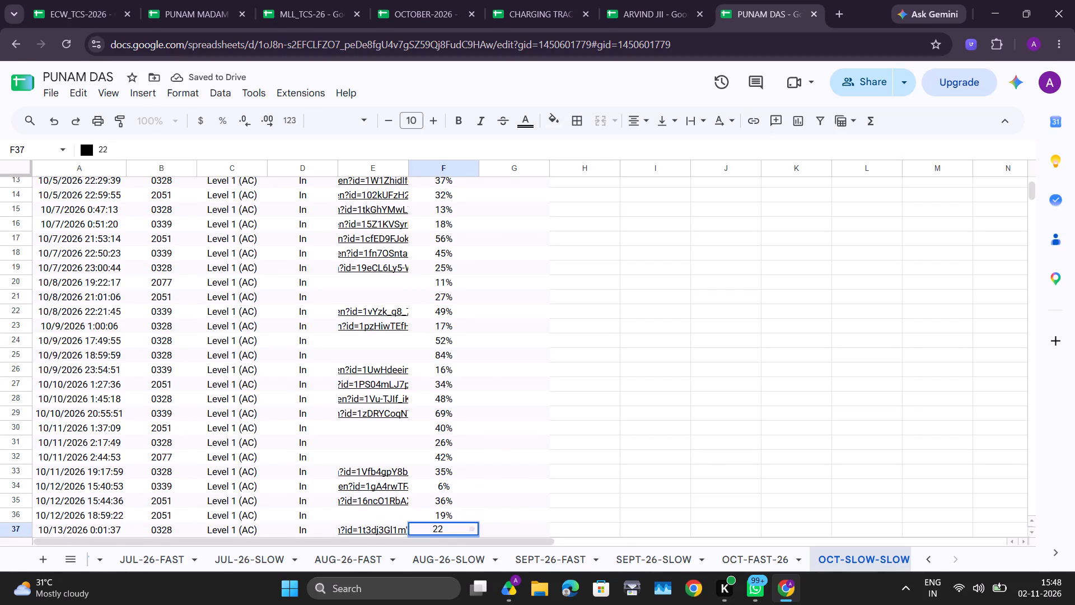
pyautogui.hotkey('shift', '%')
pyautogui.press('Return')
pyautogui.press('Return')
pyautogui.hotkey('shift', '%')
pyautogui.press('Return')
pyautogui.press('Return')
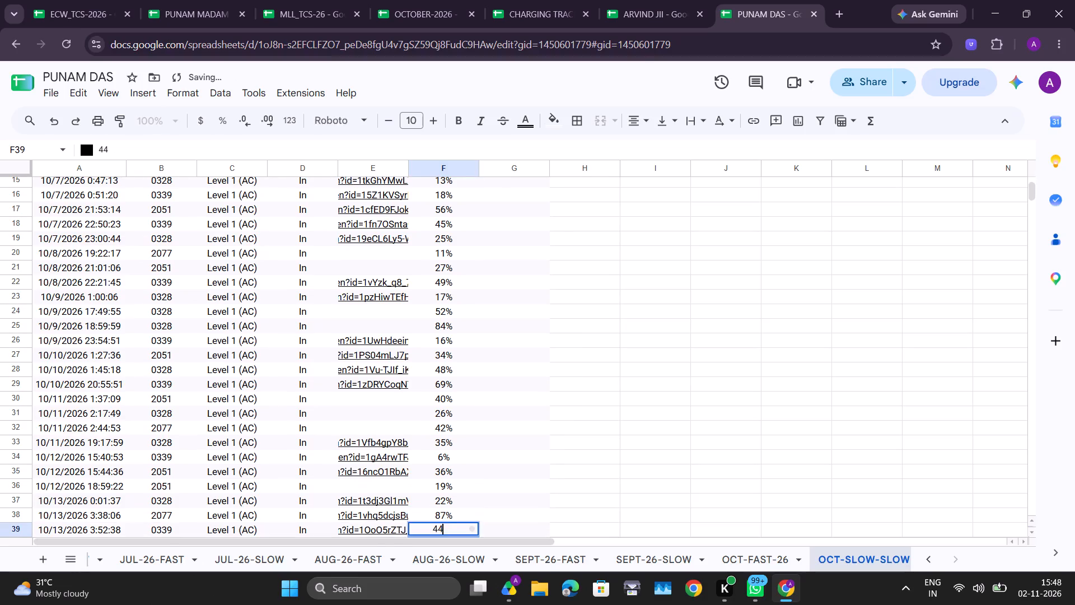
pyautogui.hotkey('shift', '%')
pyautogui.press('Return')
# Add the missing percent signs in F42 and F43, making them 24% and 16%.
pyautogui.press('Return')
pyautogui.press('Return')
pyautogui.press('Return')
pyautogui.press('Return')
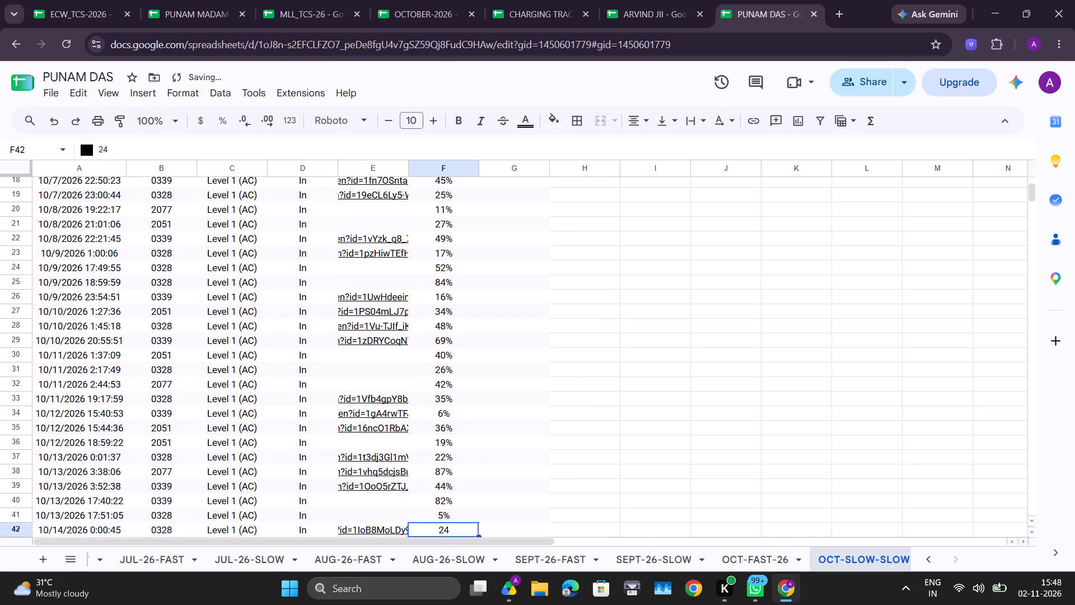
pyautogui.press('Return')
pyautogui.hotkey('shift', '%')
pyautogui.press('Return')
pyautogui.press('Return')
pyautogui.hotkey('shift', '%')
pyautogui.press('Return')
# Add the missing percent signs in F44 and F45, making them 10% and 46%.
pyautogui.press('Return')
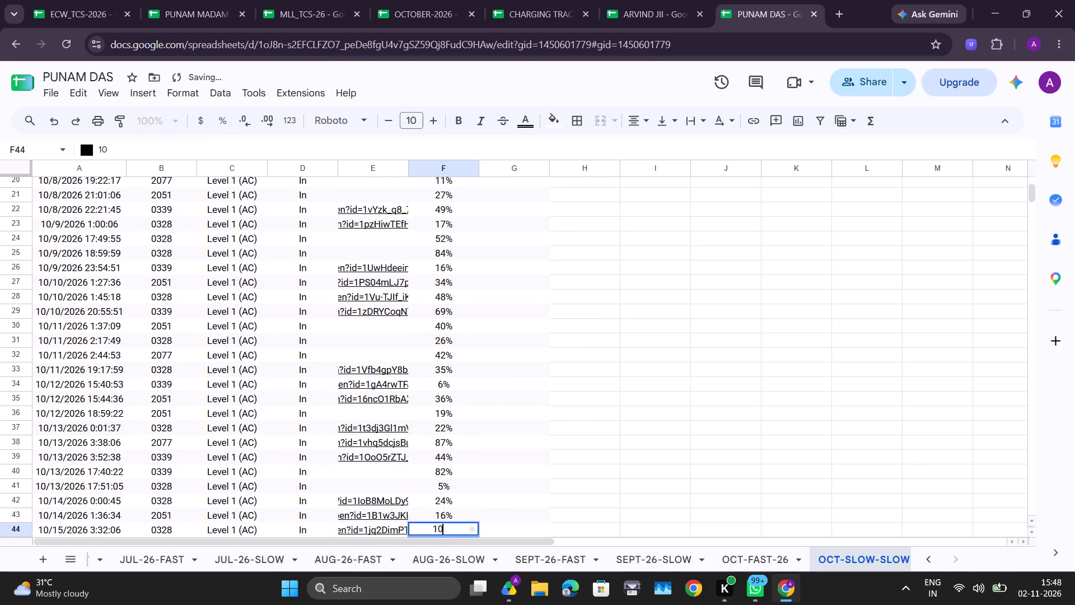
pyautogui.press('Return')
pyautogui.press('Up')
pyautogui.press('Return')
pyautogui.hotkey('shift', '%')
pyautogui.press('Return')
pyautogui.press('Return')
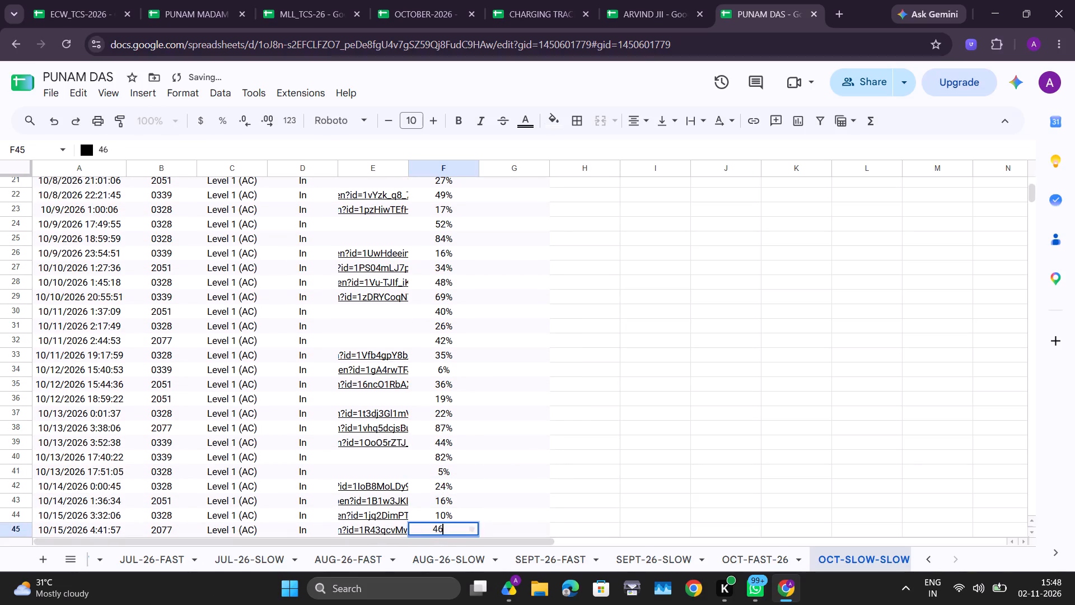
pyautogui.hotkey('shift', '%')
pyautogui.press('Return')
# Add the missing percent sign in F48, making it 49%.
pyautogui.press('Return')
pyautogui.press('Return')
pyautogui.press('Return')
pyautogui.press('Return')
pyautogui.press('Return')
pyautogui.hotkey('shift', '%')
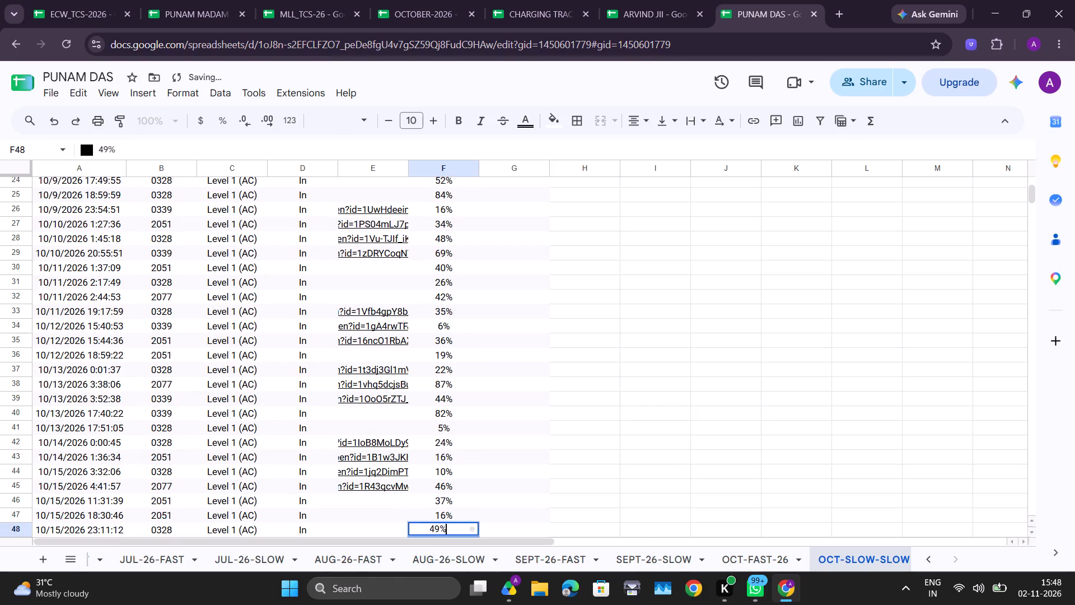
pyautogui.hotkey('shift', 'Return')
pyautogui.press('Return')
pyautogui.press('Return')
pyautogui.press('Return')
pyautogui.press('Return')
# Add the missing percent signs in F51 to F53, making them 37%, 31% and 18%.
pyautogui.press('Return')
pyautogui.press('Return')
pyautogui.press('Return')
pyautogui.press('Return')
pyautogui.press('Return')
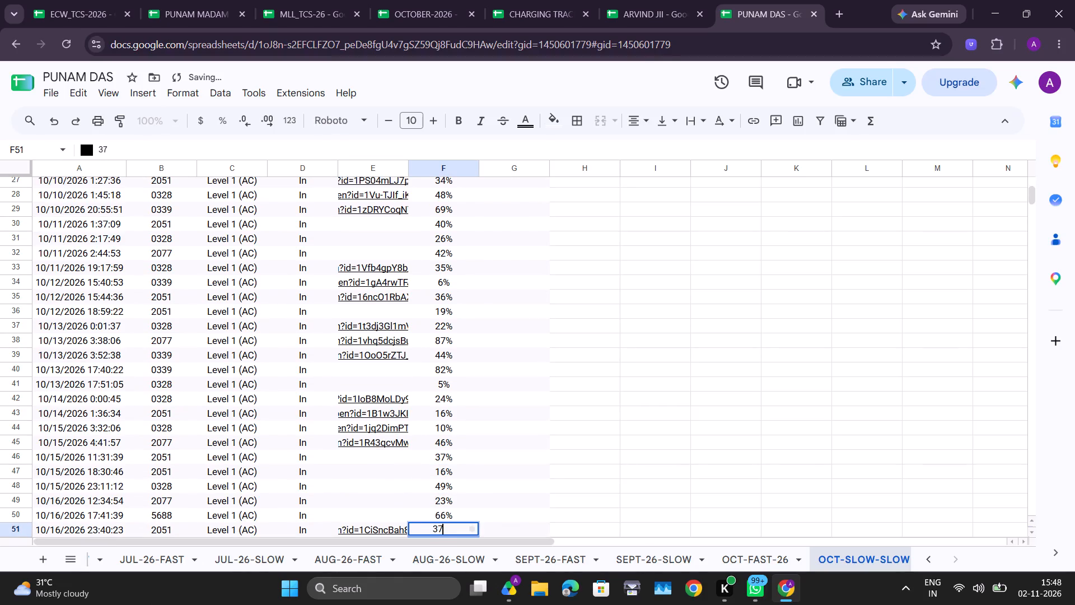
pyautogui.hotkey('shift', '%')
pyautogui.press('Return')
pyautogui.press('Return')
pyautogui.hotkey('shift', '%')
pyautogui.press('Return')
pyautogui.press('Return')
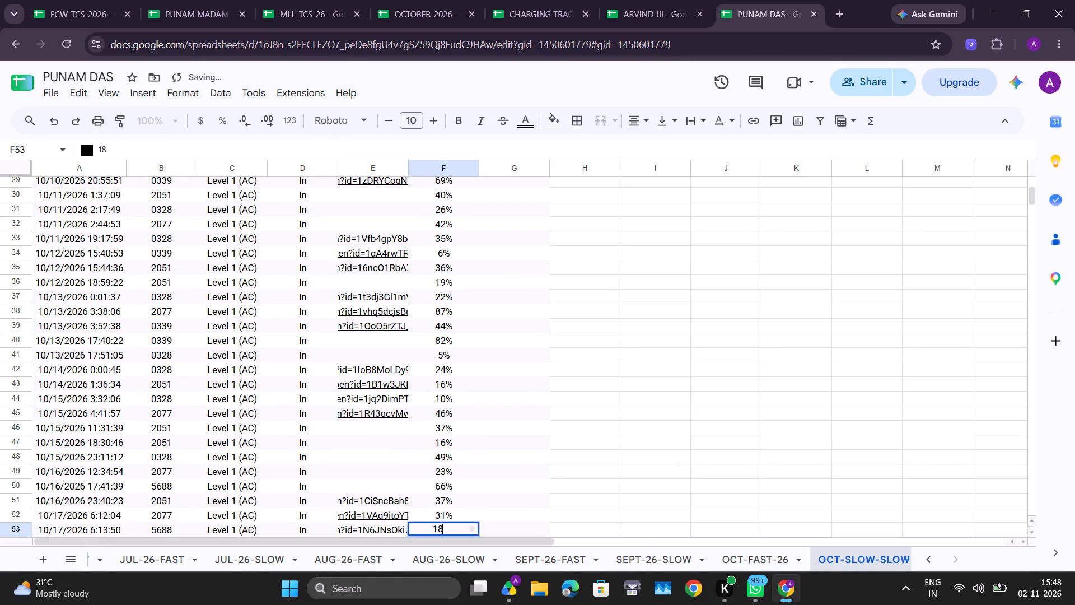
pyautogui.press('Return')
pyautogui.press('Up')
pyautogui.press('Return')
pyautogui.hotkey('shift', '%')
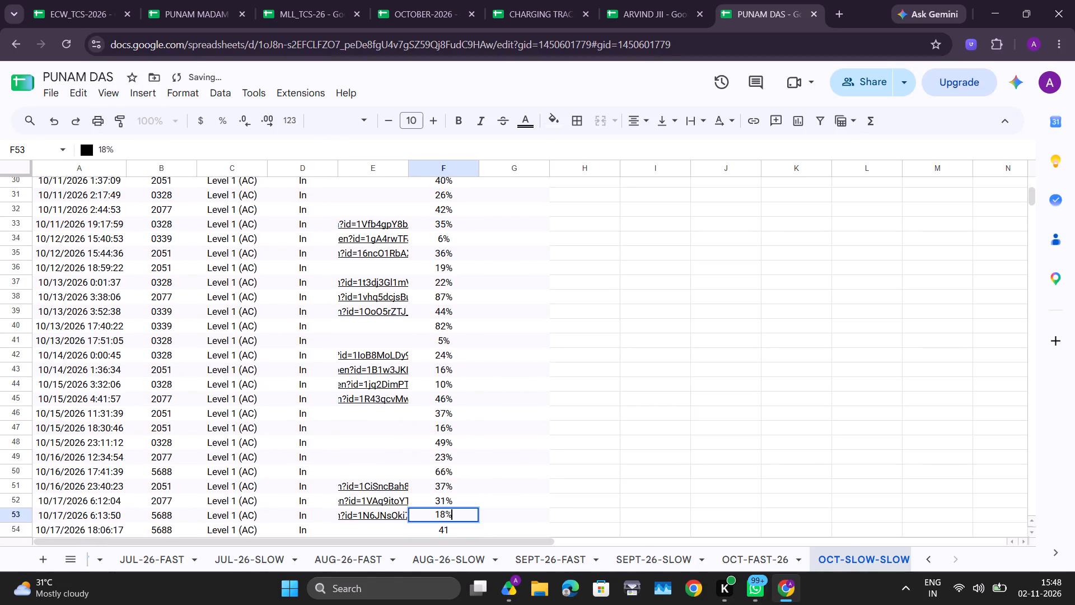
pyautogui.press('Return')
# Add the missing percent signs in F54 to F56, making them 41%, 26% and 43%.
pyautogui.press('Return')
pyautogui.hotkey('shift', '%')
pyautogui.press('Return')
pyautogui.press('Return')
pyautogui.hotkey('shift', '%')
pyautogui.press('Return')
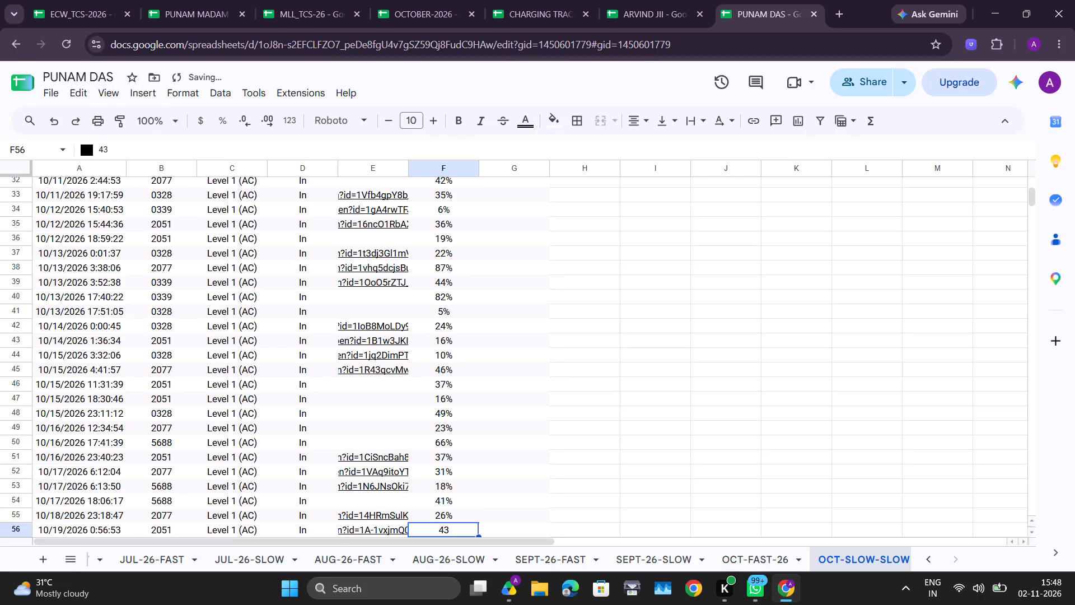
pyautogui.press('Return')
pyautogui.hotkey('shift', '%')
pyautogui.press('Return')
# Add the missing percent signs in F57 to F59, making them 29%, 31% and 23%.
pyautogui.press('Return')
pyautogui.press('Return')
pyautogui.press('Up')
pyautogui.press('Return')
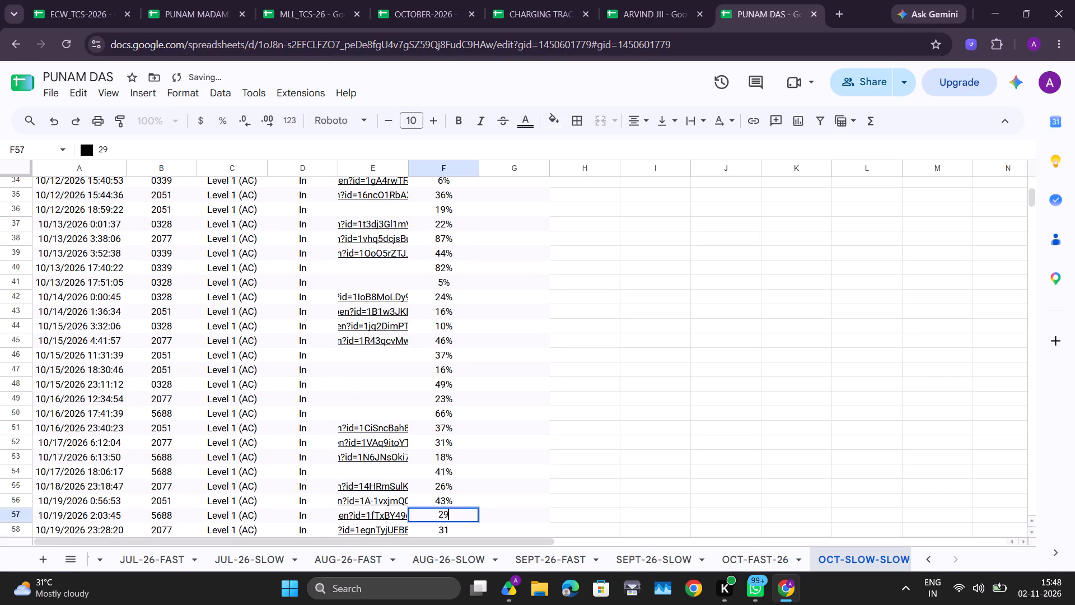
pyautogui.hotkey('shift', '%')
pyautogui.press('Return')
pyautogui.press('Return')
pyautogui.hotkey('shift', '%')
pyautogui.press('Return')
pyautogui.press('Return')
pyautogui.hotkey('shift', '%')
pyautogui.press('Return')
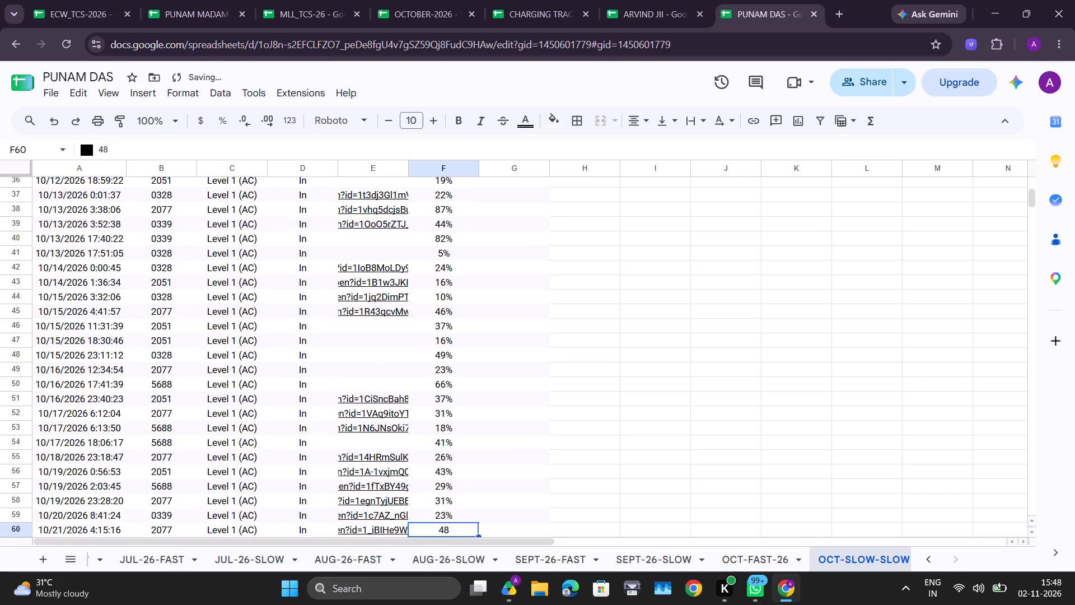
# Add the missing percent signs in F60 and F61, making them 48% and 19%.
pyautogui.press('Return')
pyautogui.press('Return')
pyautogui.press('Up')
pyautogui.press('Return')
pyautogui.hotkey('shift', '%')
pyautogui.press('Return')
pyautogui.press('Return')
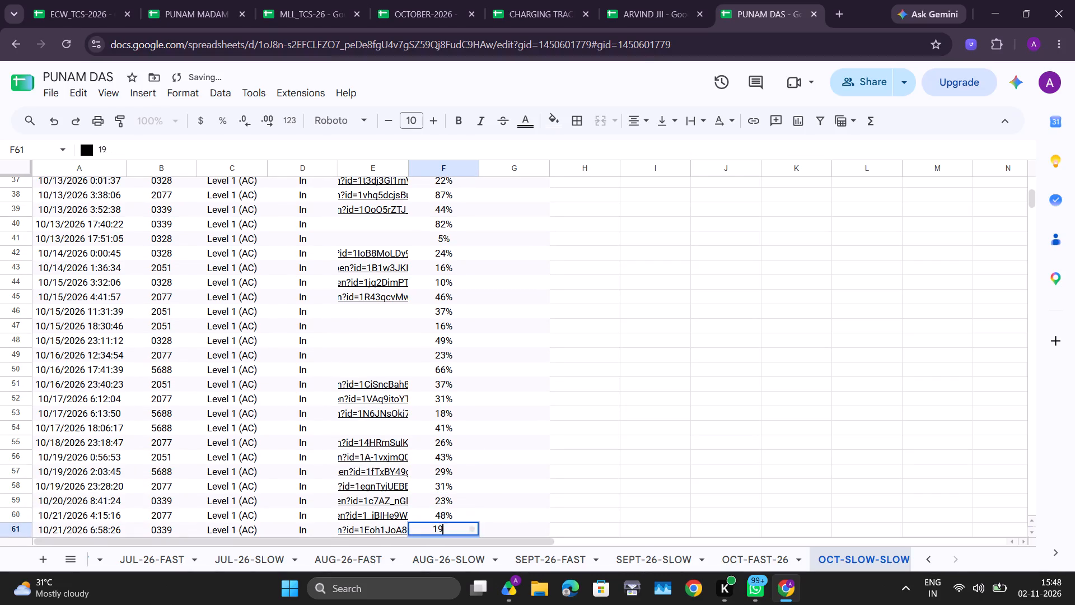
pyautogui.hotkey('shift', '%')
pyautogui.hotkey('shift', 'Return')
pyautogui.press('Return')
pyautogui.press('Return')
pyautogui.press('Return')
pyautogui.press('Return')
# Add the missing percent sign in F62, making it 69%.
pyautogui.press('Return')
pyautogui.hotkey('shift', '%')
pyautogui.hotkey('shift', 'Return')
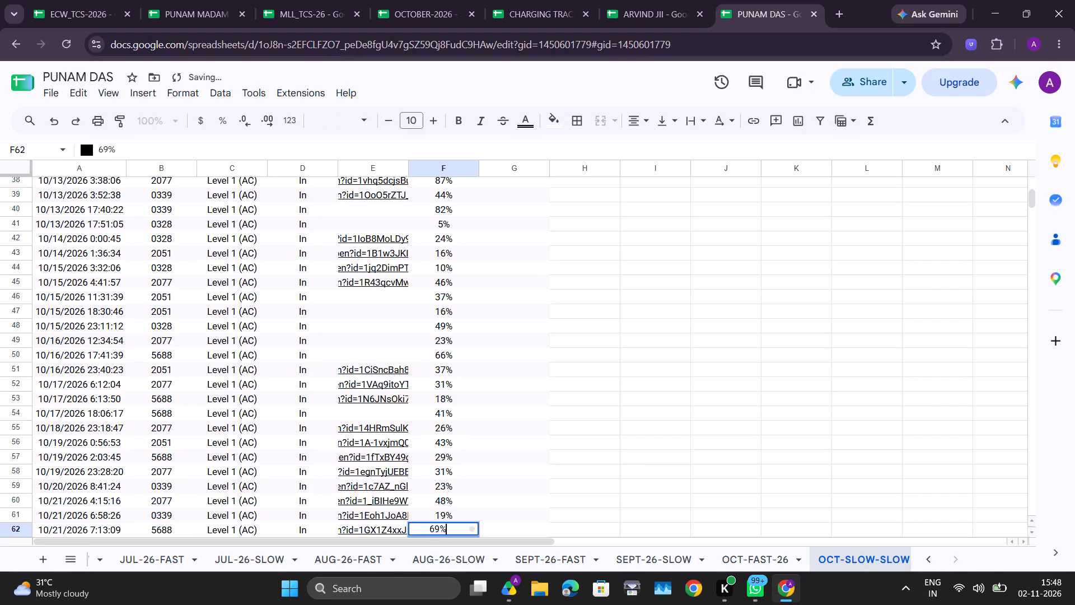
pyautogui.press('Return')
pyautogui.press('Return')
pyautogui.press('Return')
pyautogui.press('Return')
# Add the missing percent signs in F68 and F69, making them 23% and 62%.
pyautogui.press('Return')
pyautogui.press('Return')
pyautogui.press('Return')
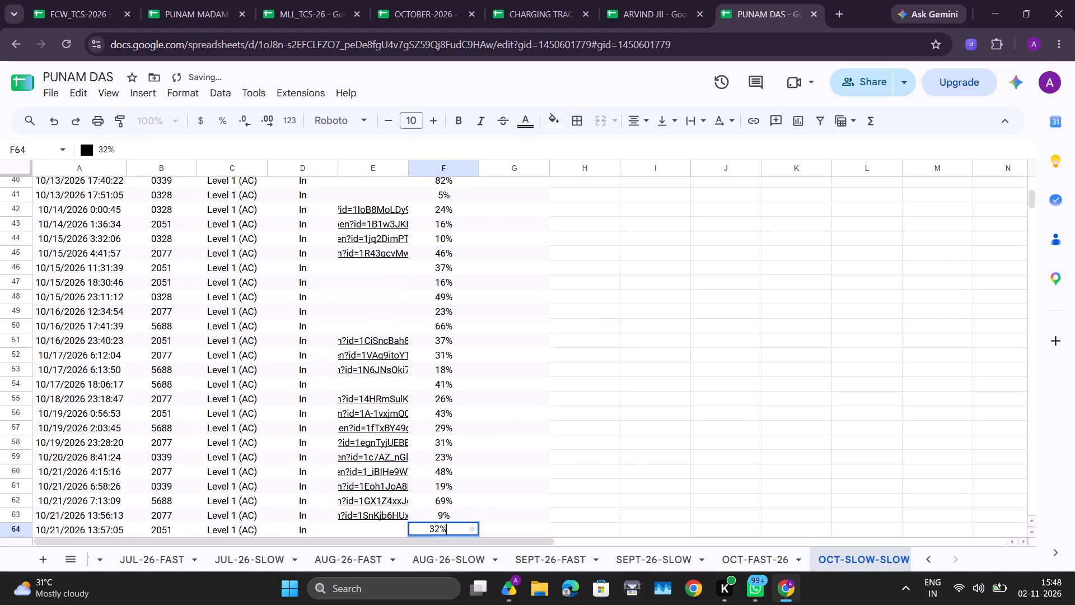
pyautogui.press('Return')
pyautogui.press('Return')
pyautogui.press('Return')
pyautogui.press('Return')
pyautogui.press('Return')
pyautogui.press('Return')
pyautogui.press('Return')
pyautogui.press('Return')
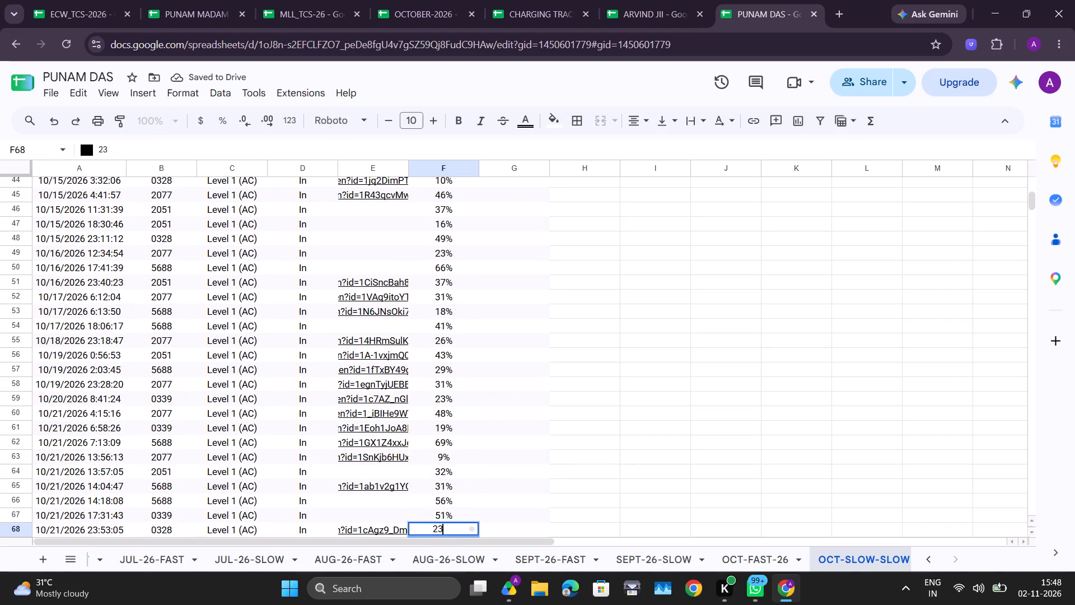
pyautogui.hotkey('shift', '%')
pyautogui.press('Return')
pyautogui.press('Return')
pyautogui.hotkey('shift', '%')
pyautogui.press('Return')
# Add the missing percent signs in F70 and F71, making them 70% and 25%.
pyautogui.press('Return')
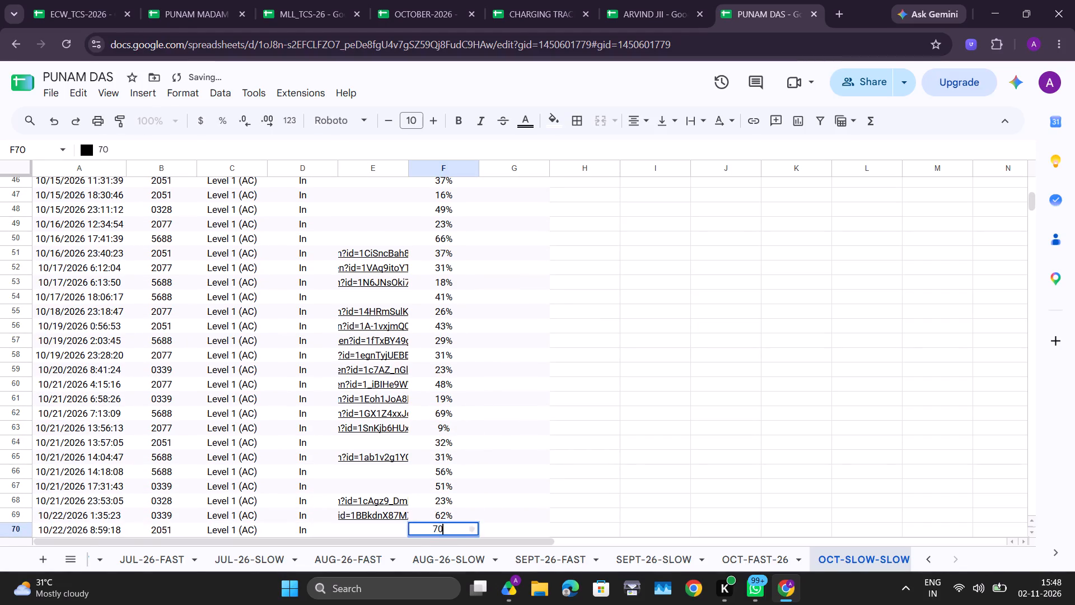
pyautogui.press('Return')
pyautogui.press('Up')
pyautogui.press('Return')
pyautogui.hotkey('shift', '%')
pyautogui.press('Return')
pyautogui.press('Return')
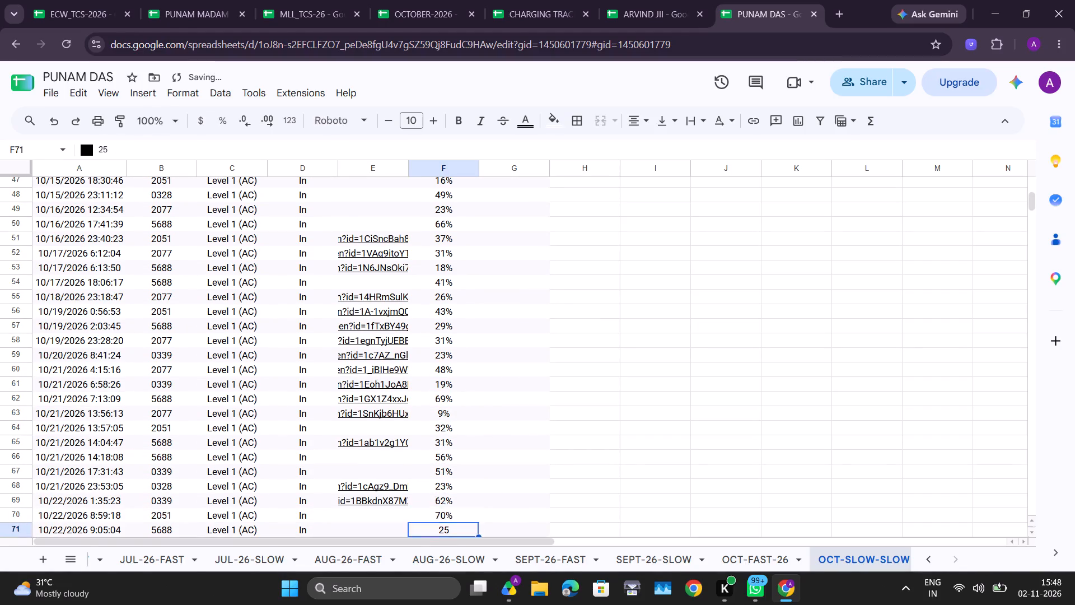
pyautogui.hotkey('shift', '%')
pyautogui.press('Return')
# Add the missing percent signs in F74 and F75, making them 44% and 38%.
pyautogui.press('Return')
pyautogui.press('Return')
pyautogui.press('Return')
pyautogui.press('Return')
pyautogui.press('Return')
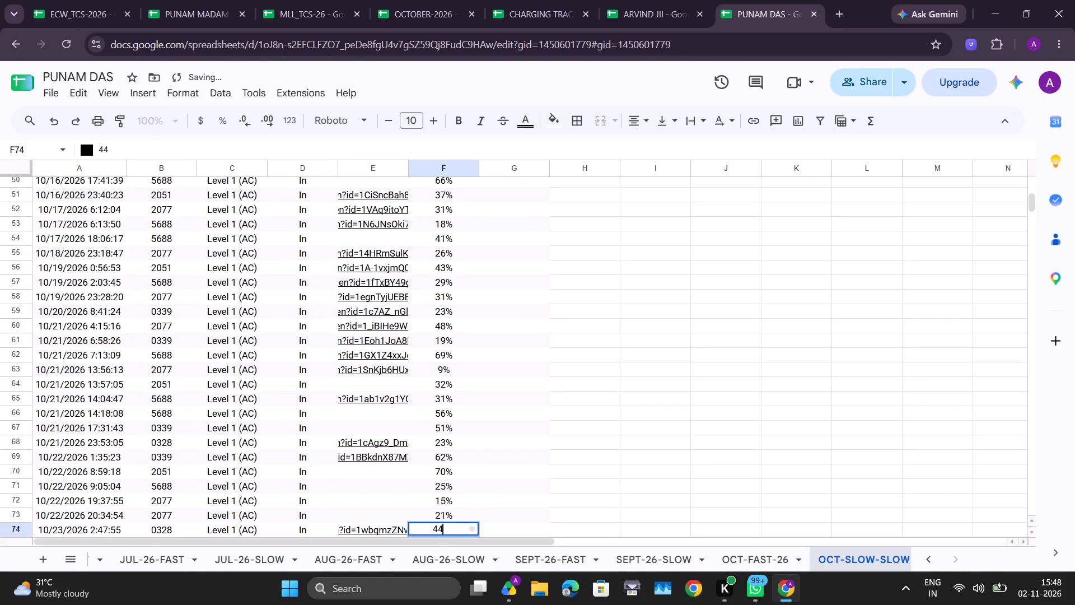
pyautogui.hotkey('shift', '%')
pyautogui.press('Return')
pyautogui.press('Return')
pyautogui.hotkey('shift', '%')
pyautogui.press('Return')
# Add the missing percent signs in F76 and F77, making them 11% and 19%.
pyautogui.press('Return')
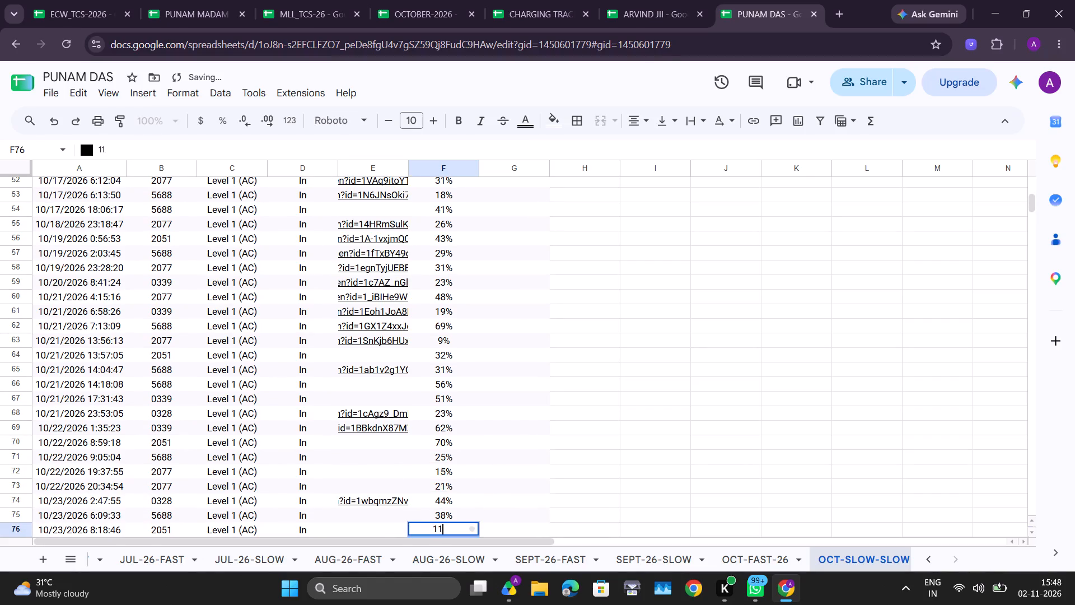
pyautogui.hotkey('shift', '%')
pyautogui.press('Return')
pyautogui.press('Return')
pyautogui.hotkey('shift', '%')
pyautogui.press('Return')
# Add the missing percent sign in F78, making it 95%.
pyautogui.press('Return')
pyautogui.press('Return')
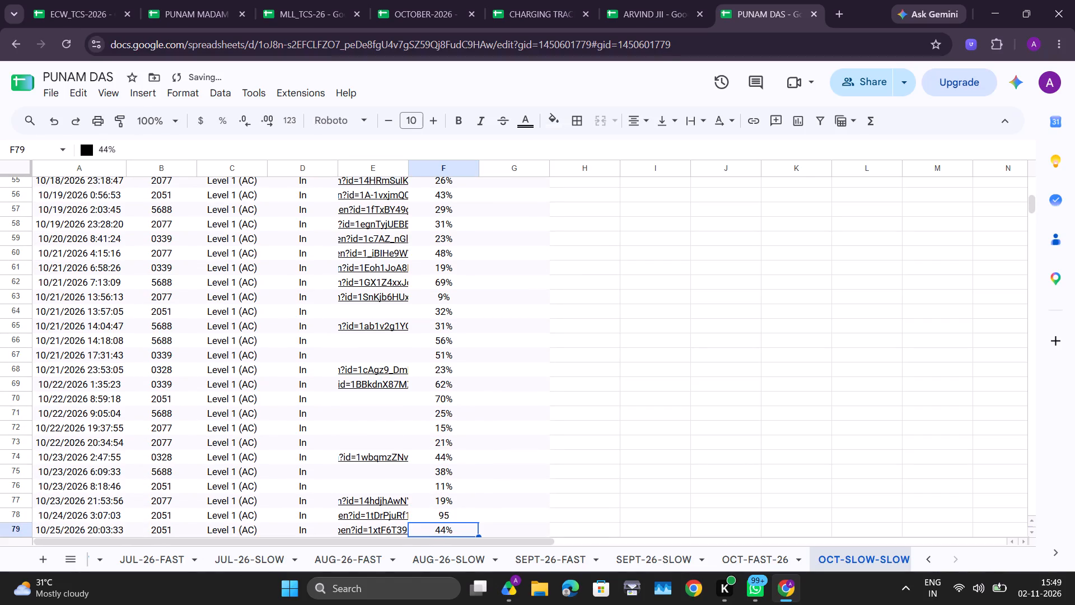
pyautogui.press('Up')
pyautogui.press('Return')
pyautogui.hotkey('shift', '%')
pyautogui.hotkey('shift', 'Return')
pyautogui.press('Return')
pyautogui.press('Return')
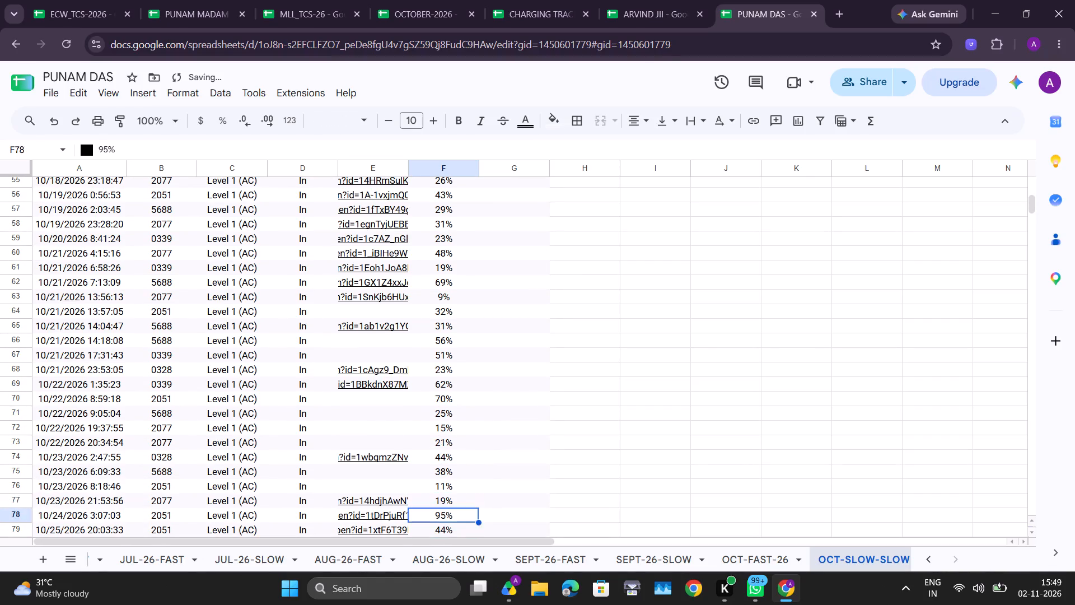
# Add the missing percent signs in F82 and F83, making them 34% and 83%.
pyautogui.press('Return')
pyautogui.press('Return')
pyautogui.press('Return')
pyautogui.press('Return')
pyautogui.press('Return')
pyautogui.press('Return')
pyautogui.press('Return')
pyautogui.press('Return')
pyautogui.press('Return')
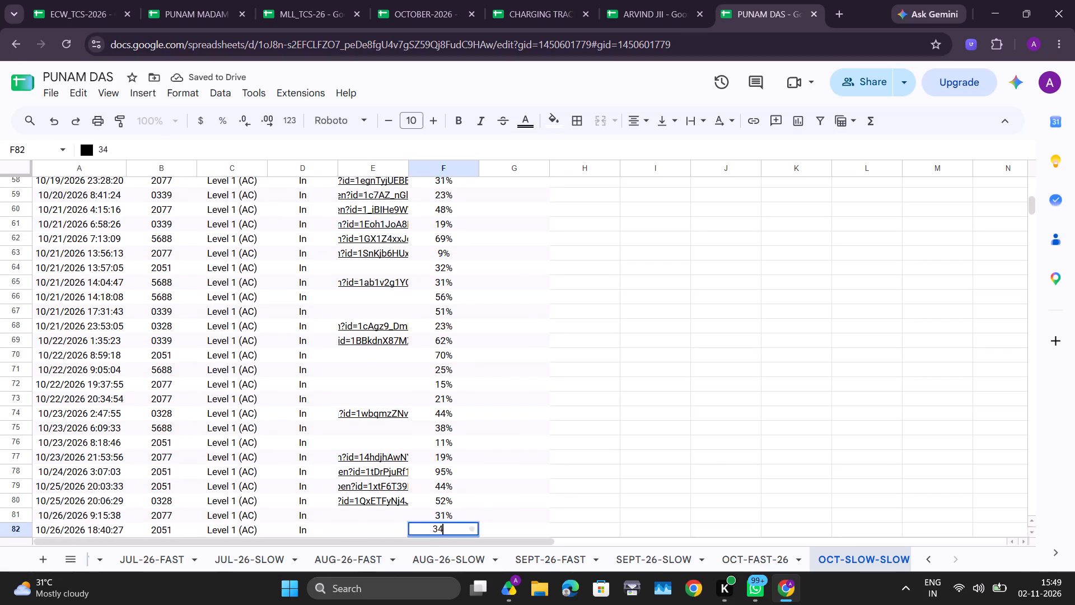
pyautogui.press('Return')
pyautogui.press('Up')
pyautogui.press('Return')
pyautogui.hotkey('shift', '%')
pyautogui.press('Return')
pyautogui.press('Return')
pyautogui.hotkey('shift', '%')
pyautogui.press('Return')
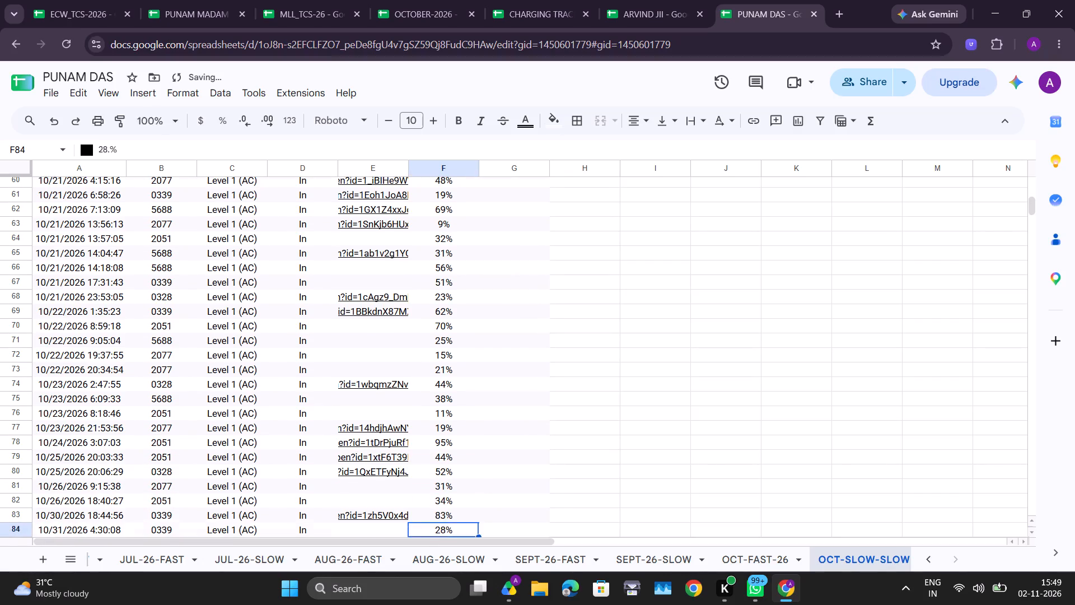
# Add the missing percent sign in F86, the last data row, making it 45%.
pyautogui.press('Return')
pyautogui.press('Return')
pyautogui.press('Return')
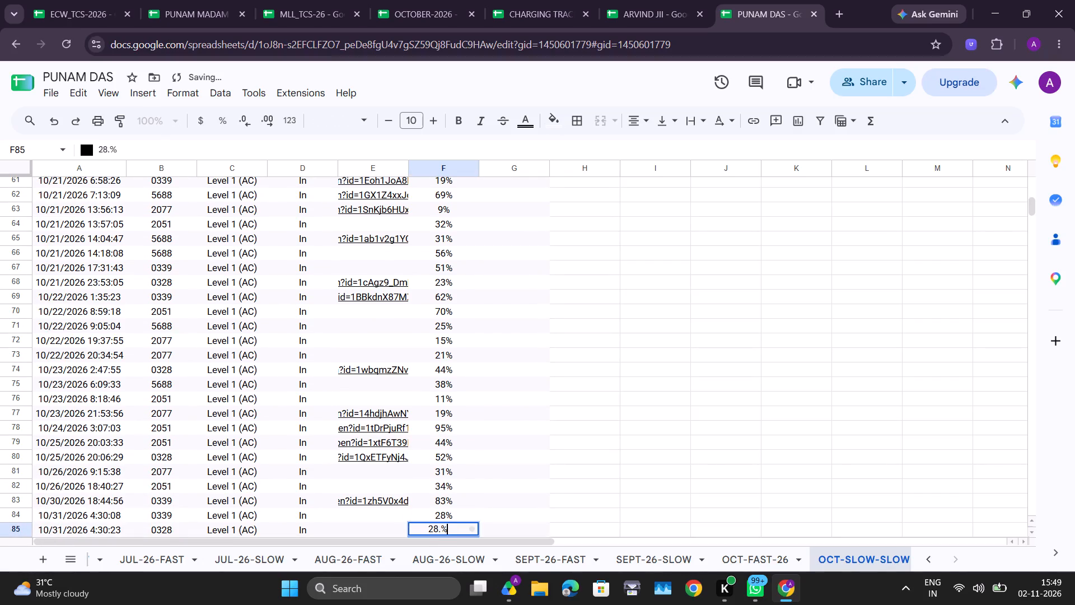
pyautogui.press('Return')
pyautogui.press('Return')
pyautogui.hotkey('shift', '%')
pyautogui.press('Return')
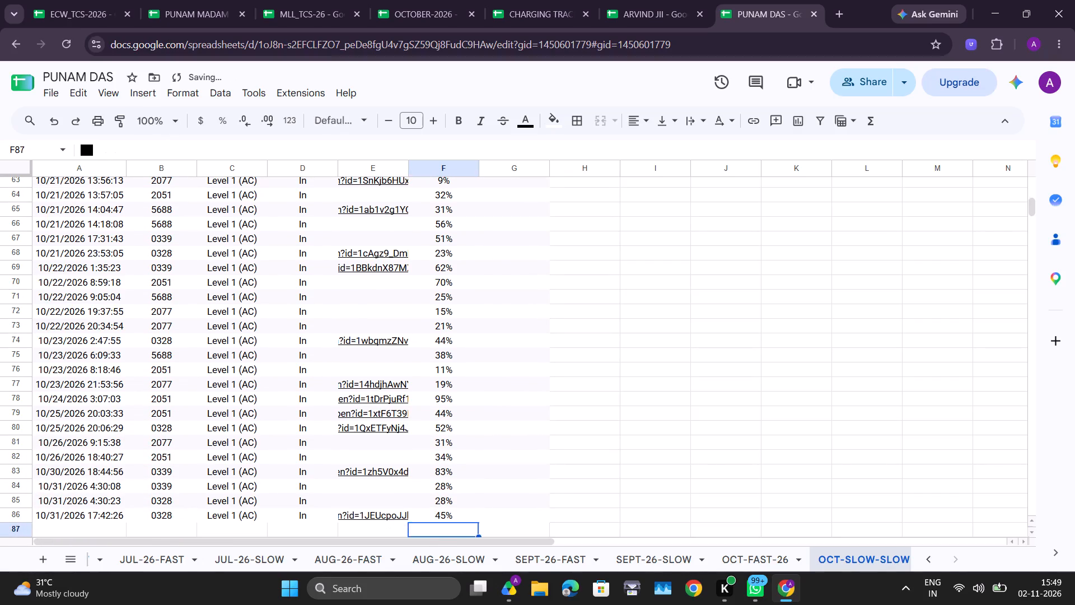
pyautogui.press('Return')
# Enter 100% in G1 and fill it down column G through row 86.
pyautogui.scroll(6, 546, 365)
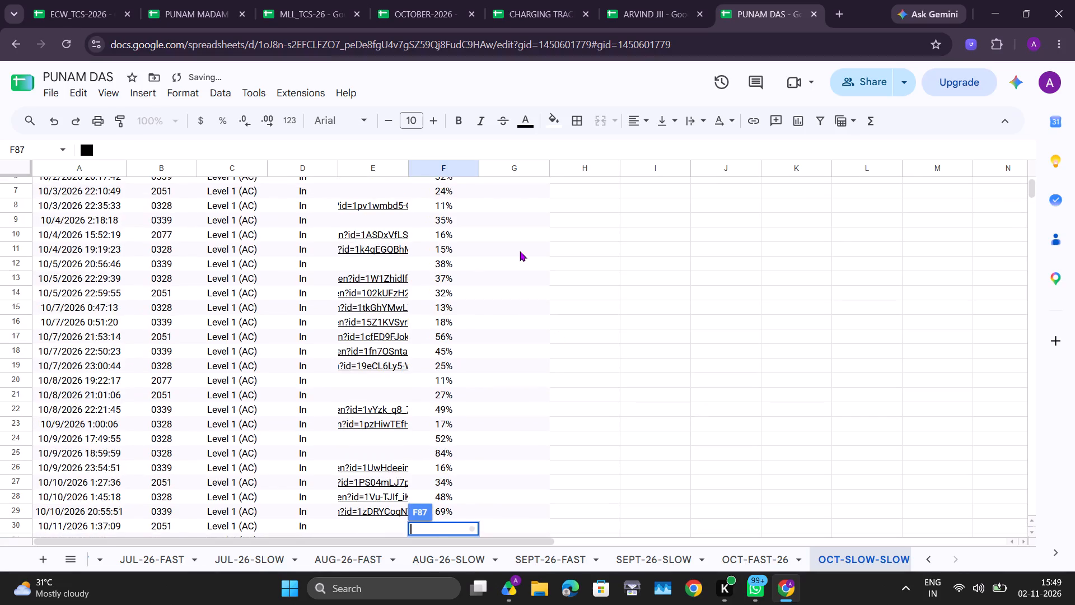
pyautogui.scroll(4, 520, 251)
pyautogui.click(503, 188)
pyautogui.write('100%')
pyautogui.press('Return')
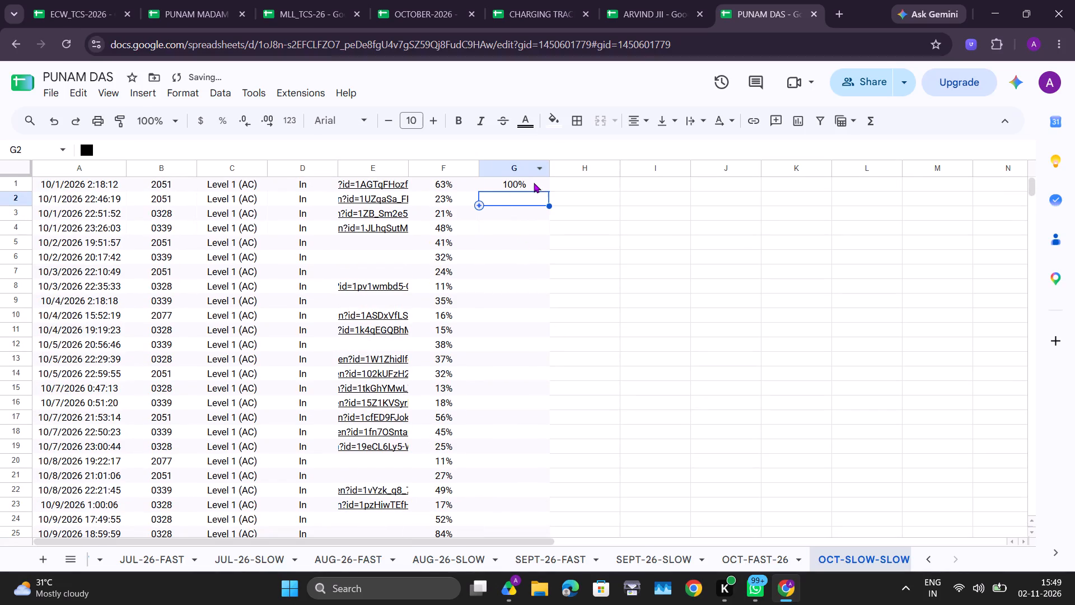
pyautogui.click(534, 183)
pyautogui.moveTo(549, 189); pyautogui.dragTo(534, 479)
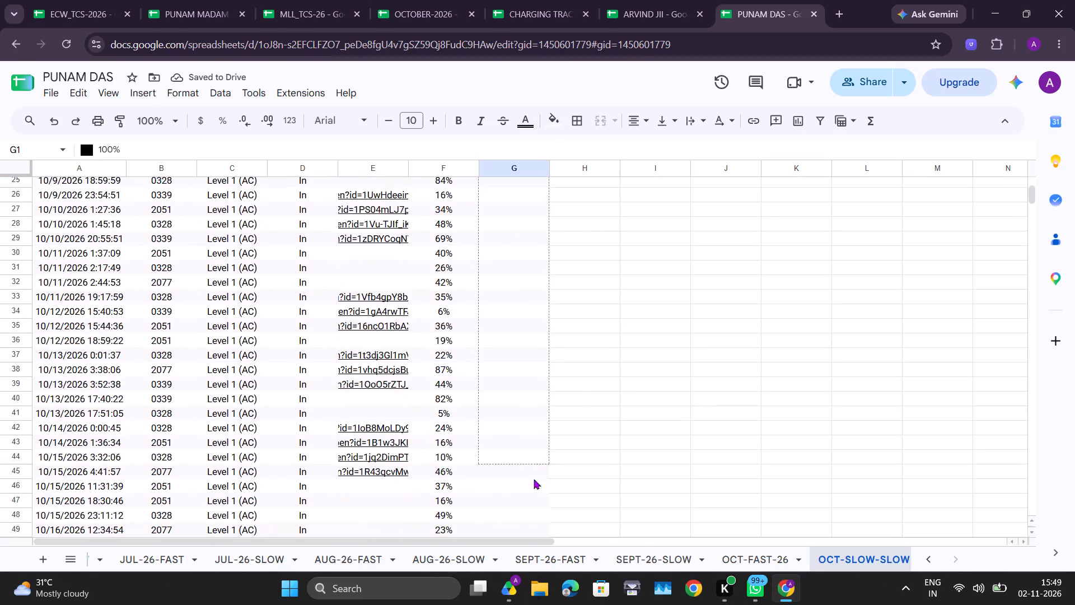
pyautogui.moveTo(534, 479); pyautogui.dragTo(534, 467)
pyautogui.scroll(13, 534, 467)
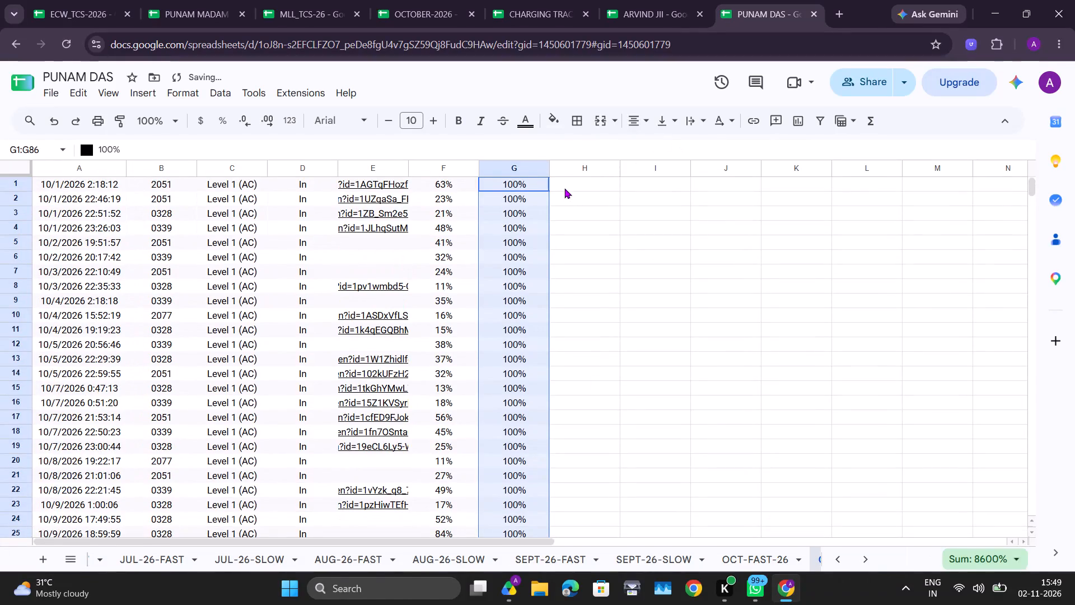
# Enter the formula =G1-F1 in H1 and accept the suggested autofill for the rest of column H.
pyautogui.click(564, 188)
pyautogui.press('=')
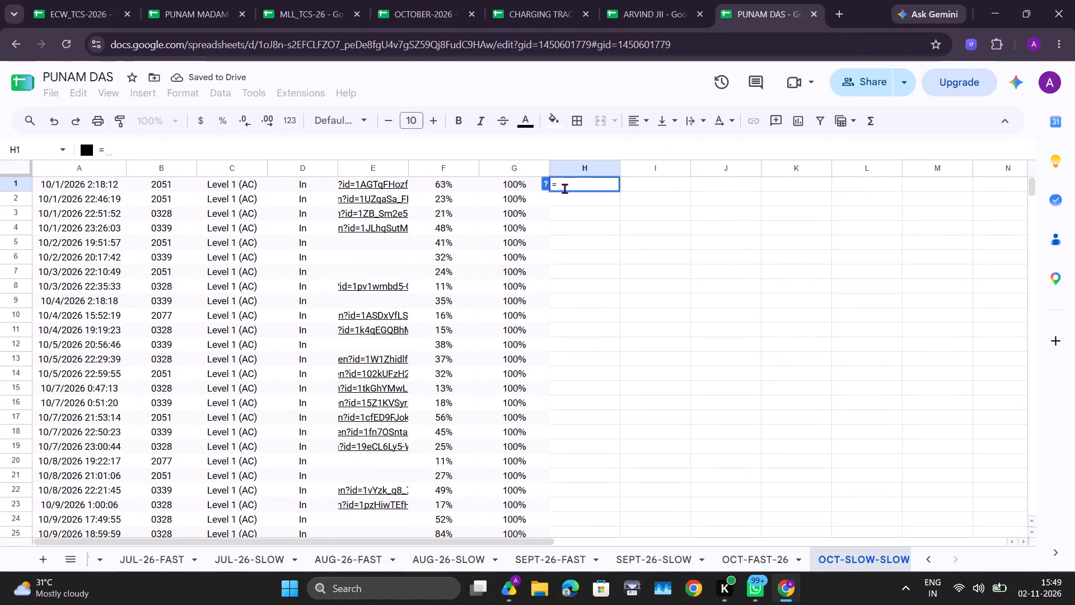
pyautogui.press('g')
pyautogui.press('1')
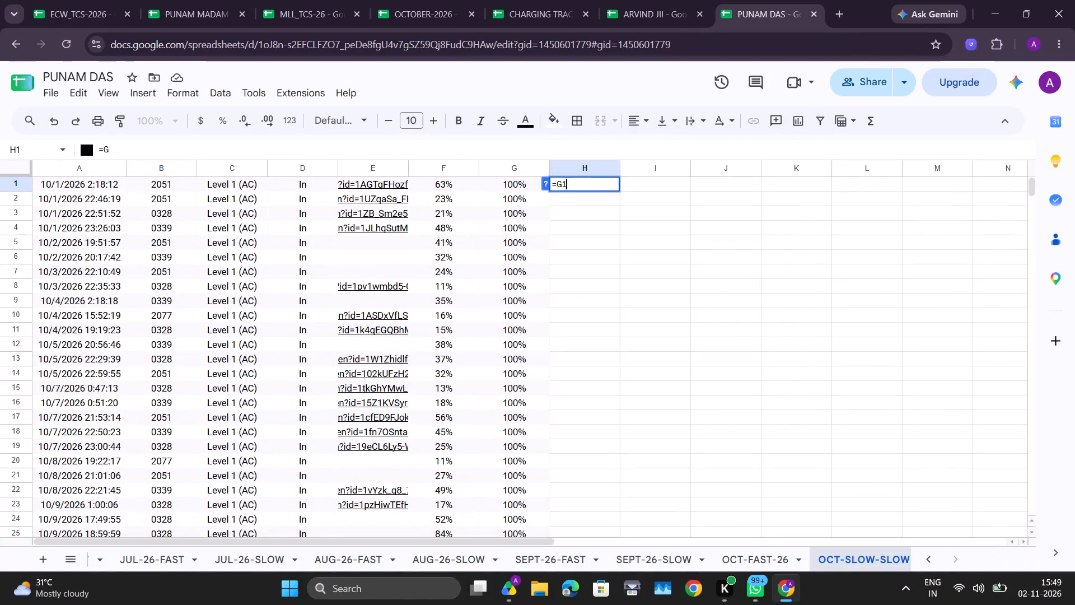
pyautogui.press('-')
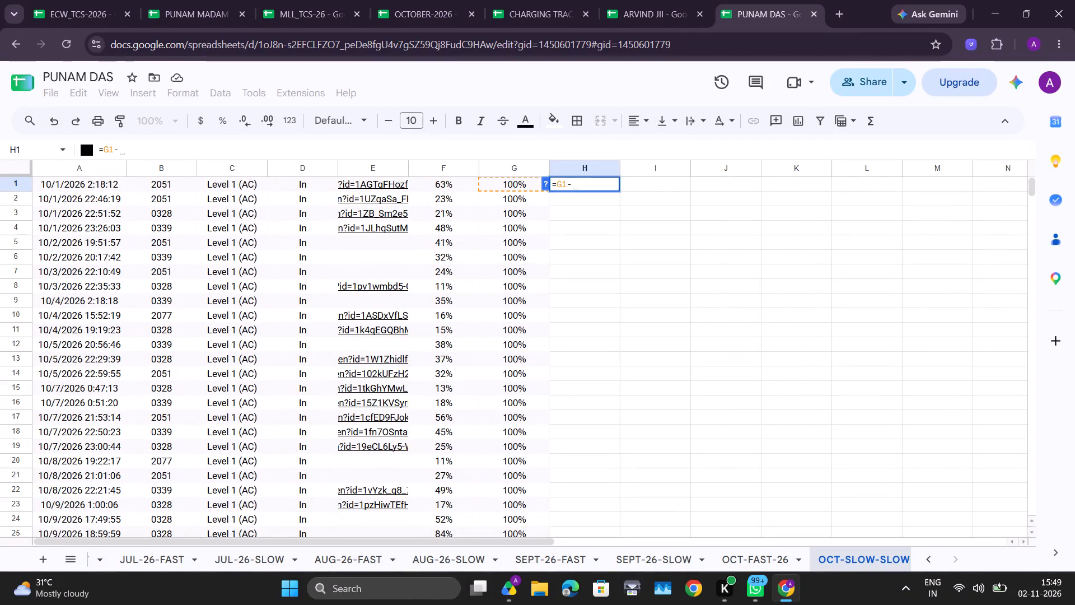
pyautogui.write('F1')
pyautogui.press('Return')
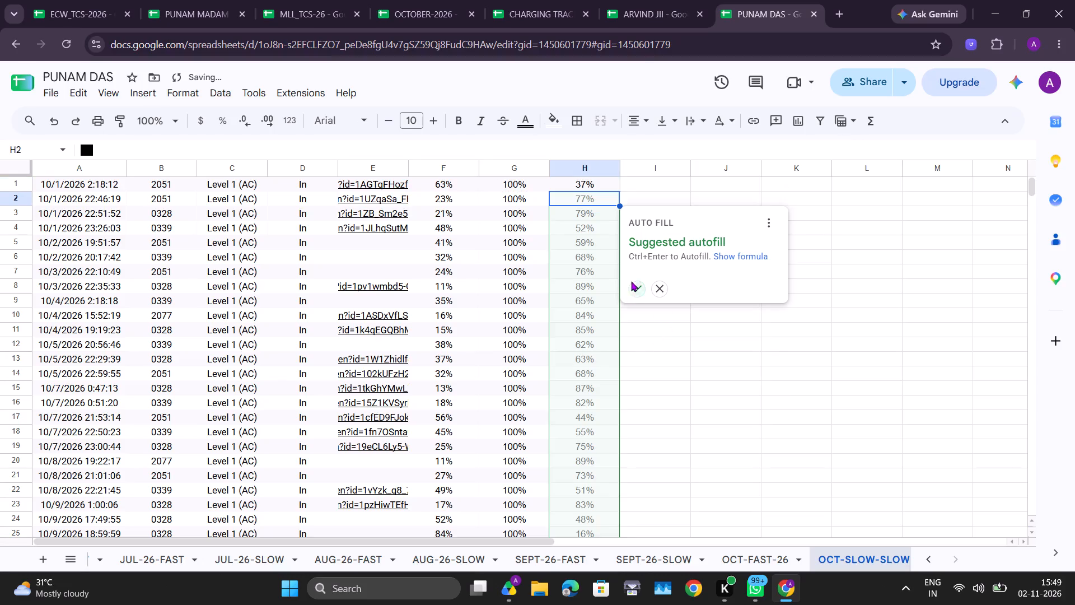
pyautogui.click(632, 281)
pyautogui.click(634, 292)
# Enter the formula =H1*24 in I1 and accept the suggested autofill for the rest of column I.
pyautogui.click(641, 194)
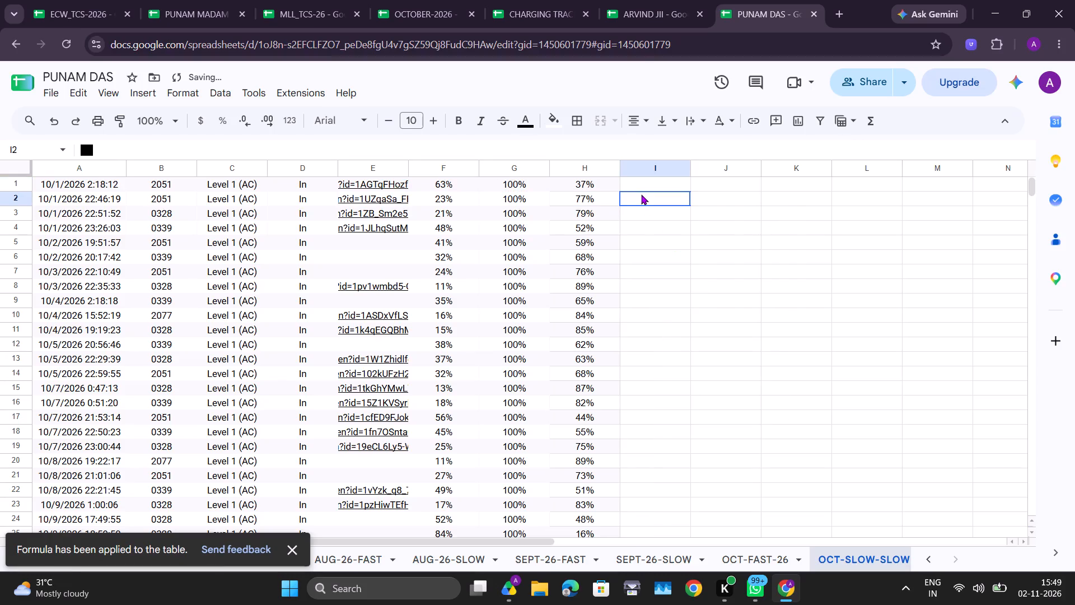
pyautogui.click(635, 173)
pyautogui.click(634, 178)
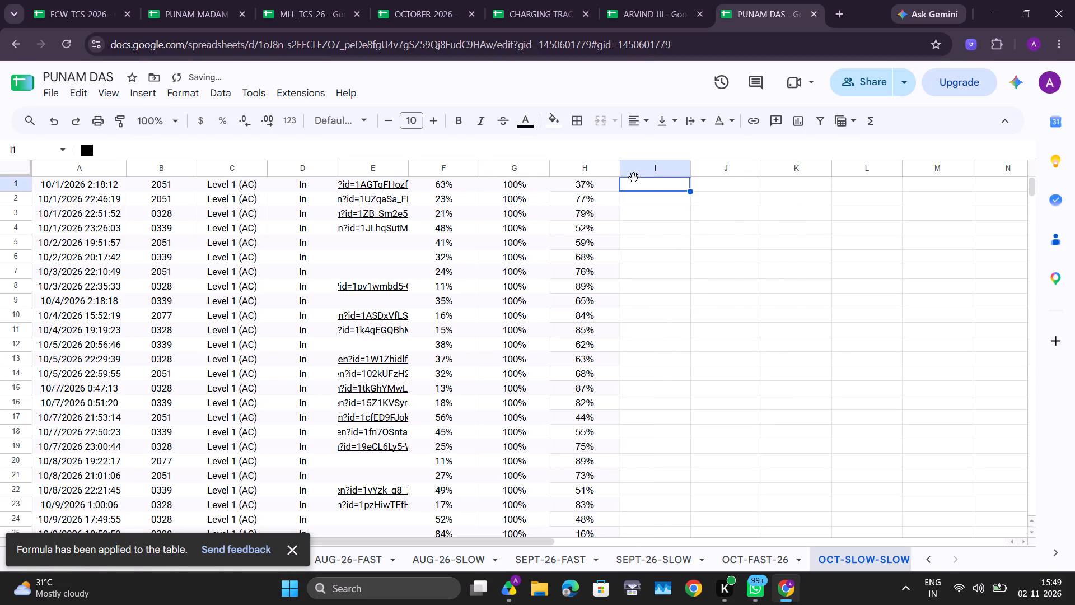
pyautogui.scroll(4, 605, 299)
pyautogui.press('=')
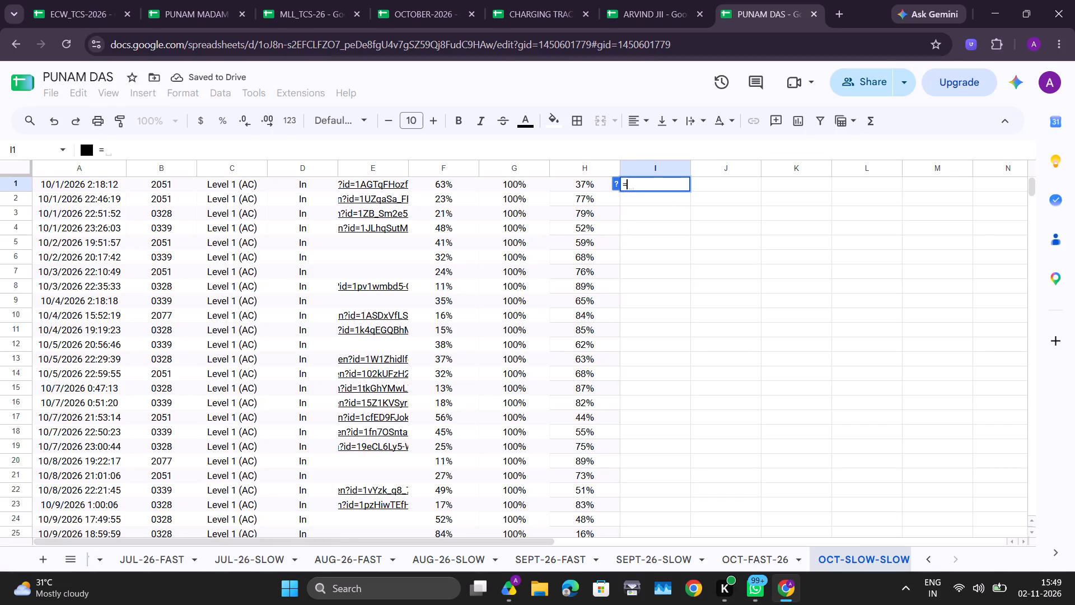
pyautogui.write('H1')
pyautogui.hotkey('shift', '*')
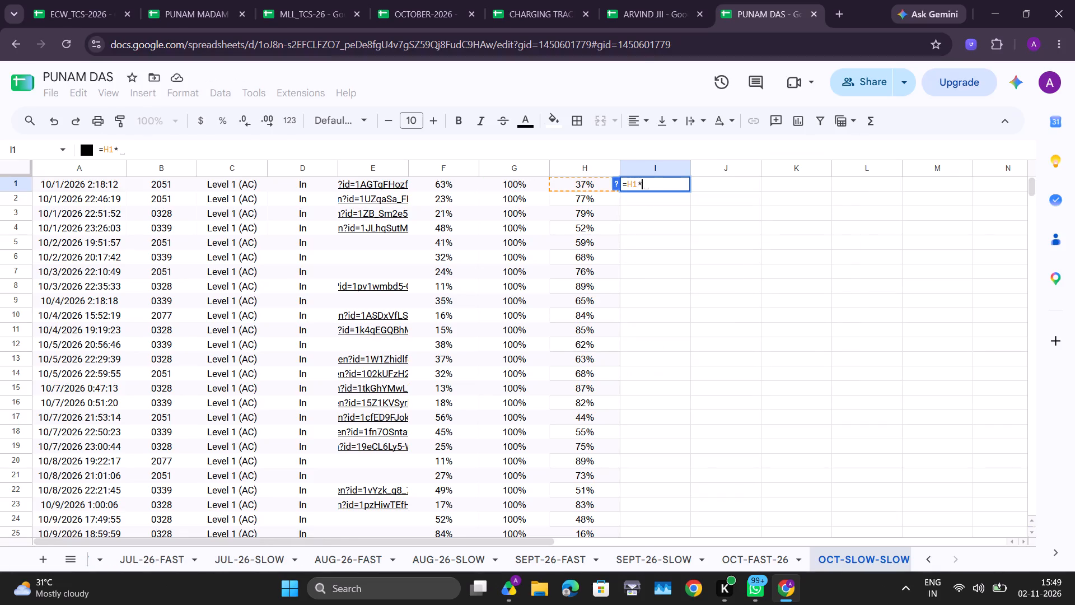
pyautogui.write('24')
pyautogui.press('Return')
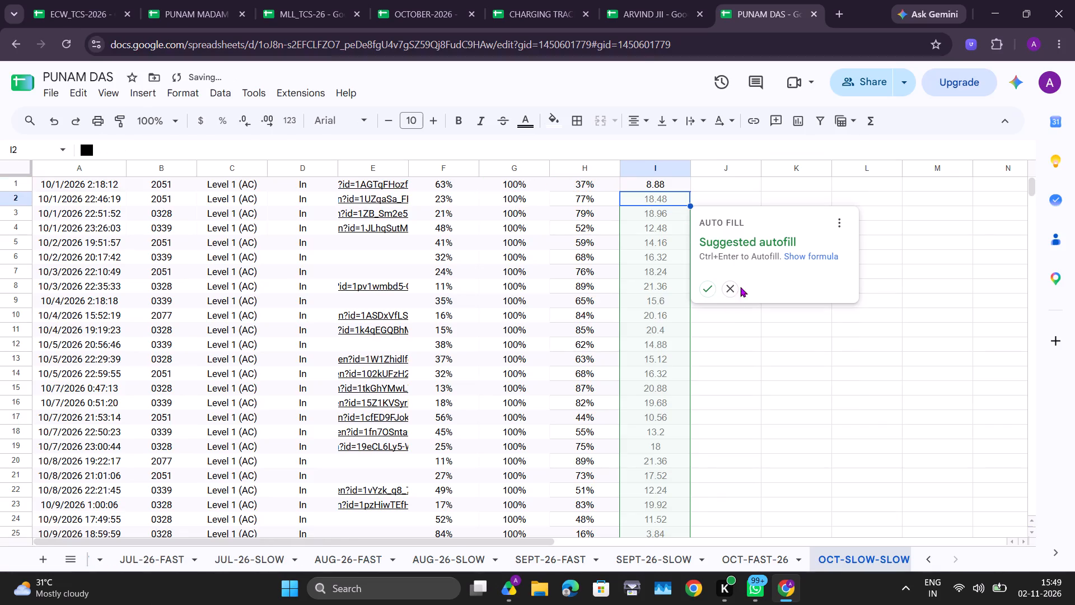
pyautogui.click(705, 282)
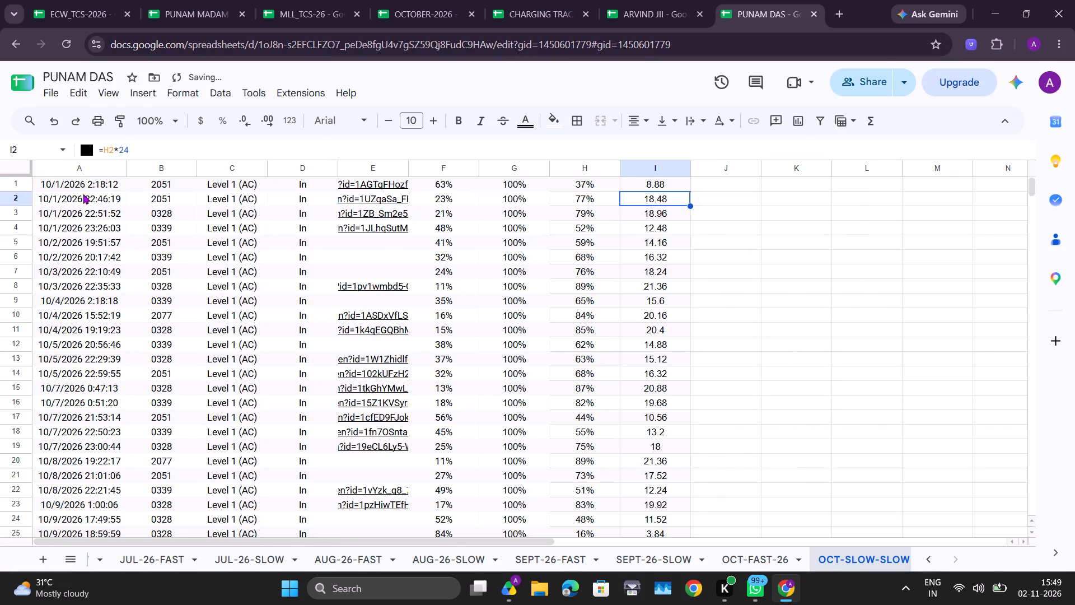
# Insert one blank row above row 1 for the column headers.
pyautogui.click(25, 182)
pyautogui.rightClick(25, 182)
pyautogui.click(104, 296)
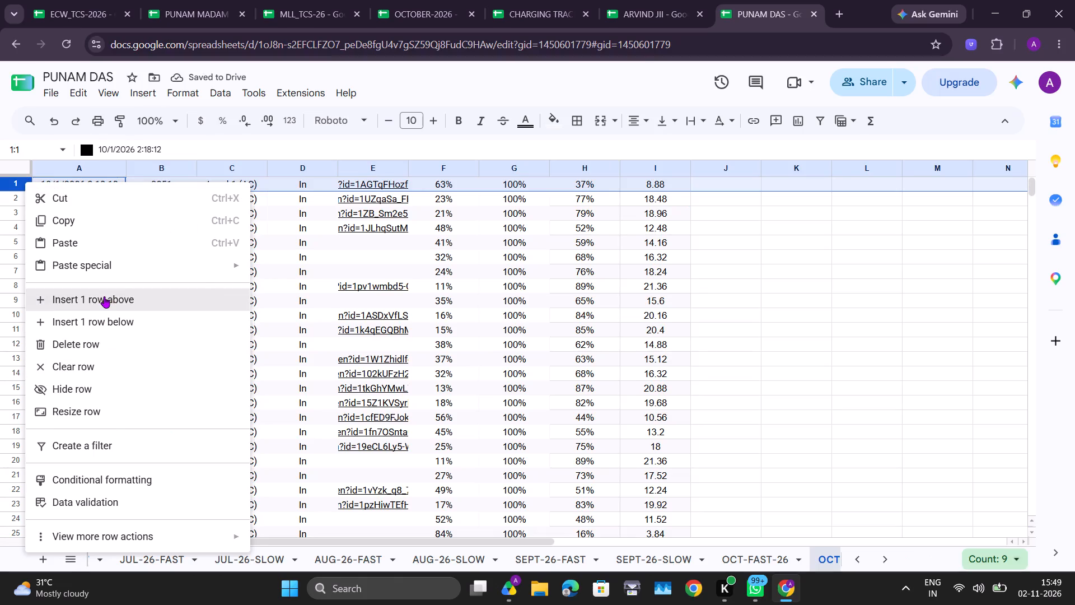
# Enter the headers DATE /TIME, VEHICLE NO. and TYPE in A1, B1 and C1.
pyautogui.click(92, 189)
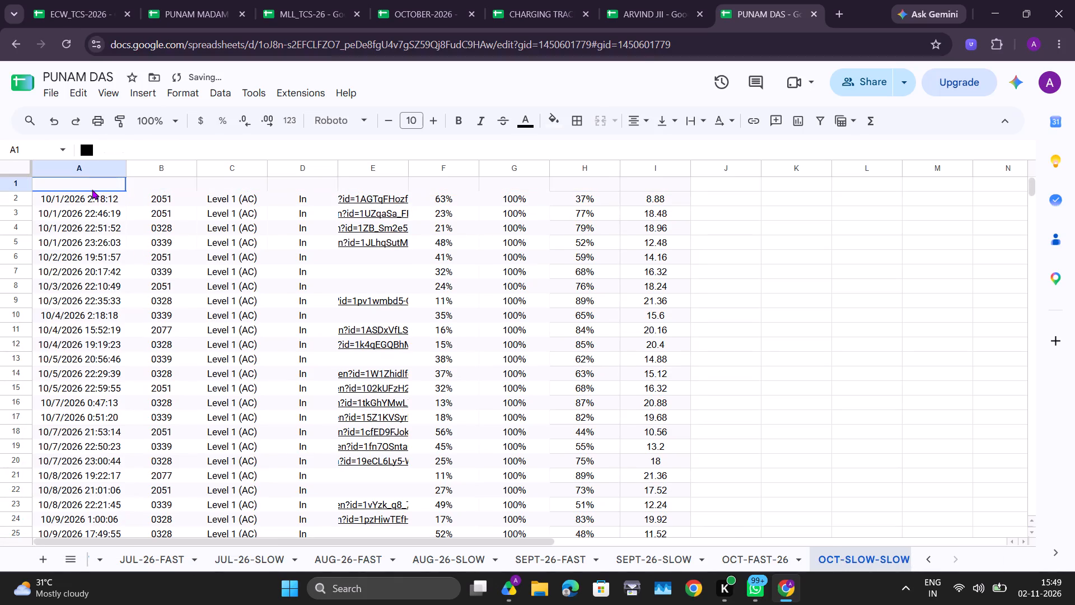
pyautogui.write('DATE')
pyautogui.press('space')
pyautogui.write('/TIME')
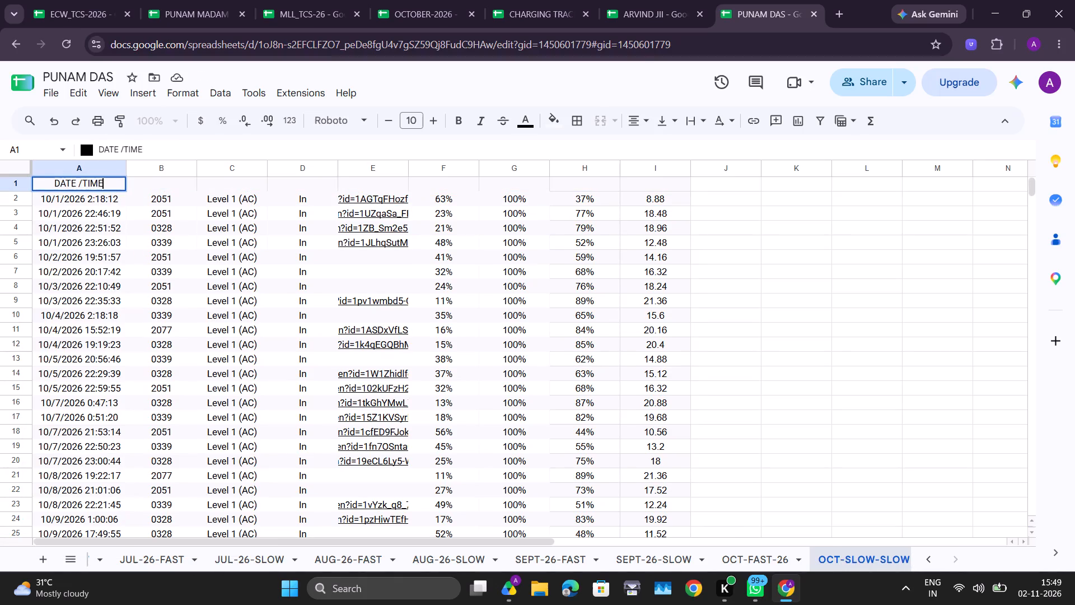
pyautogui.press('Right')
pyautogui.write('VEHICLE NO.')
pyautogui.press('Right')
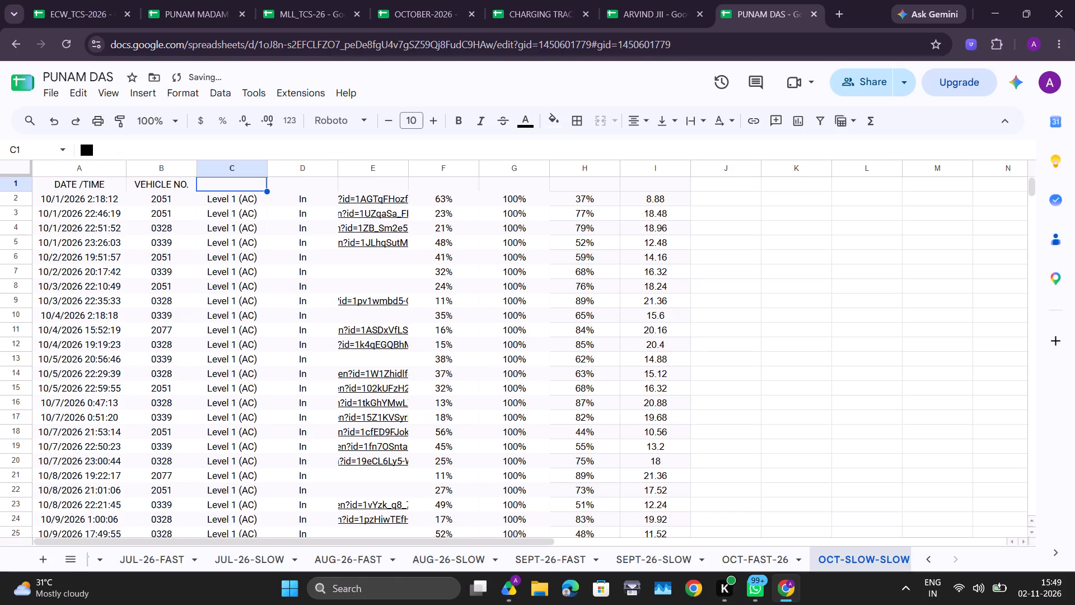
pyautogui.write('TYPE')
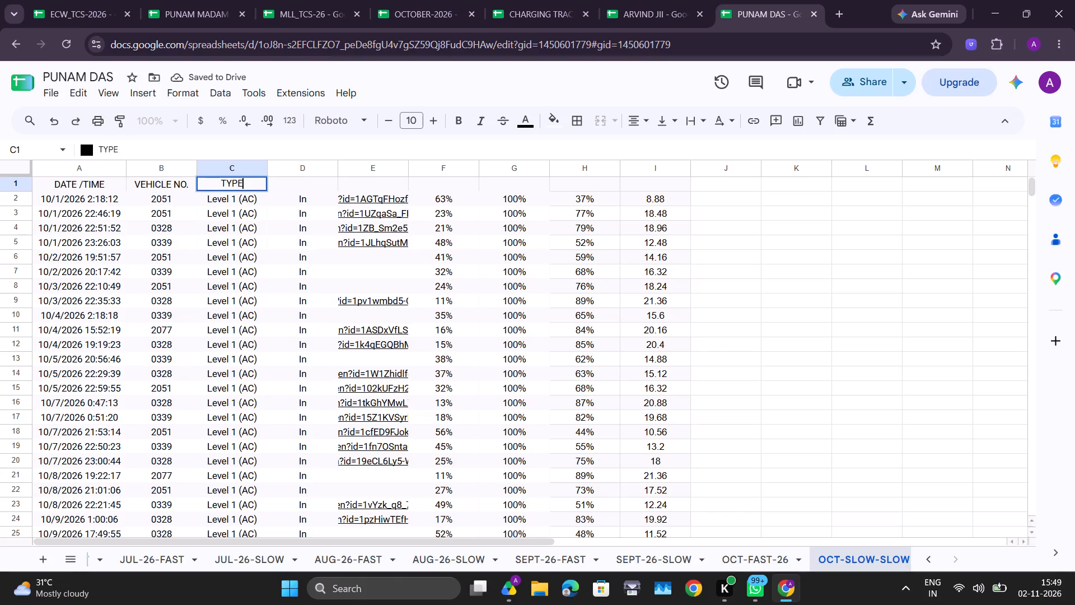
pyautogui.press('Right')
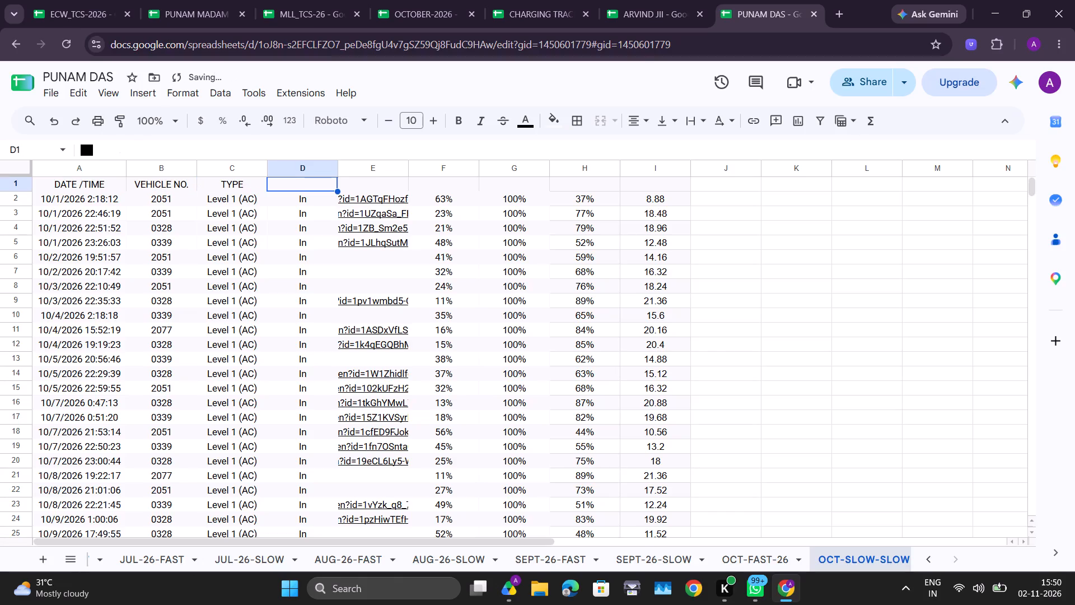
# Leave D1 blank and enter the headers DASHBOARD, START and STOP in E1, F1 and G1.
pyautogui.press('Right')
pyautogui.write('DASHBOAR')
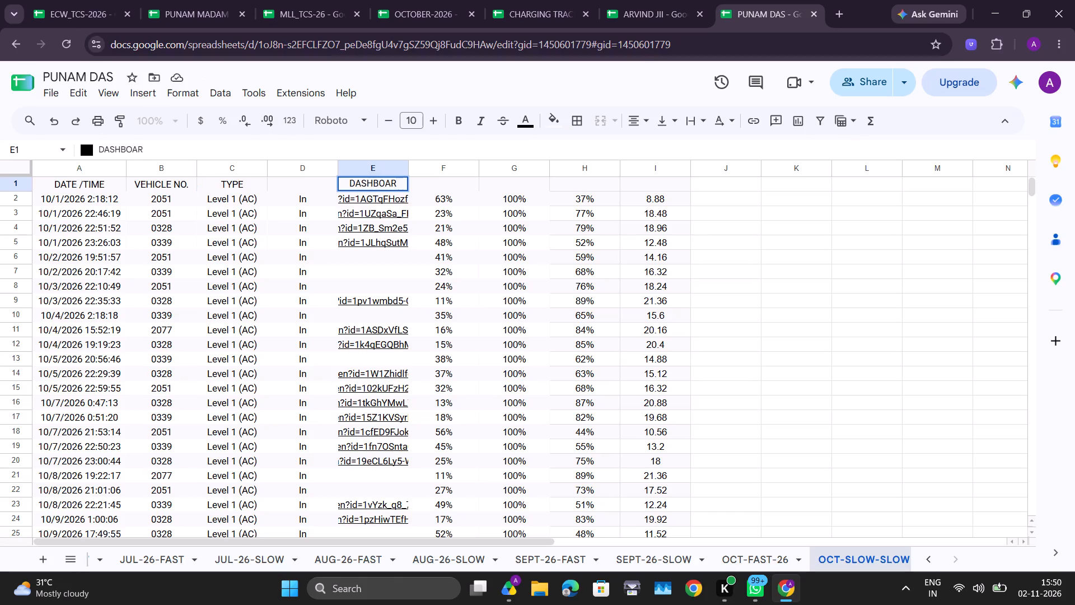
pyautogui.press('d')
pyautogui.press('Right')
pyautogui.write('SATRT')
pyautogui.press('BackSpace')
pyautogui.press('BackSpace')
pyautogui.press('BackSpace')
pyautogui.press('BackSpace')
pyautogui.write('TART')
pyautogui.press('Right')
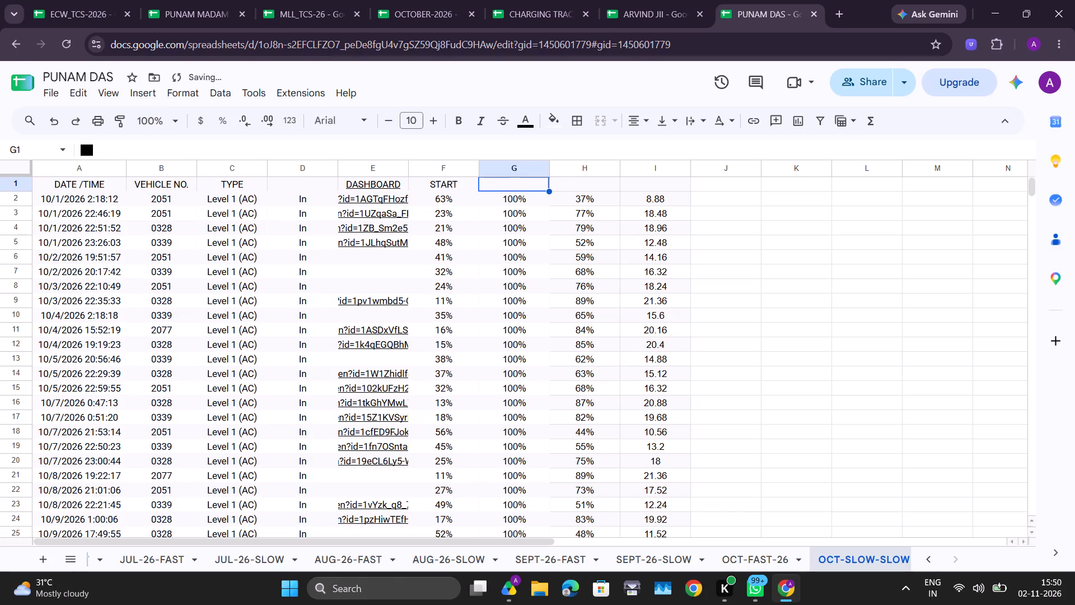
pyautogui.write('STOP')
pyautogui.press('Right')
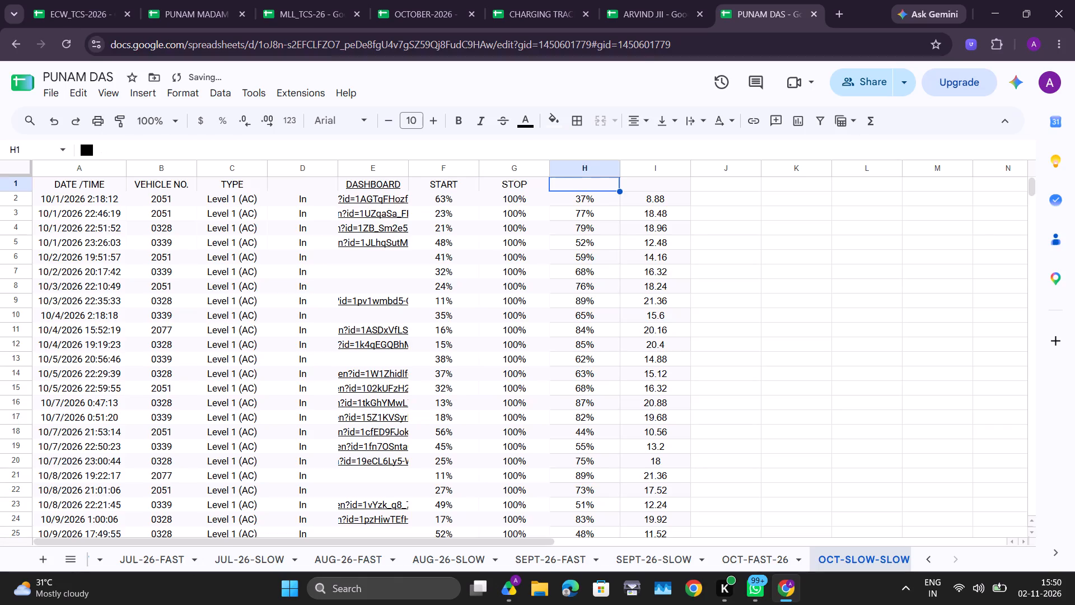
# Enter the headers ACTUAL% in H1 and ENERGY in I1.
pyautogui.write('ACCTUAL')
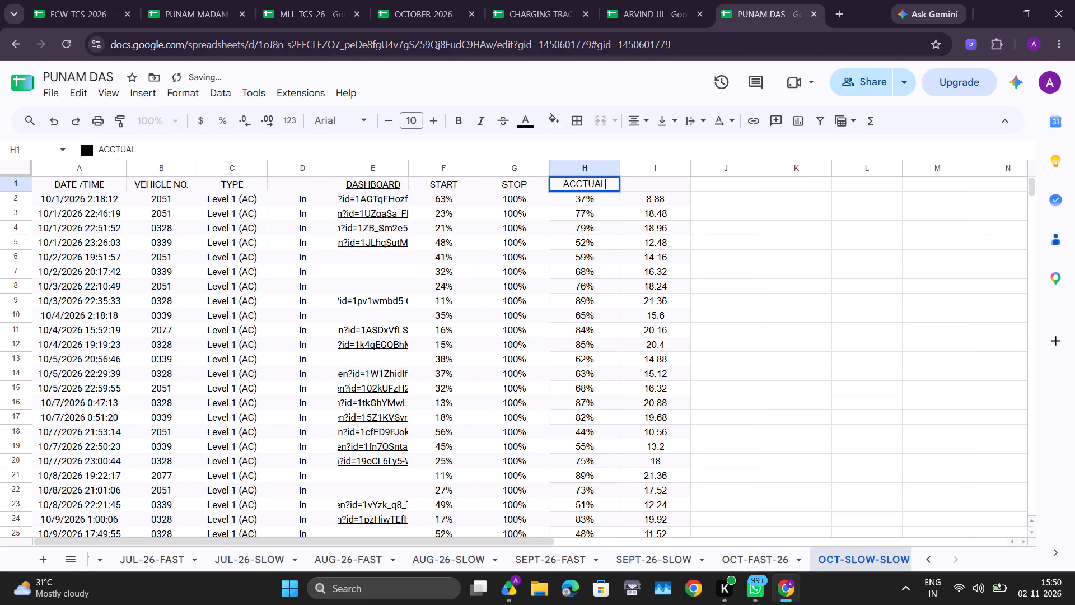
pyautogui.press('BackSpace')
pyautogui.press('BackSpace')
pyautogui.press('BackSpace')
pyautogui.press('BackSpace')
pyautogui.press('BackSpace')
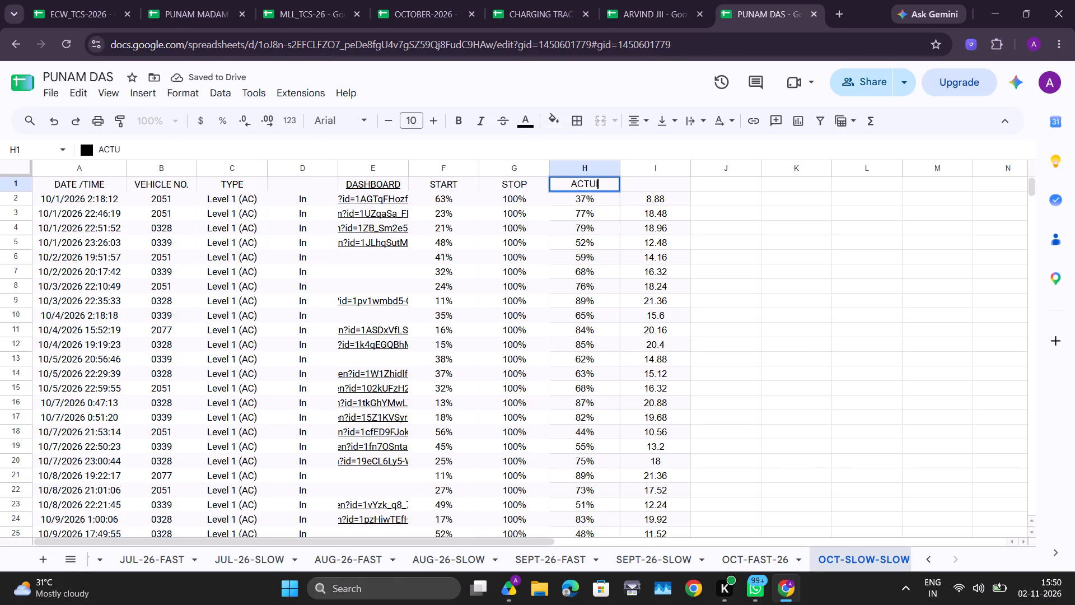
pyautogui.press('BackSpace')
pyautogui.write('al')
pyautogui.press('BackSpace')
pyautogui.press('BackSpace')
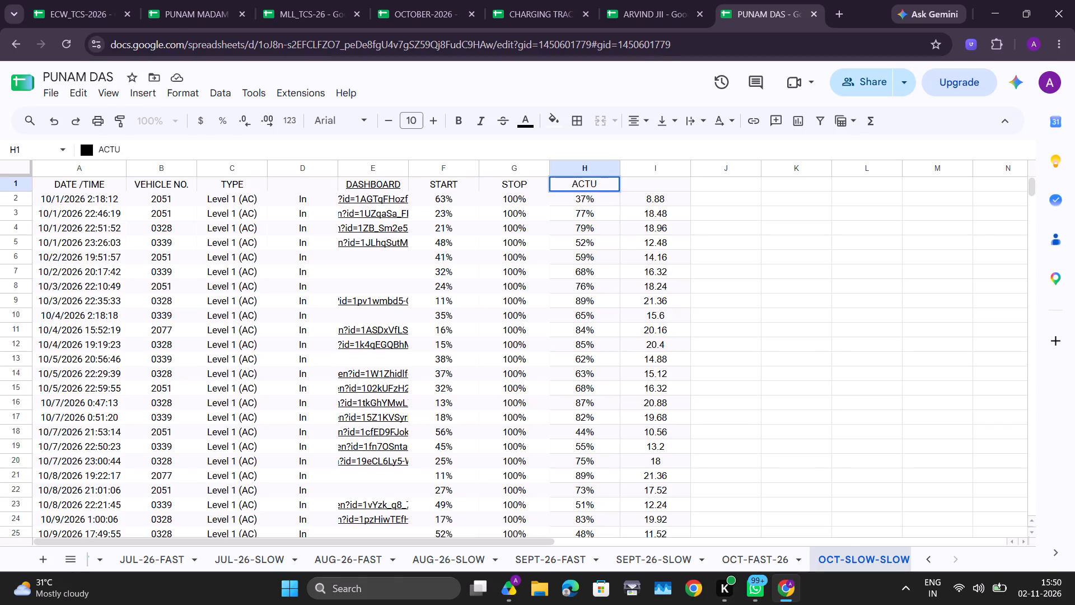
pyautogui.write('al')
pyautogui.press('BackSpace')
pyautogui.press('BackSpace')
pyautogui.write('AL')
pyautogui.hotkey('shift', '%')
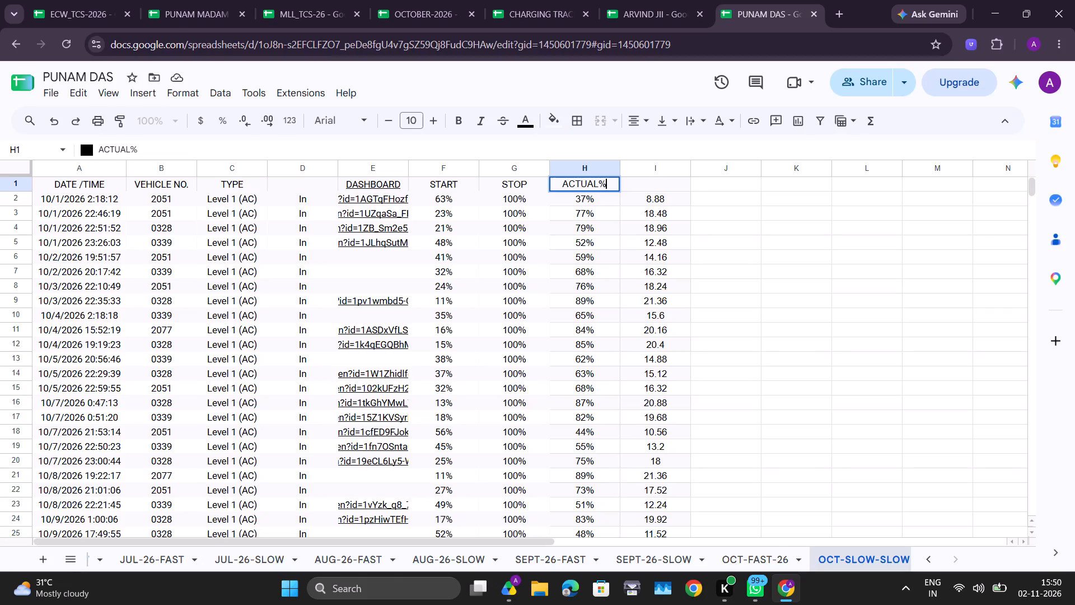
pyautogui.press('Right')
pyautogui.write('ENERGY')
pyautogui.press('Return')
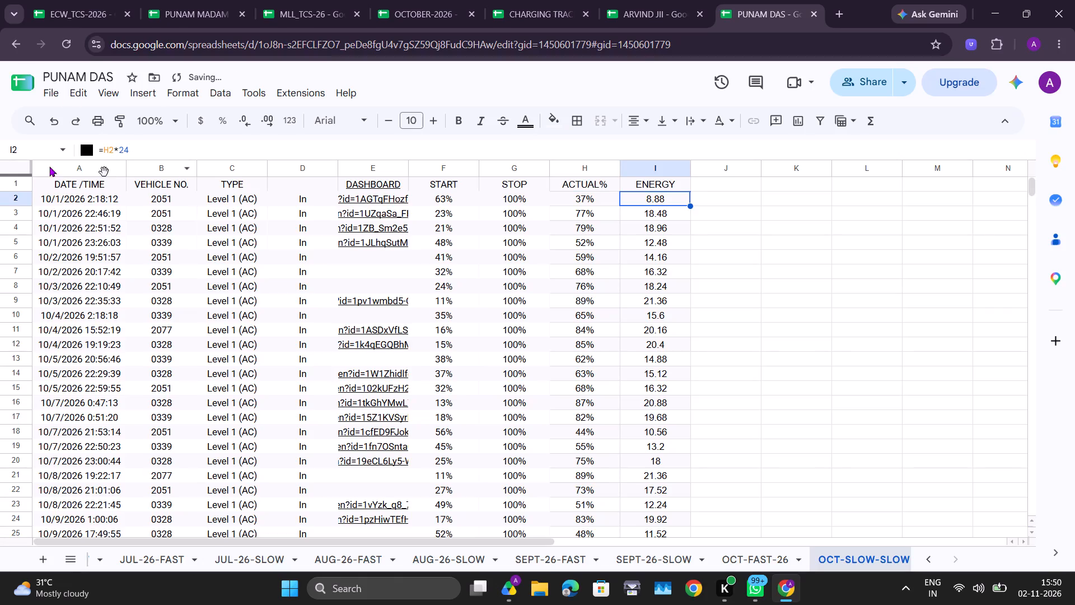
# Fill header row 1 with orange and make its text bold.
pyautogui.click(0, 186)
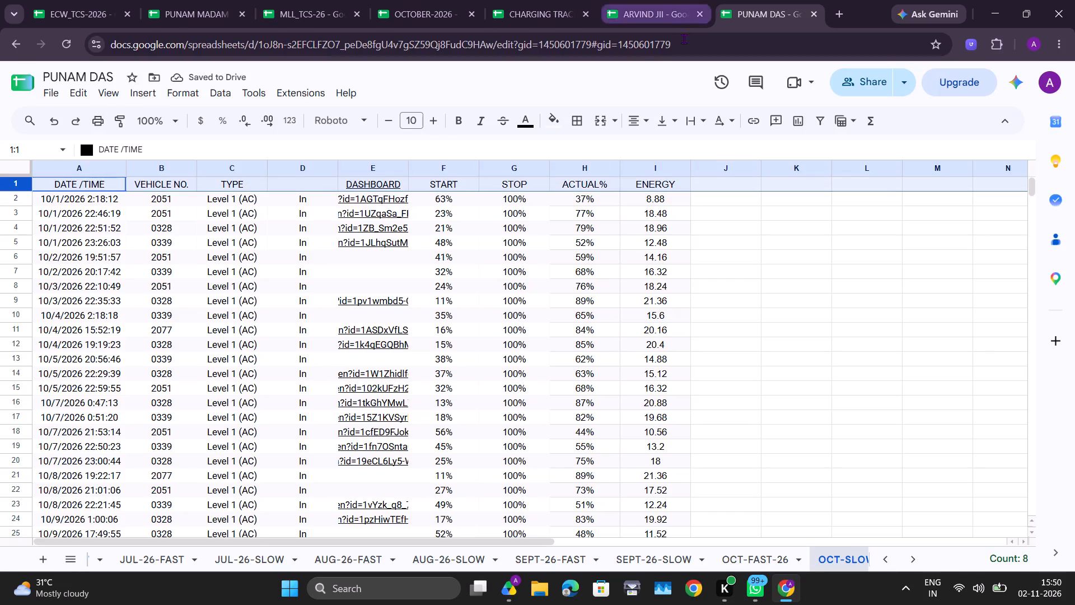
pyautogui.click(546, 118)
pyautogui.click(592, 183)
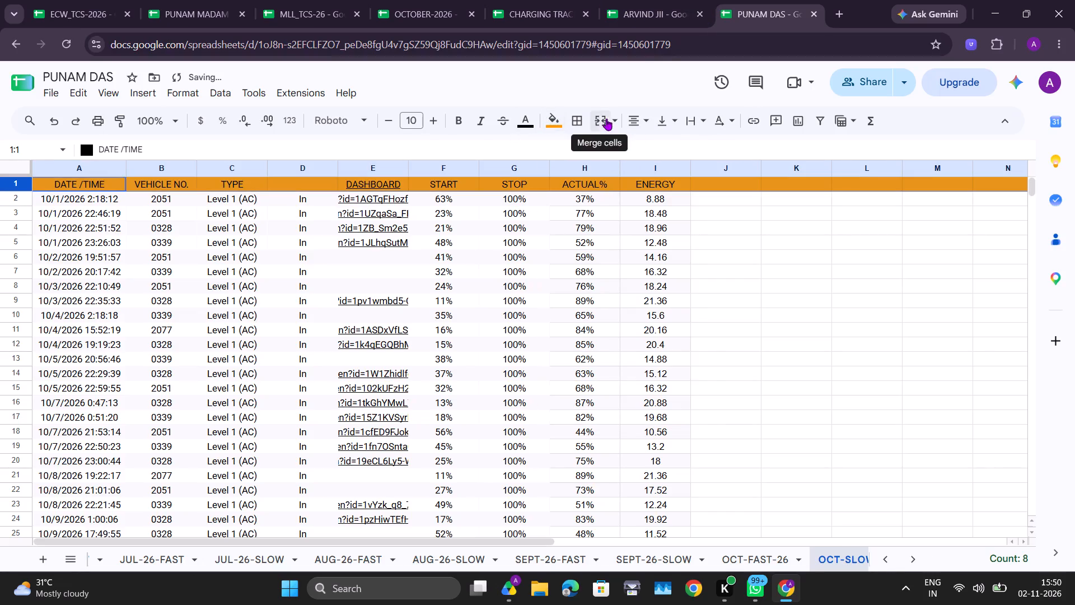
pyautogui.click(456, 121)
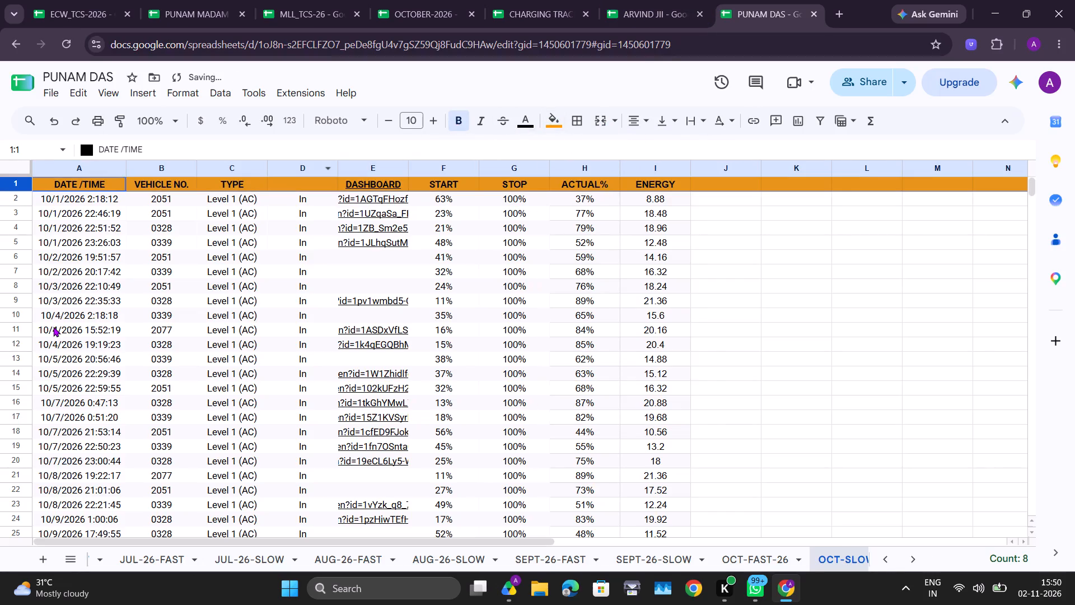
# Freeze row 1 so the headers stay in place above the data.
pyautogui.moveTo(17, 174); pyautogui.dragTo(15, 189)
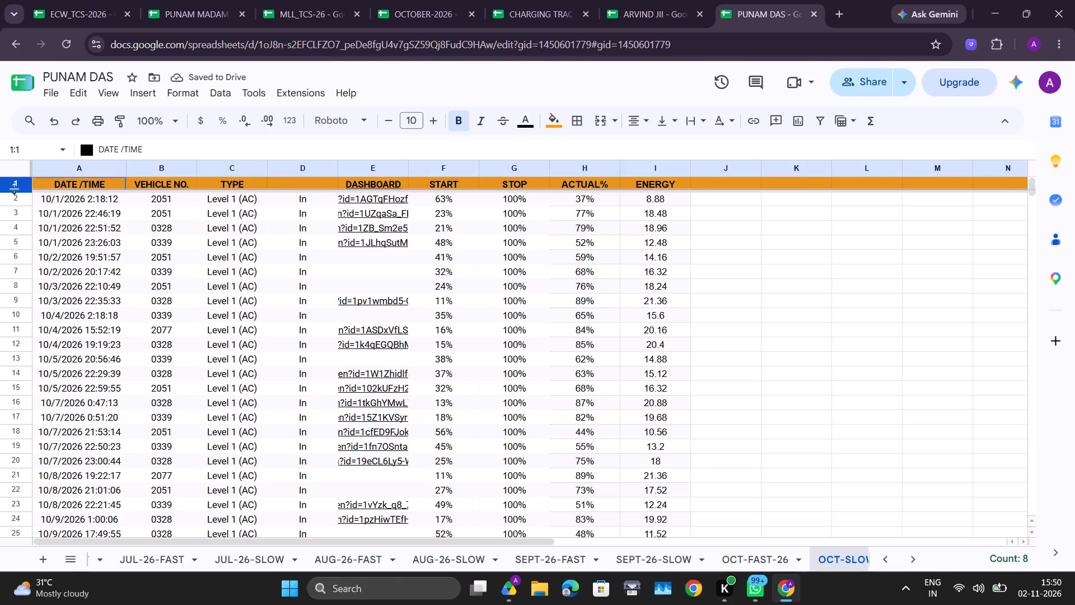
pyautogui.click(760, 263)
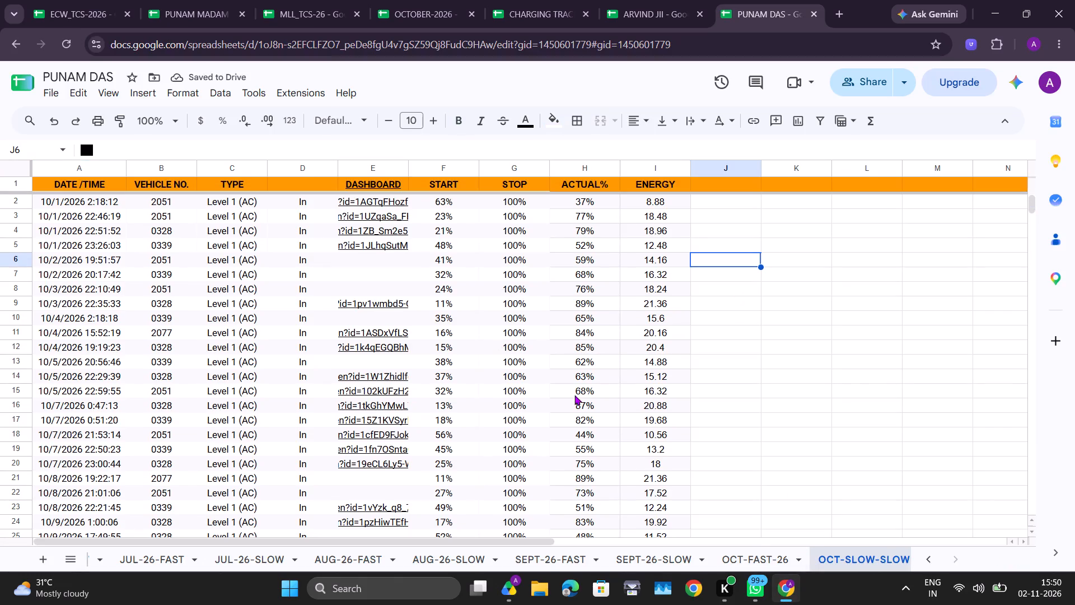
# Add a filter to the whole header row of OCT-SLOW-SLOW.
pyautogui.click(11, 181)
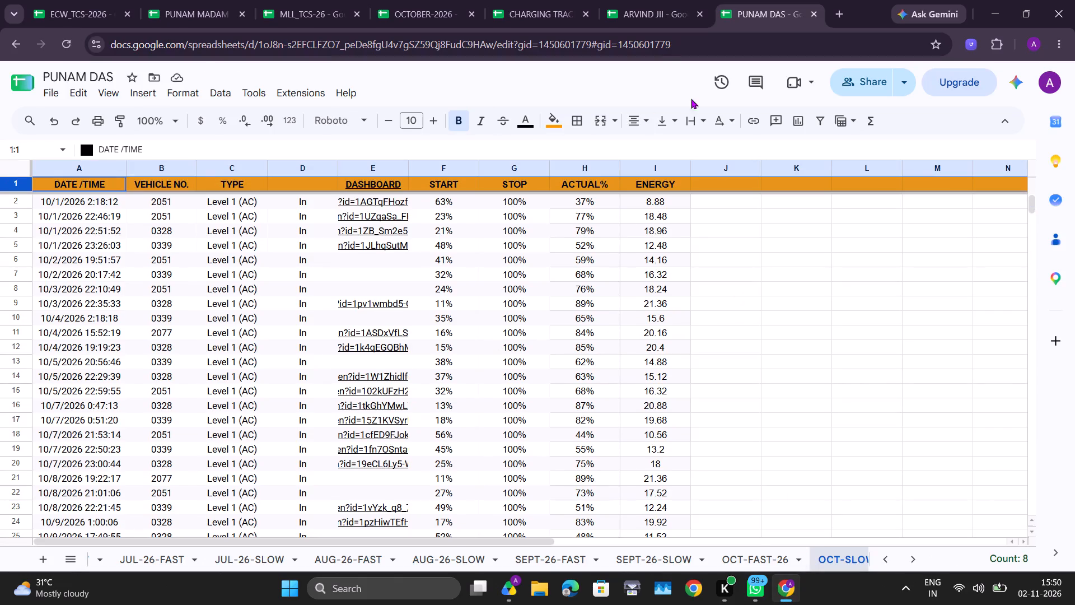
pyautogui.click(824, 127)
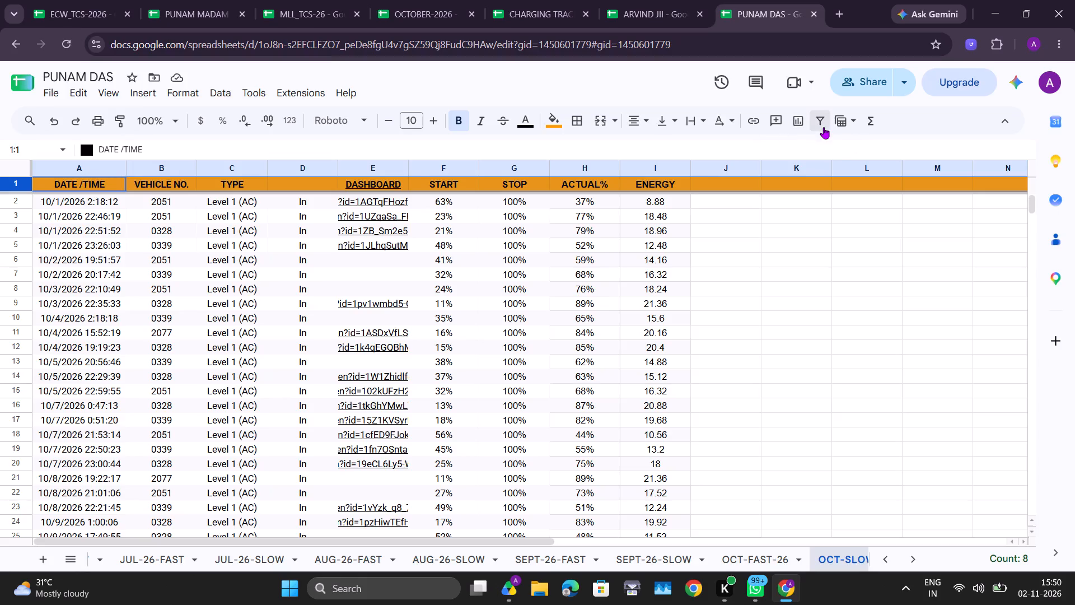
pyautogui.click(573, 286)
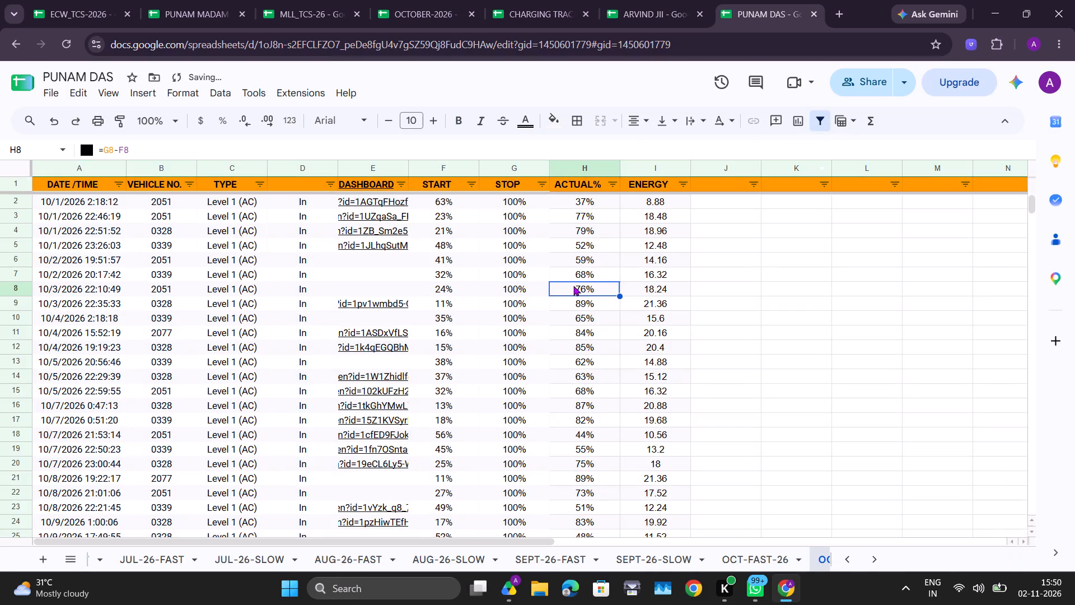
# Apply all borders to the charging data in A2:I87.
pyautogui.moveTo(41, 201); pyautogui.dragTo(639, 595)
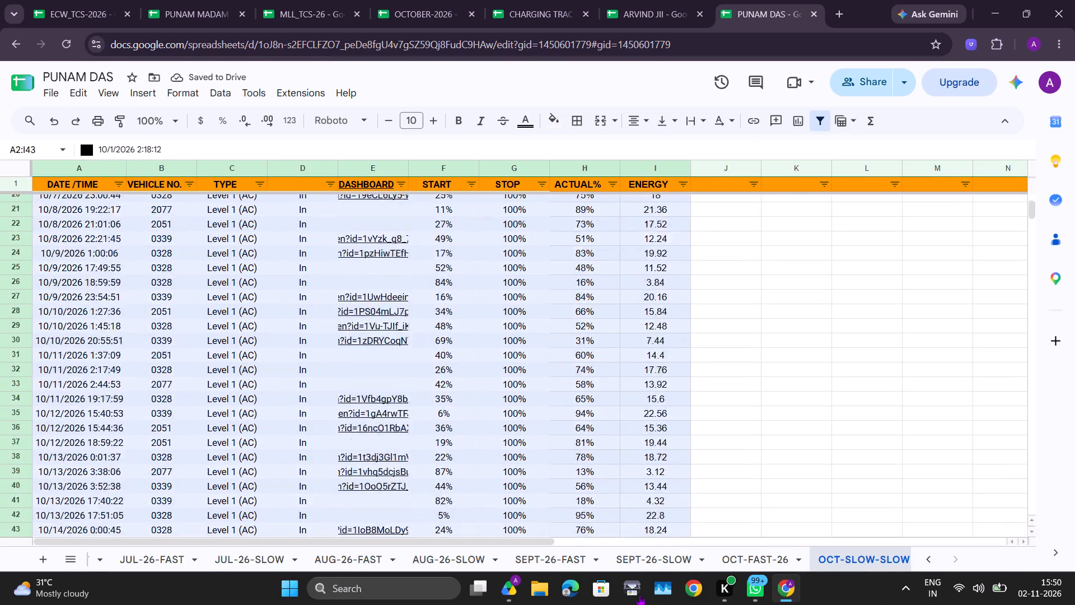
pyautogui.moveTo(639, 595); pyautogui.dragTo(641, 600)
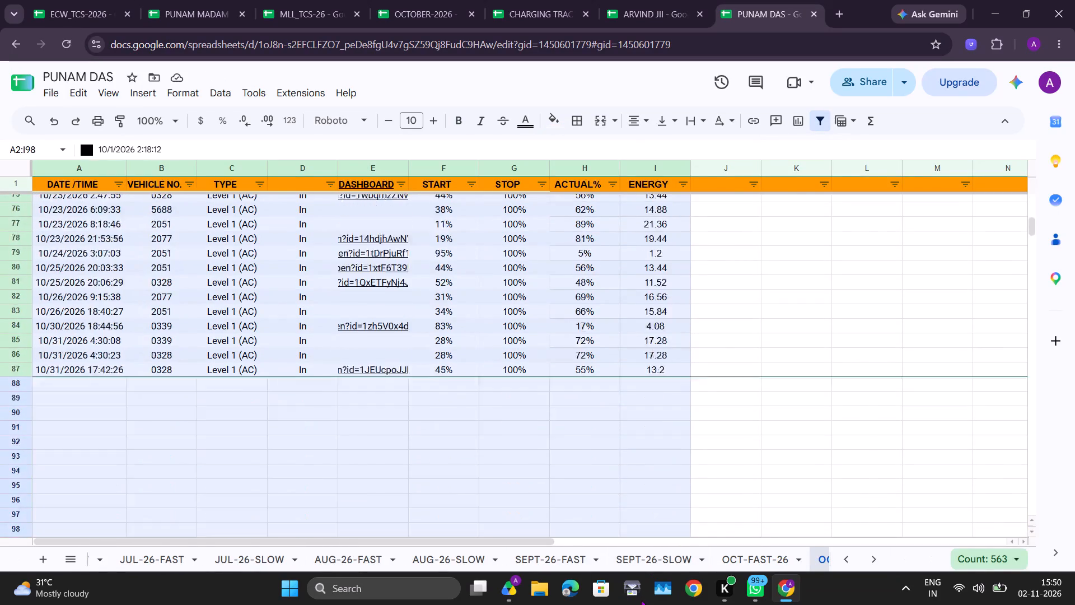
pyautogui.moveTo(641, 600); pyautogui.dragTo(665, 282)
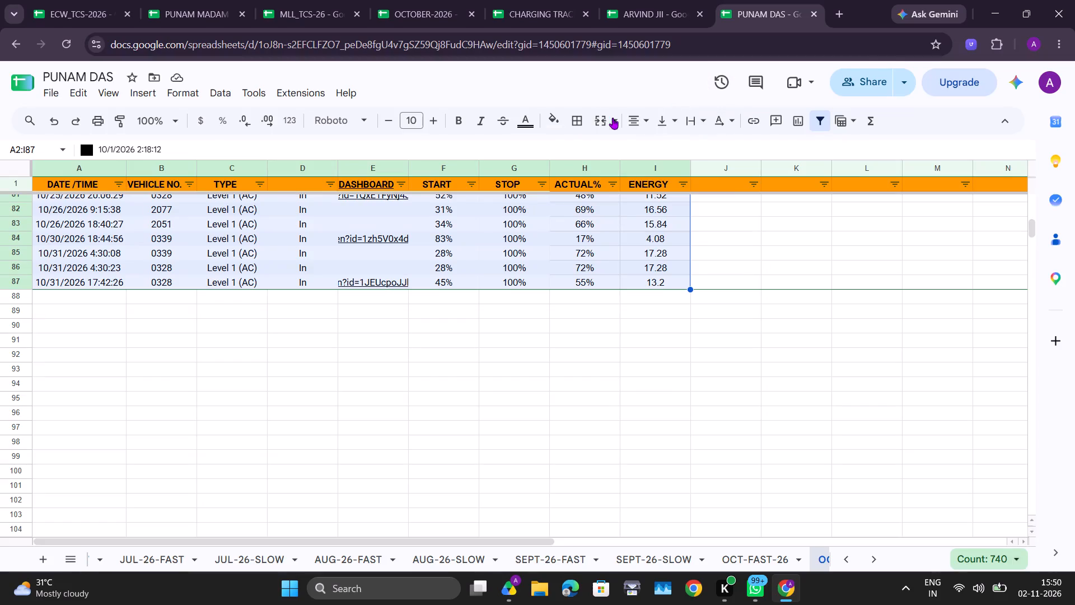
pyautogui.click(581, 120)
pyautogui.click(591, 152)
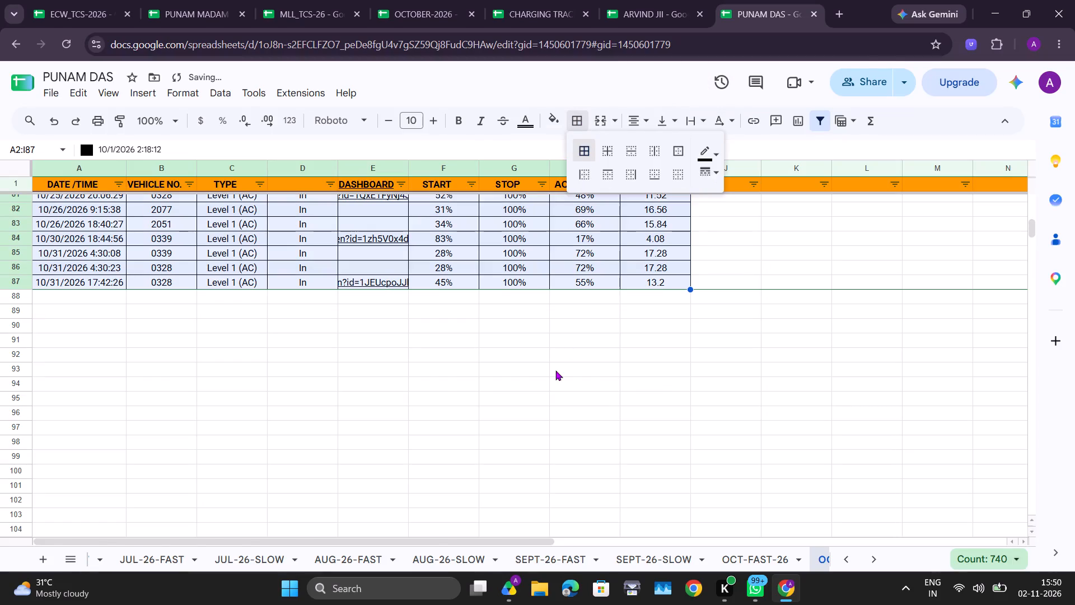
pyautogui.scroll(12, 555, 370)
pyautogui.click(1074, 468)
pyautogui.scroll(5, 1074, 468)
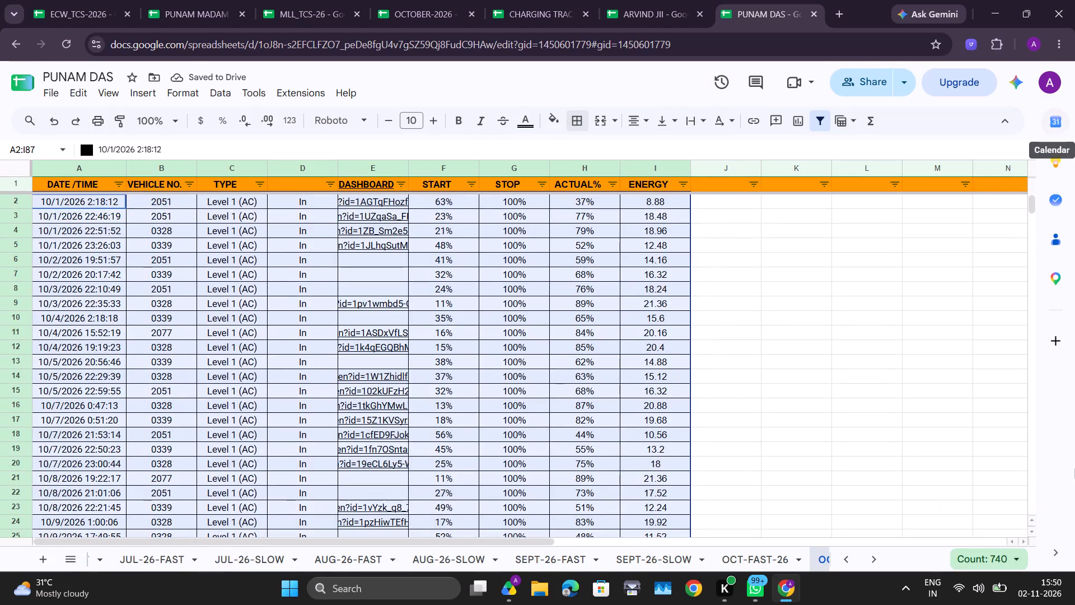
pyautogui.click(817, 376)
pyautogui.scroll(5, 817, 376)
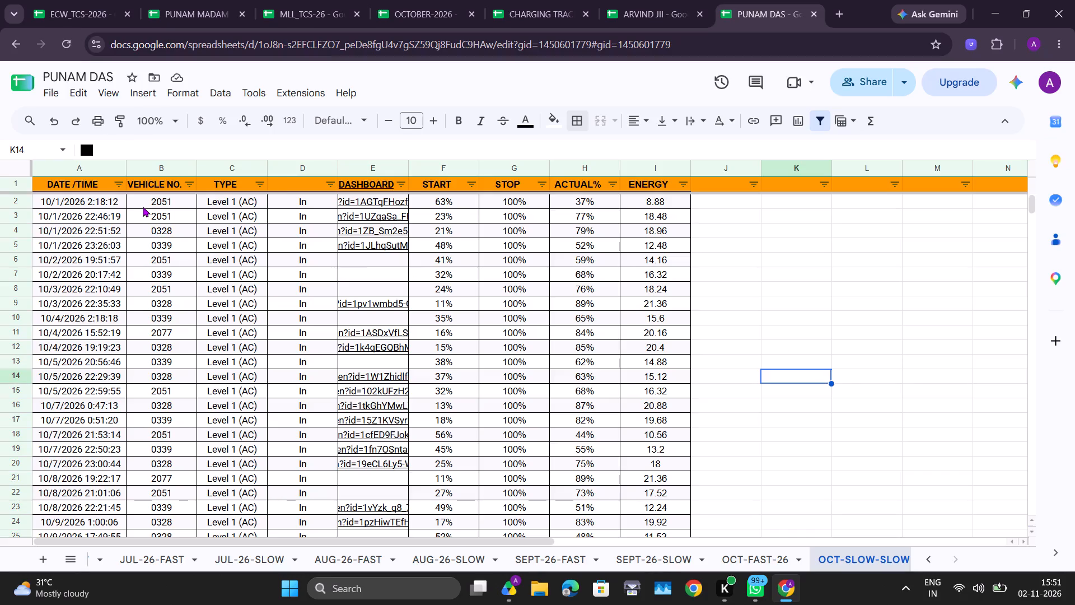
pyautogui.click(186, 180)
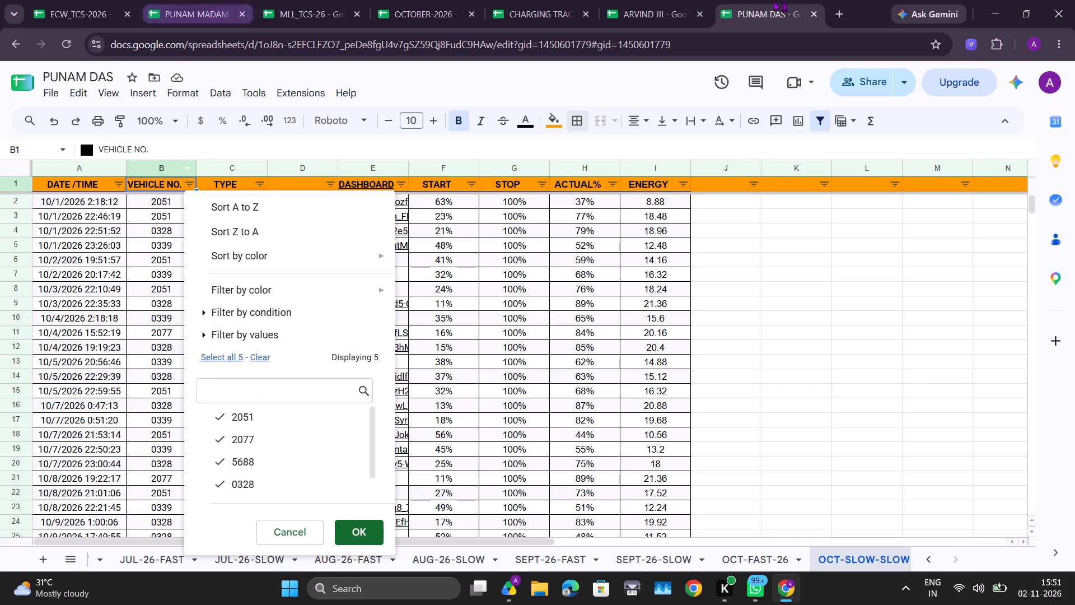
pyautogui.click(125, 1)
pyautogui.click(204, 0)
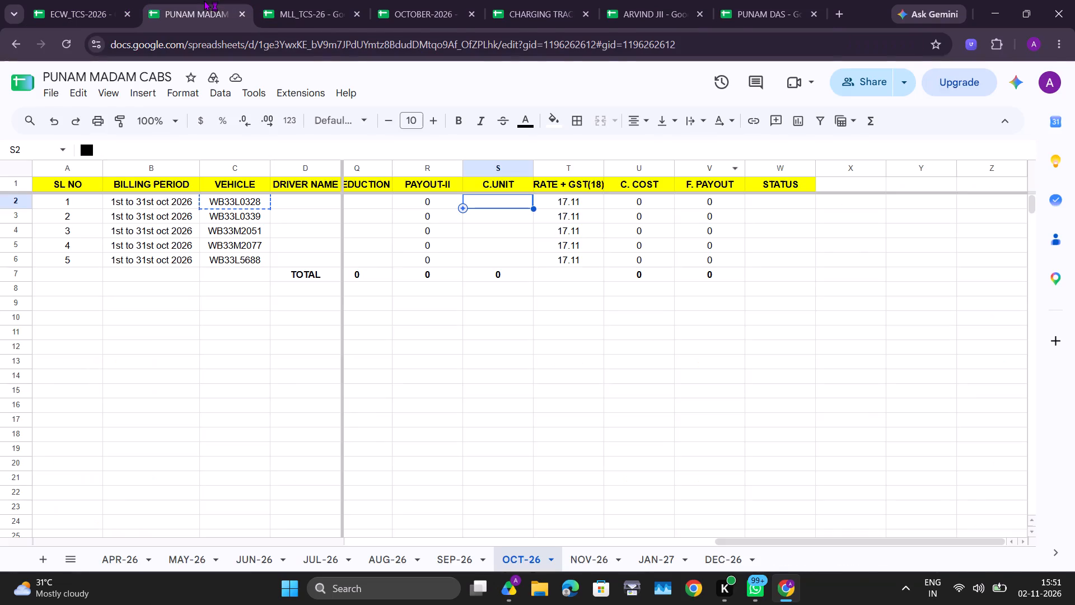
pyautogui.click(756, 0)
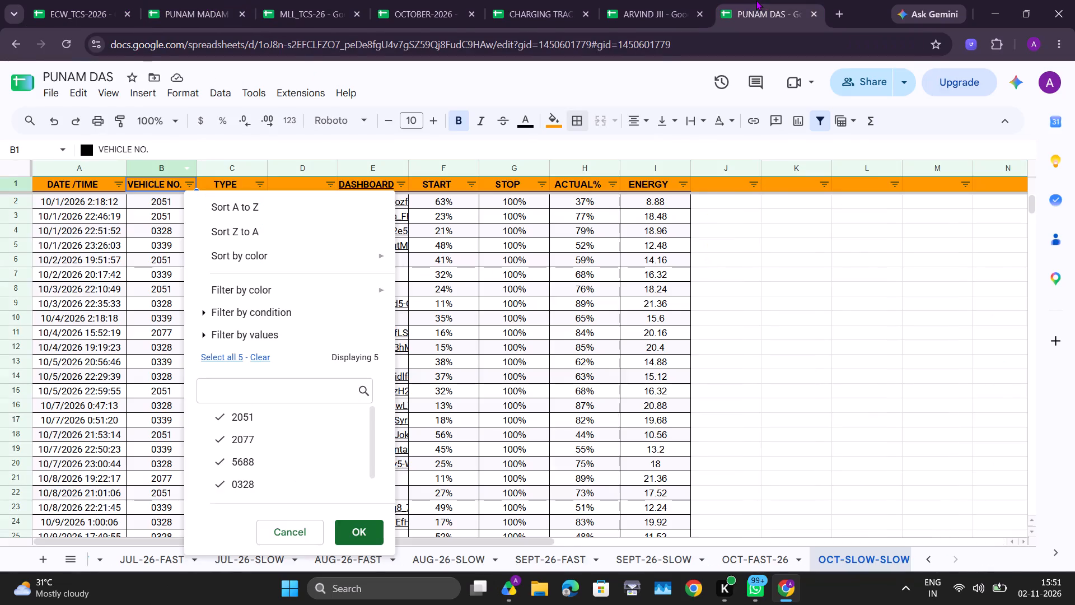
pyautogui.click(807, 483)
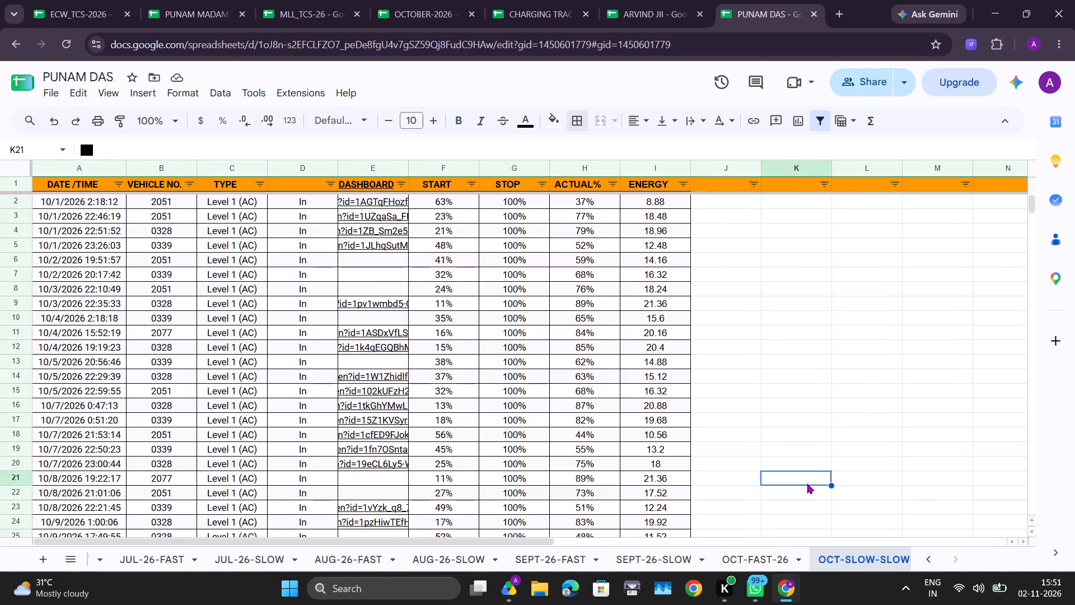
# Filter the Email column of the OCT-FAST-26 sheet to only the last listed account.
pyautogui.click(774, 551)
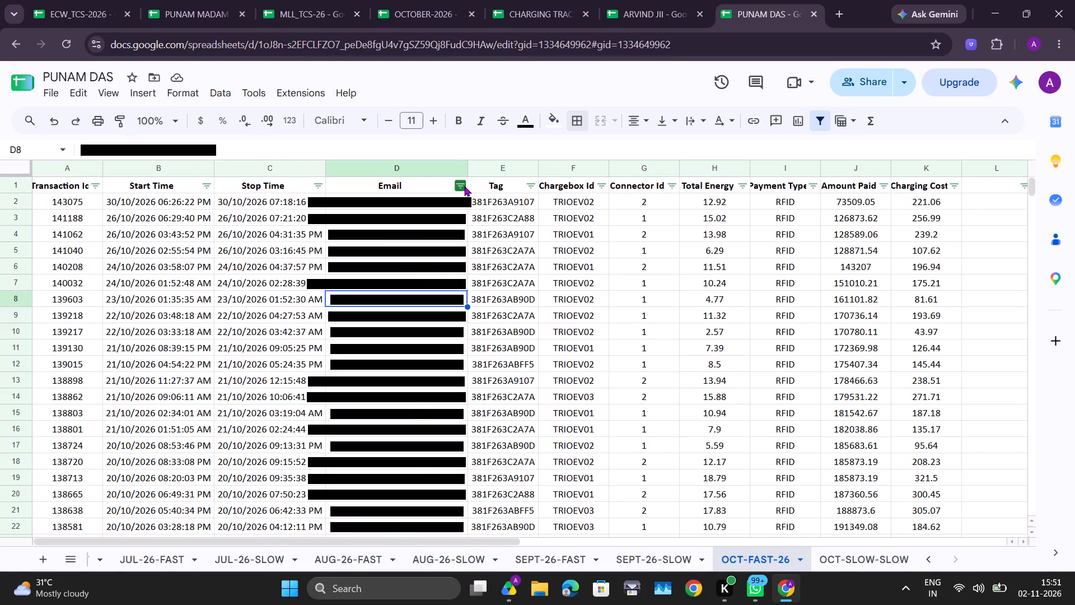
pyautogui.click(464, 186)
pyautogui.click(349, 355)
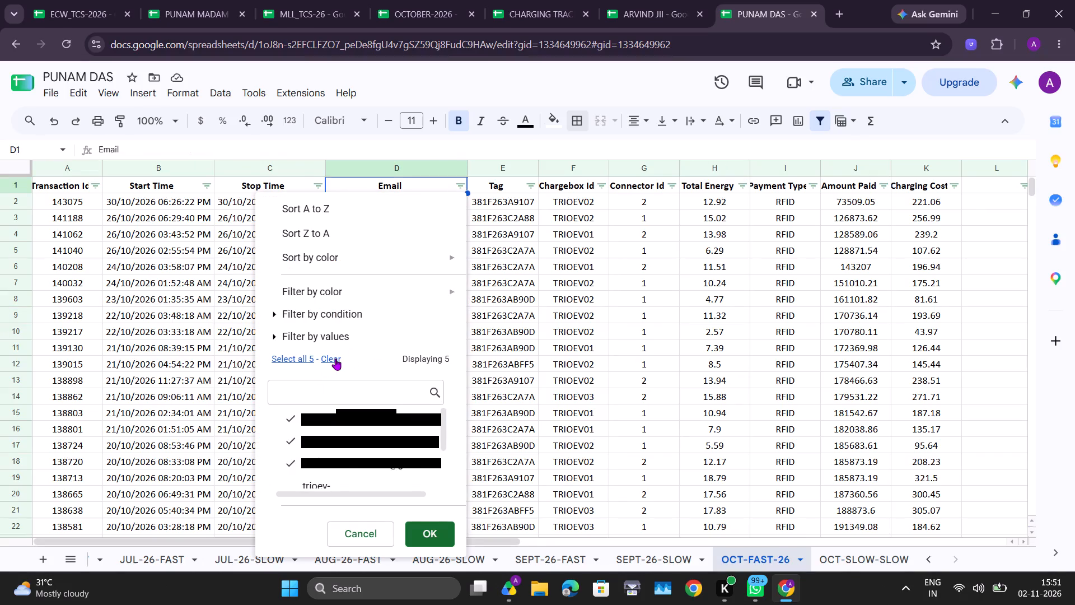
pyautogui.click(335, 359)
pyautogui.scroll(-1, 359, 449)
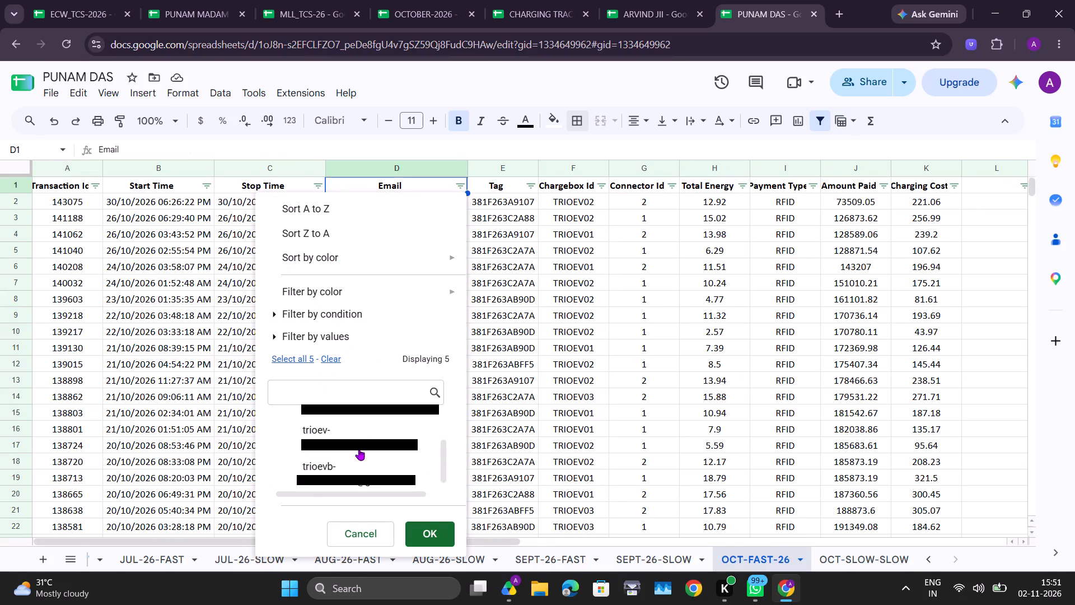
pyautogui.click(363, 466)
pyautogui.click(428, 533)
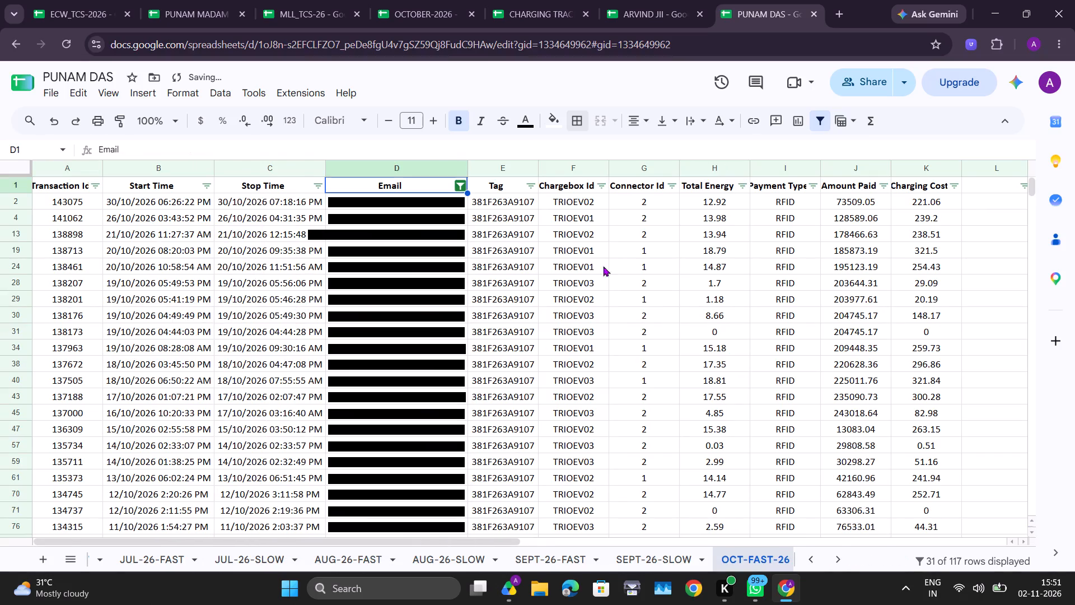
# Select the filtered Total Energy values from H2 down to H119 to read their sum.
pyautogui.click(723, 209)
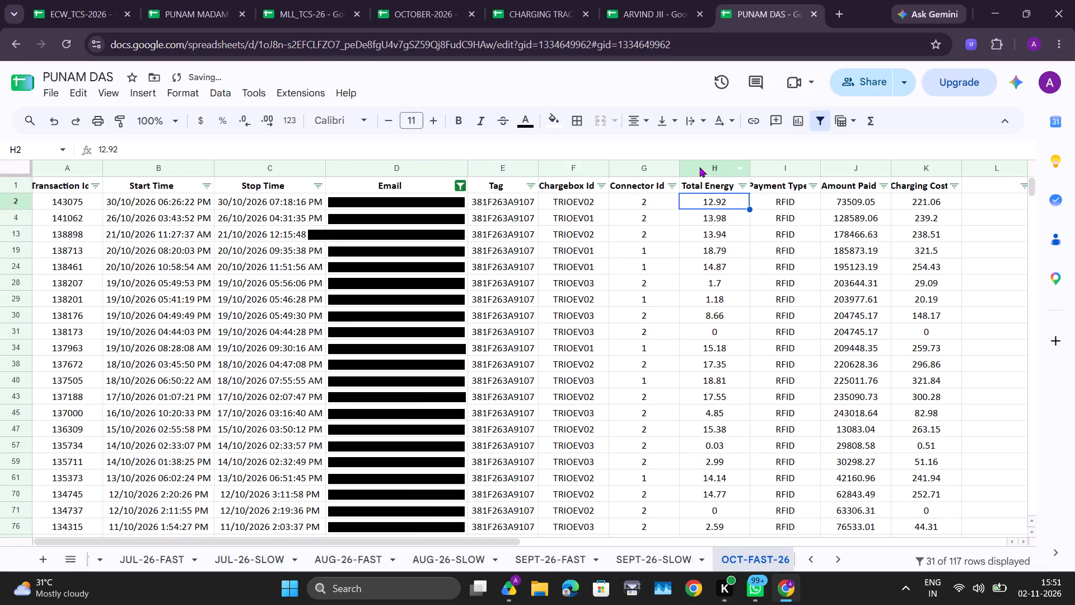
pyautogui.moveTo(704, 206); pyautogui.dragTo(710, 279)
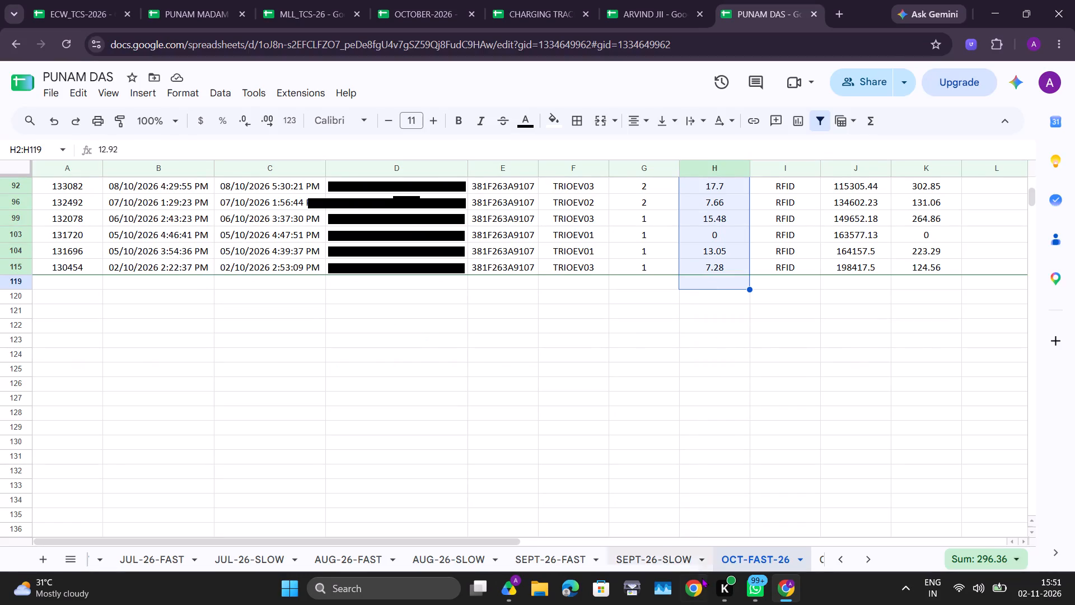
pyautogui.hscroll(-3, 768, 567)
# Filter the VEHICLE NO. column of the OCT-SLOW-SLOW sheet to only 0328.
pyautogui.click(739, 552)
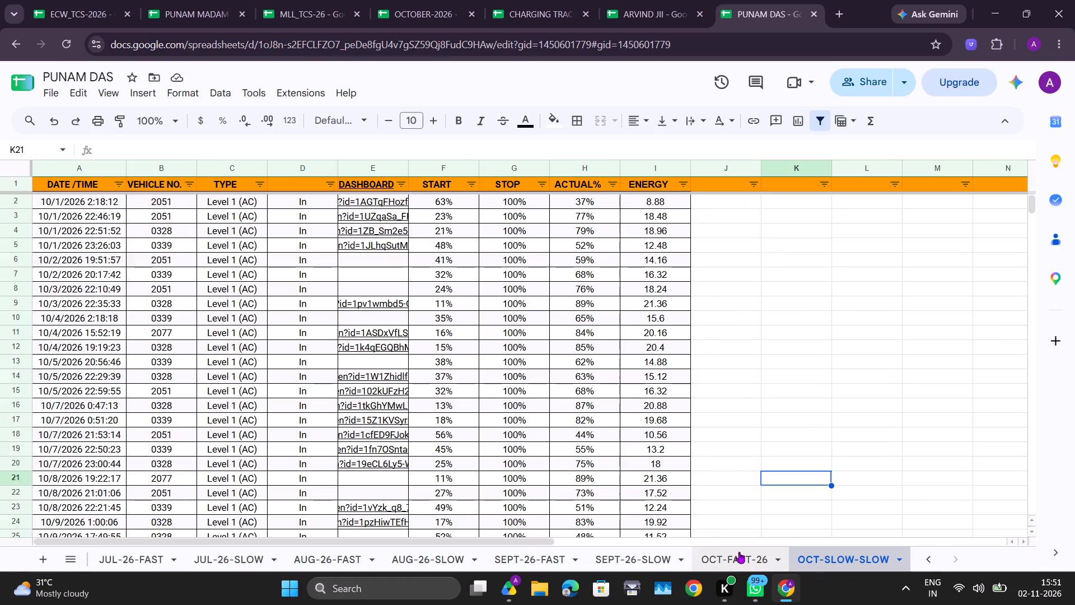
pyautogui.click(186, 186)
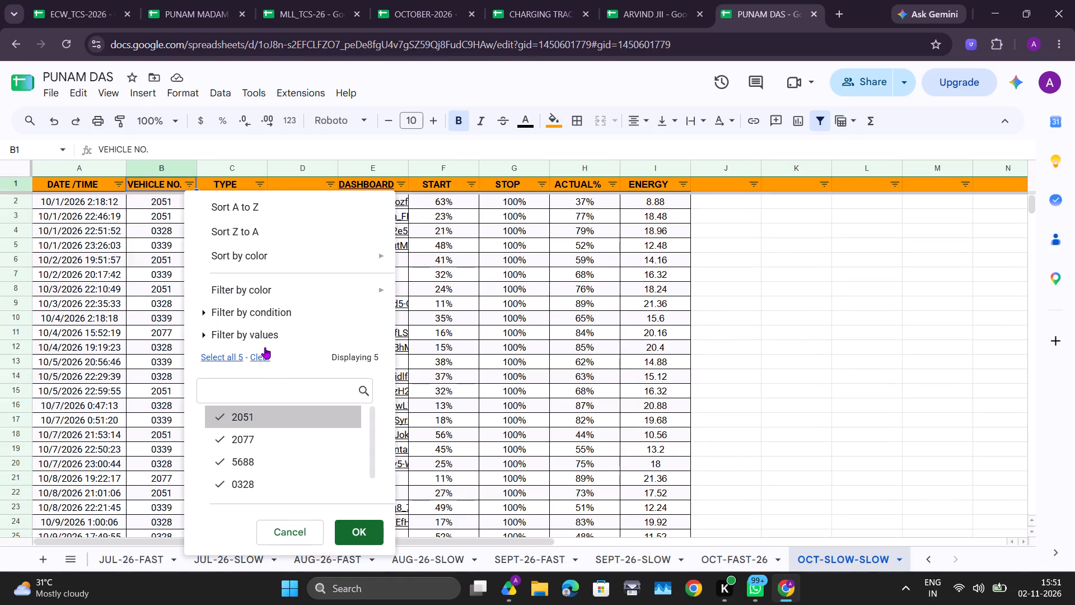
pyautogui.click(265, 347)
pyautogui.click(259, 491)
pyautogui.click(364, 543)
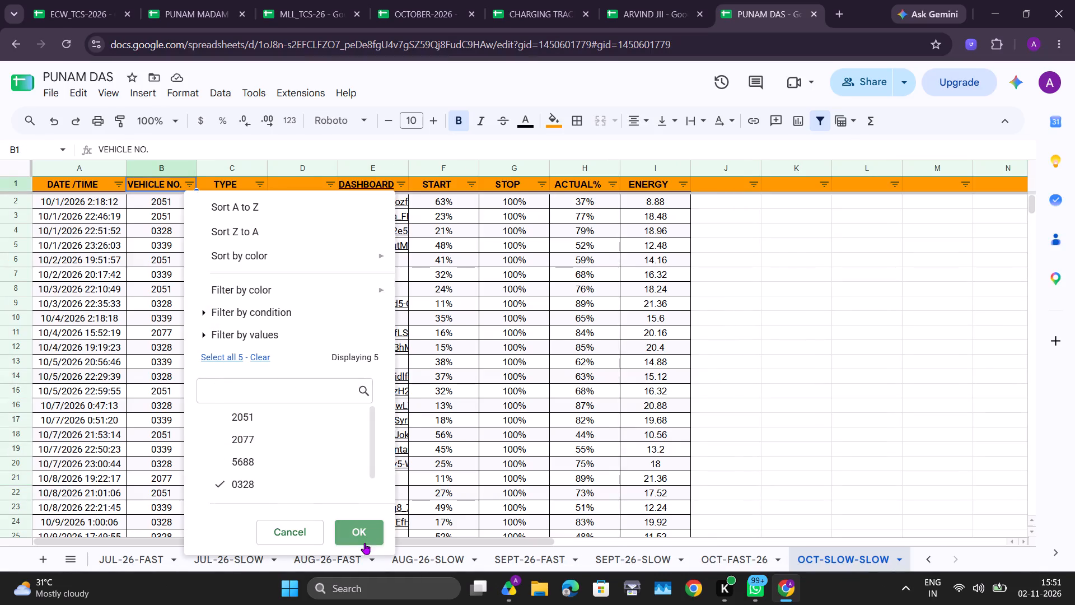
# Select the filtered ENERGY values from I4 down past the last row to read their sum.
pyautogui.moveTo(660, 206); pyautogui.dragTo(648, 460)
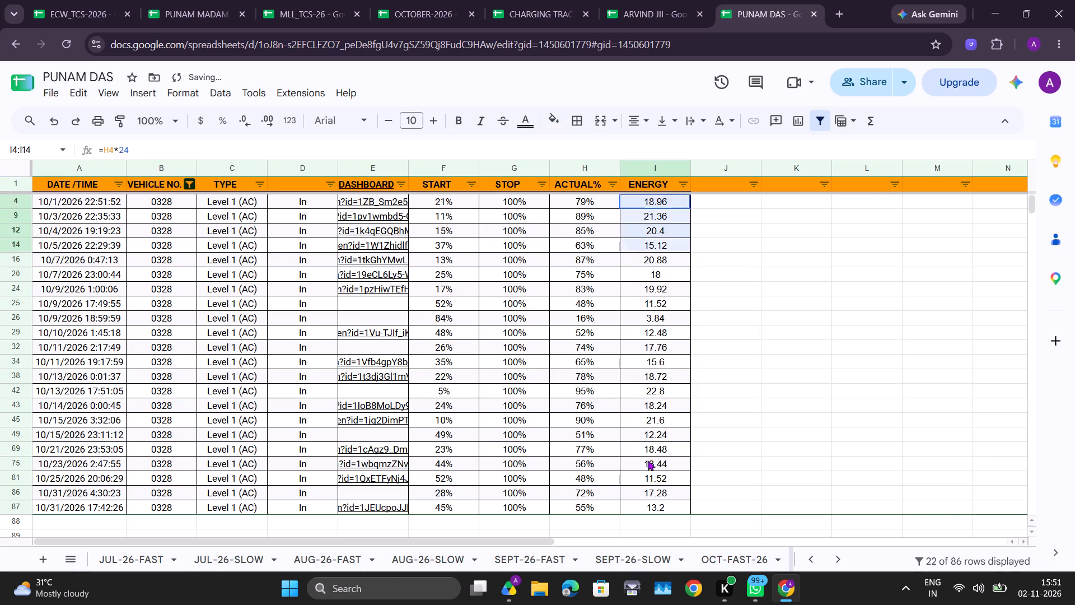
pyautogui.moveTo(648, 460); pyautogui.dragTo(651, 372)
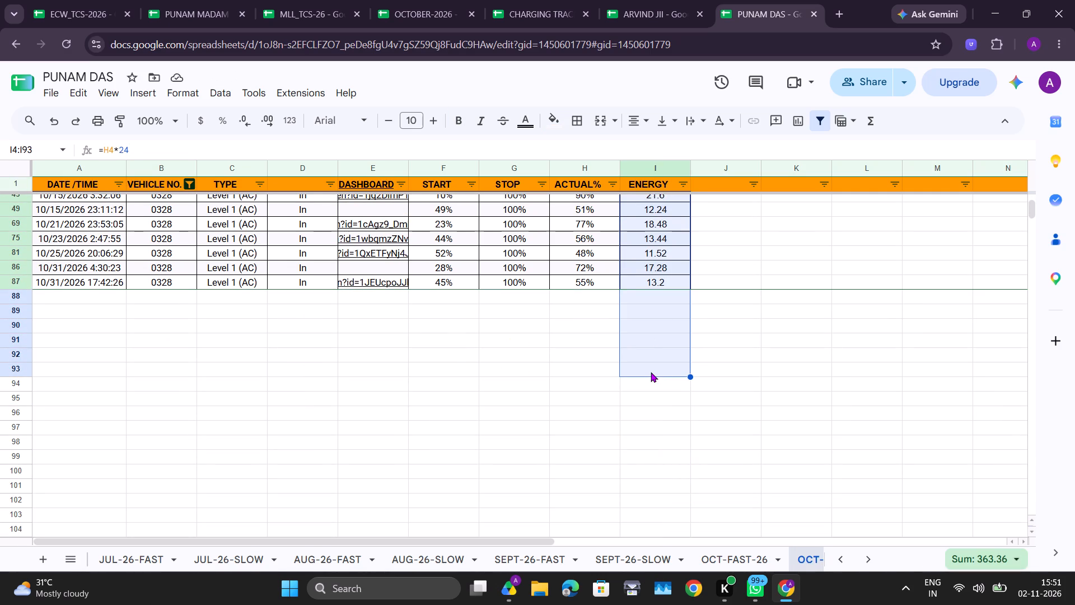
pyautogui.scroll(3, 304, 337)
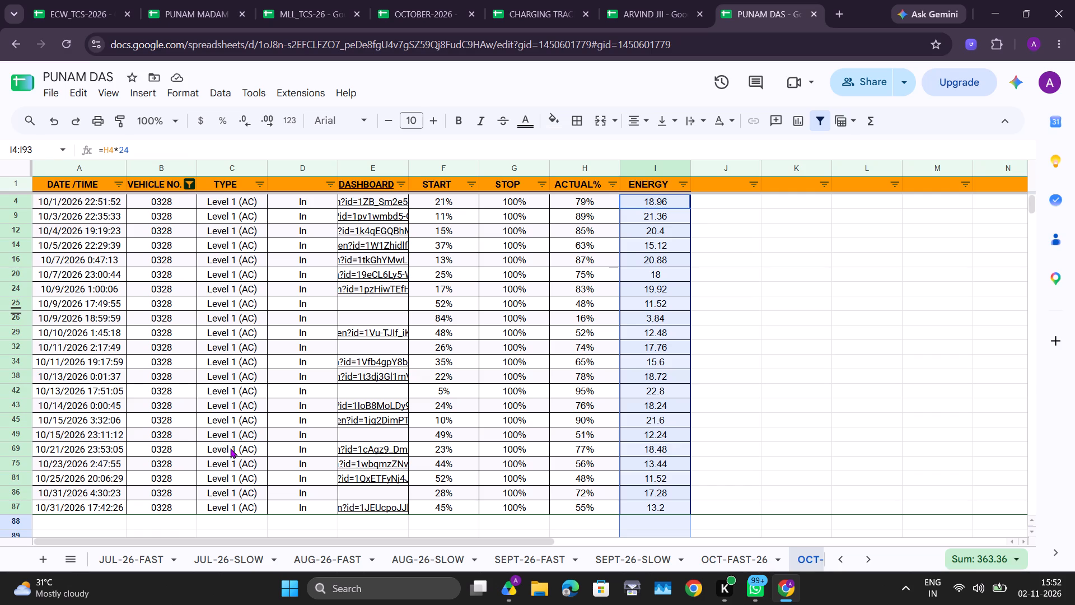
pyautogui.click(219, 0)
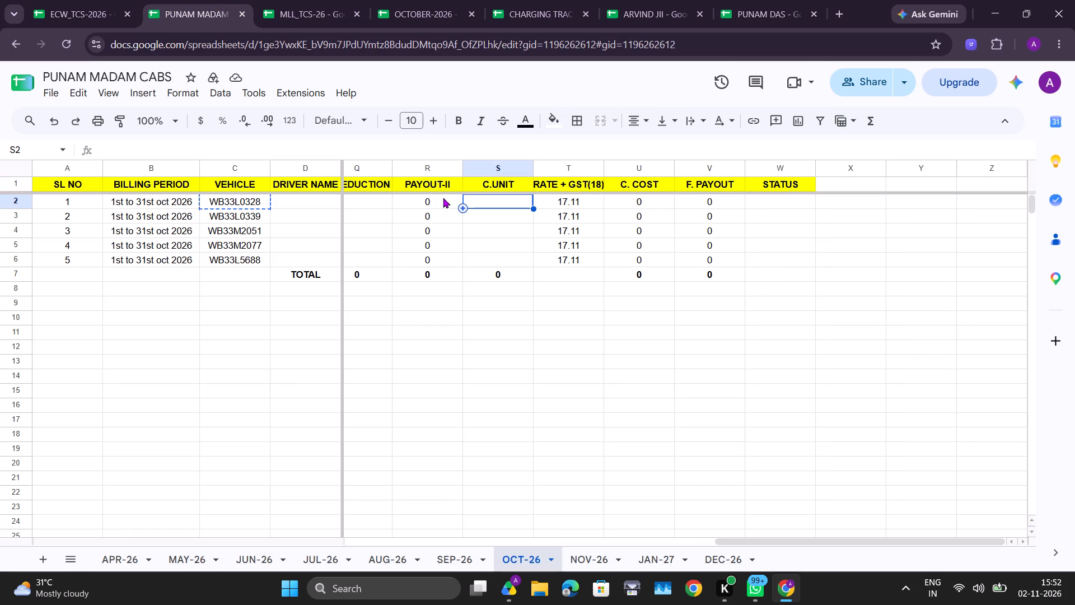
pyautogui.write('659.72')
pyautogui.press('Return')
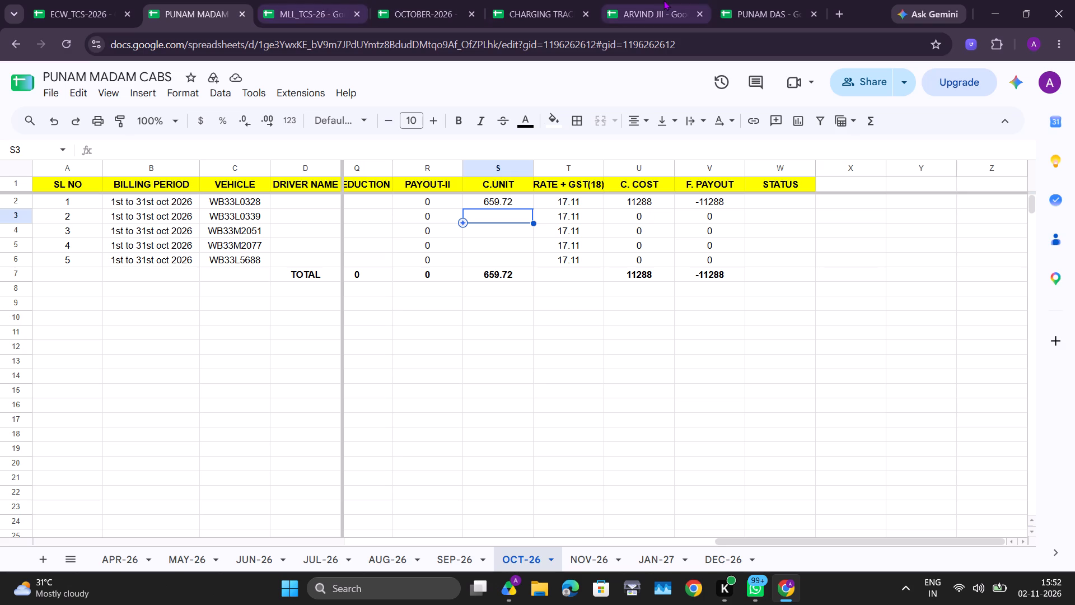
# Filter the VEHICLE NO. column of the OCT-SLOW-SLOW sheet in the charging workbook to only 0339.
pyautogui.click(745, 0)
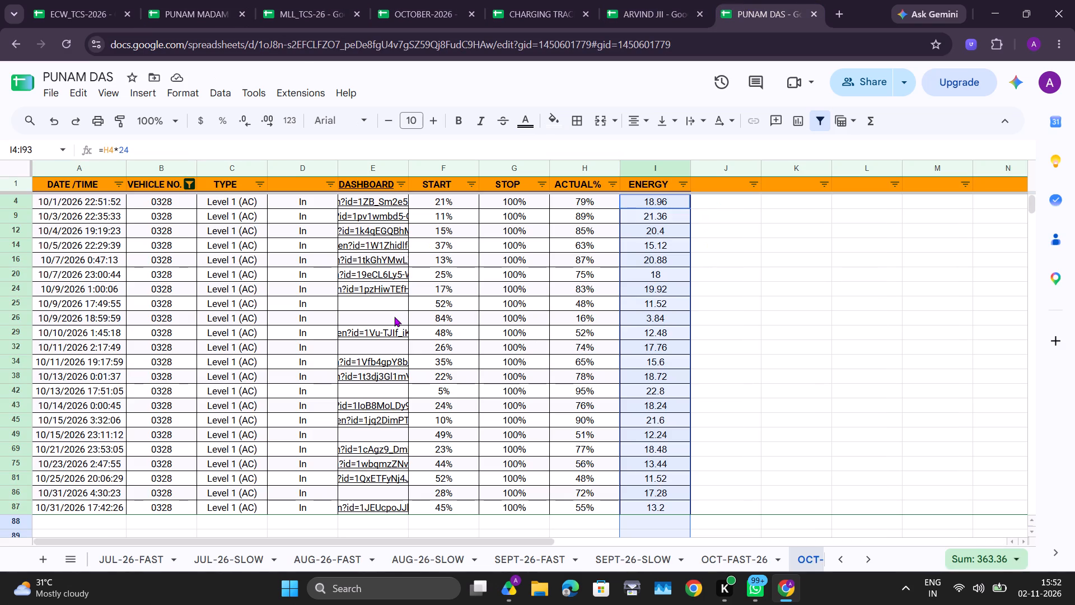
pyautogui.scroll(7, 394, 317)
pyautogui.click(187, 184)
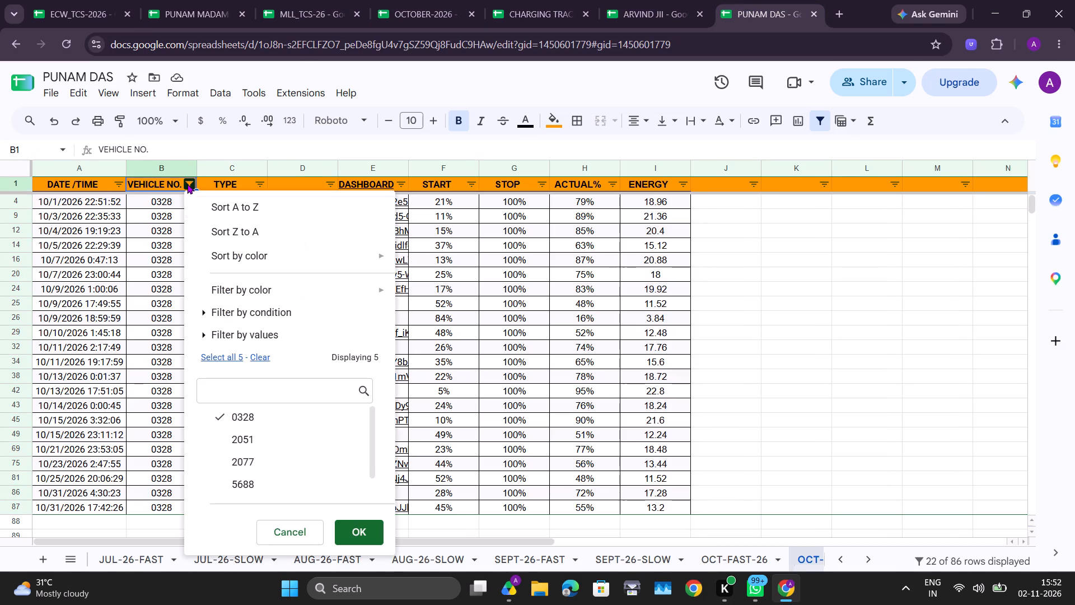
pyautogui.click(285, 408)
pyautogui.scroll(-1, 290, 468)
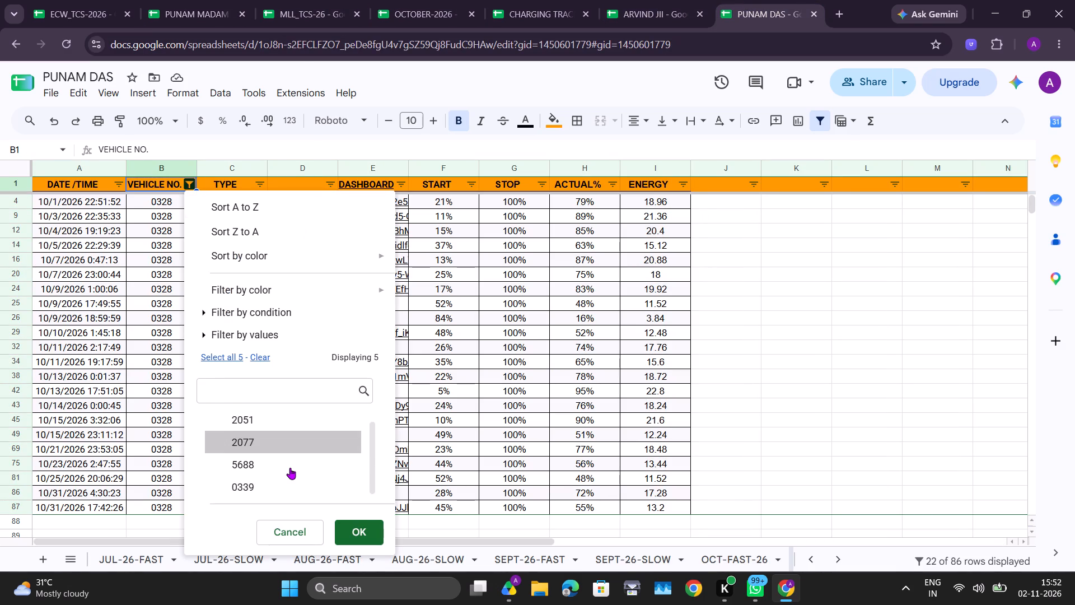
pyautogui.scroll(-1, 290, 468)
pyautogui.click(287, 478)
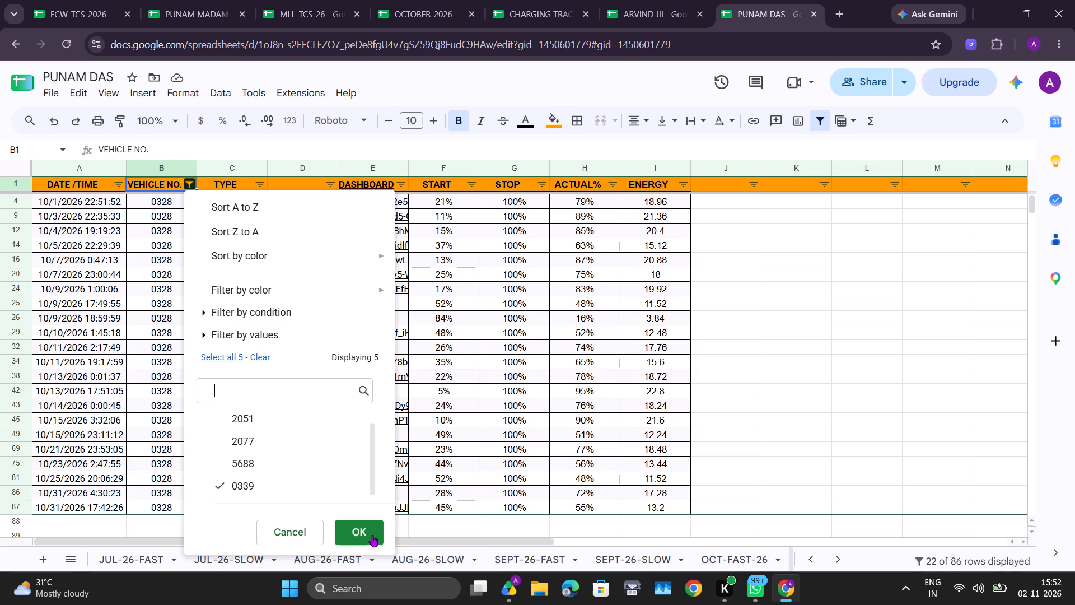
pyautogui.click(371, 534)
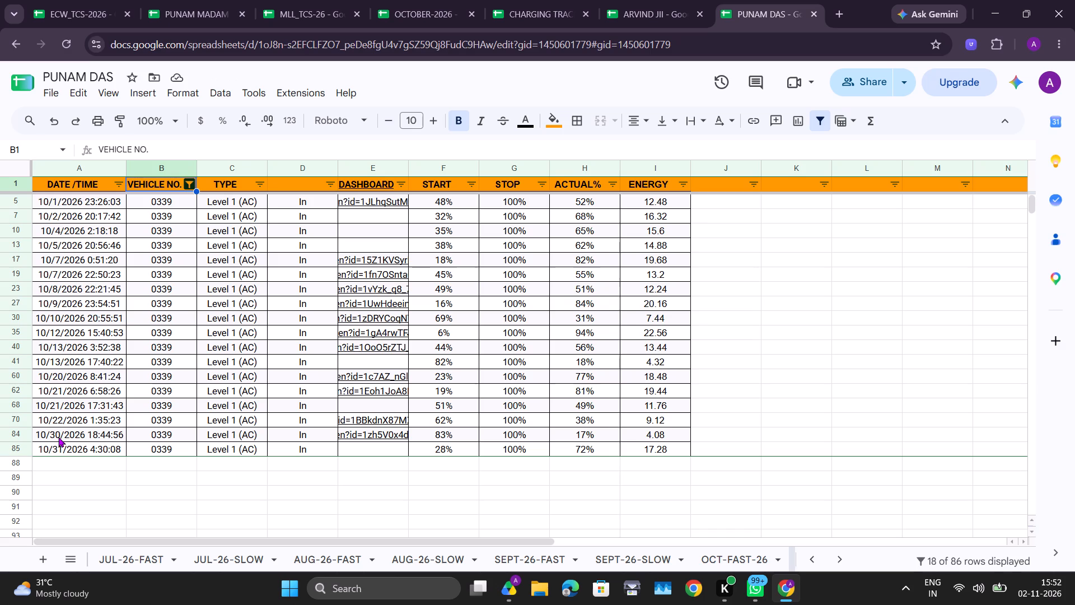
# Select the filtered ENERGY values from I5 down past the last row to read vehicle 0339's slow charging sum.
pyautogui.moveTo(664, 202); pyautogui.dragTo(641, 459)
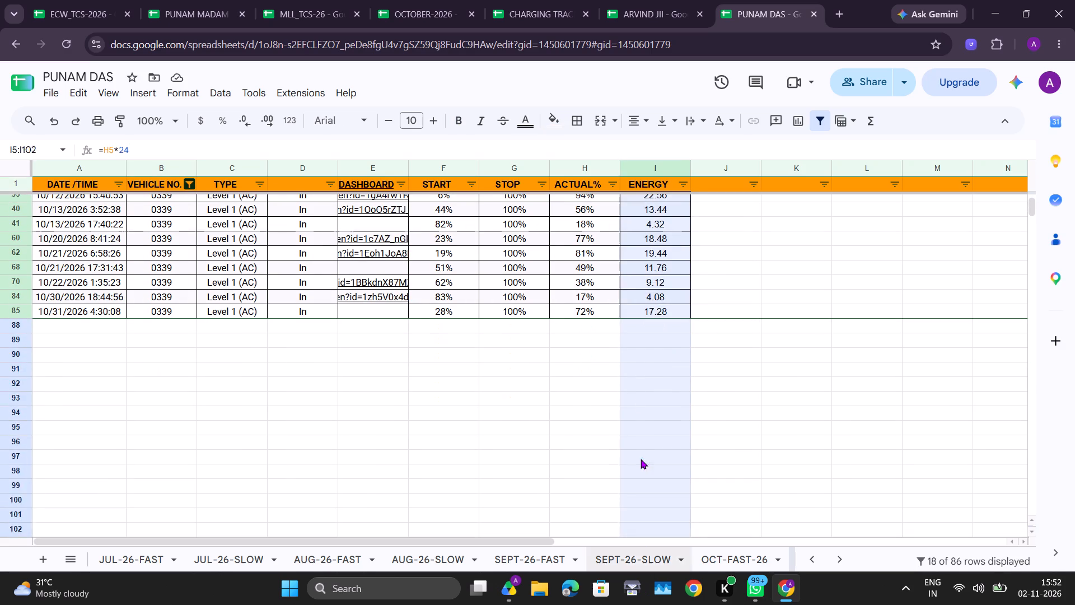
pyautogui.moveTo(641, 459); pyautogui.dragTo(634, 365)
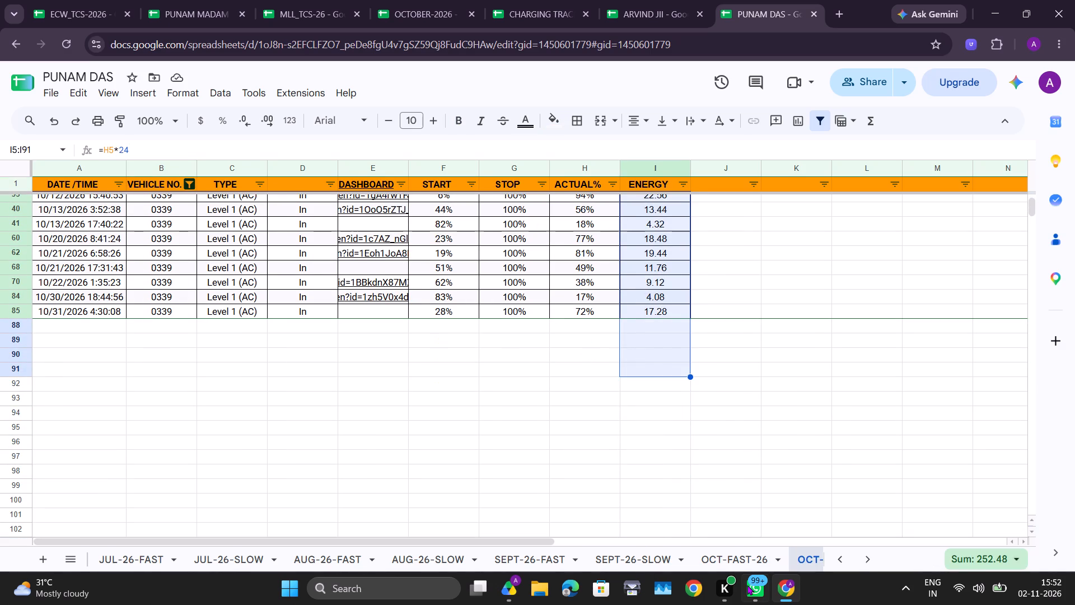
pyautogui.click(719, 553)
pyautogui.scroll(8, 684, 189)
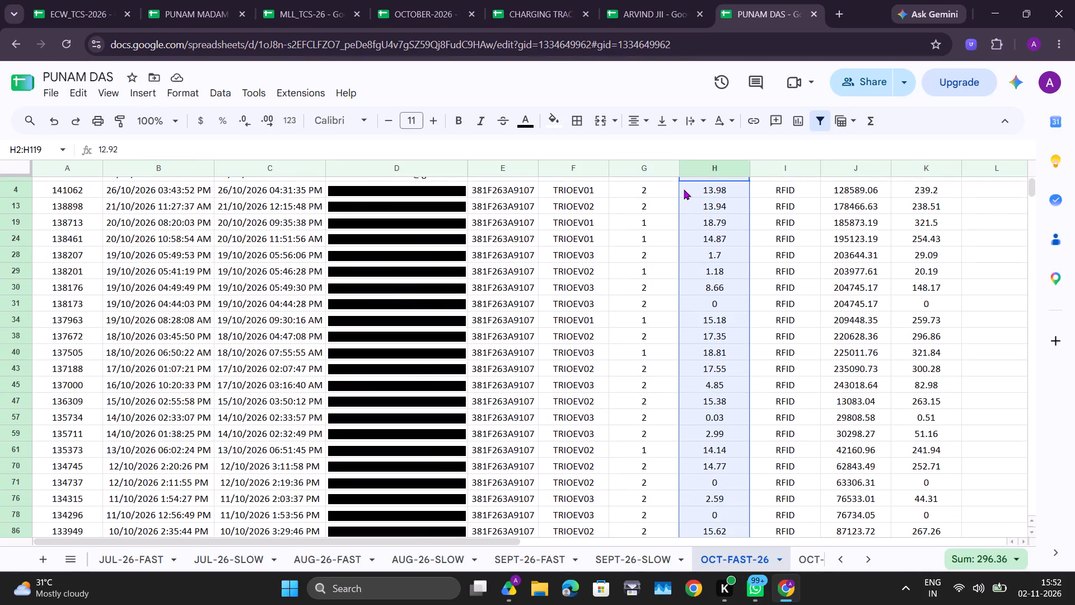
pyautogui.scroll(5, 684, 189)
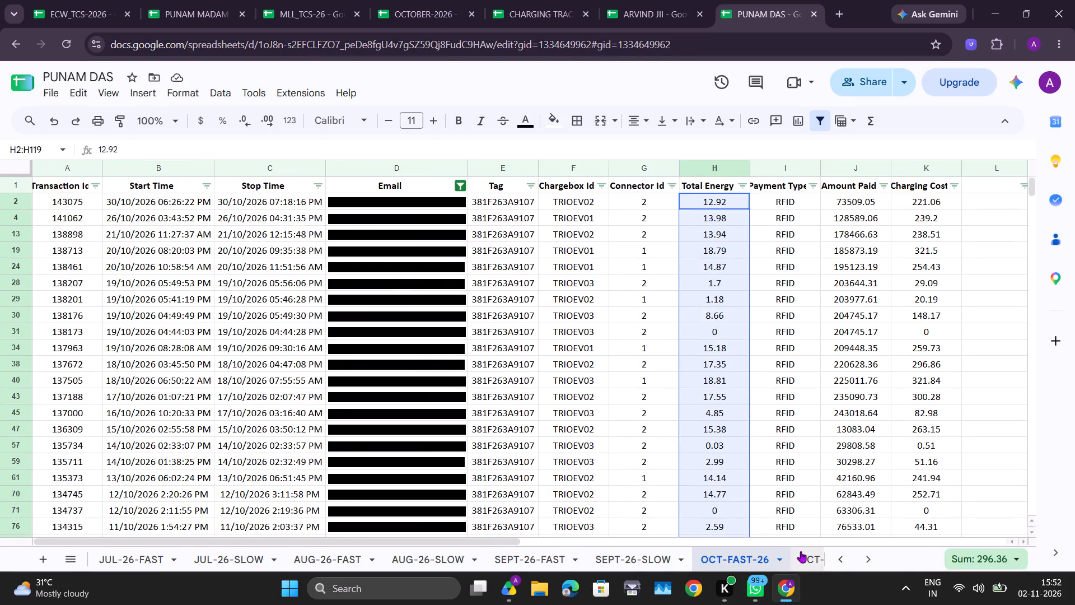
pyautogui.click(801, 551)
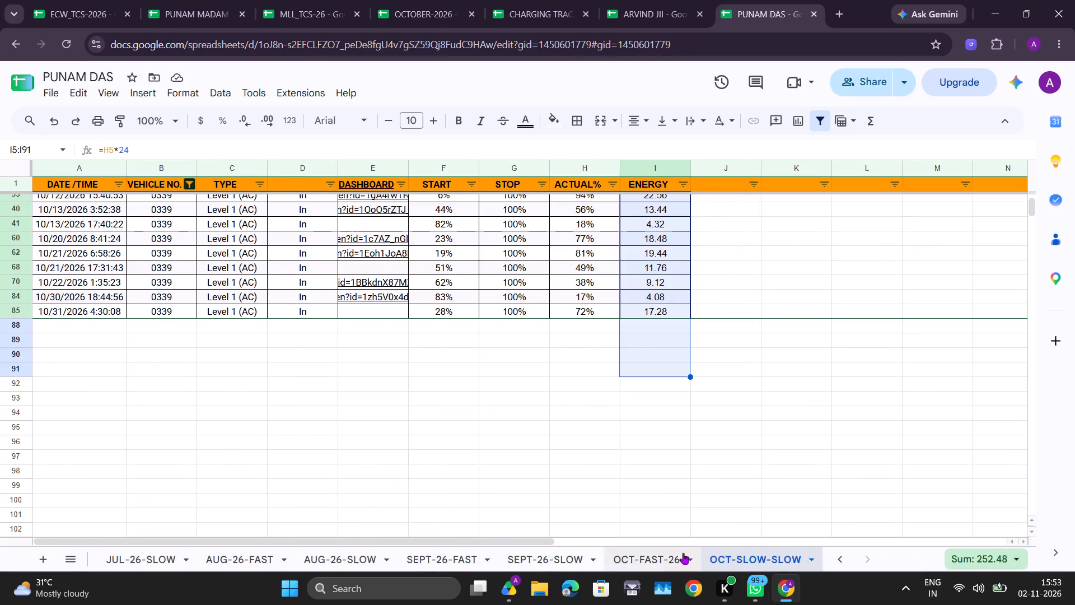
# Filter the Email column of the OCT-FAST-26 sheet to only the account of vehicle 0339.
pyautogui.click(676, 554)
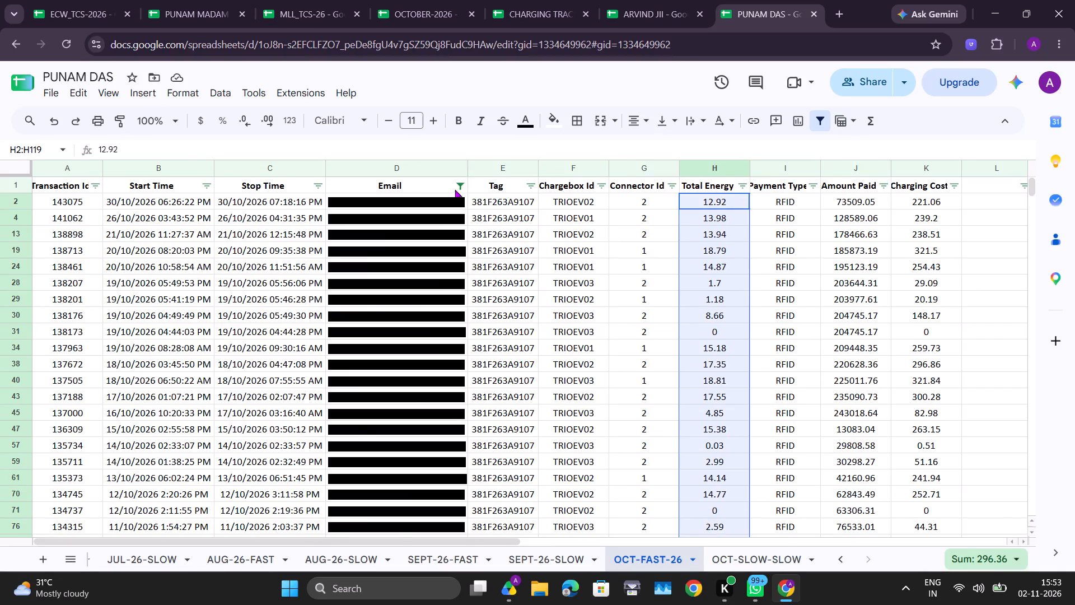
pyautogui.click(455, 189)
pyautogui.click(348, 431)
pyautogui.click(353, 452)
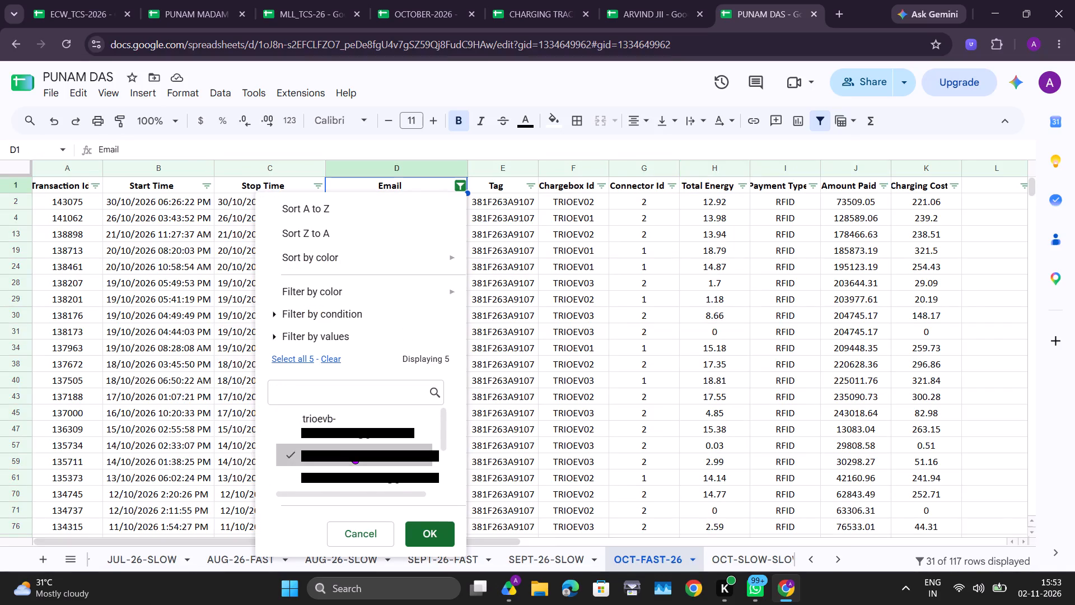
pyautogui.click(436, 542)
# Select the whole Total Energy column to read the fast charging sum for vehicle 0339.
pyautogui.scroll(5, 733, 208)
pyautogui.click(722, 170)
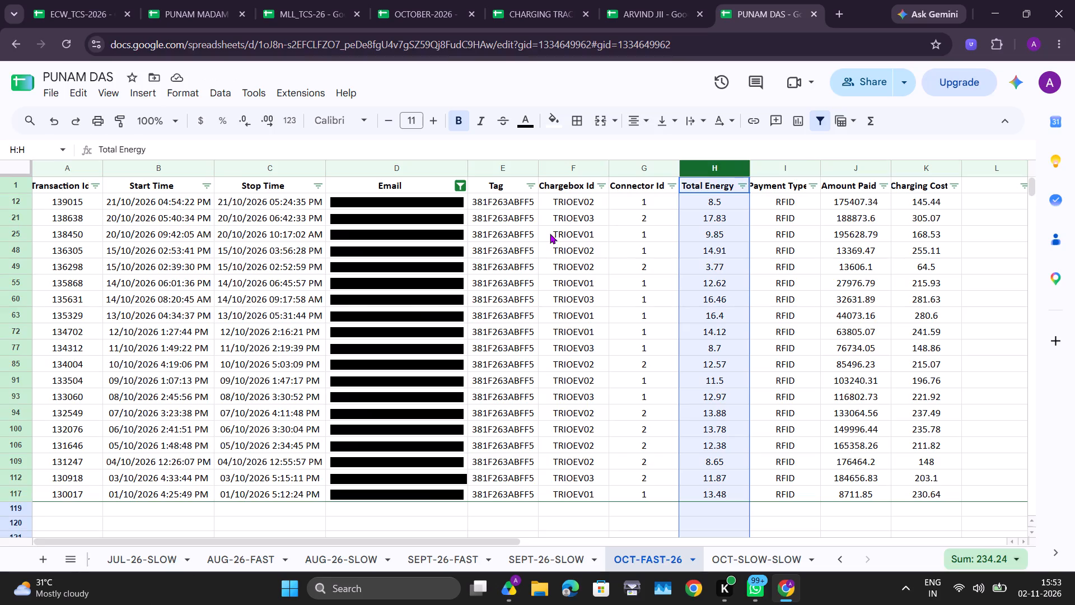
pyautogui.click(177, 0)
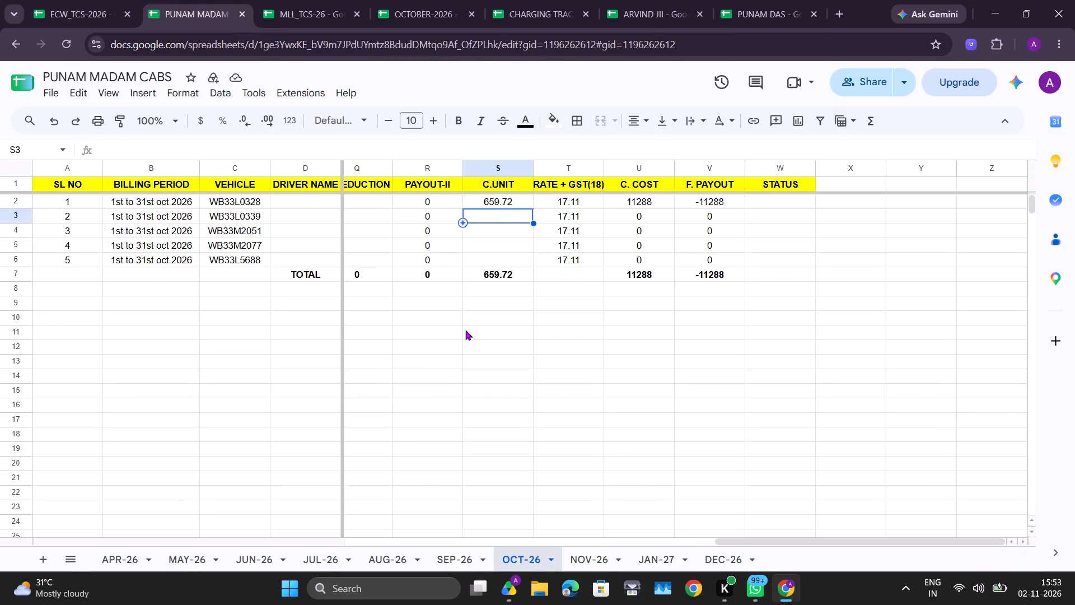
pyautogui.write('486.72')
pyautogui.press('Return')
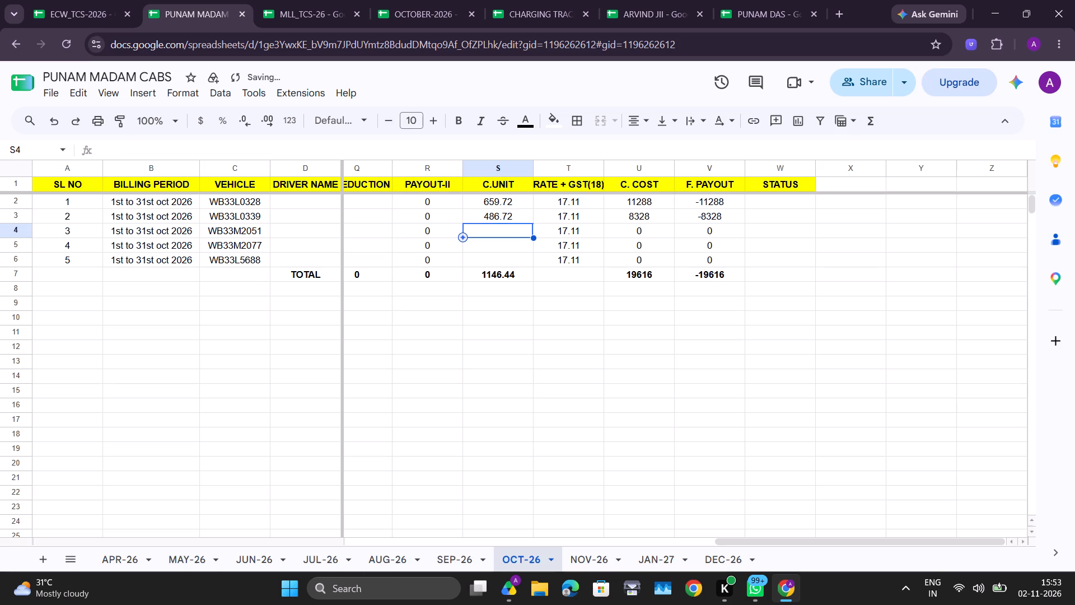
# Filter the Email column of the OCT-FAST-26 sheet to only the account of vehicle 2051.
pyautogui.click(764, 0)
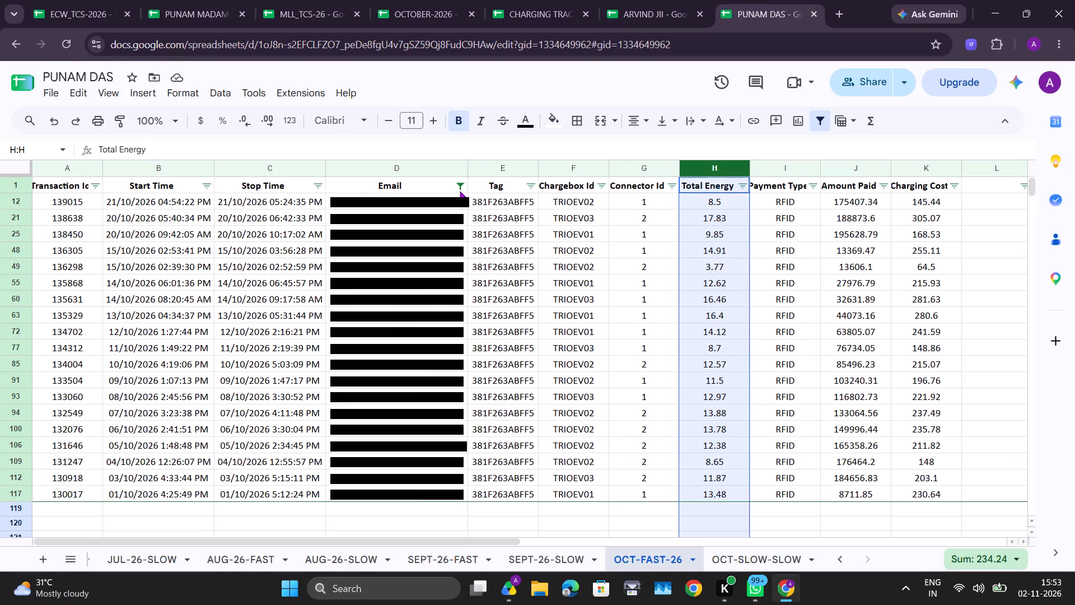
pyautogui.click(460, 191)
pyautogui.click(391, 416)
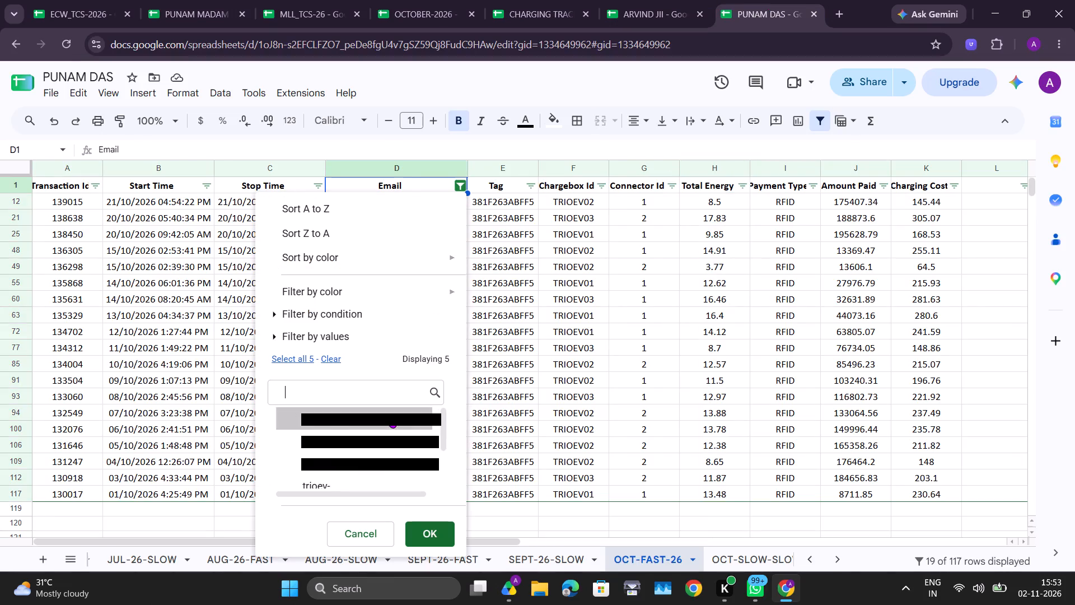
pyautogui.scroll(-1, 390, 456)
pyautogui.click(393, 446)
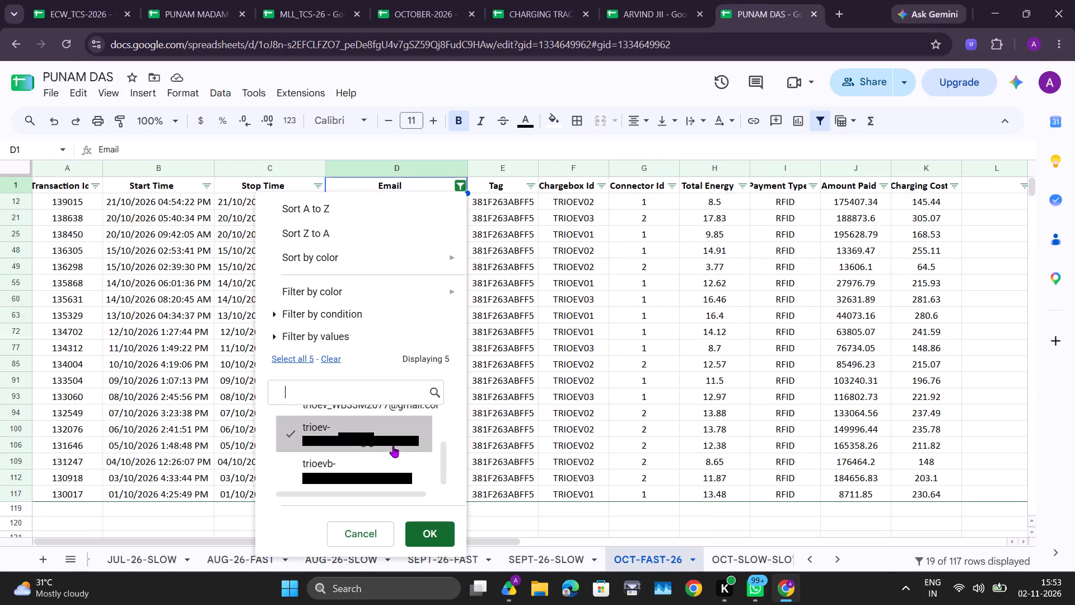
pyautogui.click(426, 532)
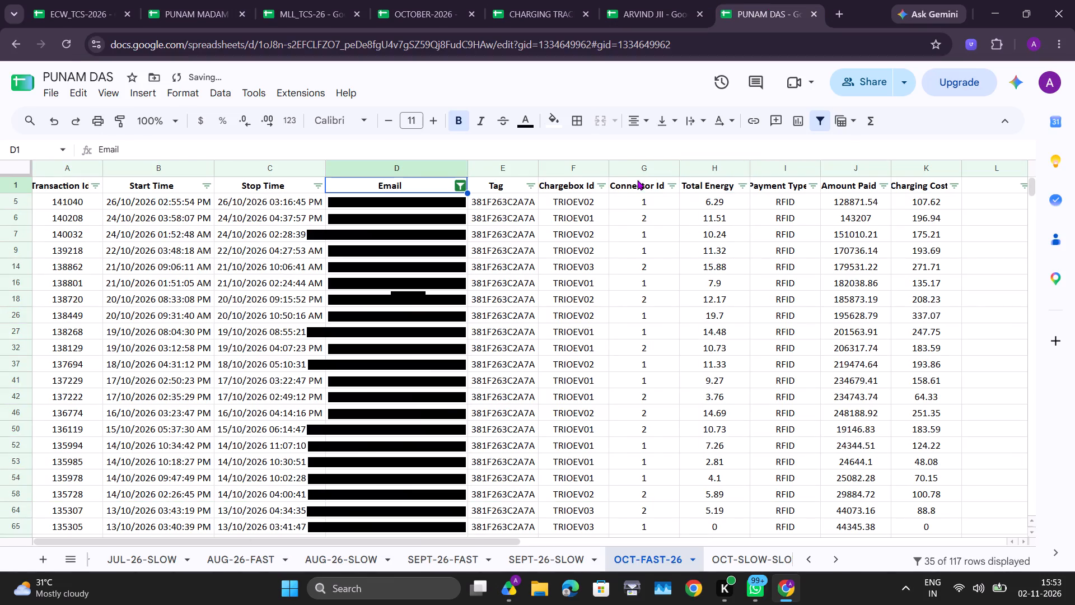
# Select the whole Total Energy column to read the fast charging sum for vehicle 2051.
pyautogui.click(722, 173)
pyautogui.hscroll(1, 558, 329)
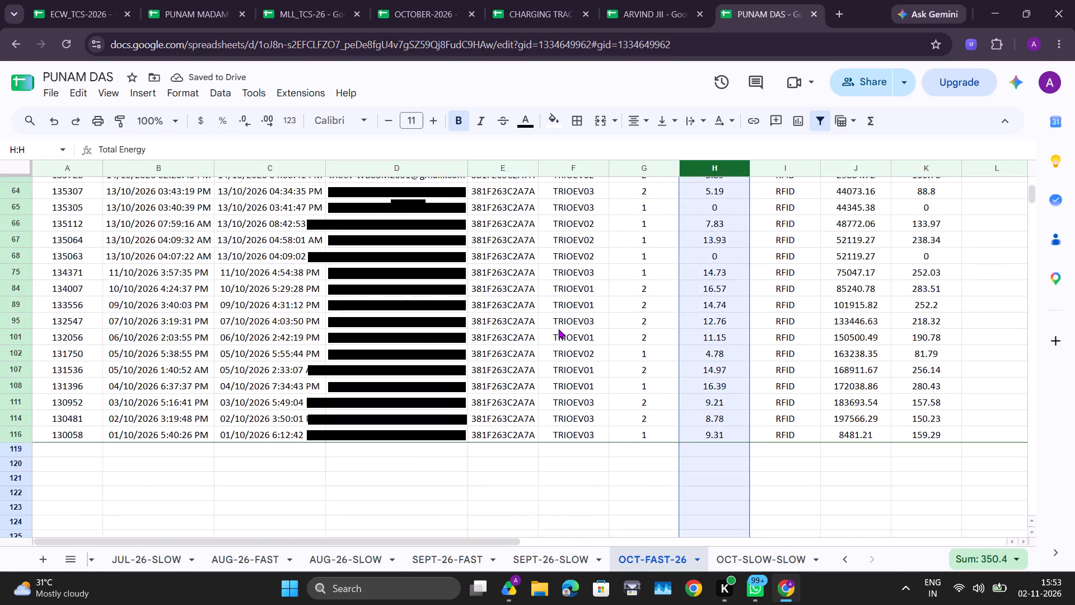
pyautogui.hscroll(1, 558, 329)
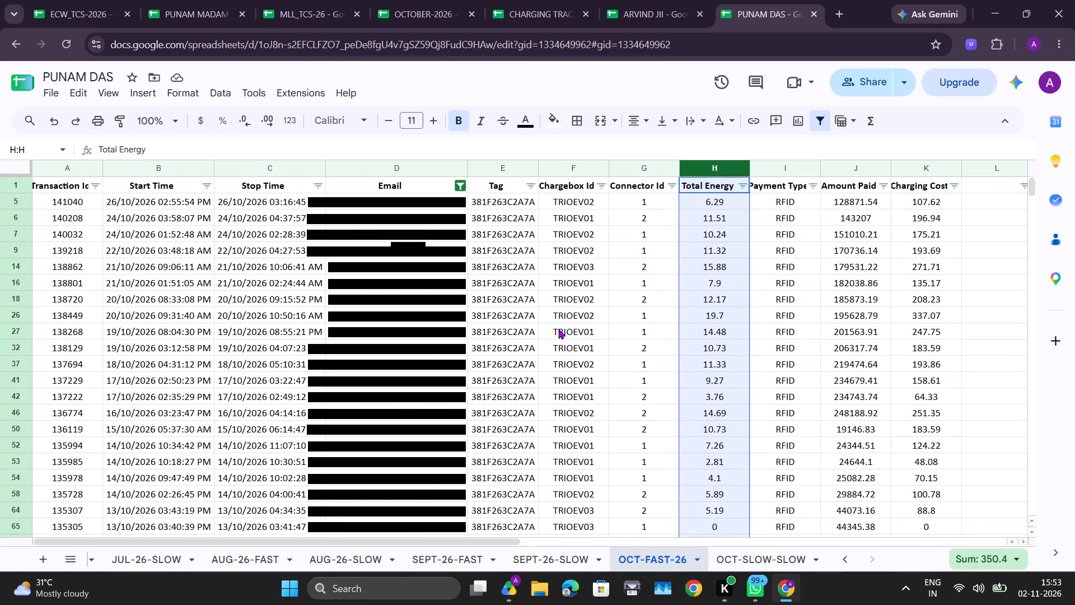
# Filter the VEHICLE NO. column of the OCT-SLOW-SLOW sheet to only 2051.
pyautogui.click(775, 561)
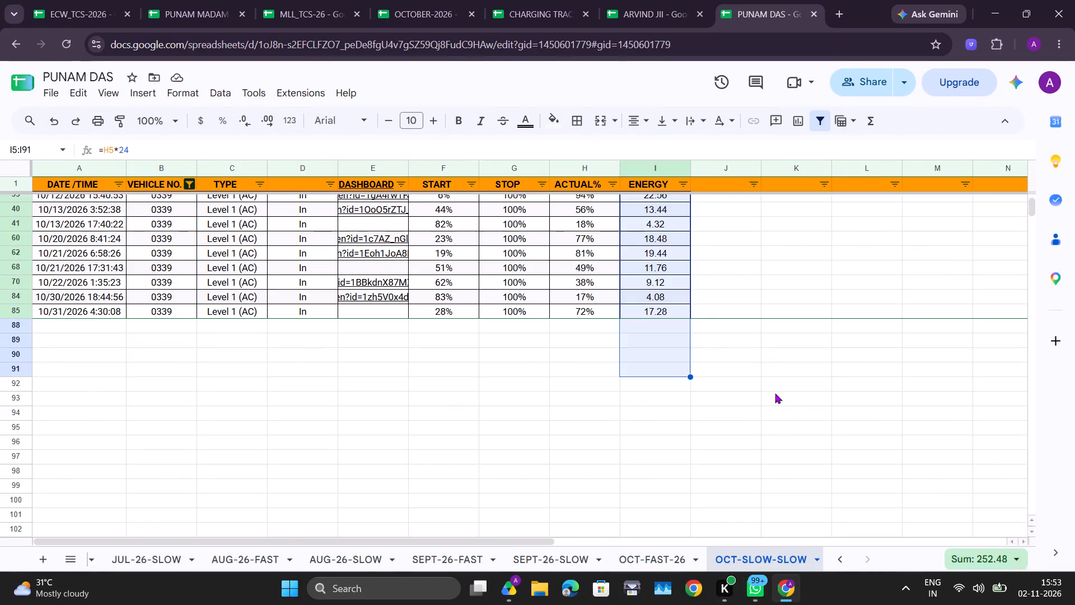
pyautogui.scroll(15, 618, 342)
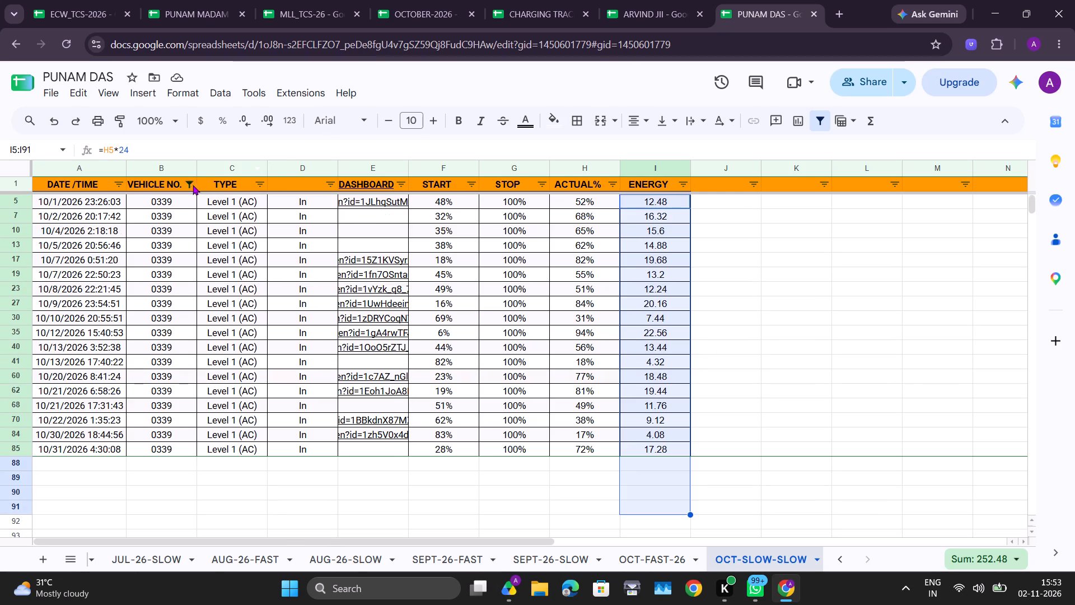
pyautogui.click(190, 185)
pyautogui.click(283, 415)
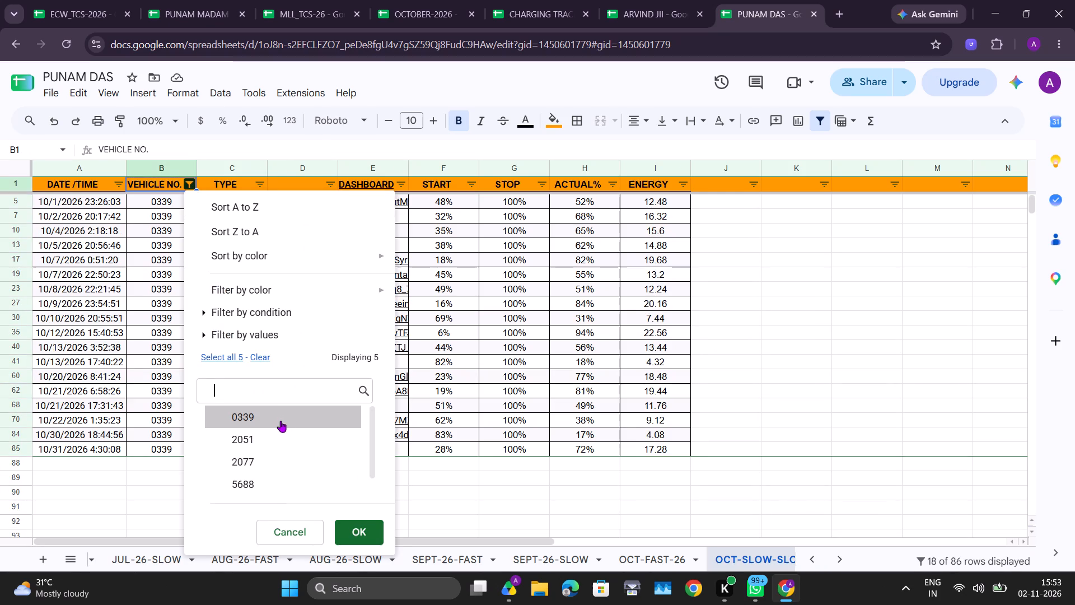
pyautogui.click(276, 439)
pyautogui.click(358, 541)
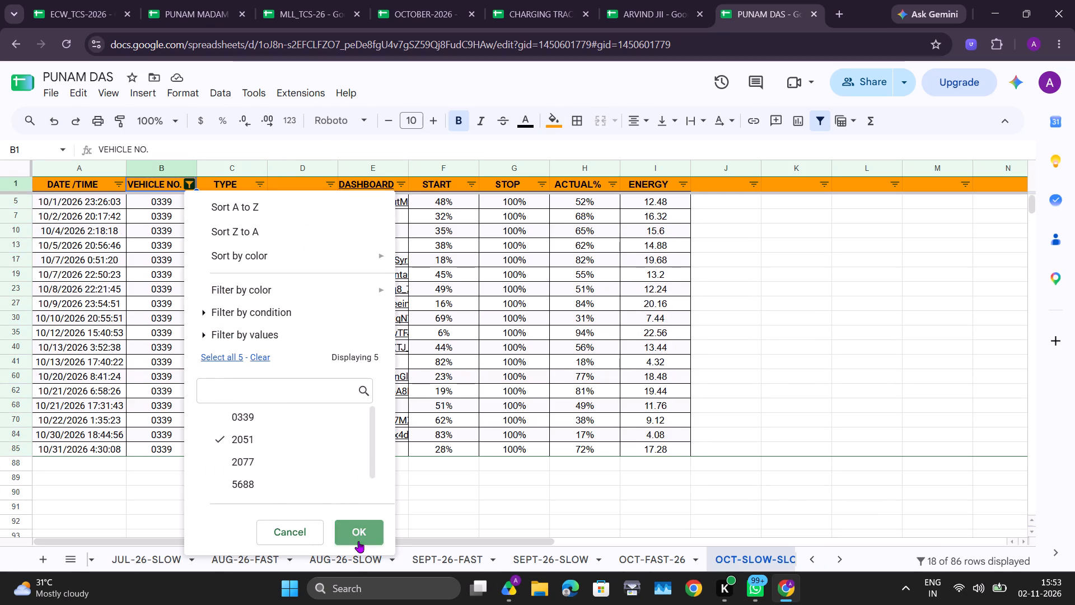
# Select the whole ENERGY column to read the slow charging sum for vehicle 2051.
pyautogui.click(656, 166)
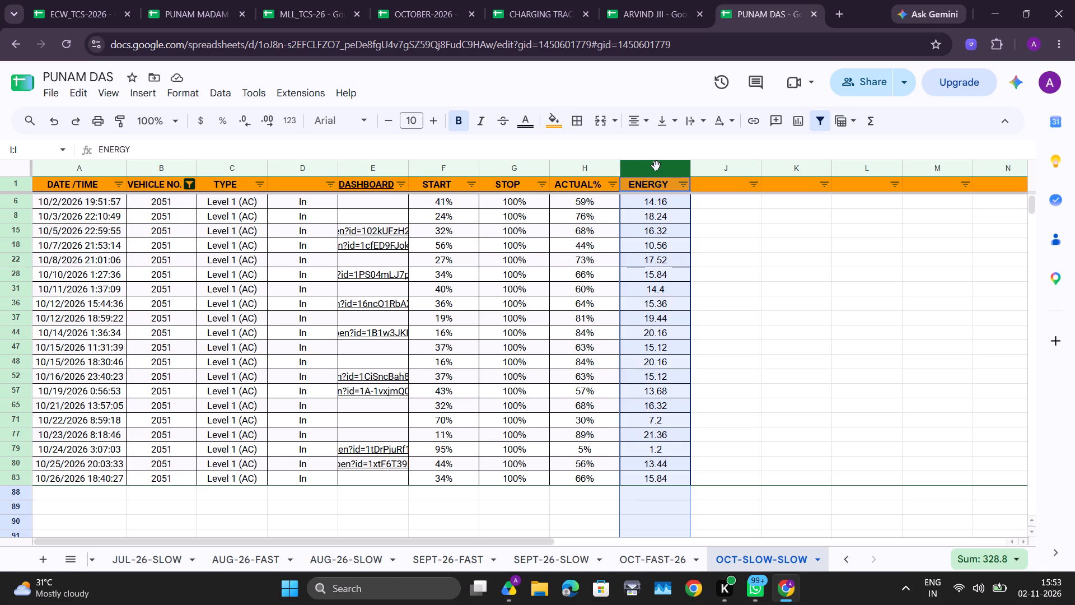
pyautogui.click(234, 0)
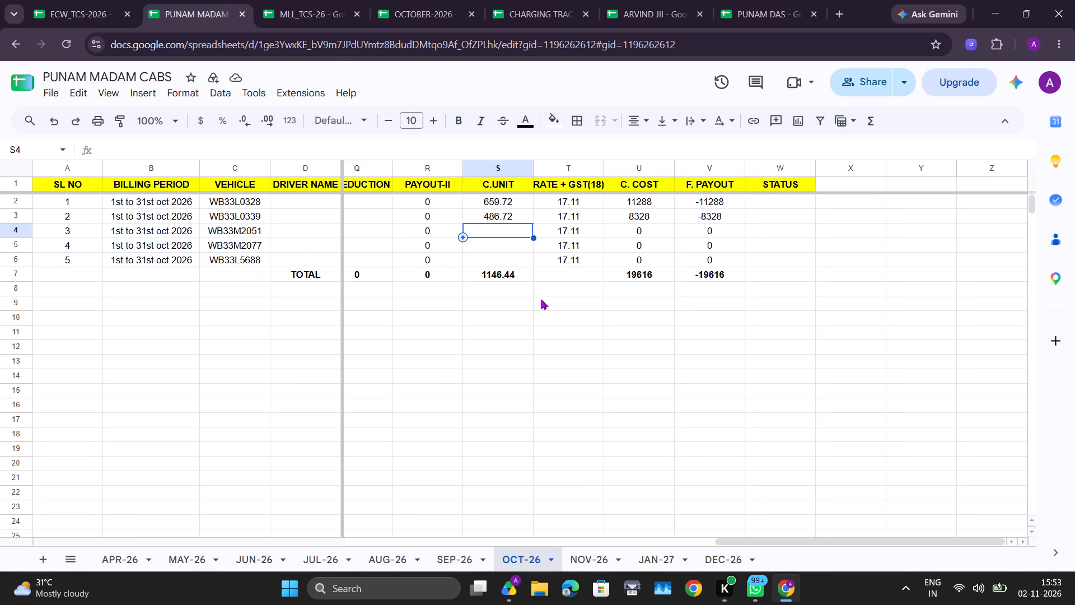
pyautogui.write('679.2')
pyautogui.press('Return')
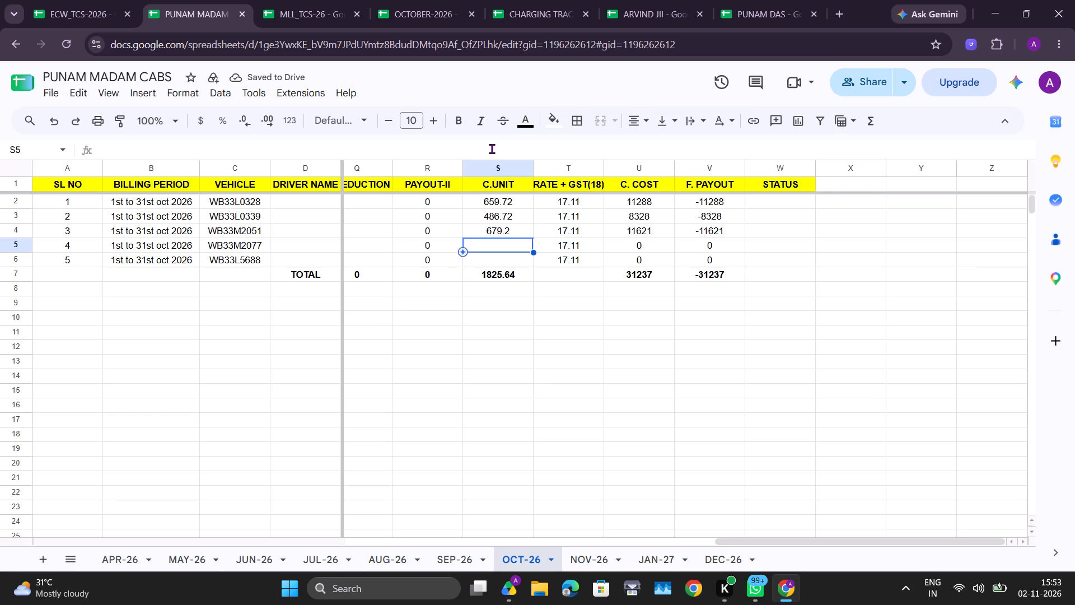
pyautogui.click(750, 0)
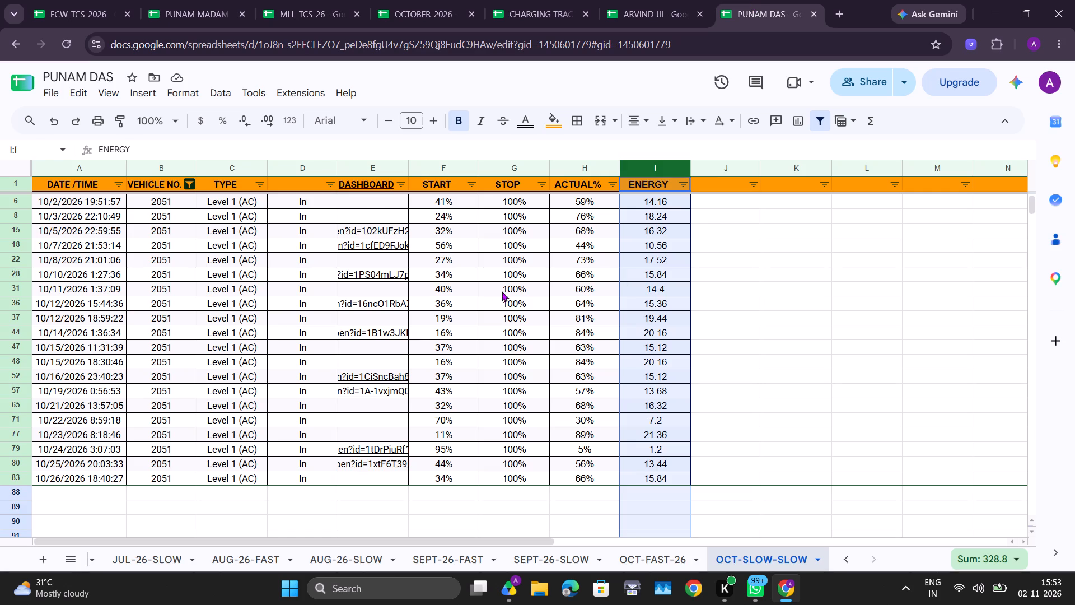
pyautogui.scroll(4, 496, 295)
pyautogui.scroll(4, 537, 331)
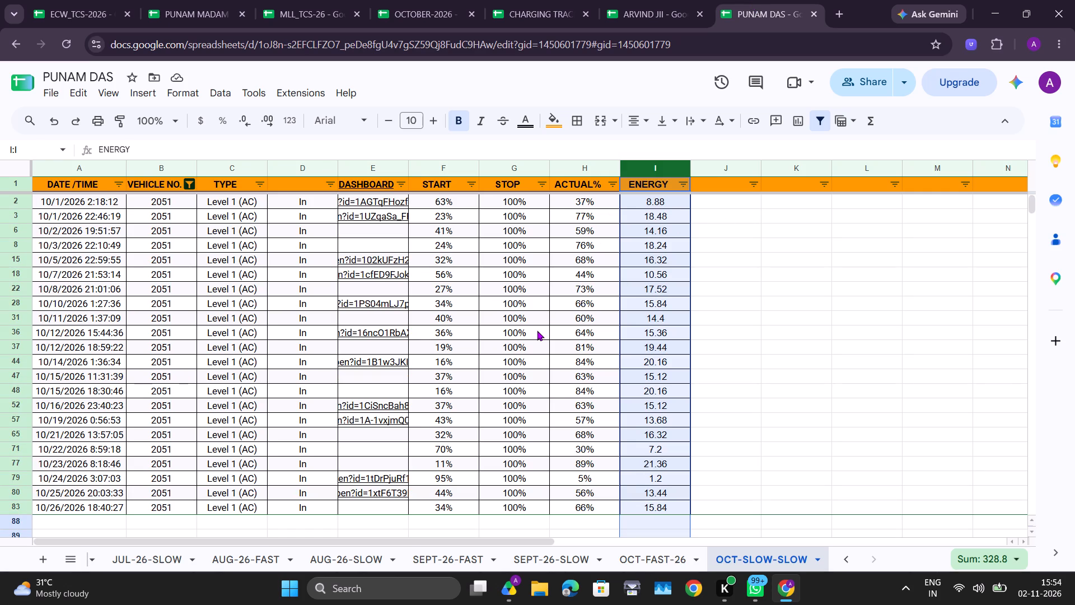
pyautogui.scroll(3, 537, 331)
pyautogui.click(187, 190)
pyautogui.click(253, 411)
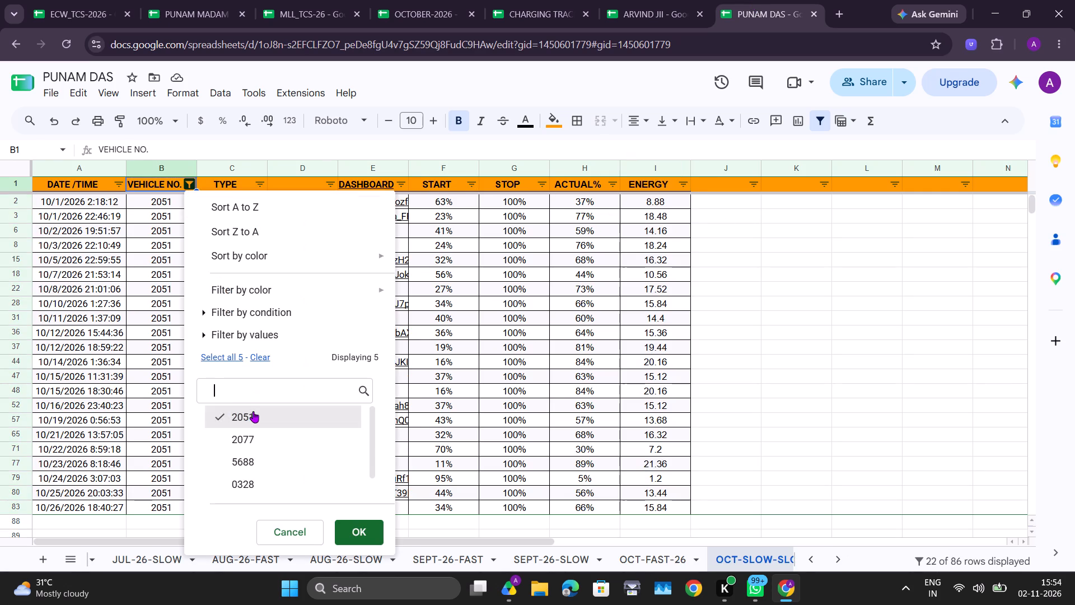
pyautogui.click(259, 438)
pyautogui.click(375, 533)
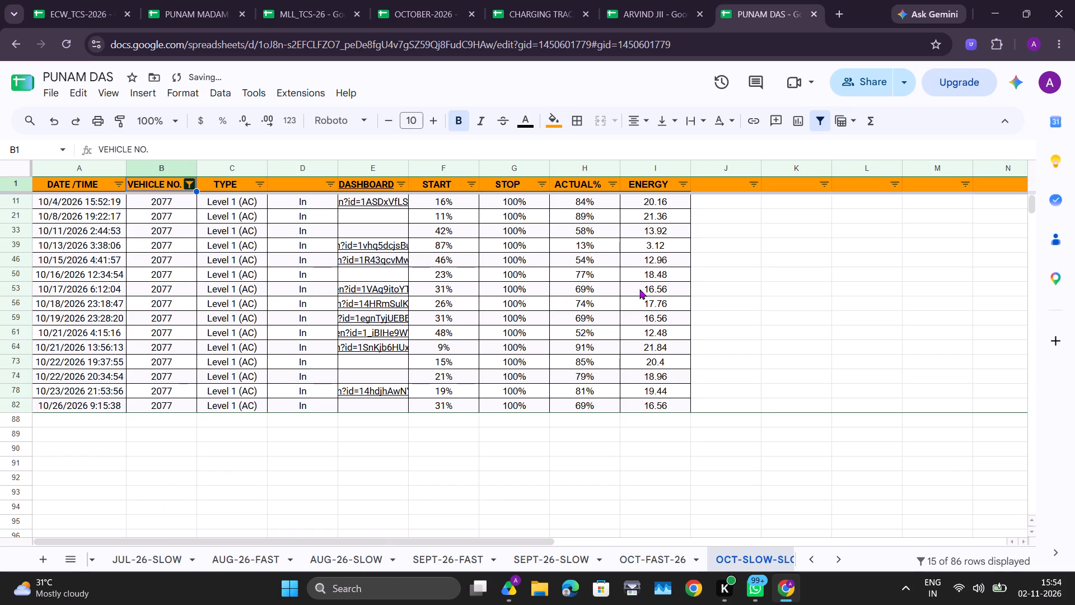
# Select the whole ENERGY column to read the slow charging sum for vehicle 2077.
pyautogui.click(660, 173)
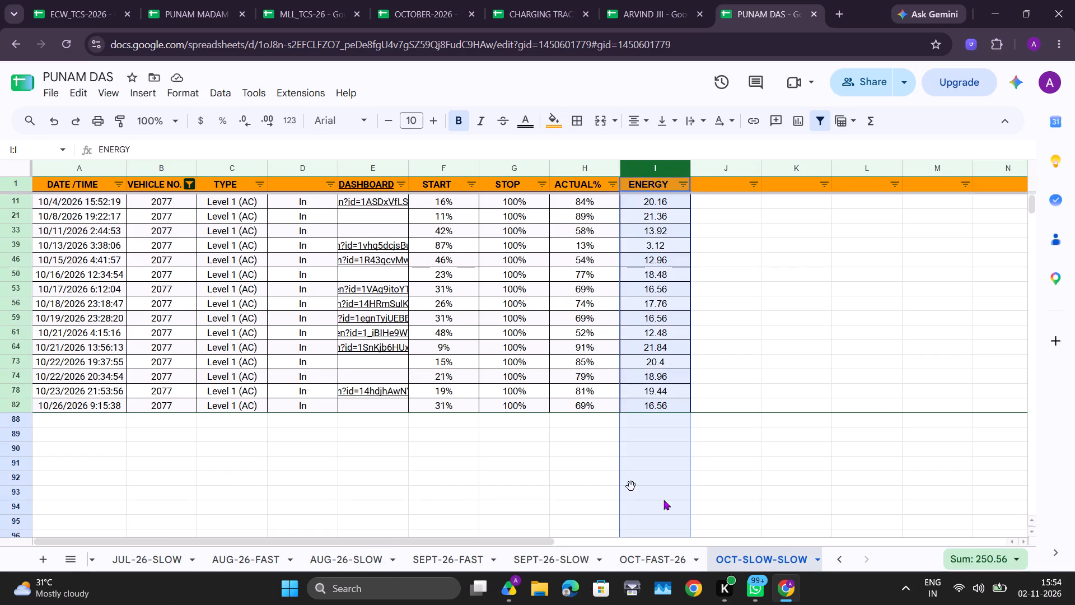
# Filter the Email column of the OCT-FAST-26 sheet to only the account of vehicle 2077.
pyautogui.click(690, 548)
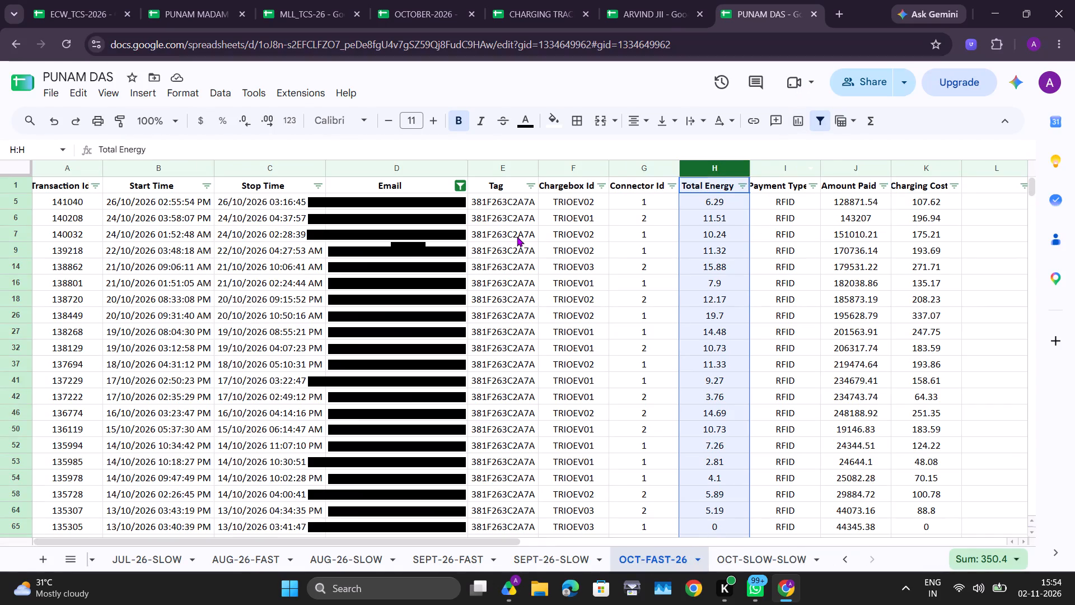
pyautogui.click(764, 560)
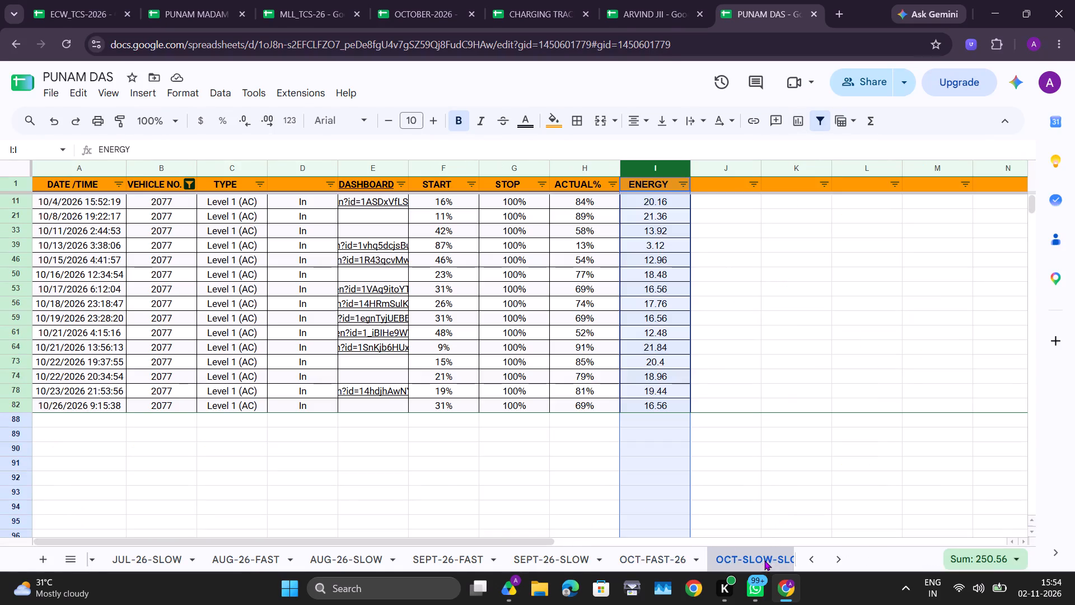
pyautogui.click(684, 556)
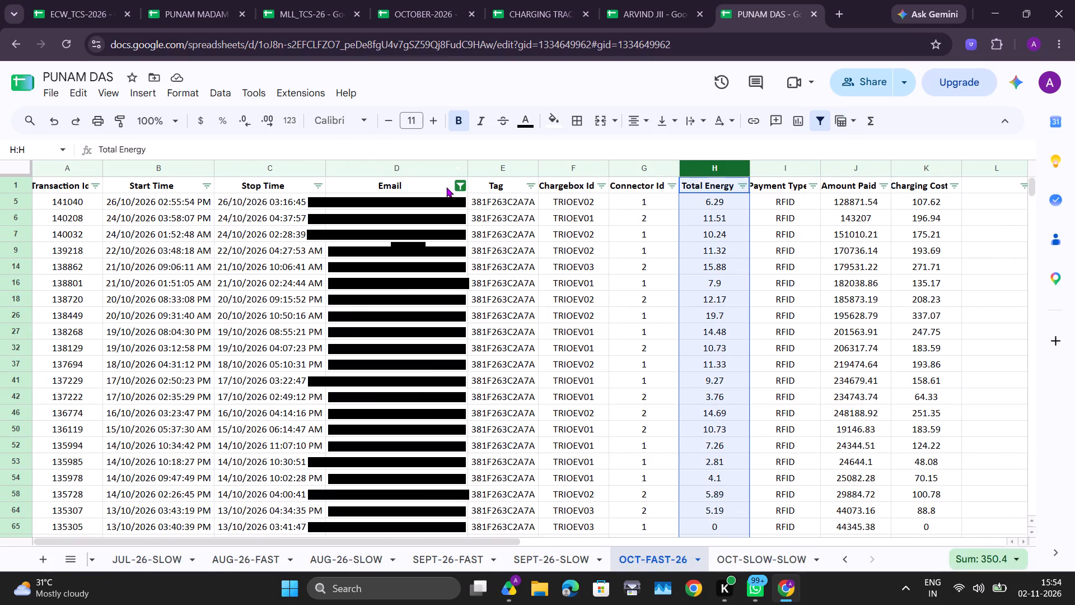
pyautogui.click(461, 177)
pyautogui.click(464, 188)
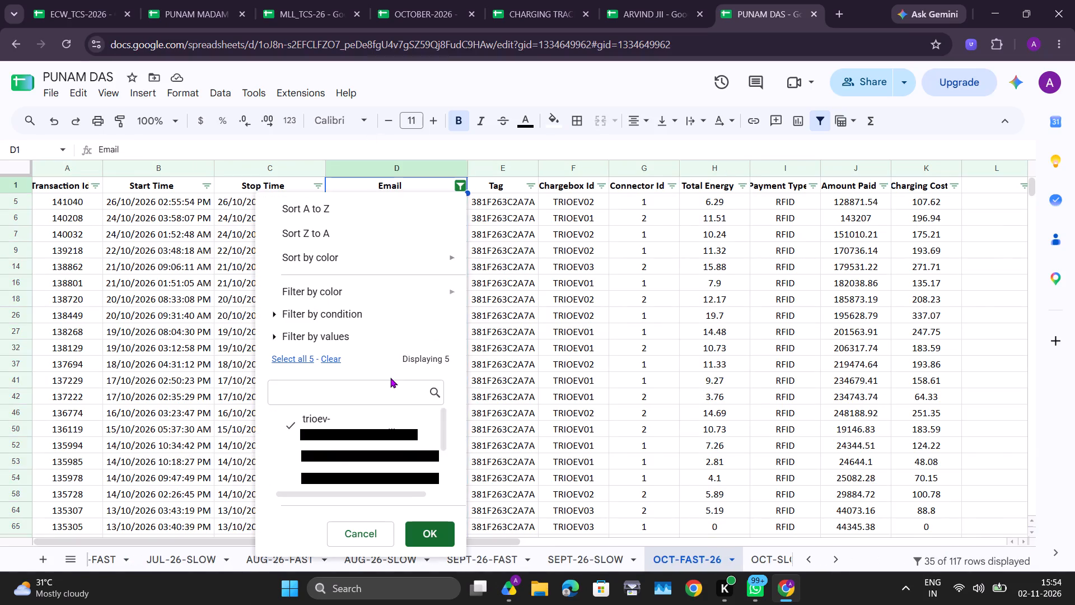
pyautogui.click(391, 422)
pyautogui.scroll(-1, 384, 474)
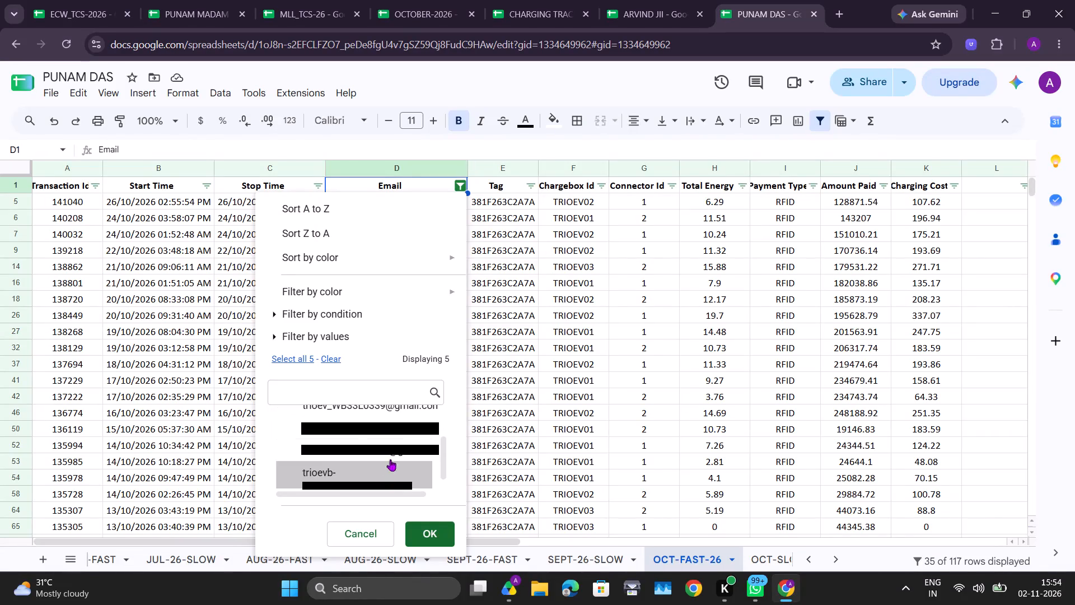
pyautogui.click(390, 458)
pyautogui.click(439, 536)
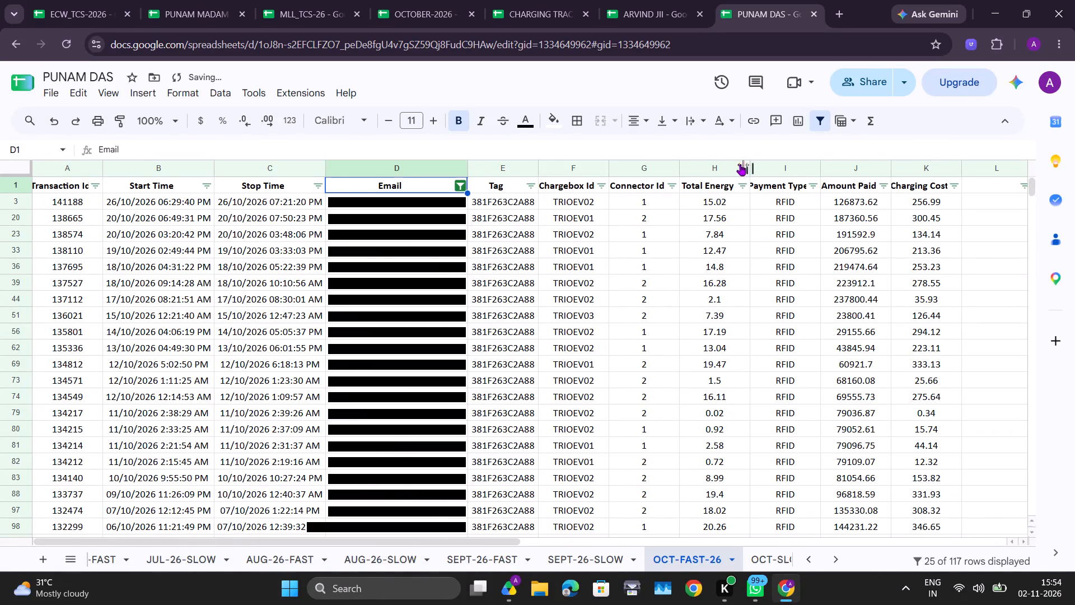
# Select the whole Total Energy column to read the fast charging sum for vehicle 2077.
pyautogui.click(731, 165)
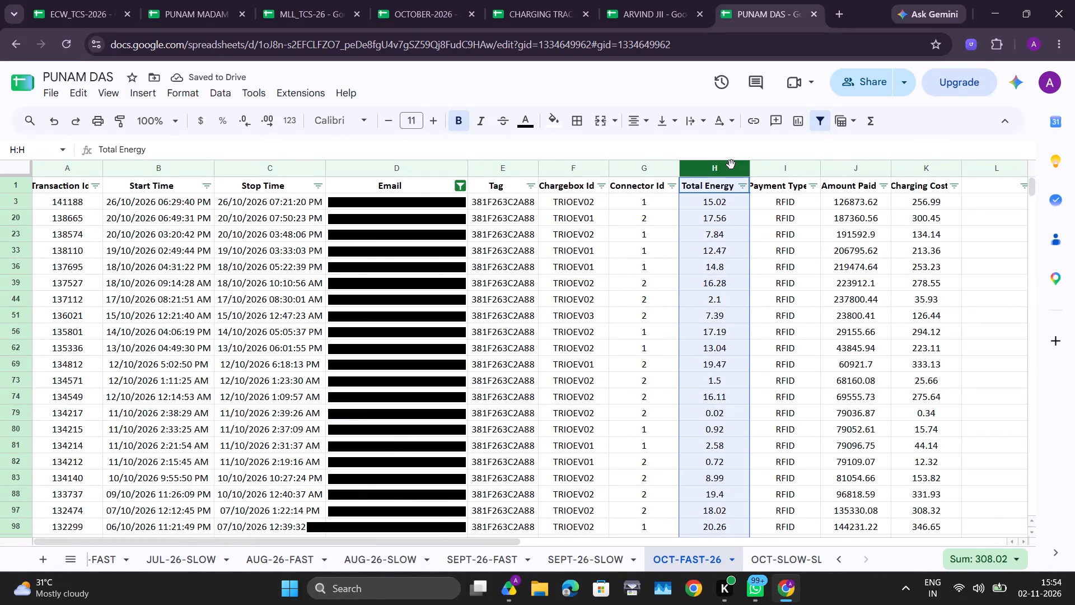
pyautogui.click(142, 0)
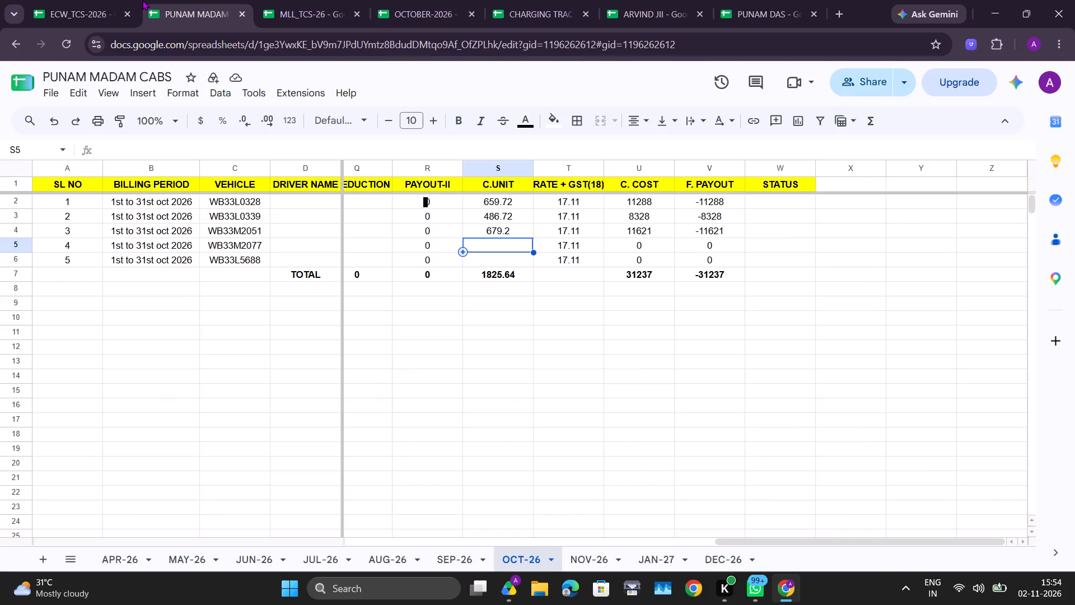
pyautogui.write('558.02')
pyautogui.press('Return')
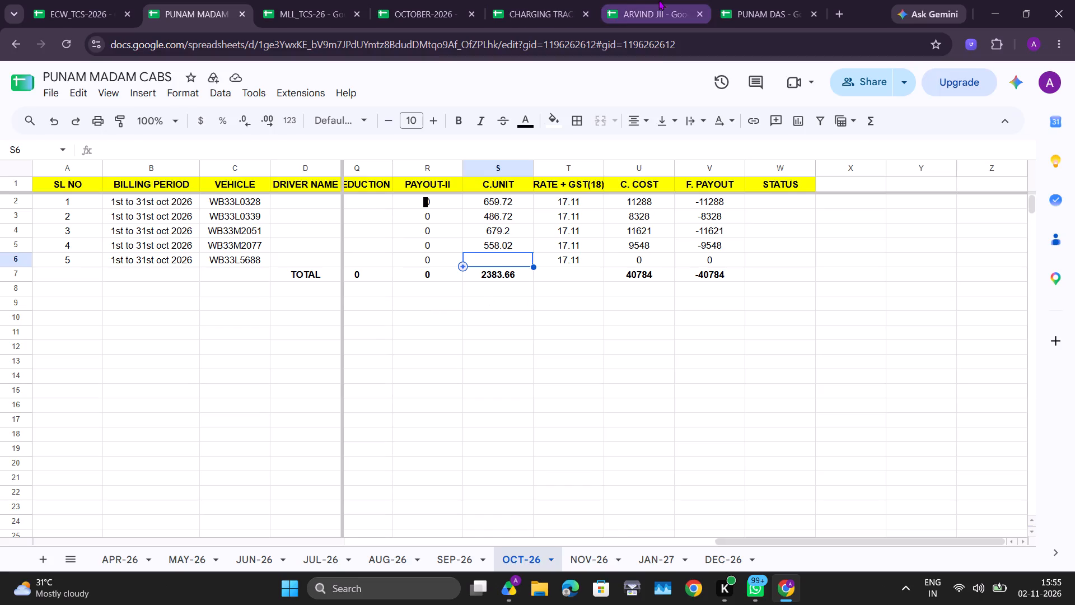
pyautogui.click(734, 8)
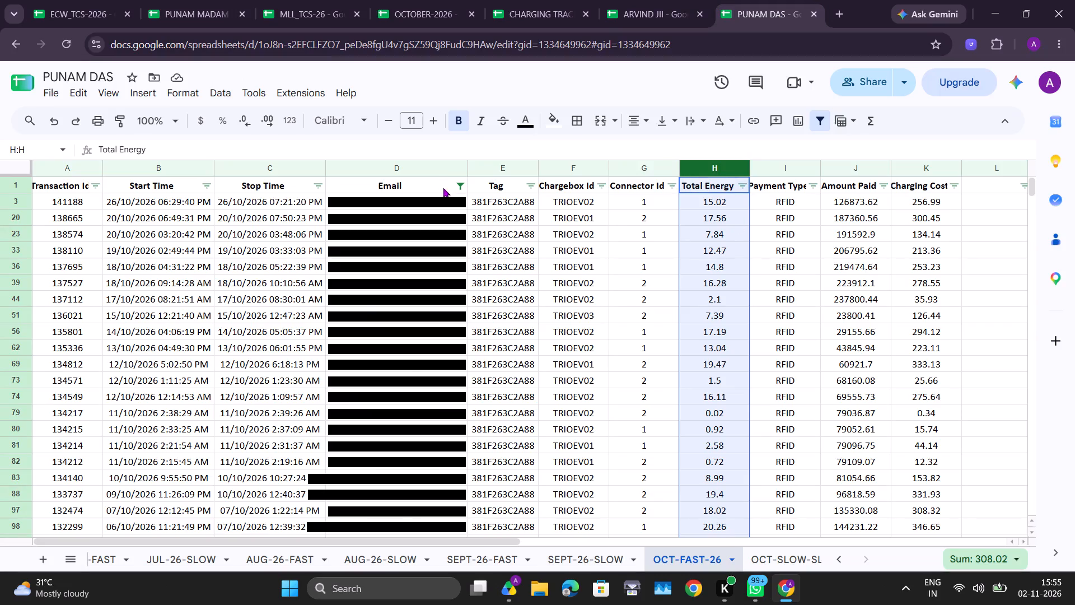
pyautogui.click(455, 187)
pyautogui.click(353, 420)
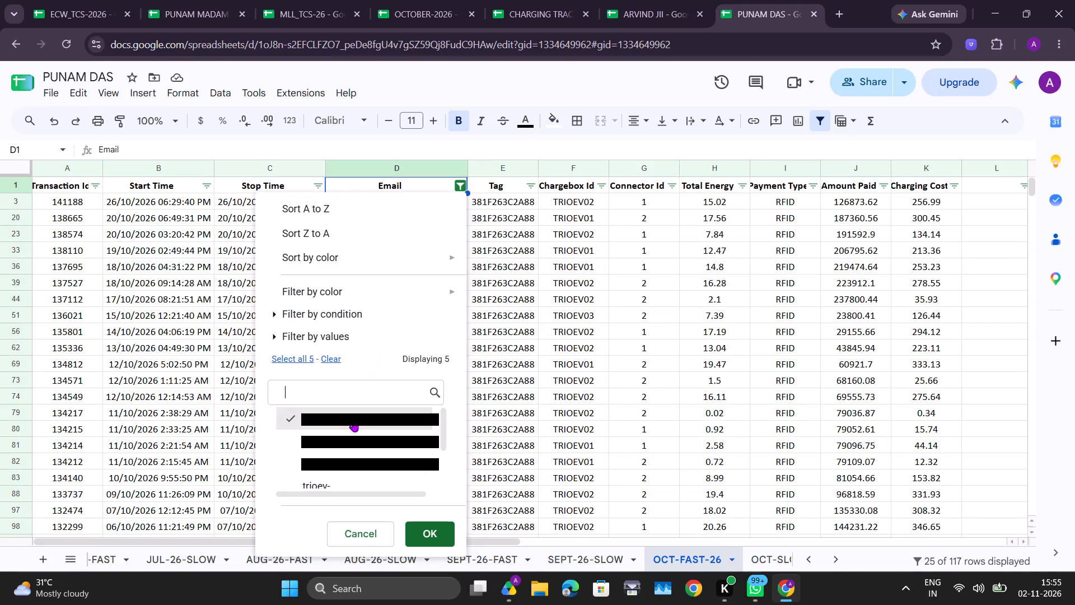
pyautogui.click(350, 461)
pyautogui.click(418, 530)
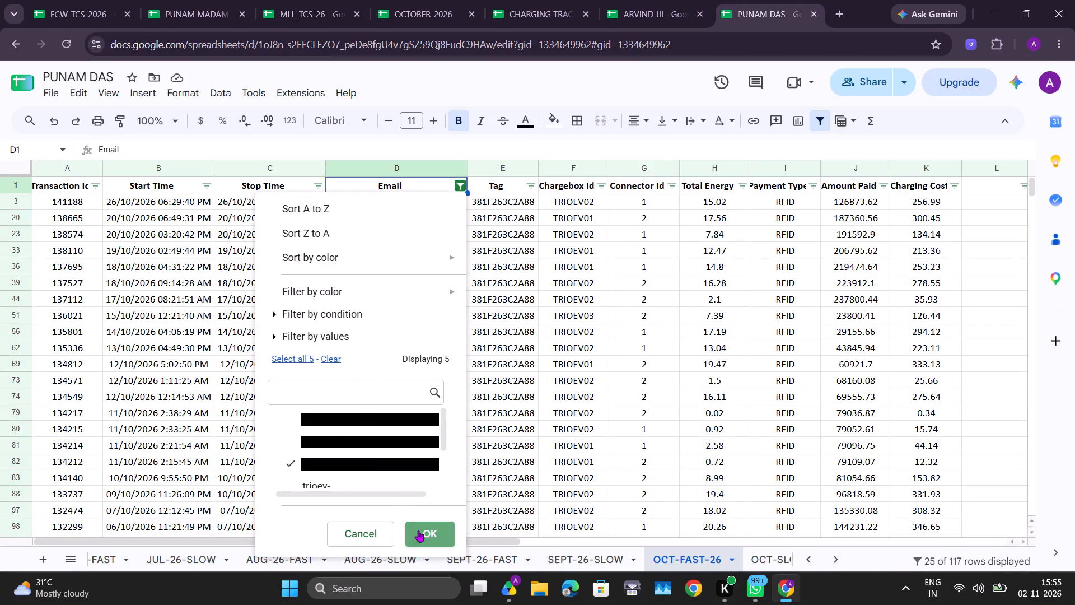
# Select the whole Total Energy column to read the fast charging sum for vehicle 5688.
pyautogui.scroll(4, 808, 242)
pyautogui.click(718, 171)
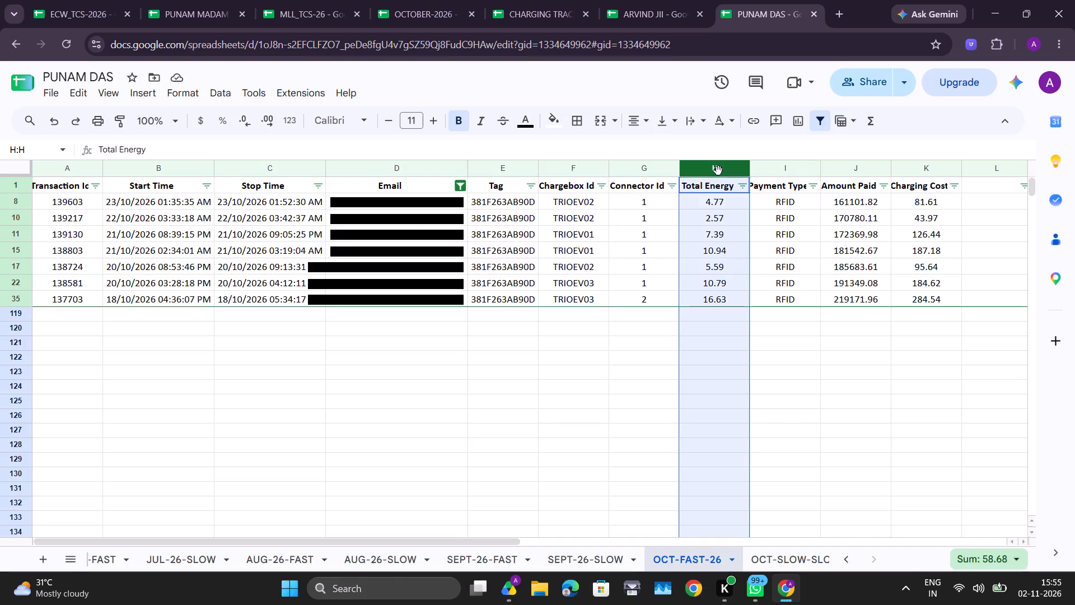
# Filter the VEHICLE NO. column of the OCT-SLOW-SLOW sheet to only 5688.
pyautogui.click(775, 558)
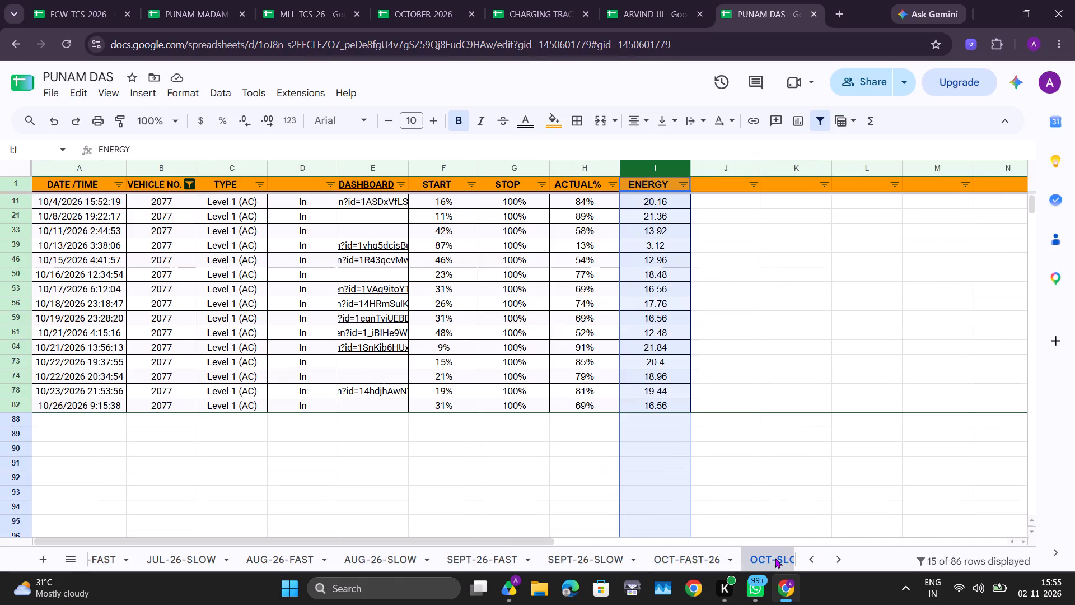
pyautogui.scroll(3, 685, 333)
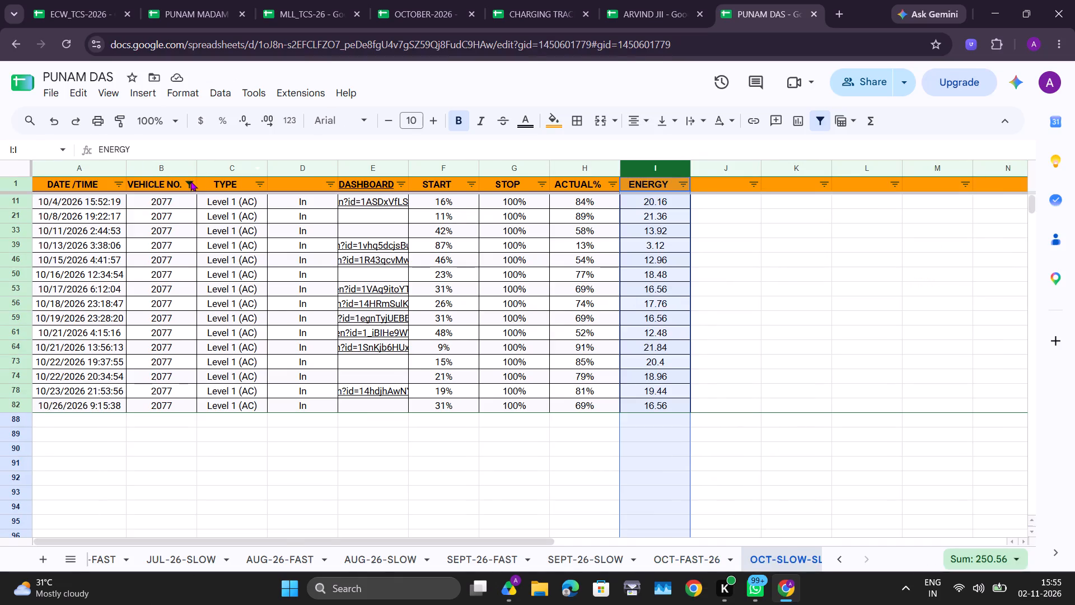
pyautogui.click(190, 181)
pyautogui.click(281, 408)
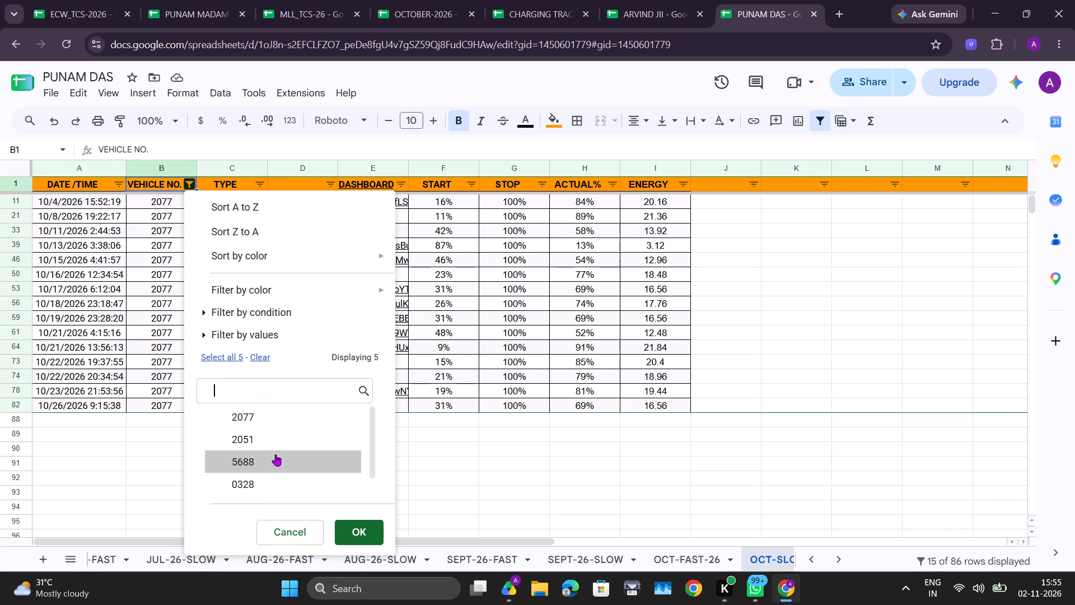
pyautogui.click(275, 454)
pyautogui.click(363, 532)
pyautogui.scroll(5, 442, 331)
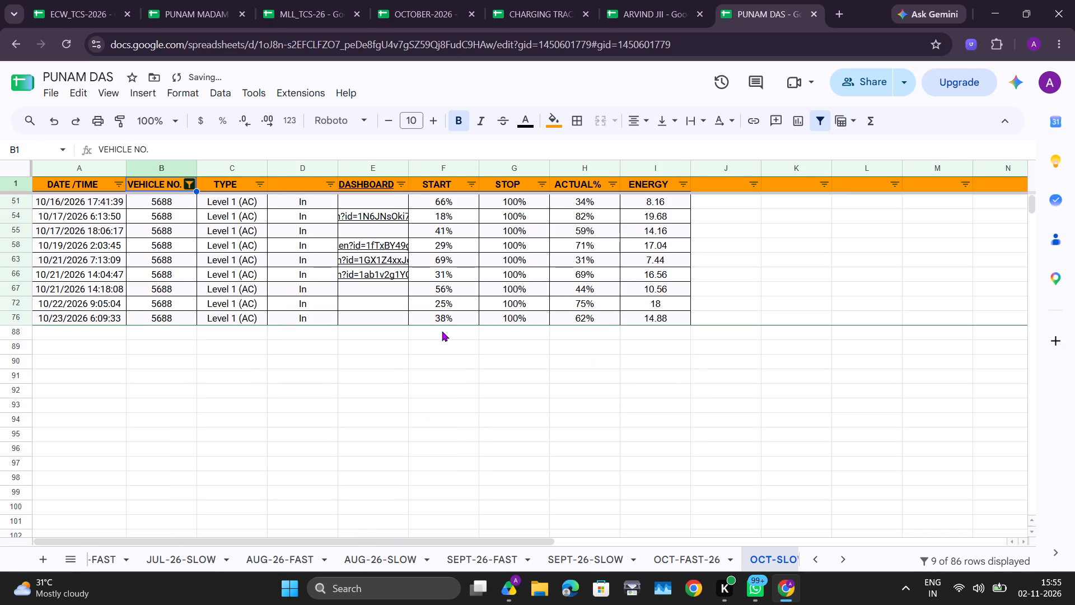
# Select the whole ENERGY column to read the slow charging sum for vehicle 5688.
pyautogui.click(654, 164)
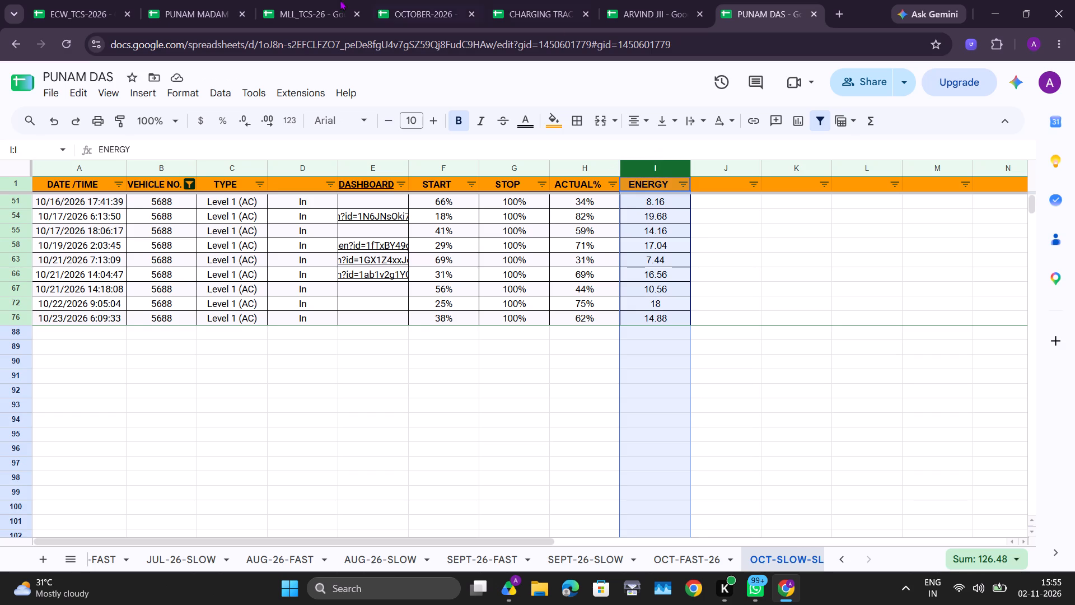
pyautogui.click(91, 0)
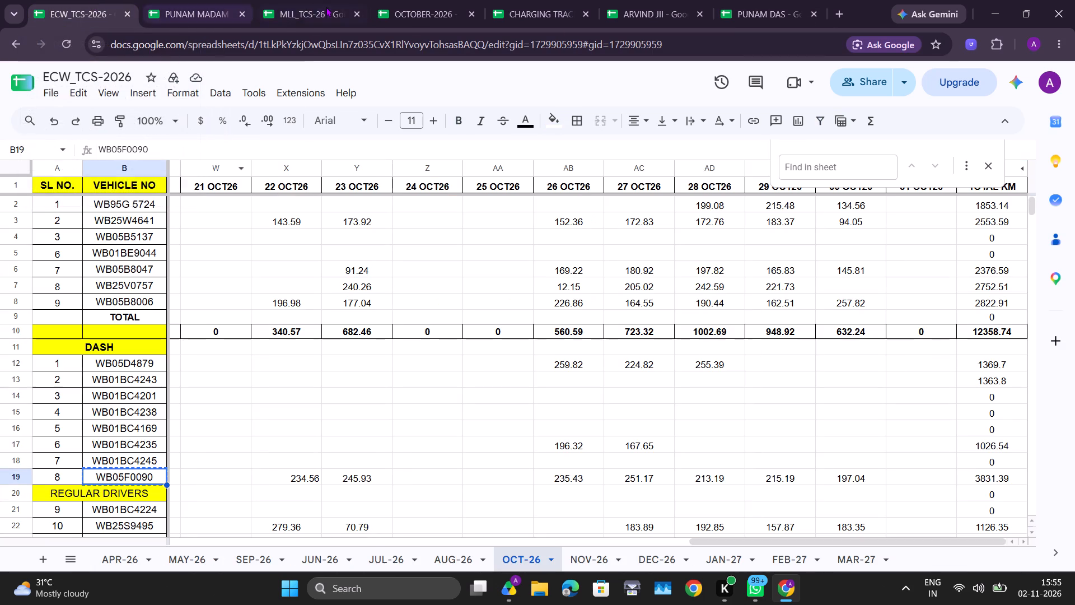
pyautogui.click(204, 5)
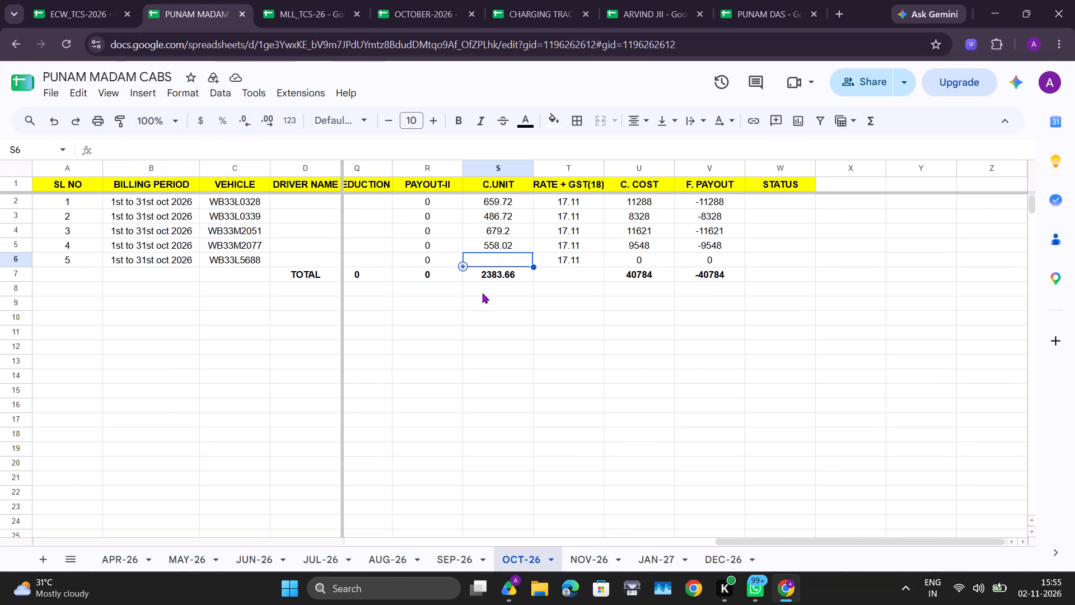
pyautogui.write('185')
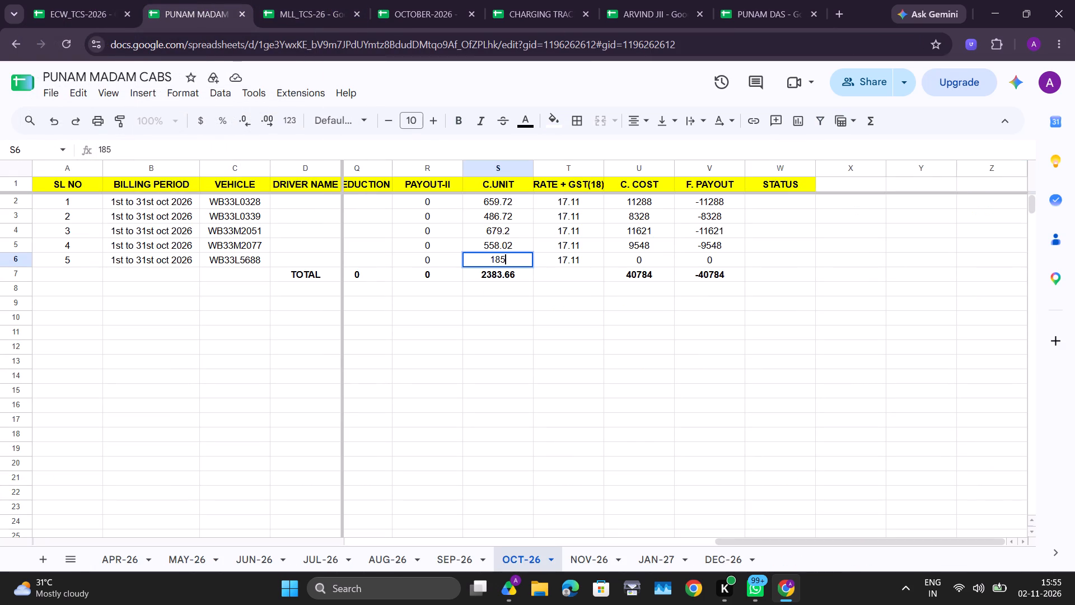
pyautogui.write('.15')
pyautogui.press('BackSpace')
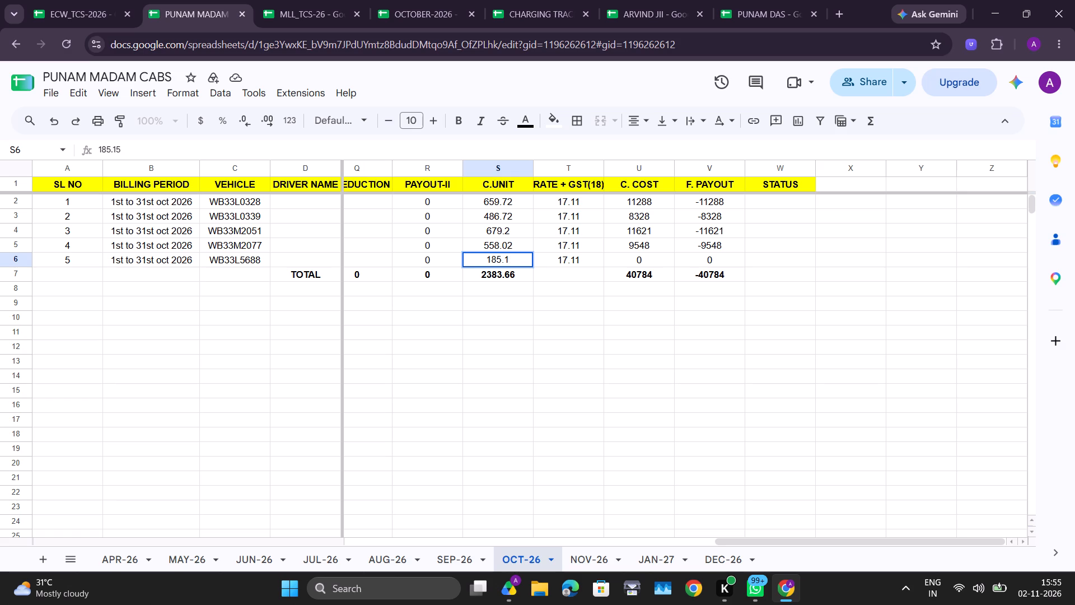
pyautogui.press('6')
pyautogui.press('Return')
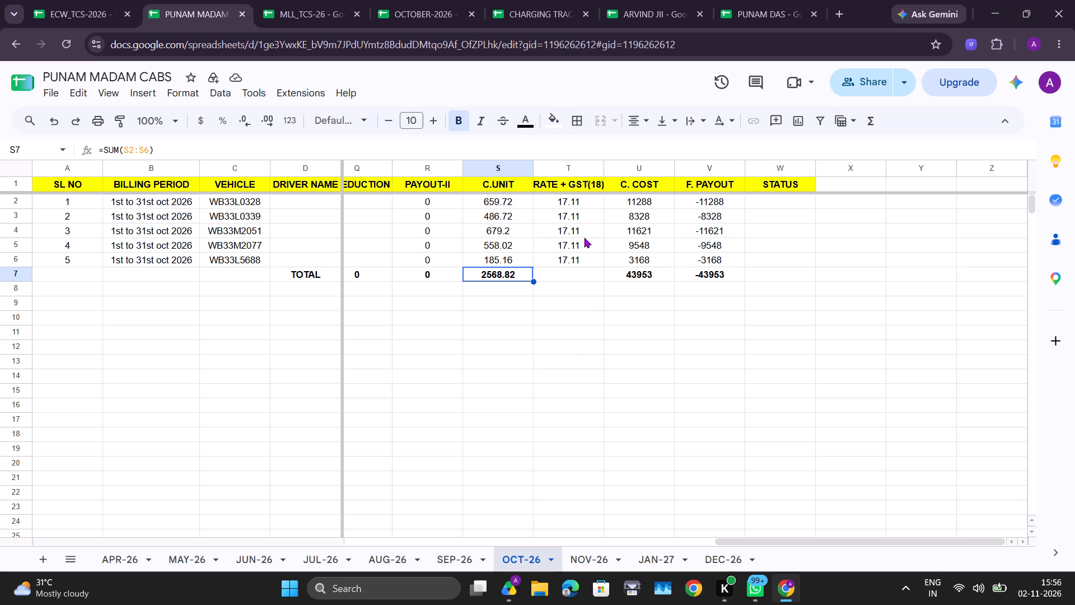
# Look over the revenue, payout and charging cost columns of the OCT-26 sheet for all five vehicles.
pyautogui.hscroll(6, 525, 311)
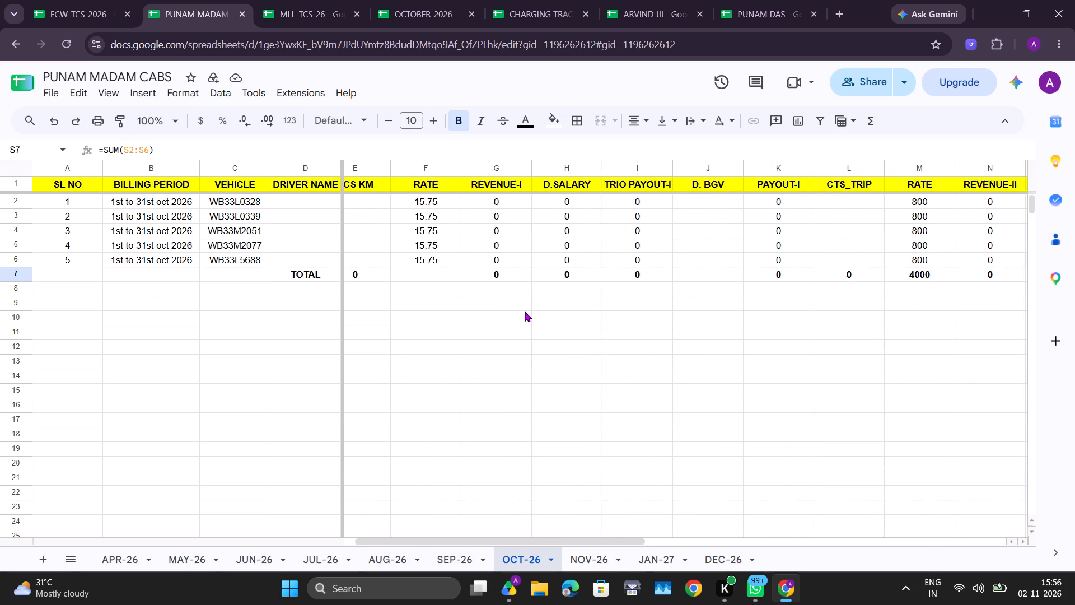
pyautogui.hscroll(-6, 525, 311)
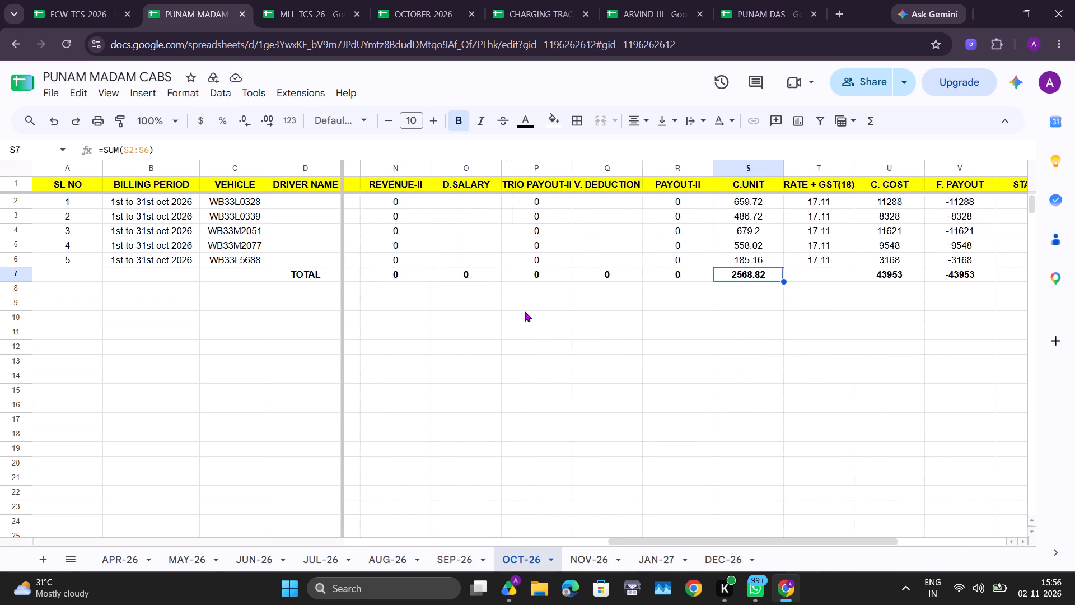
pyautogui.hscroll(-5, 525, 311)
pyautogui.hscroll(1, 525, 311)
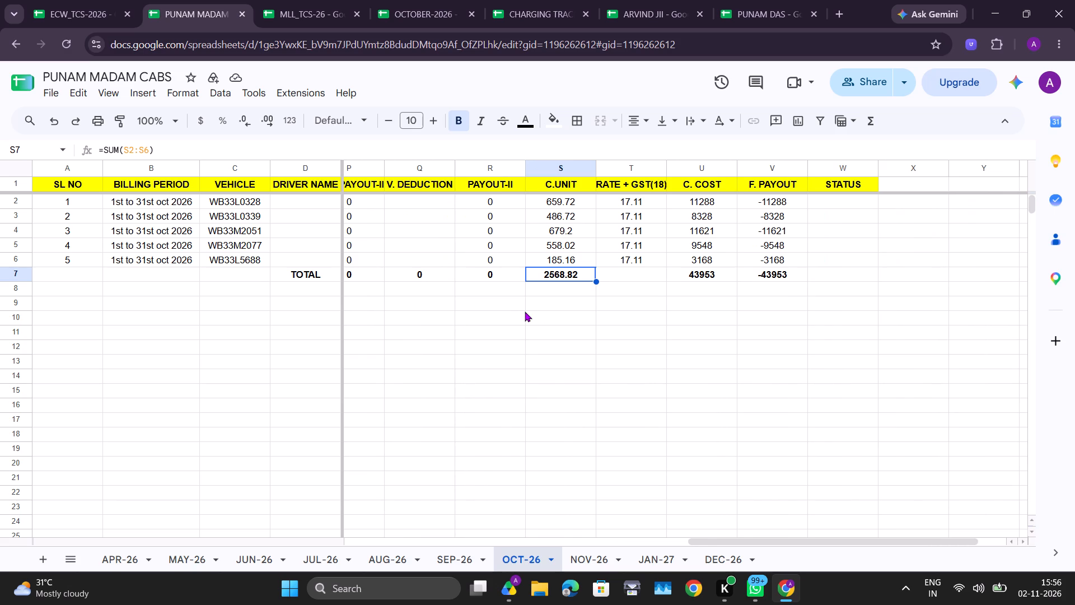
pyautogui.hscroll(2, 819, 389)
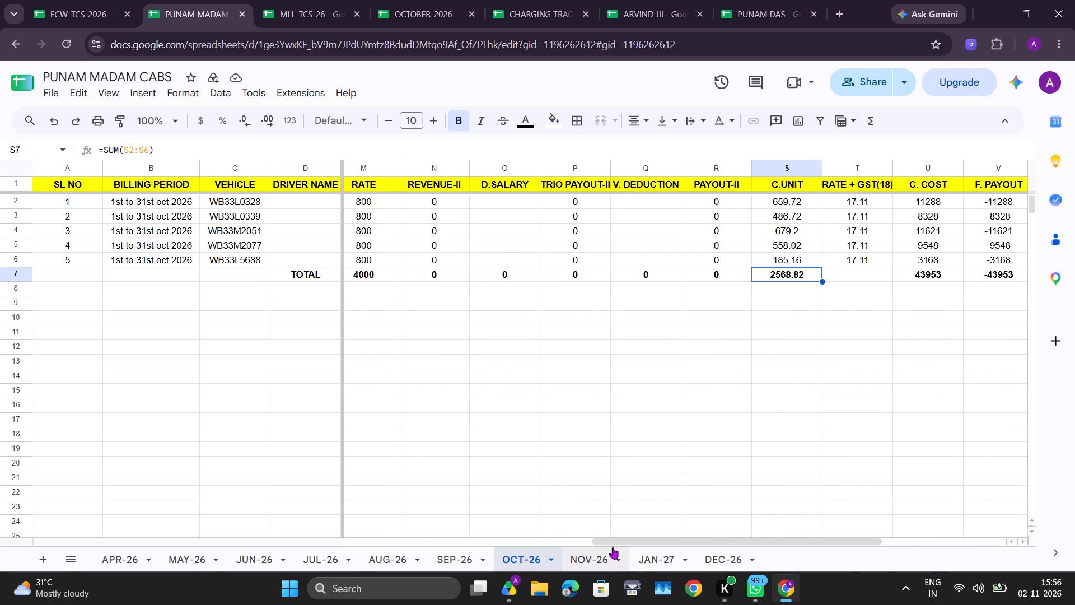
pyautogui.click(468, 471)
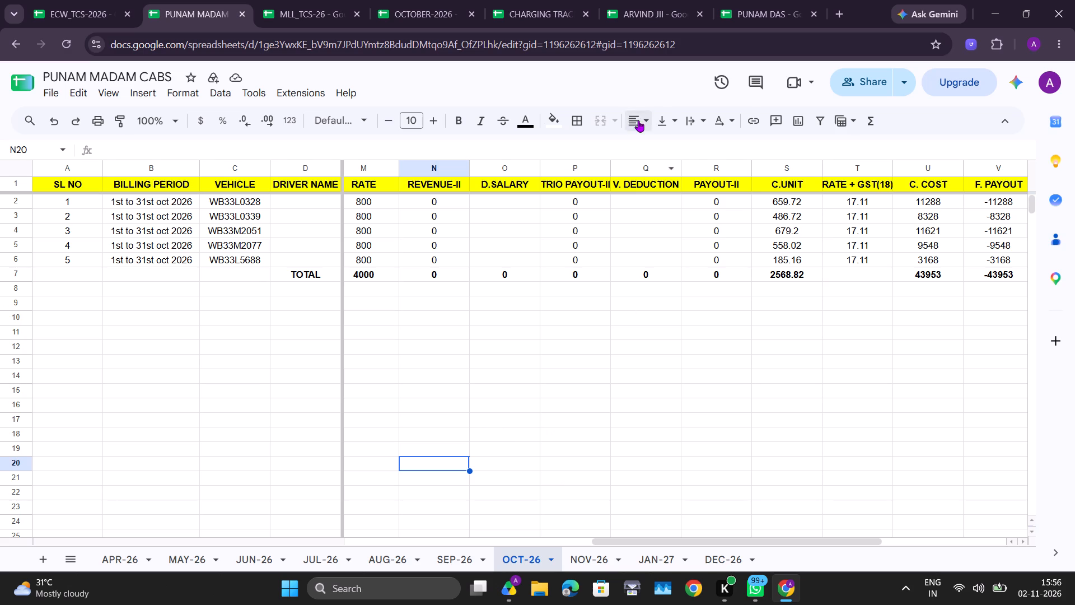
pyautogui.click(776, 16)
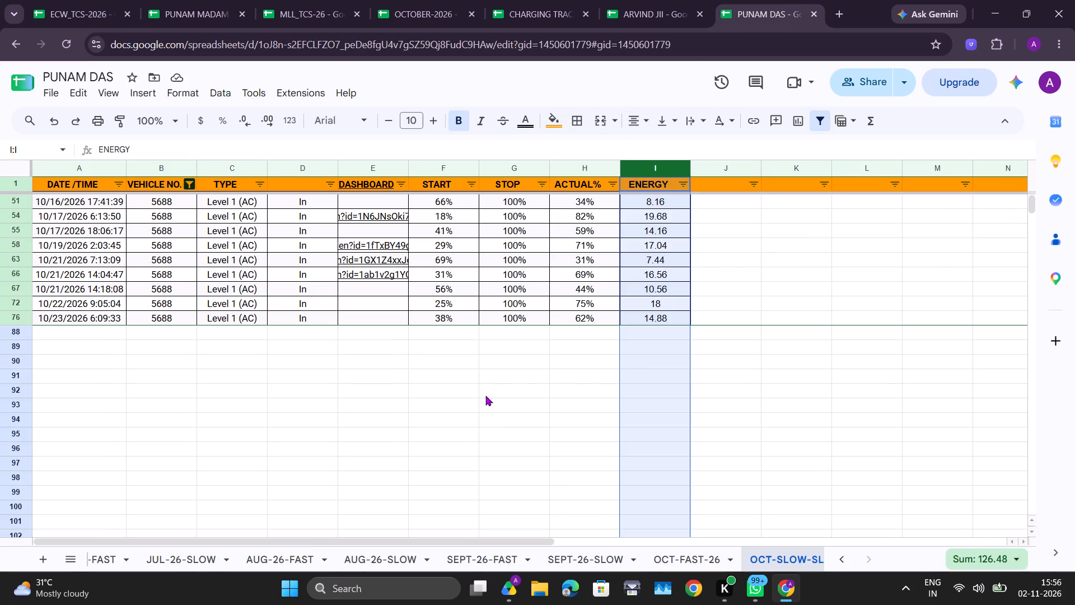
pyautogui.click(819, 16)
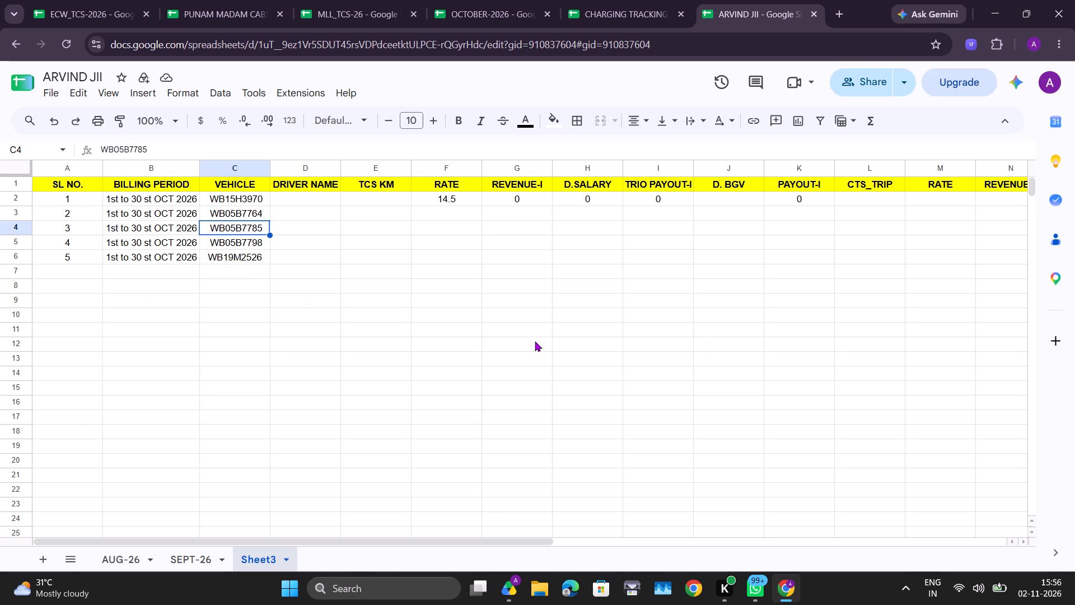
# Rename Sheet3 of the ARVIND JII spreadsheet as OCT-26.
pyautogui.scroll(3, 535, 341)
pyautogui.doubleClick(268, 559)
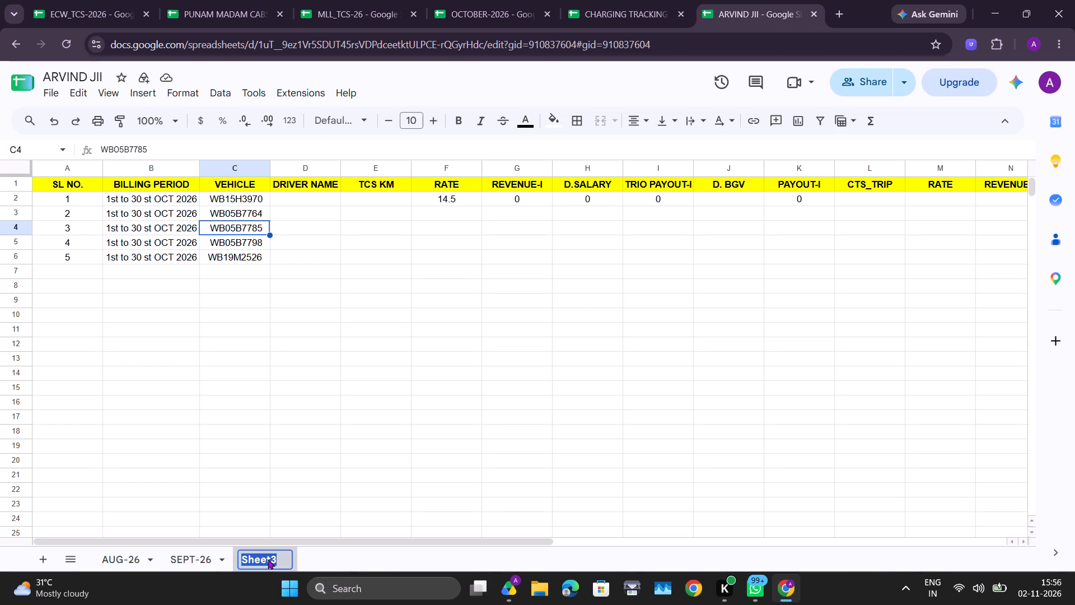
pyautogui.write('OCT')
pyautogui.write('-25')
pyautogui.press('BackSpace')
pyautogui.press('6')
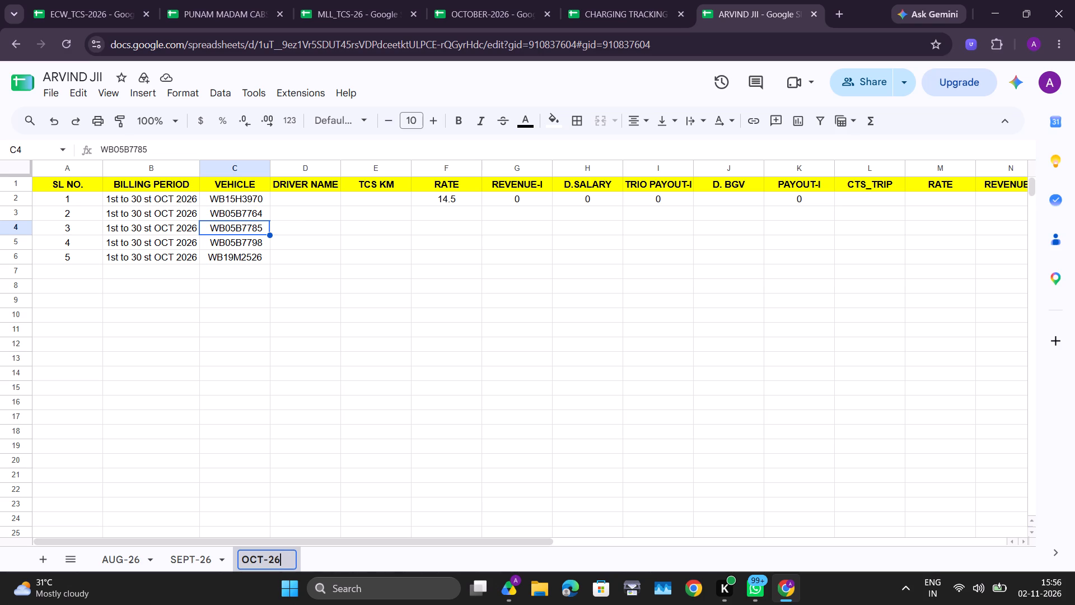
pyautogui.press('Return')
pyautogui.click(347, 433)
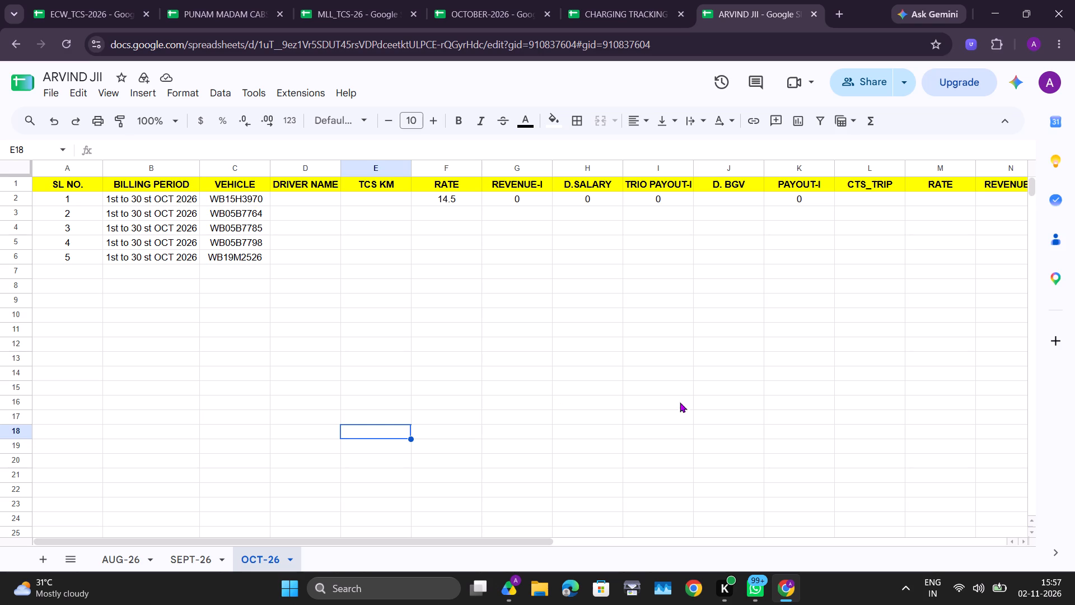
# Find vehicle 3970 in the OCT-26 sheet of MLL_TCS-26 and read its TOTAL KM value.
pyautogui.click(286, 213)
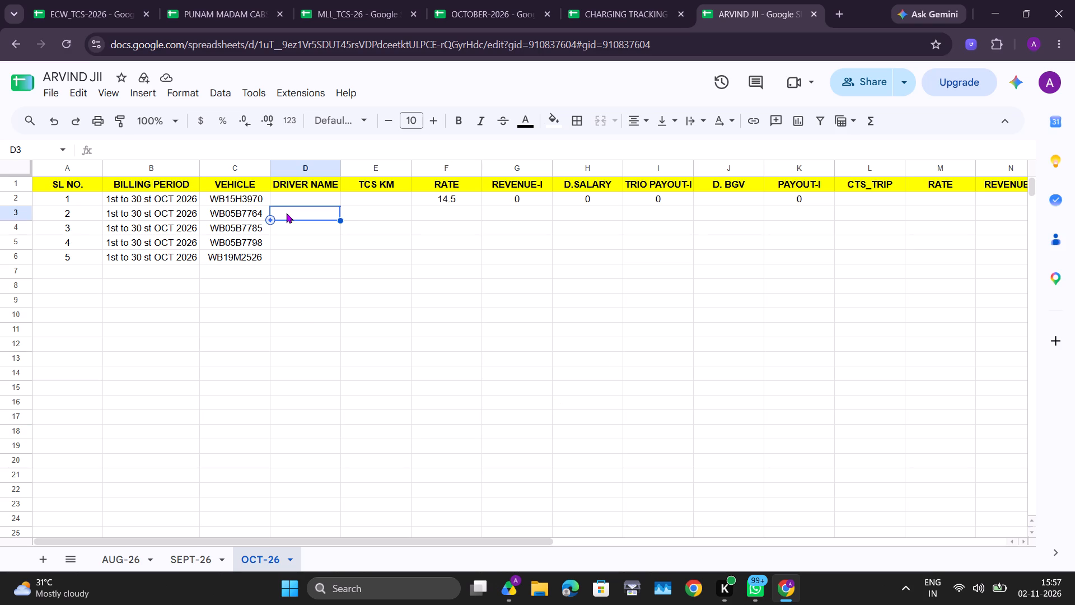
pyautogui.click(366, 0)
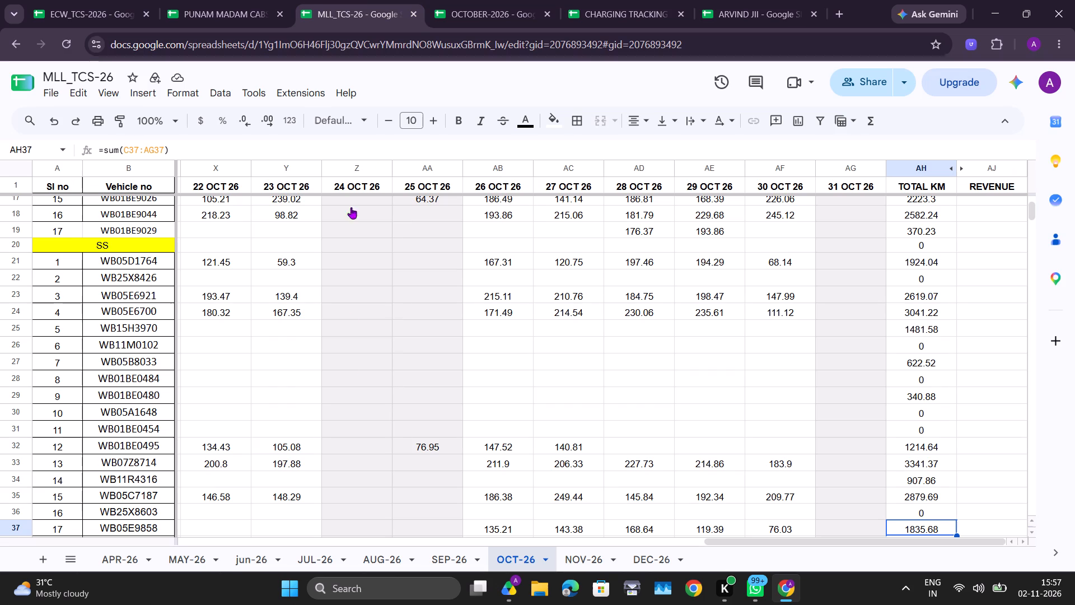
pyautogui.hotkey('ctrl', 'f')
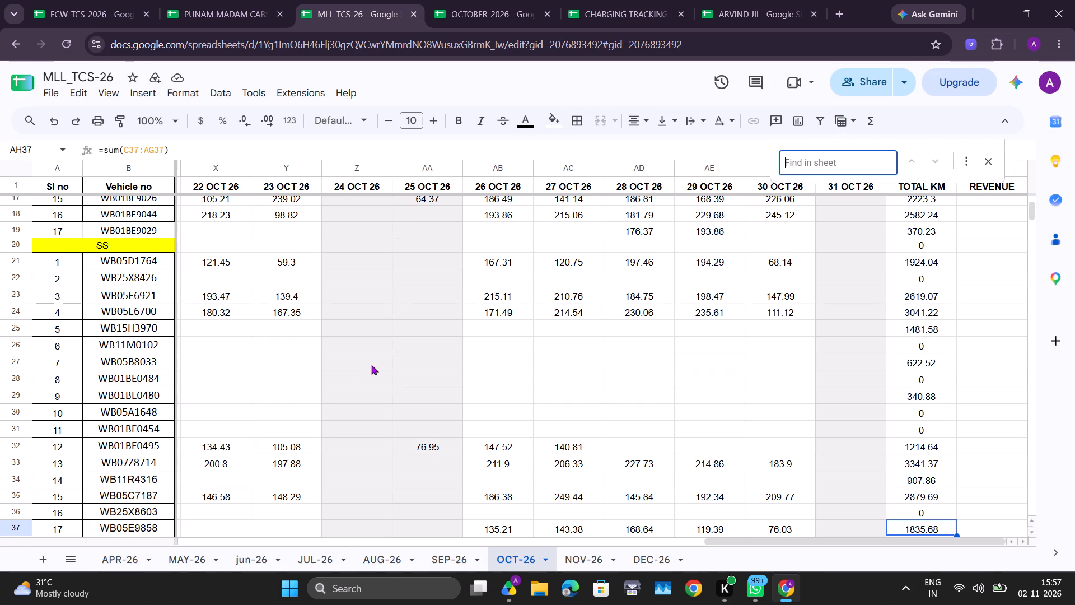
pyautogui.write('3970')
pyautogui.click(9, 295)
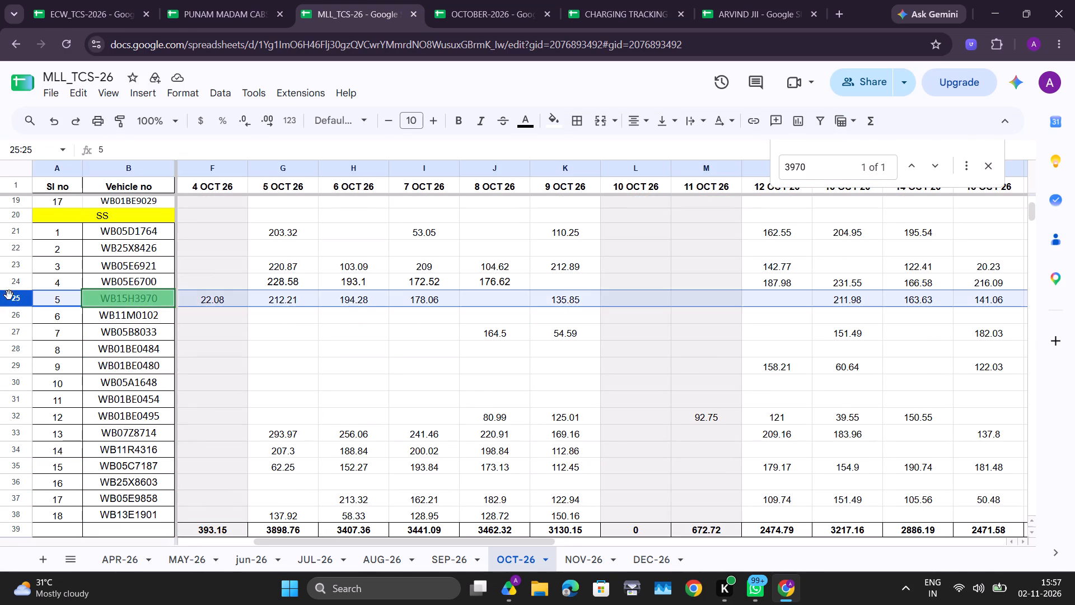
pyautogui.hscroll(-8, 479, 389)
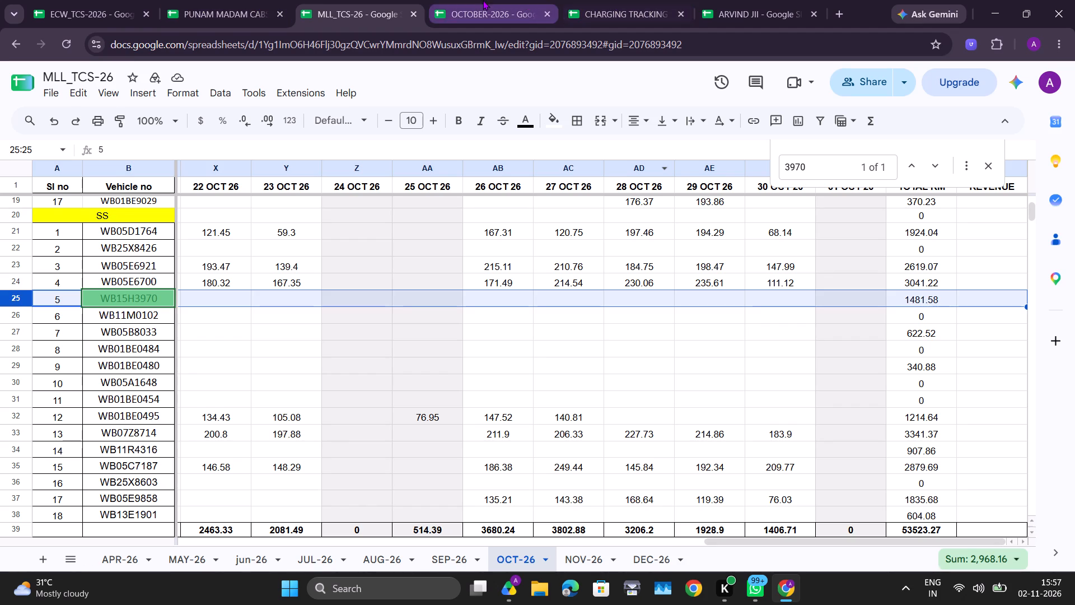
pyautogui.click(738, 0)
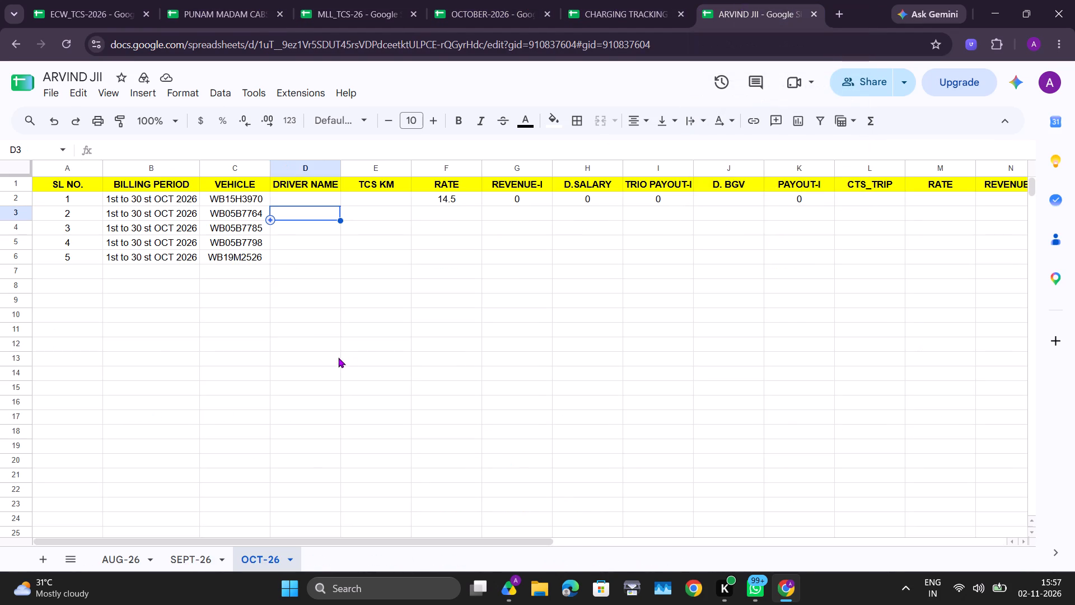
pyautogui.click(360, 202)
pyautogui.press('1')
pyautogui.write('481')
pyautogui.press('Return')
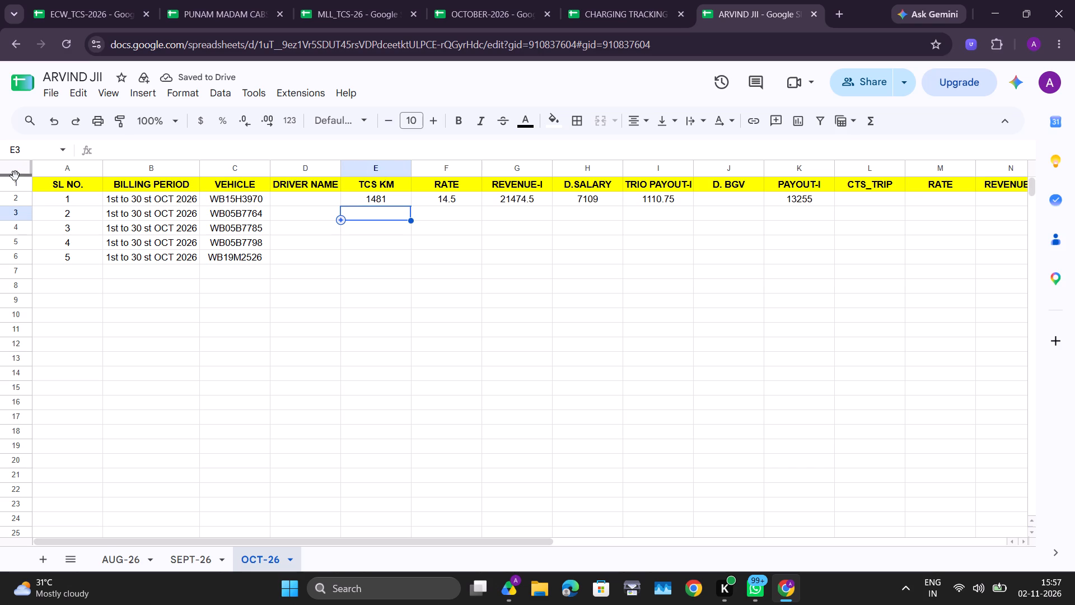
# Freeze the header row and columns A through D of the OCT-26 sheet.
pyautogui.moveTo(16, 176); pyautogui.dragTo(13, 193)
pyautogui.moveTo(30, 164); pyautogui.dragTo(342, 173)
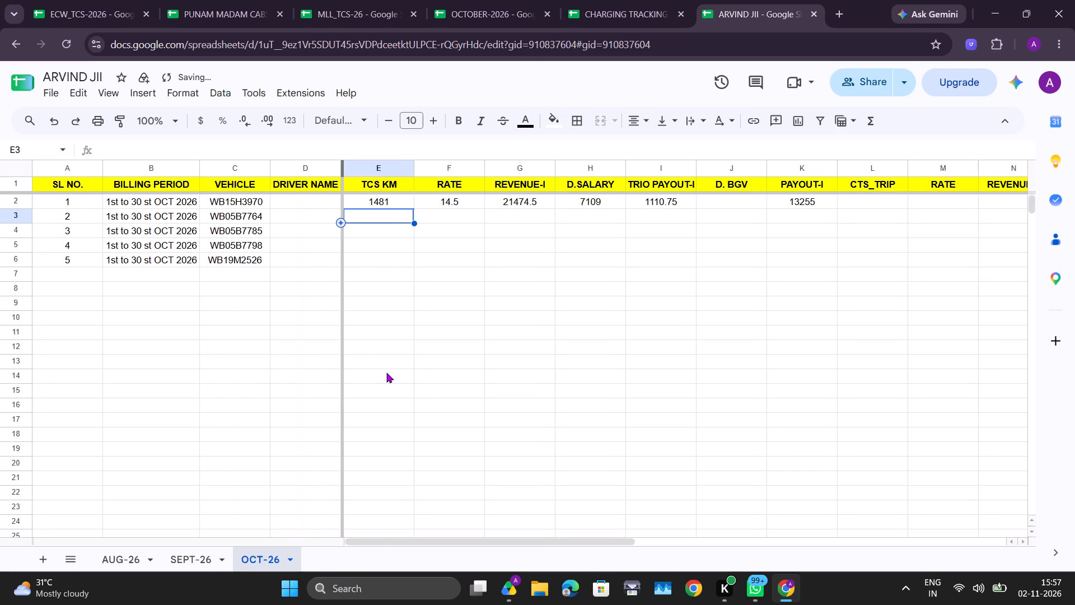
pyautogui.click(386, 373)
# Look over the payout and charging columns of the OCT-26 sheet, comparing them with those of the SEPT-26 sheet.
pyautogui.hscroll(-4, 386, 373)
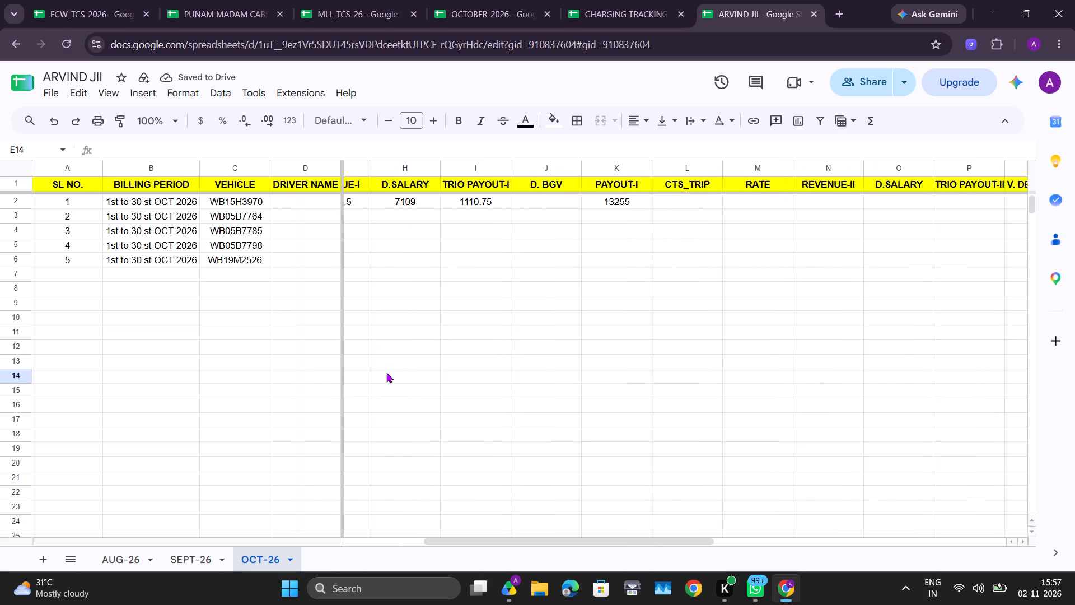
pyautogui.hscroll(-3, 386, 373)
pyautogui.hscroll(2, 386, 373)
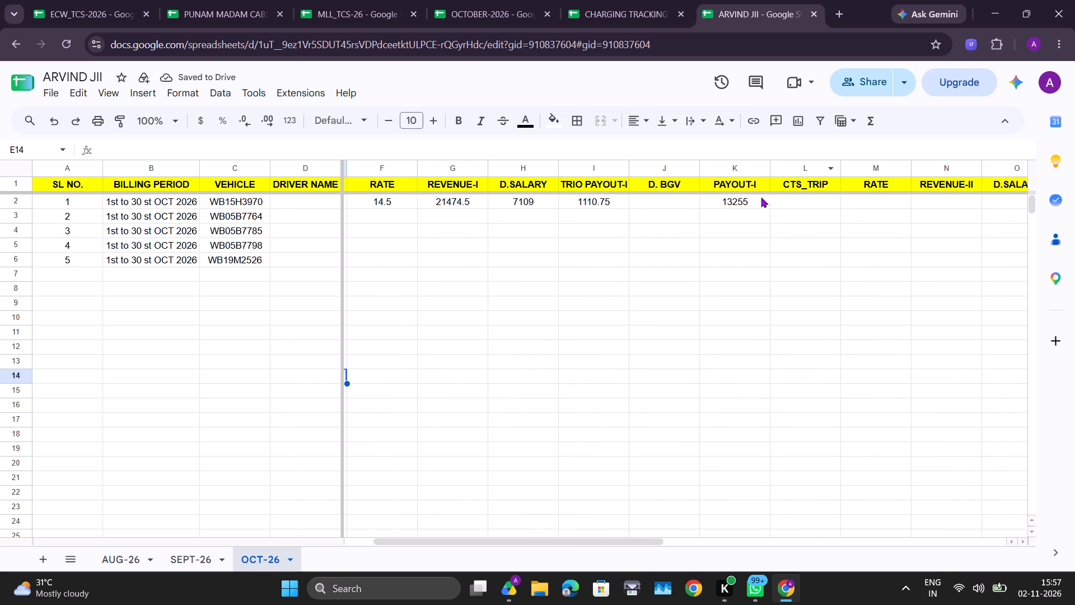
pyautogui.doubleClick(751, 201)
pyautogui.click(681, 311)
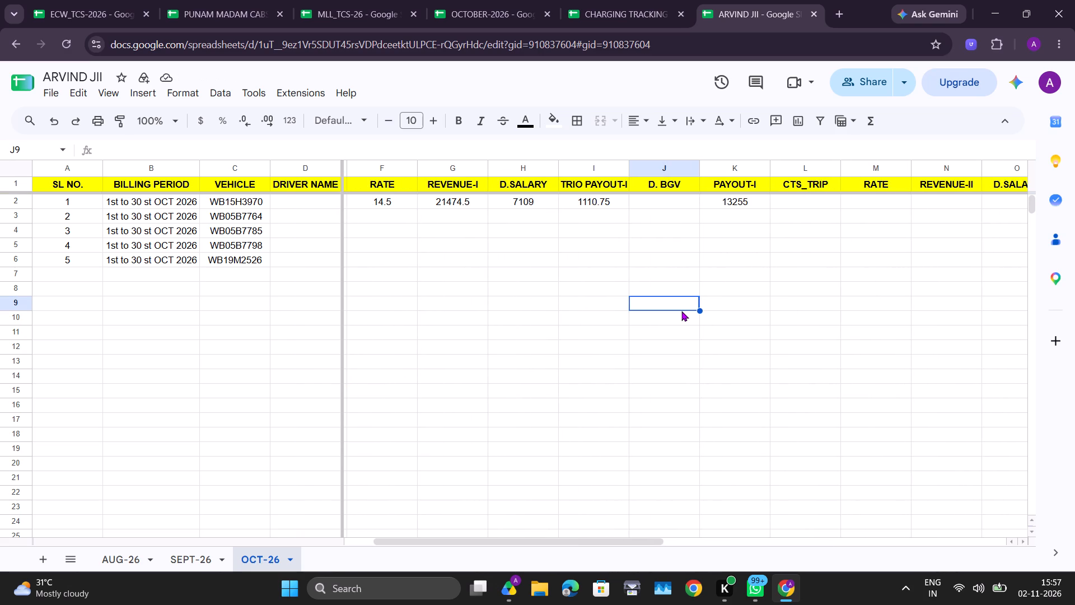
pyautogui.hscroll(-5, 681, 311)
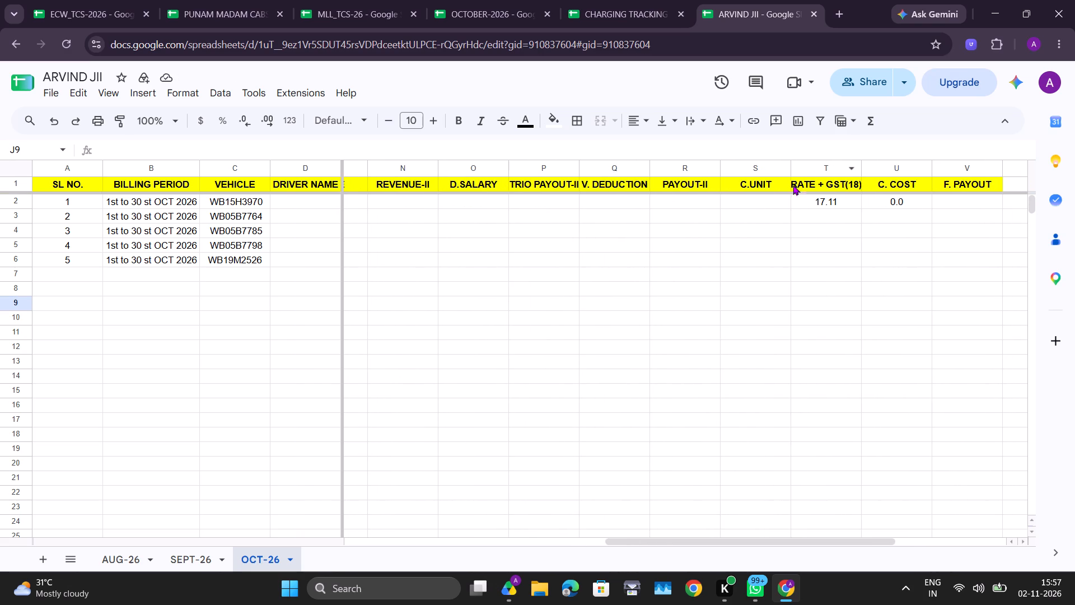
pyautogui.click(762, 214)
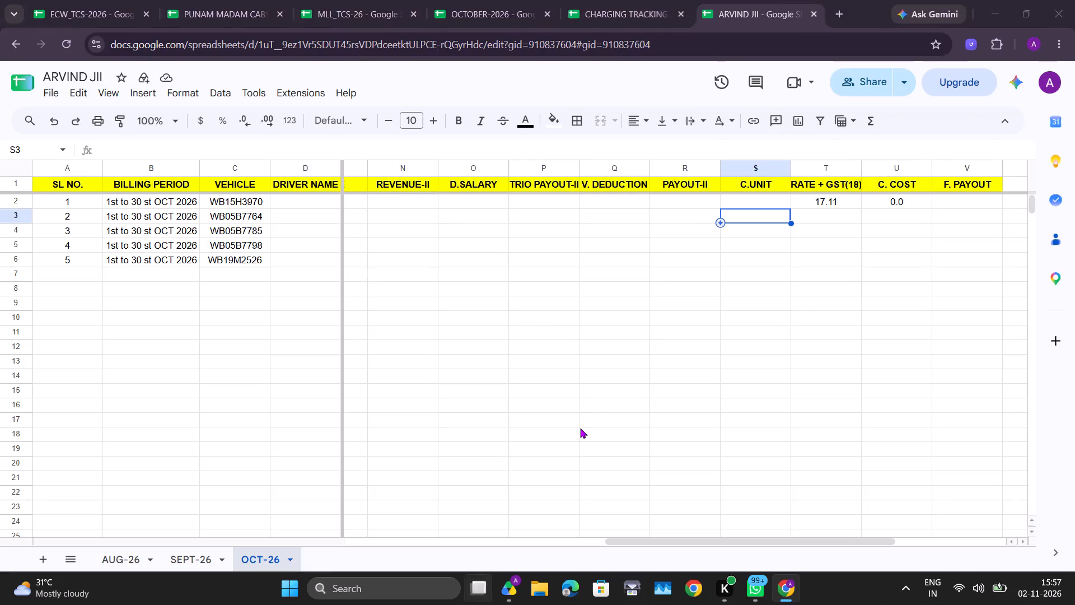
pyautogui.click(479, 189)
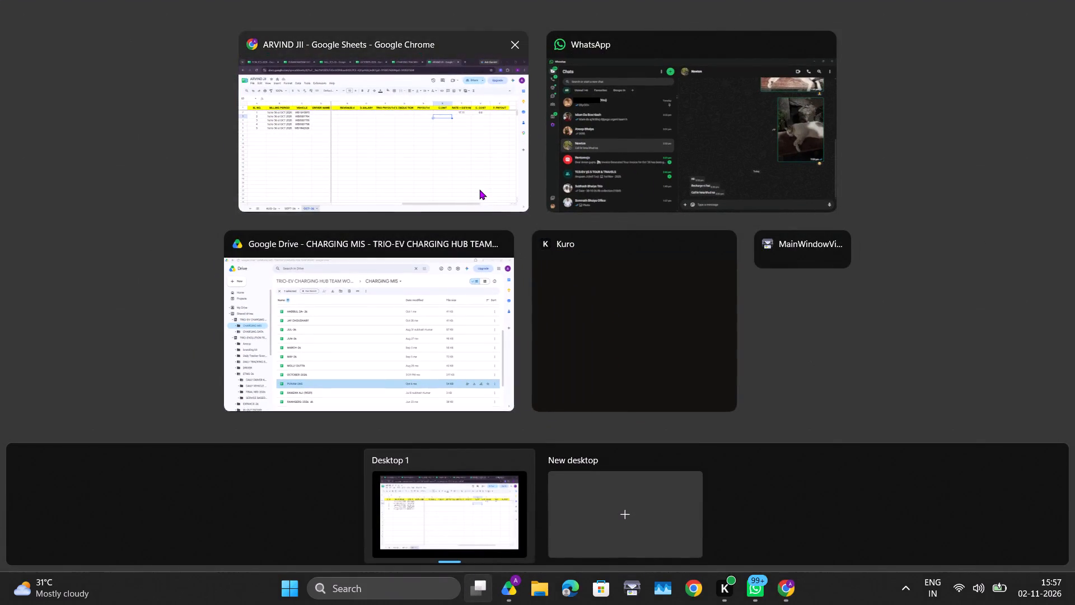
pyautogui.click(214, 561)
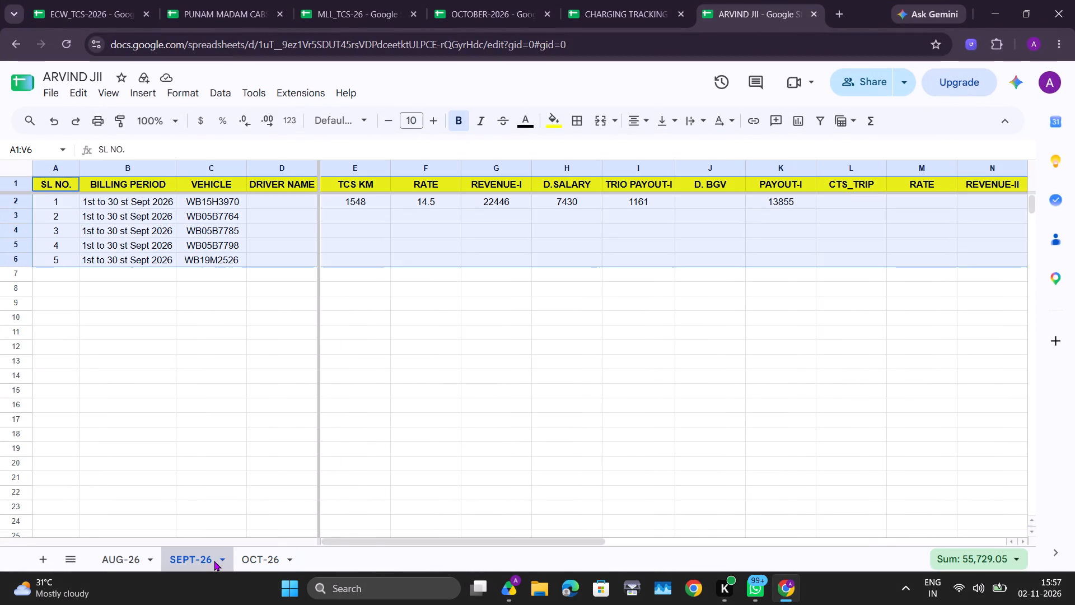
pyautogui.hscroll(-7, 716, 435)
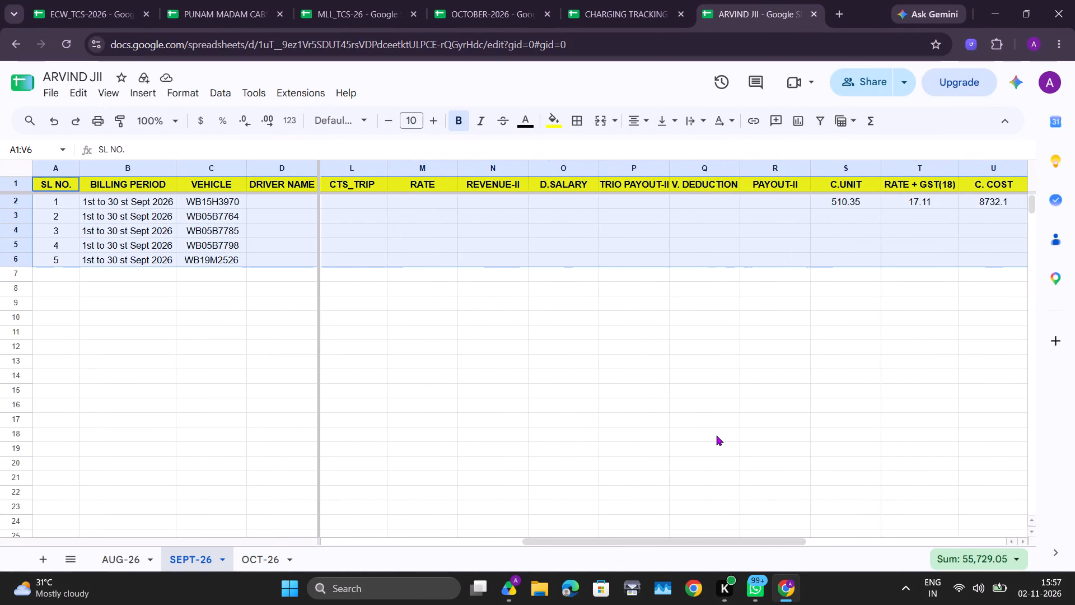
pyautogui.hscroll(-1, 716, 435)
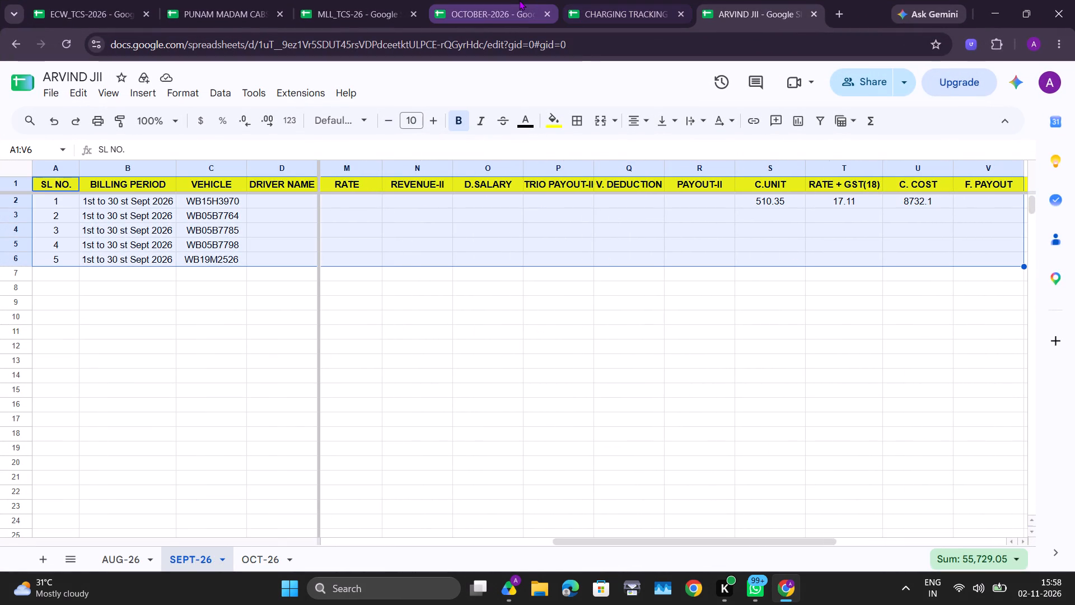
pyautogui.click(227, 218)
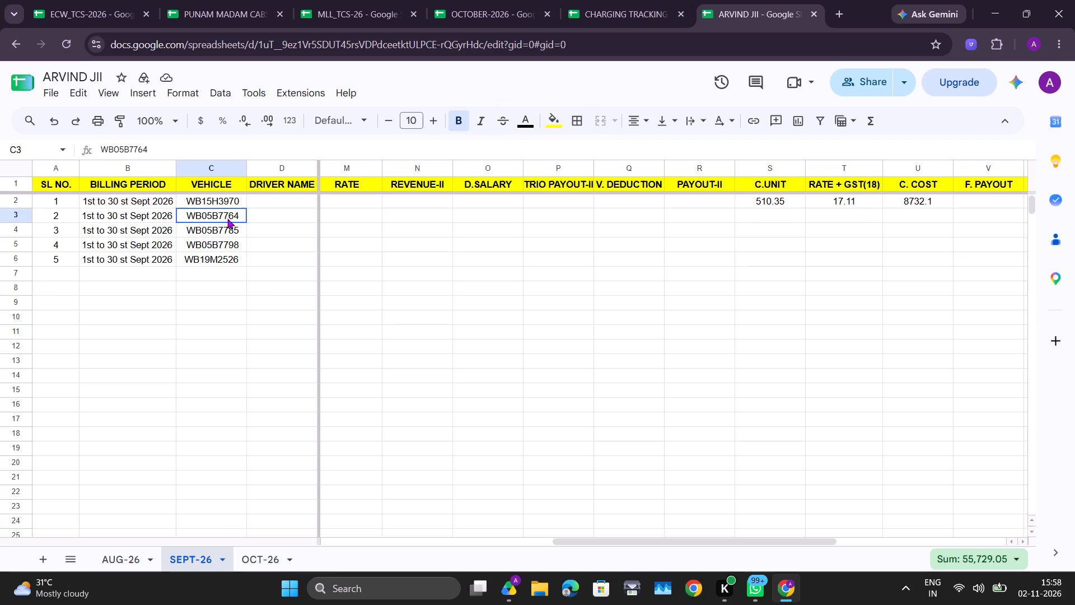
pyautogui.hotkey('ctrl', 'c')
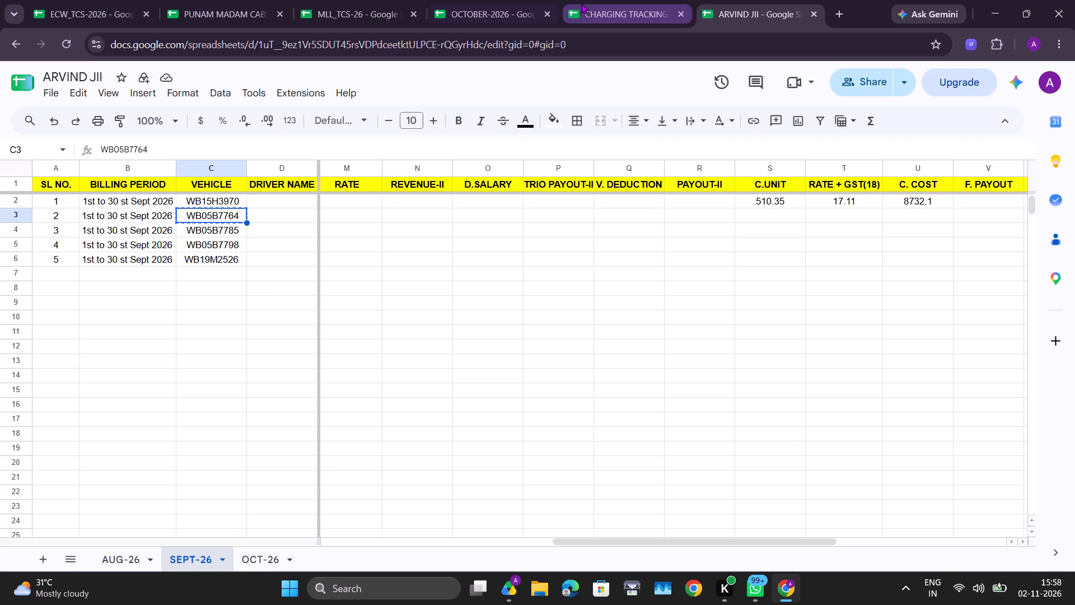
# Reset the Email column filter in Sheet8 of OCTOBER-2026 to include all values.
pyautogui.click(524, 8)
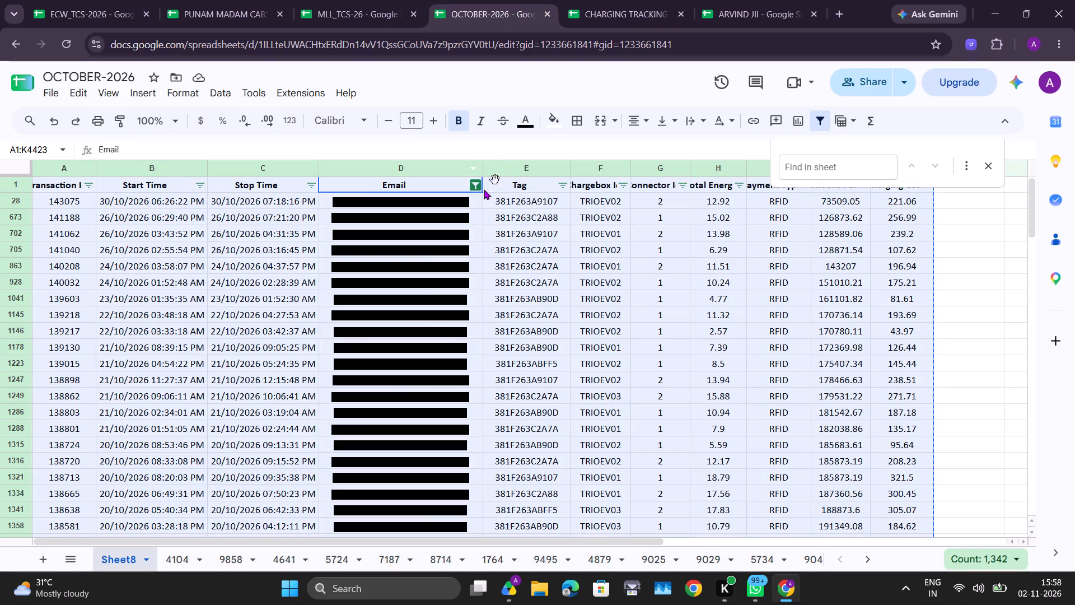
pyautogui.click(484, 189)
pyautogui.click(479, 184)
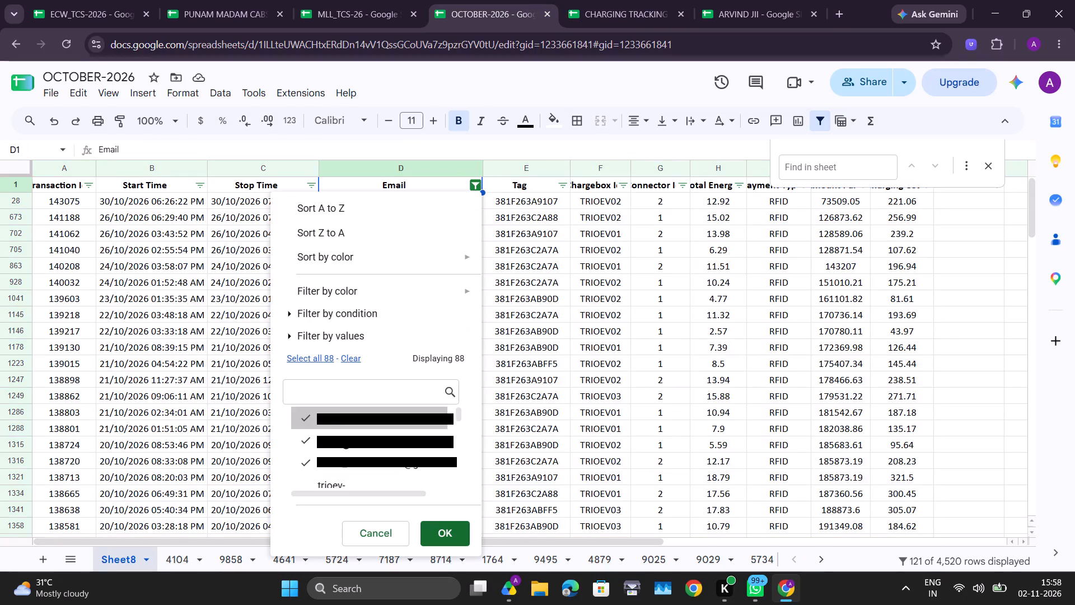
pyautogui.click(357, 355)
pyautogui.click(329, 355)
pyautogui.click(462, 536)
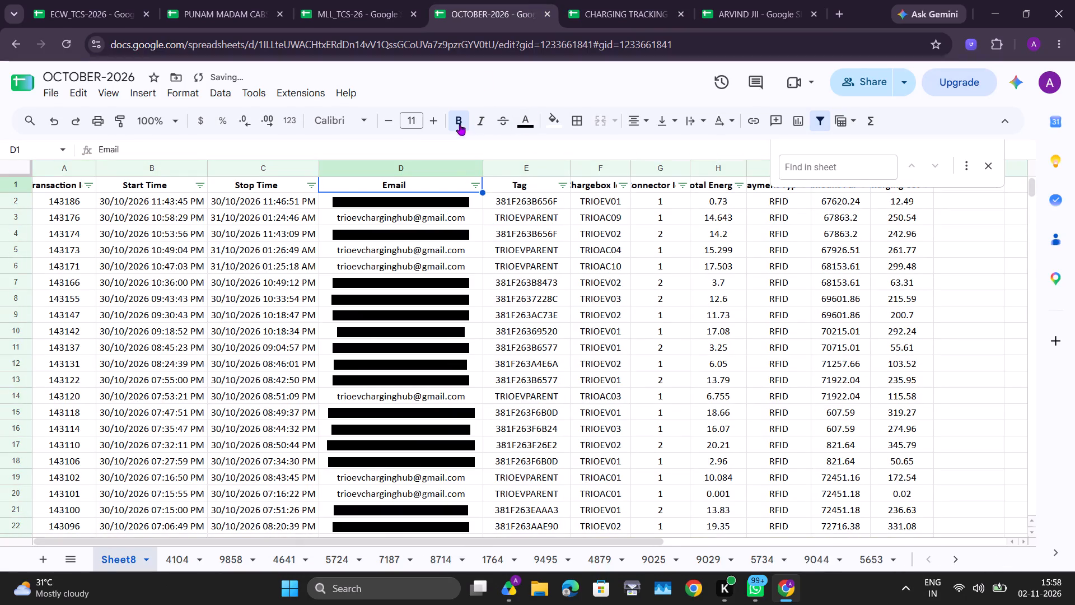
pyautogui.click(471, 185)
pyautogui.click(342, 398)
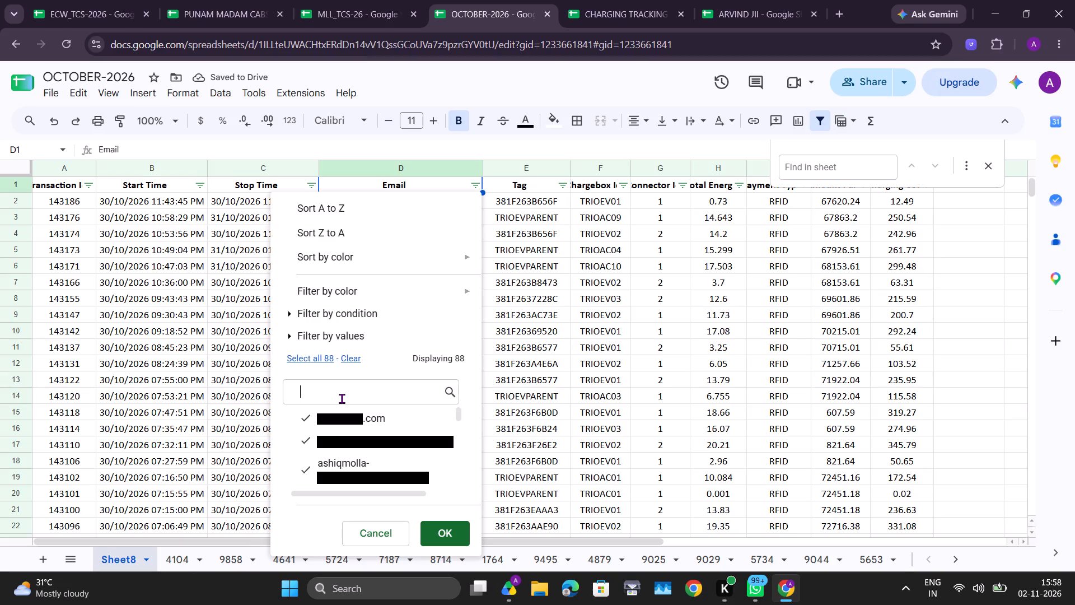
pyautogui.hotkey('ctrl', 'v')
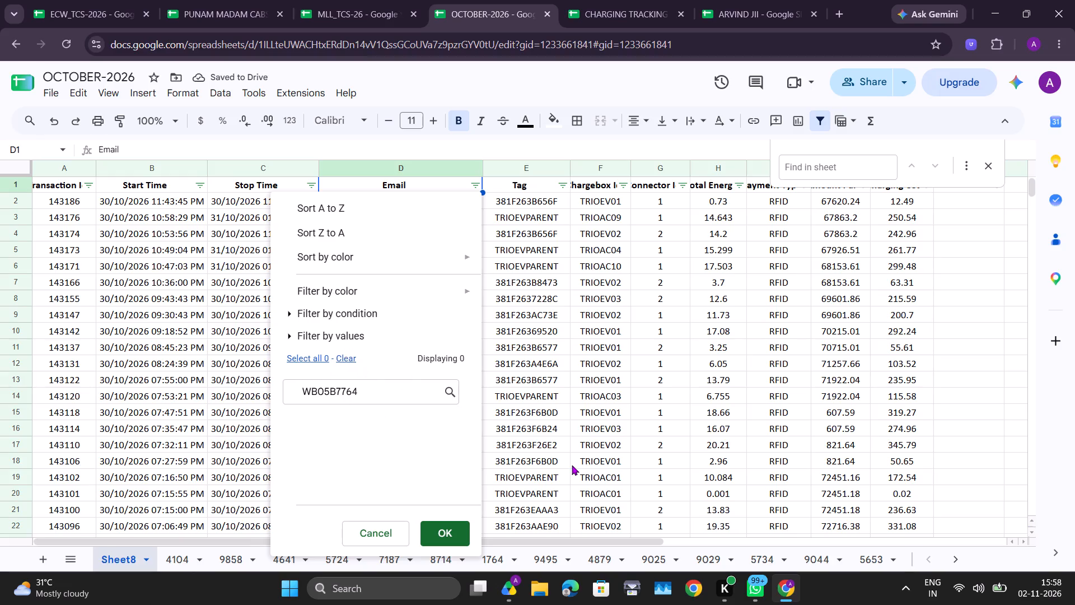
pyautogui.click(572, 465)
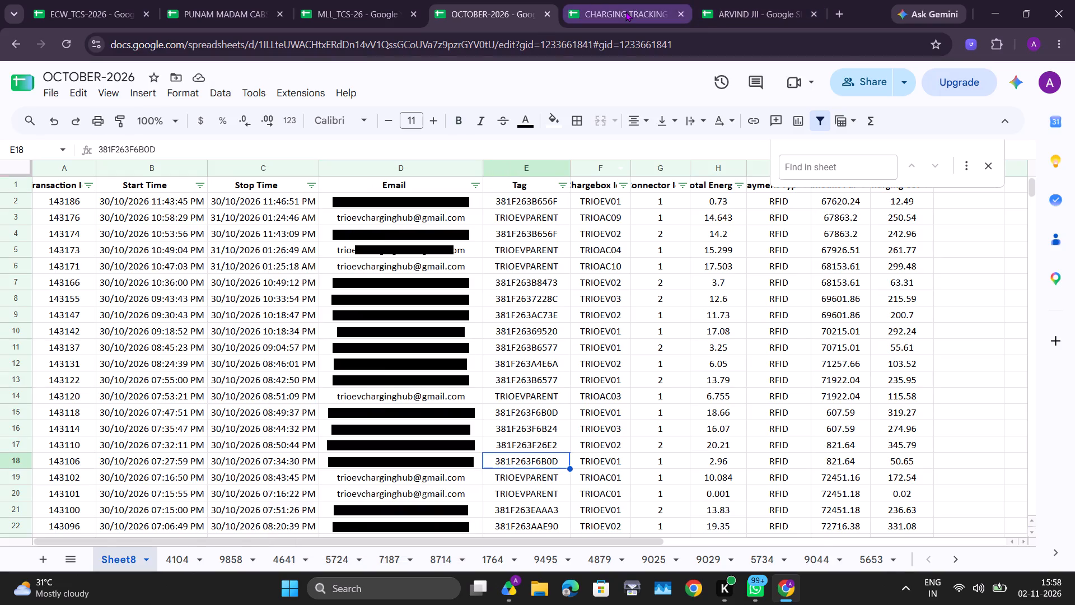
# Filter the Vehicle Number column of Form Responses 1 in CHARGING TRACKING DATA to only 7764.
pyautogui.click(625, 11)
pyautogui.scroll(20, 445, 235)
pyautogui.scroll(10, 445, 235)
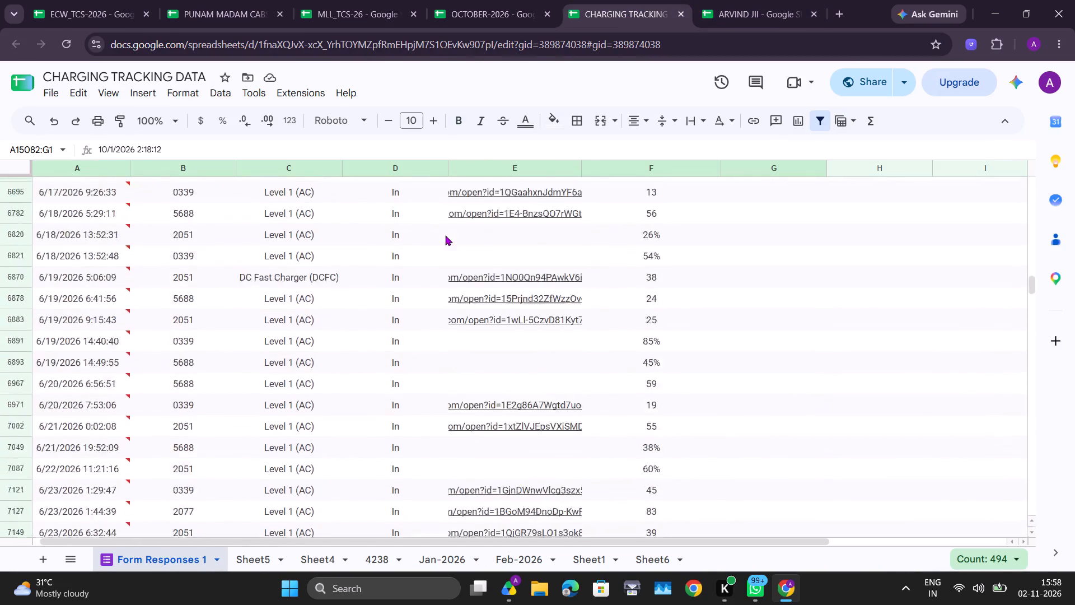
pyautogui.scroll(20, 445, 235)
pyautogui.scroll(5, 445, 235)
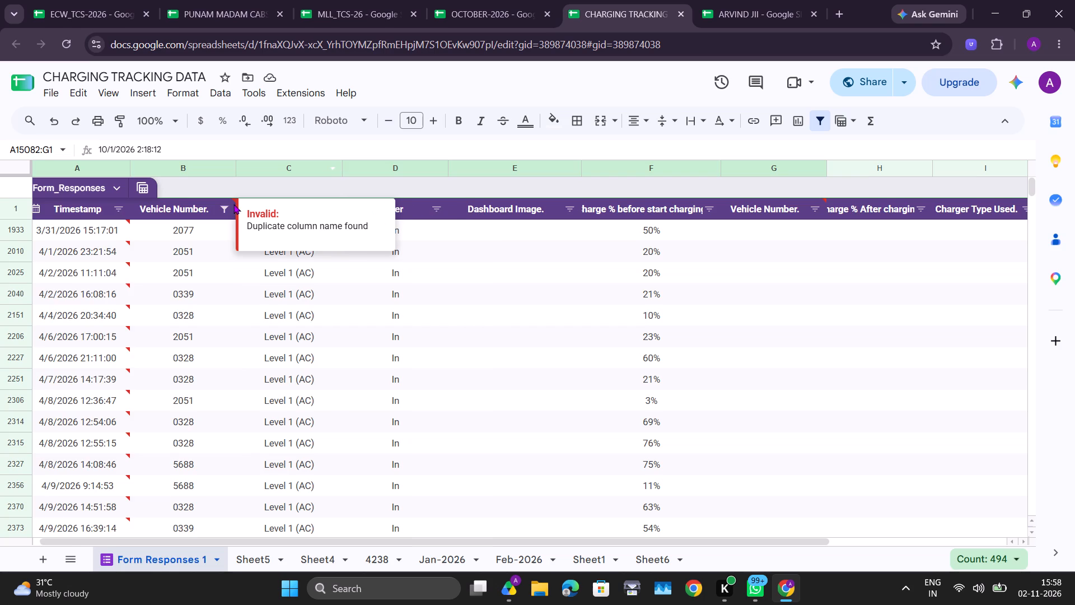
pyautogui.click(233, 204)
pyautogui.click(107, 416)
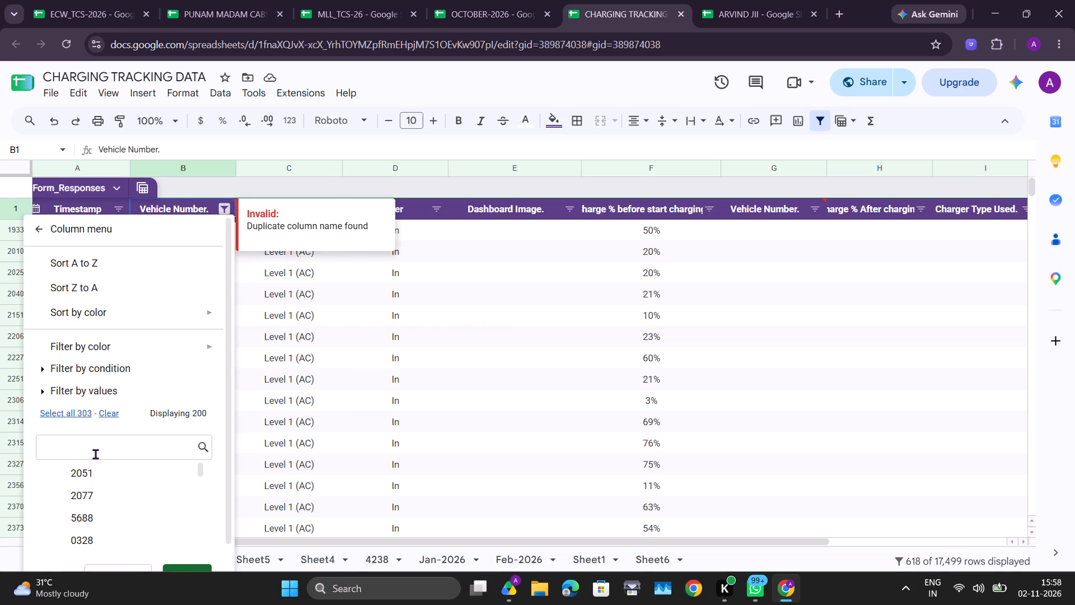
pyautogui.click(95, 454)
pyautogui.write('7764')
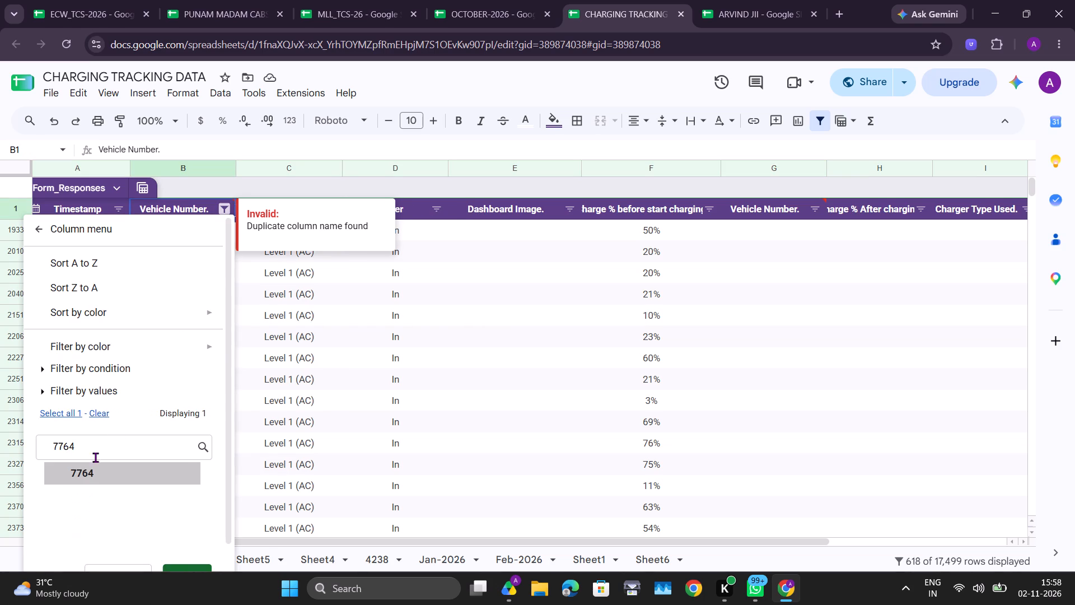
pyautogui.click(82, 463)
pyautogui.scroll(-1, 149, 529)
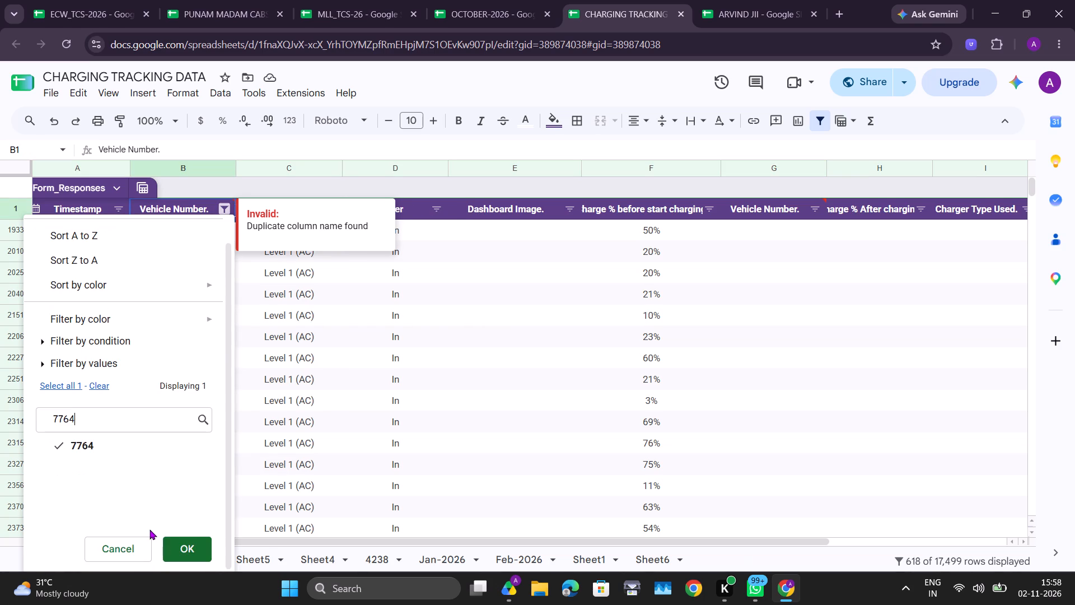
pyautogui.click(169, 543)
pyautogui.scroll(-5, 284, 355)
pyautogui.scroll(9, 284, 355)
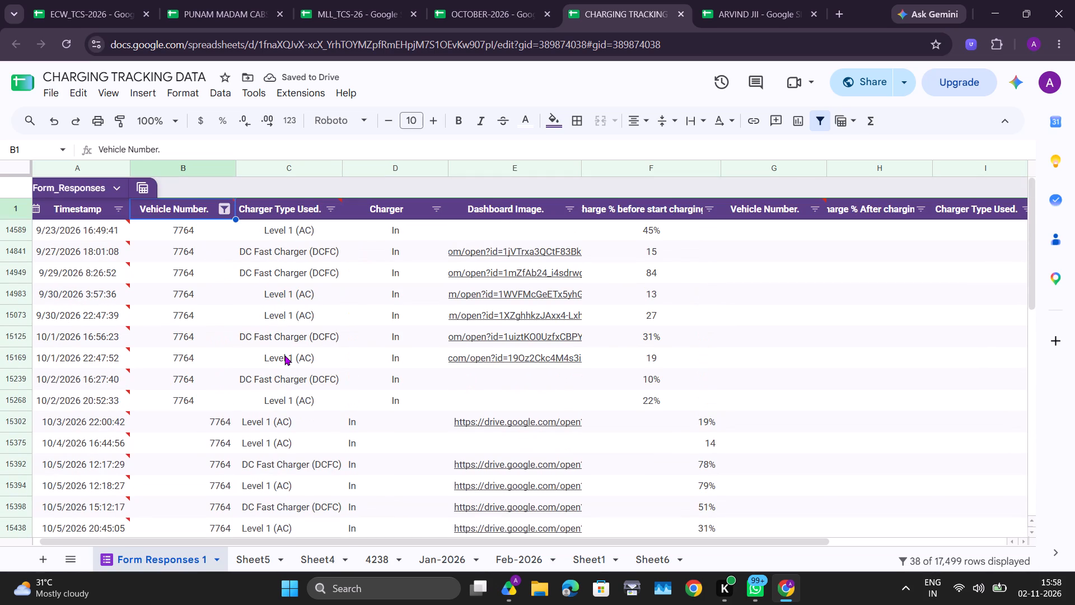
# Check the vehicle numbers and charging columns in ARVIND JII's OCT-26 sheet.
pyautogui.click(462, 1)
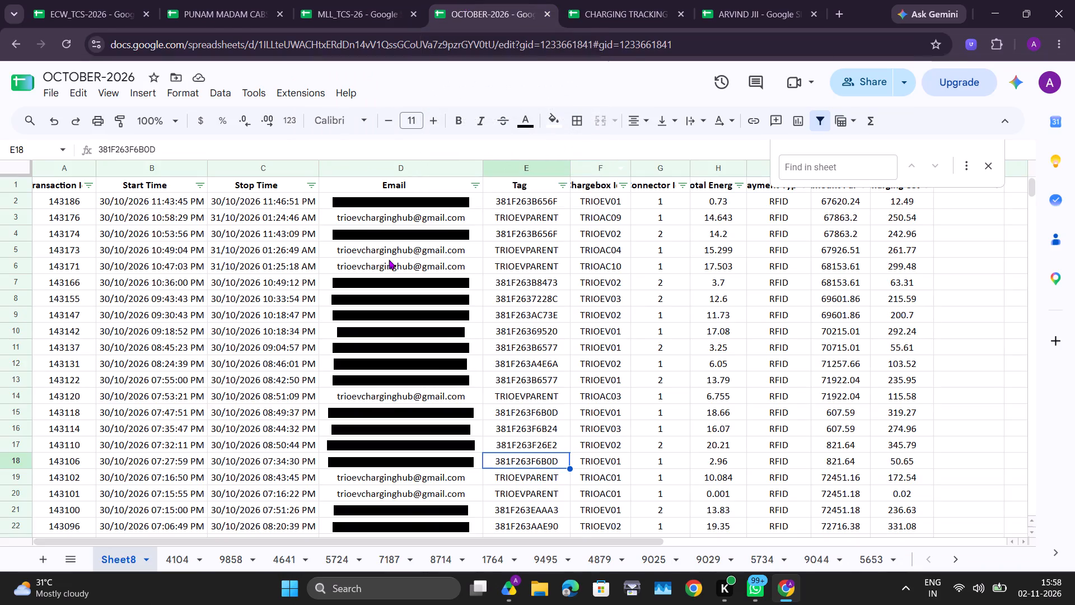
pyautogui.click(742, 0)
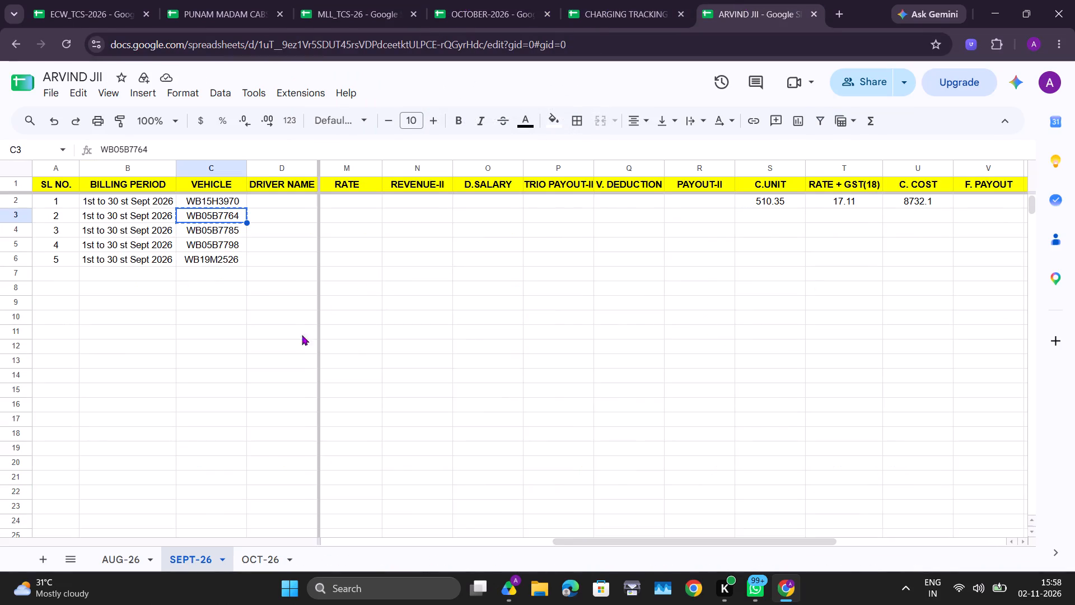
pyautogui.click(261, 553)
pyautogui.hscroll(-1, 443, 408)
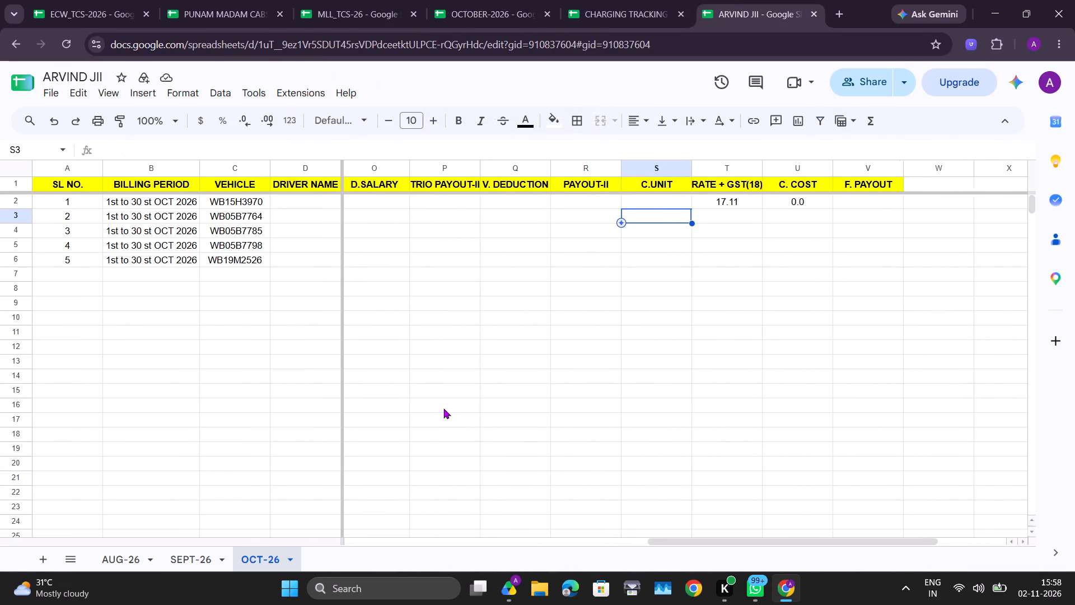
pyautogui.hscroll(-1, 443, 408)
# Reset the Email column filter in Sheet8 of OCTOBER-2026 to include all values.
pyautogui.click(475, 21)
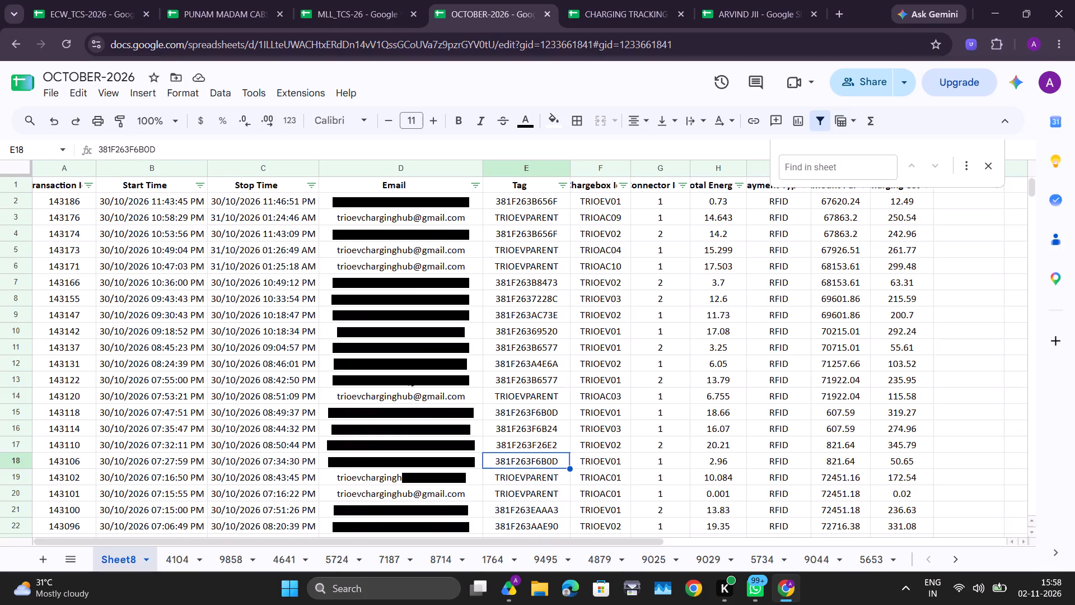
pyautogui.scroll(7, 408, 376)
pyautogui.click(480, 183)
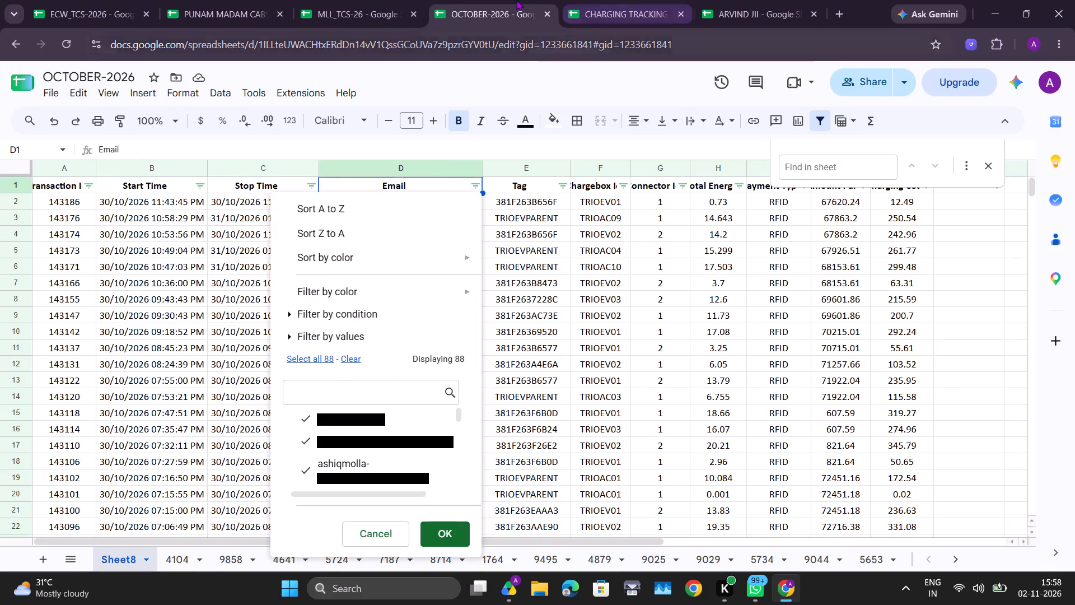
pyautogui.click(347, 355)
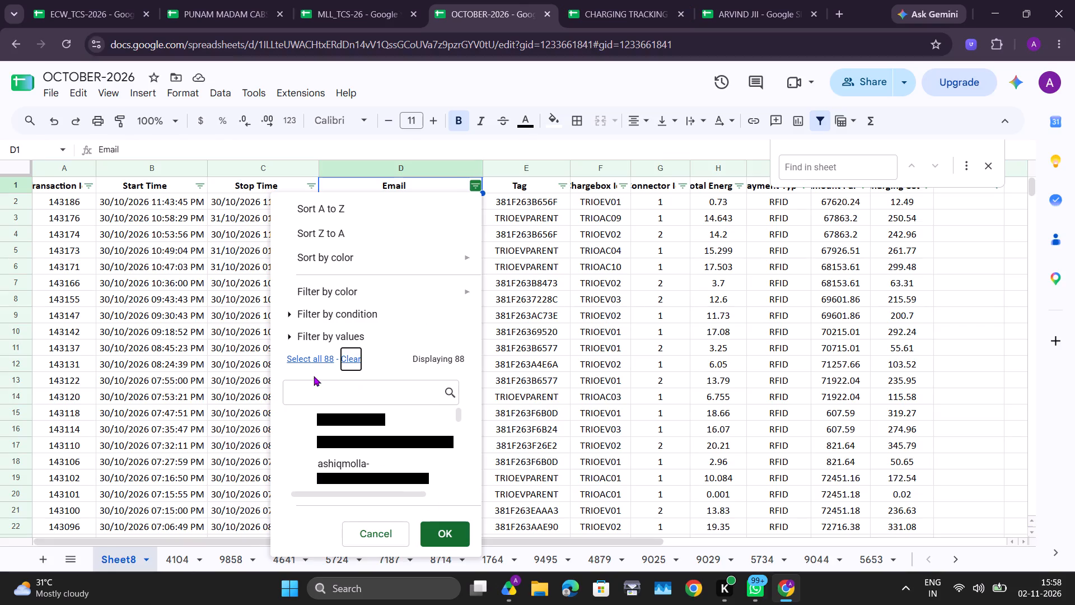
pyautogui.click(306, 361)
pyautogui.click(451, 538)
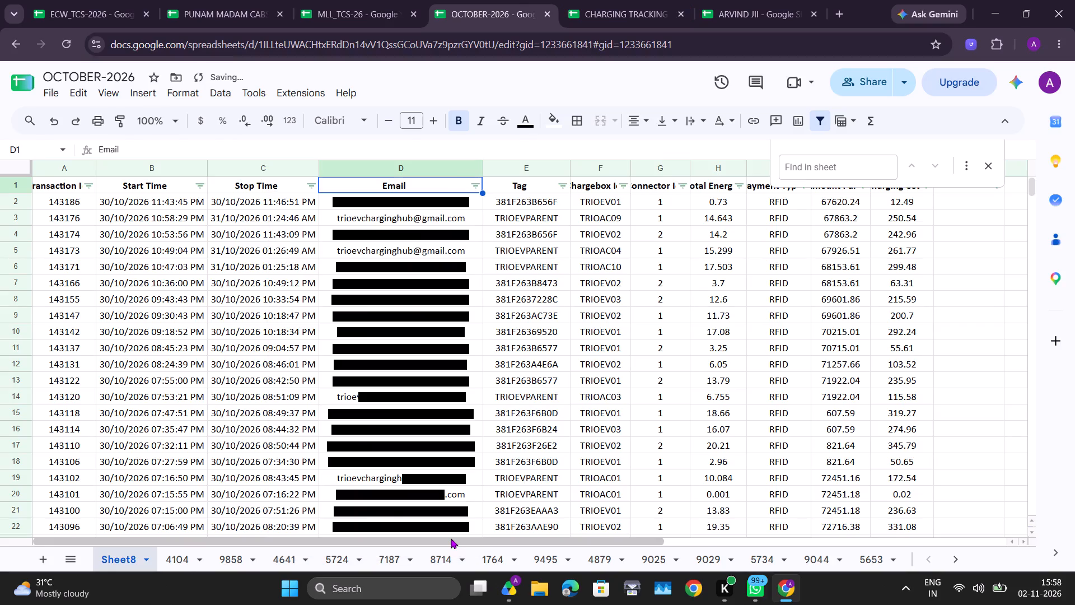
# Find 3970 in Sheet8 and copy the matching Email entry in row 10.
pyautogui.hotkey('ctrl', 'f')
pyautogui.write('3970')
pyautogui.click(452, 327)
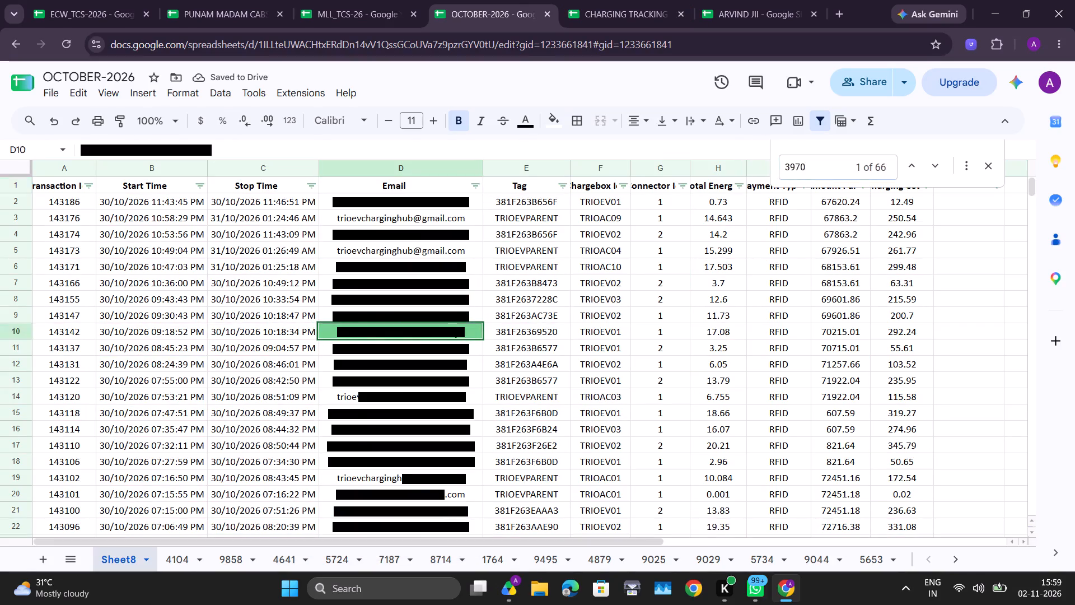
pyautogui.hotkey('ctrl', 'c')
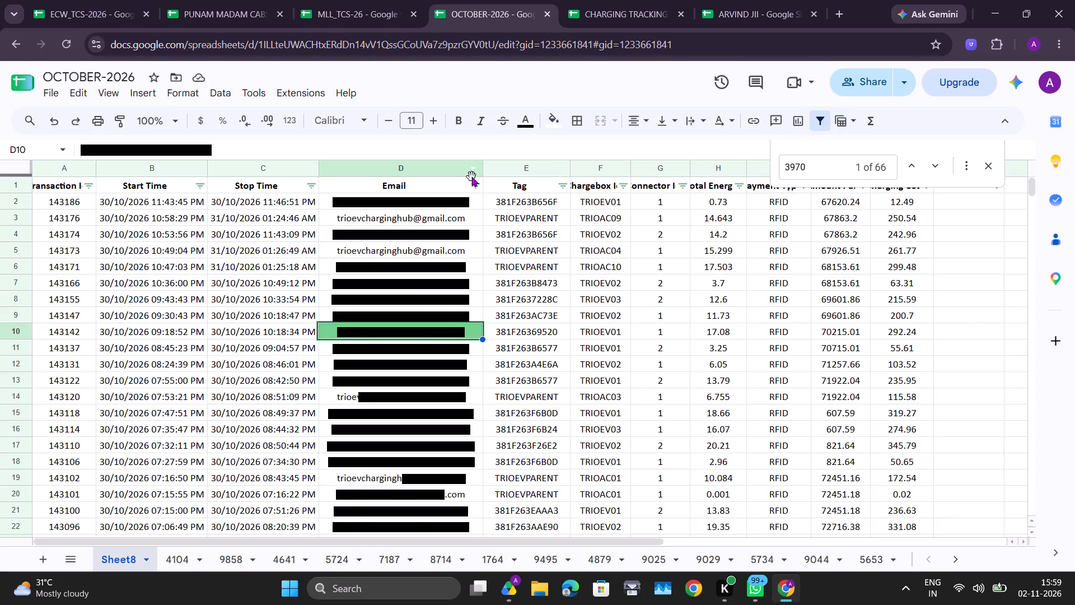
# Filter Sheet8's Email column to only the copied entry for vehicle 3970.
pyautogui.click(472, 183)
pyautogui.click(348, 357)
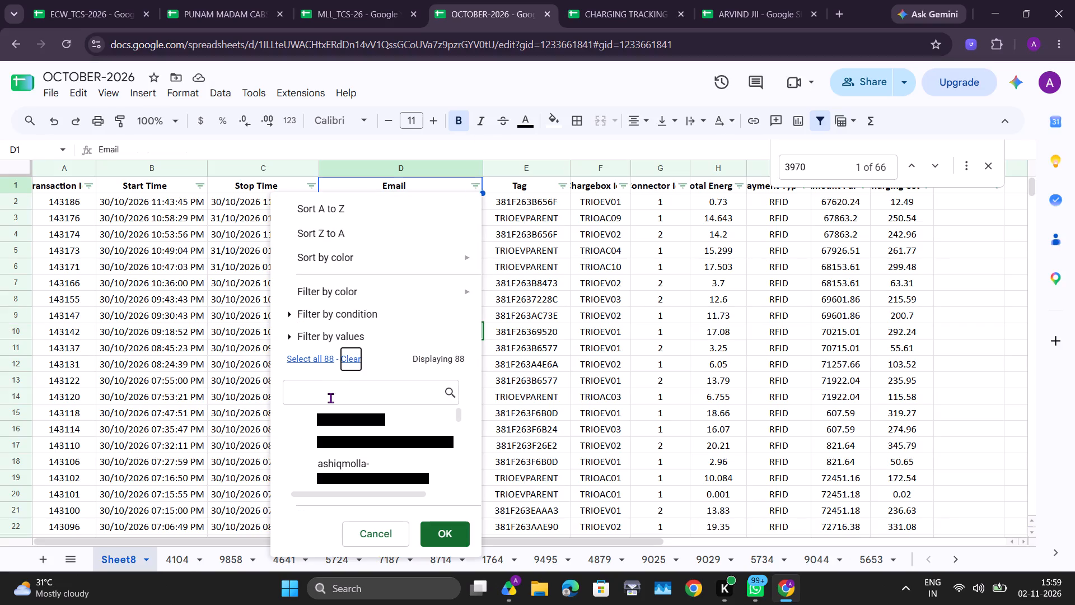
pyautogui.click(330, 398)
pyautogui.hotkey('ctrl', 'v')
pyautogui.click(349, 423)
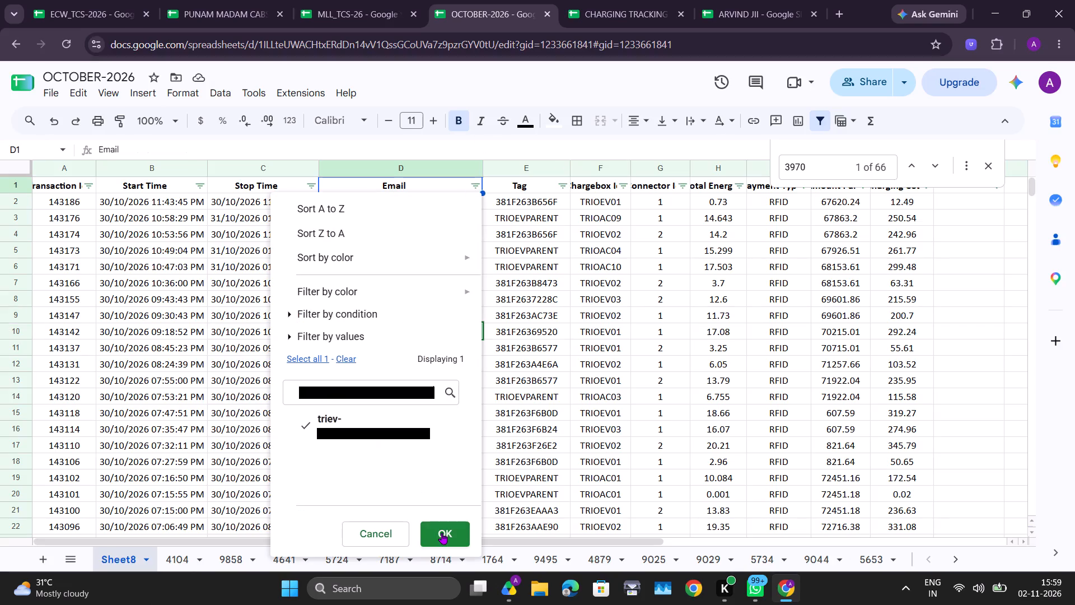
pyautogui.click(441, 534)
pyautogui.scroll(-6, 465, 323)
pyautogui.scroll(7, 465, 323)
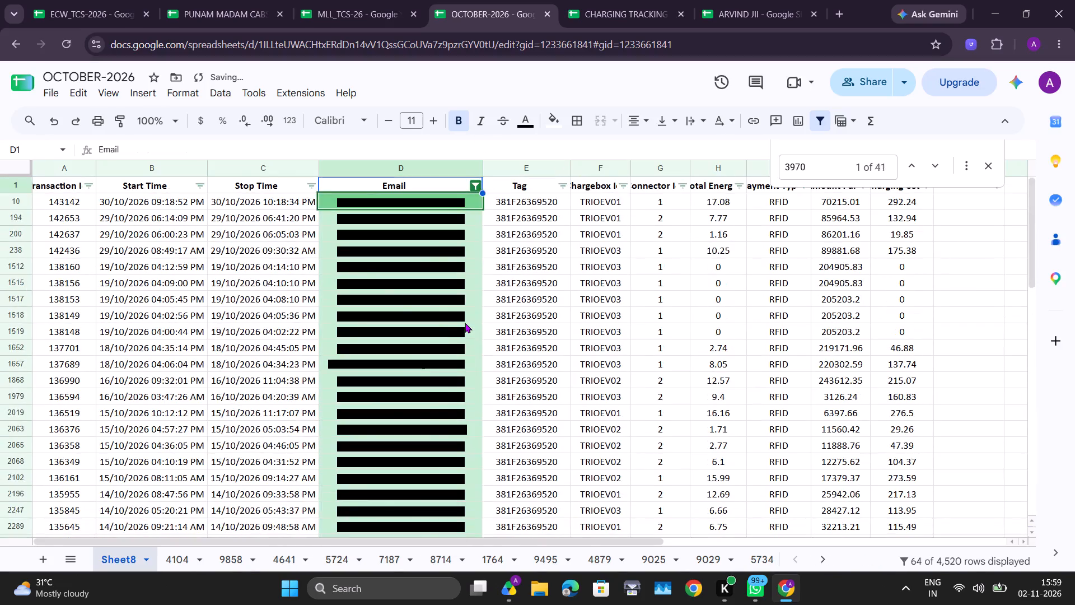
# Copy all the filtered charging records for vehicle 3970, including the header row, from Sheet8.
pyautogui.hotkey('ctrl', 'a')
pyautogui.hotkey('ctrl', 'c')
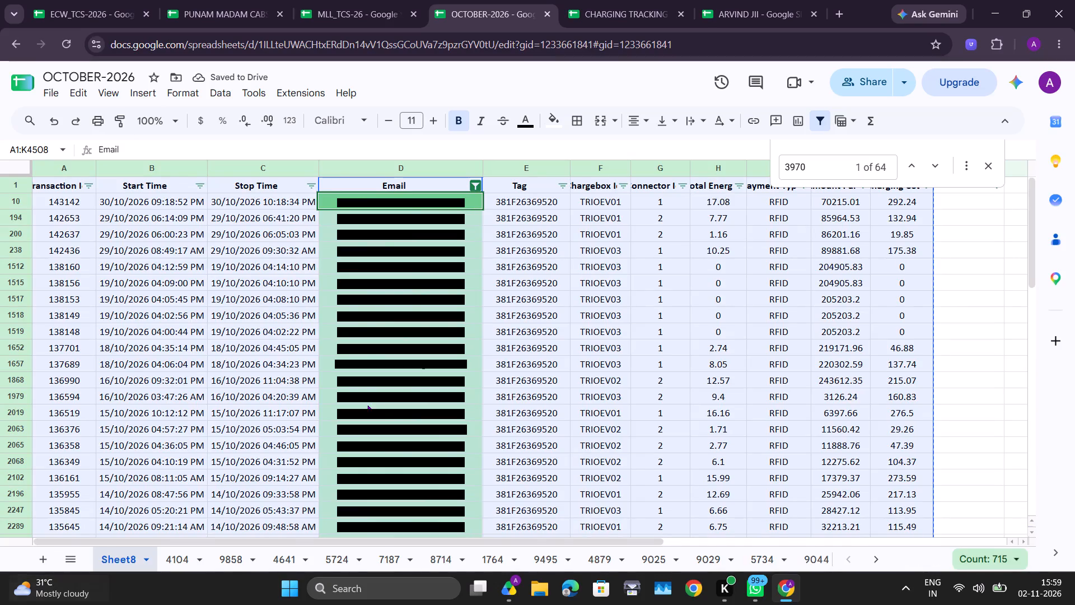
# Switch to Google Drive and look through the spreadsheets in the CHARGING MIS folder.
pyautogui.click(328, 354)
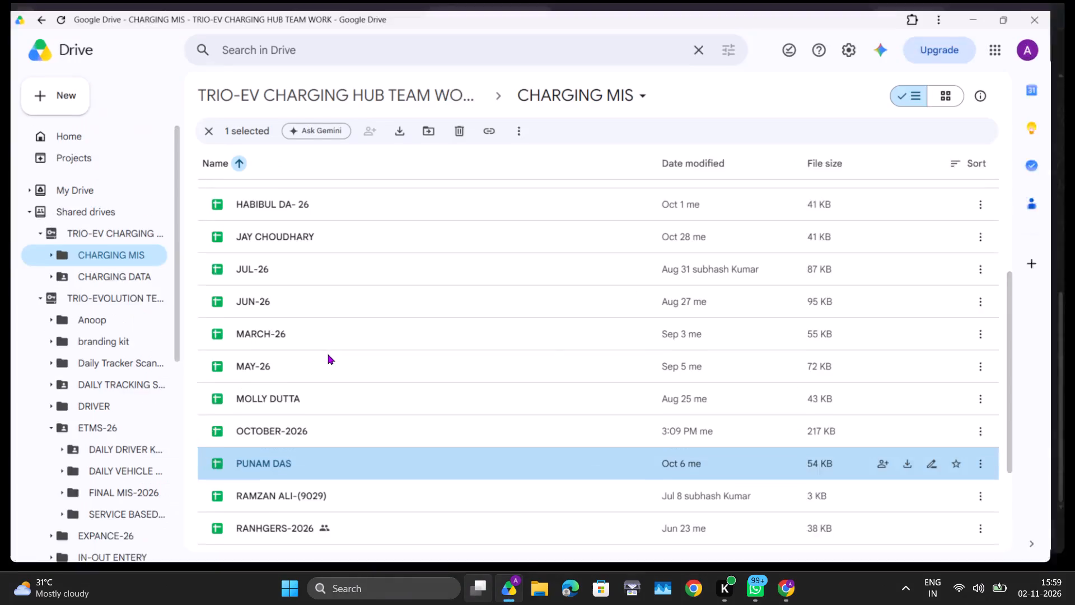
pyautogui.scroll(4, 316, 383)
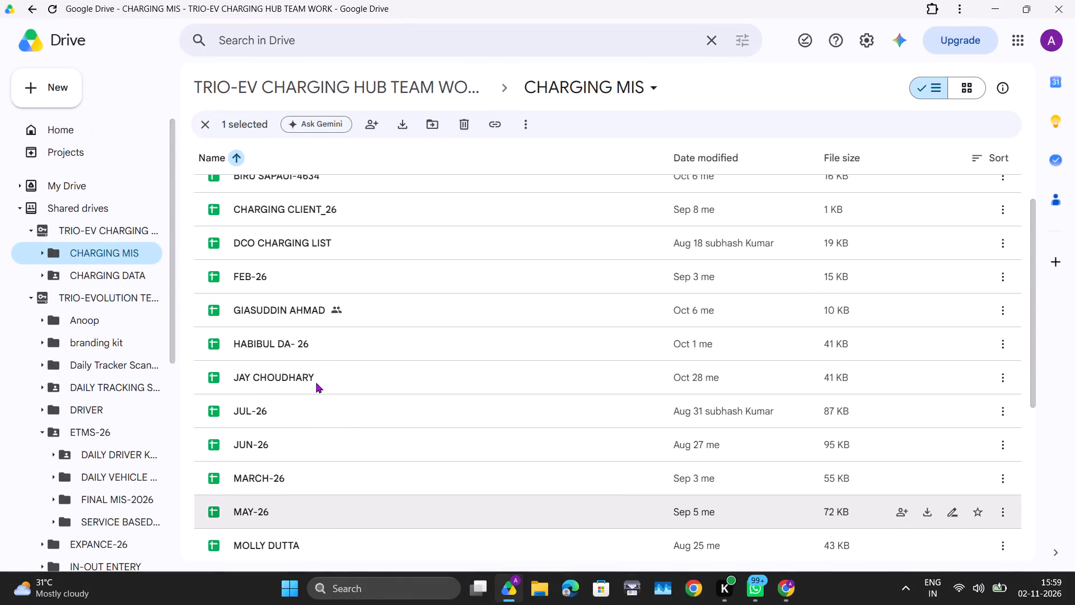
pyautogui.scroll(4, 316, 383)
pyautogui.scroll(-6, 316, 383)
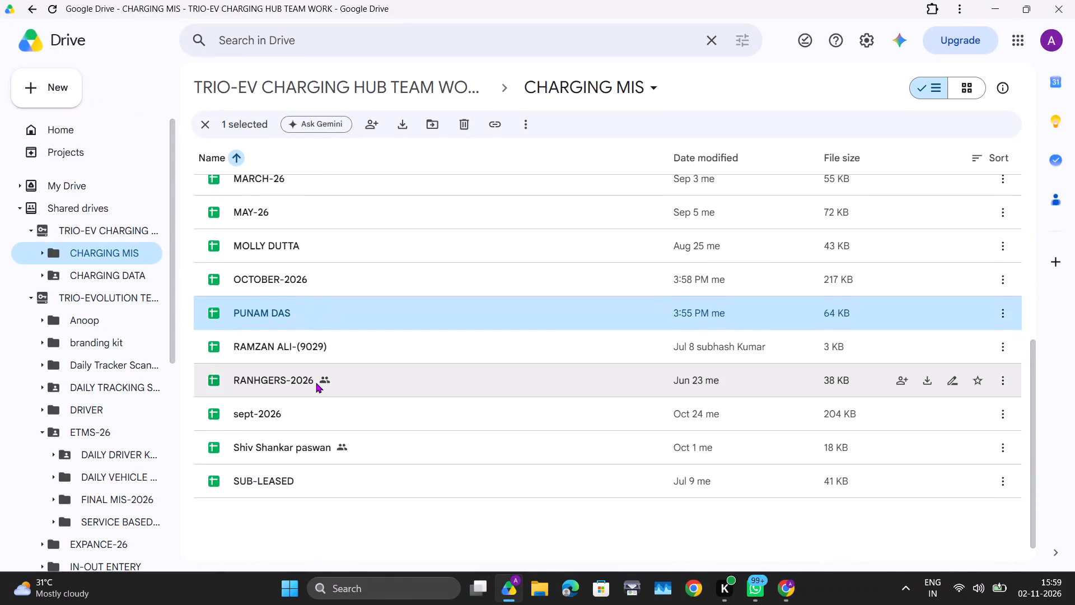
pyautogui.scroll(4, 283, 376)
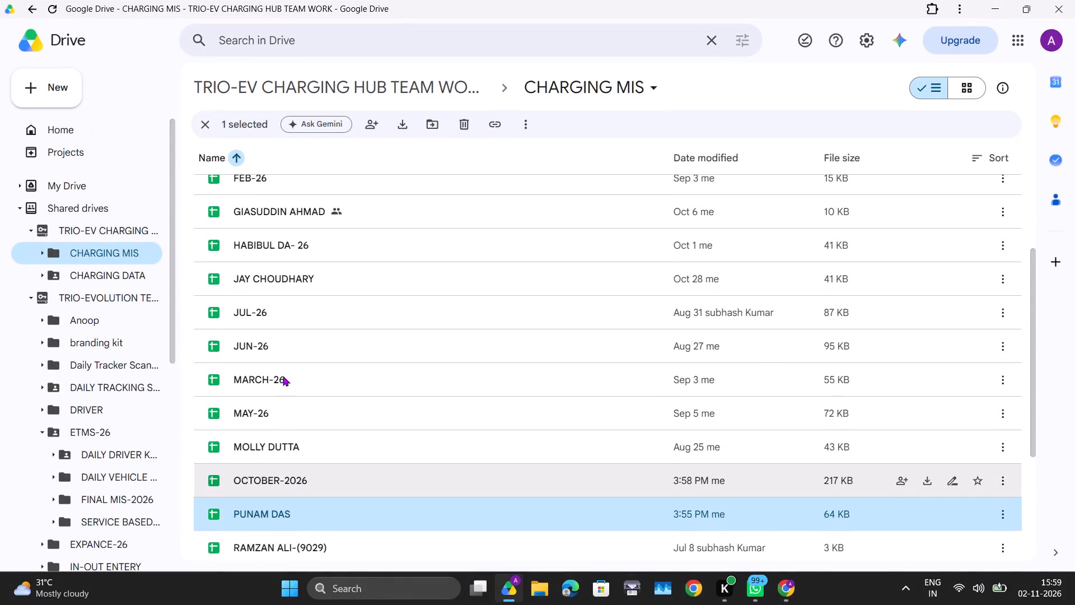
pyautogui.scroll(4, 283, 376)
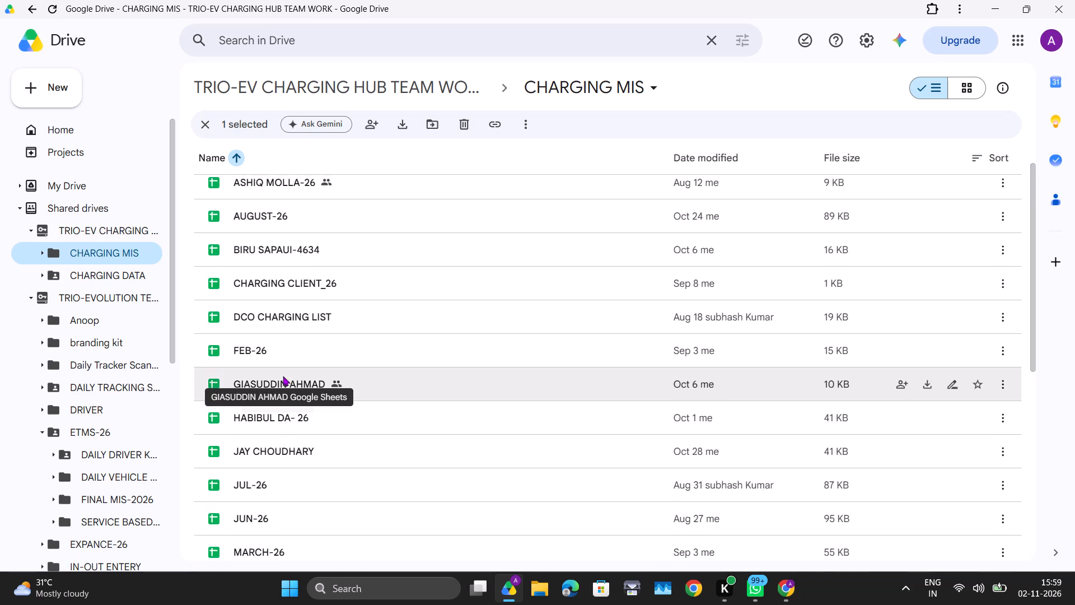
pyautogui.scroll(1, 283, 376)
pyautogui.scroll(-8, 283, 376)
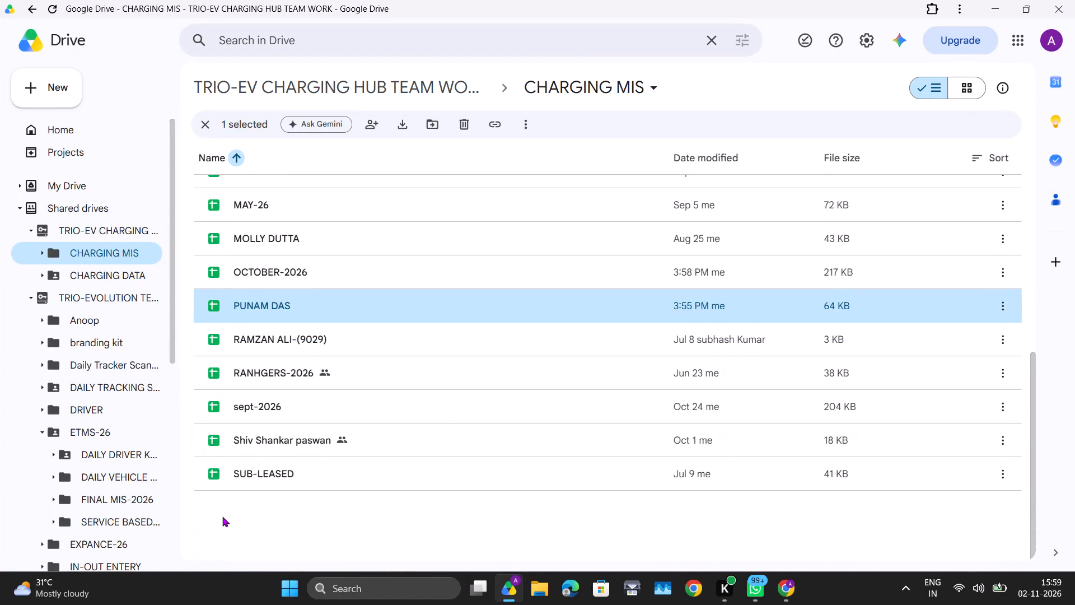
# Create a new blank Google Sheets spreadsheet in the CHARGING MIS folder.
pyautogui.click(222, 516)
pyautogui.rightClick(222, 516)
pyautogui.click(549, 552)
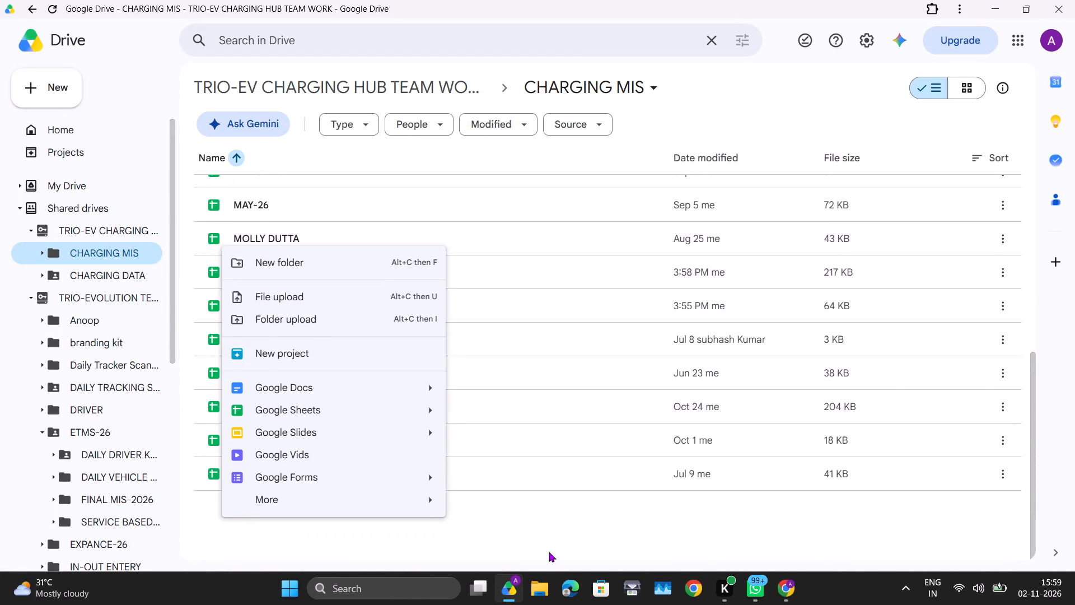
pyautogui.rightClick(242, 531)
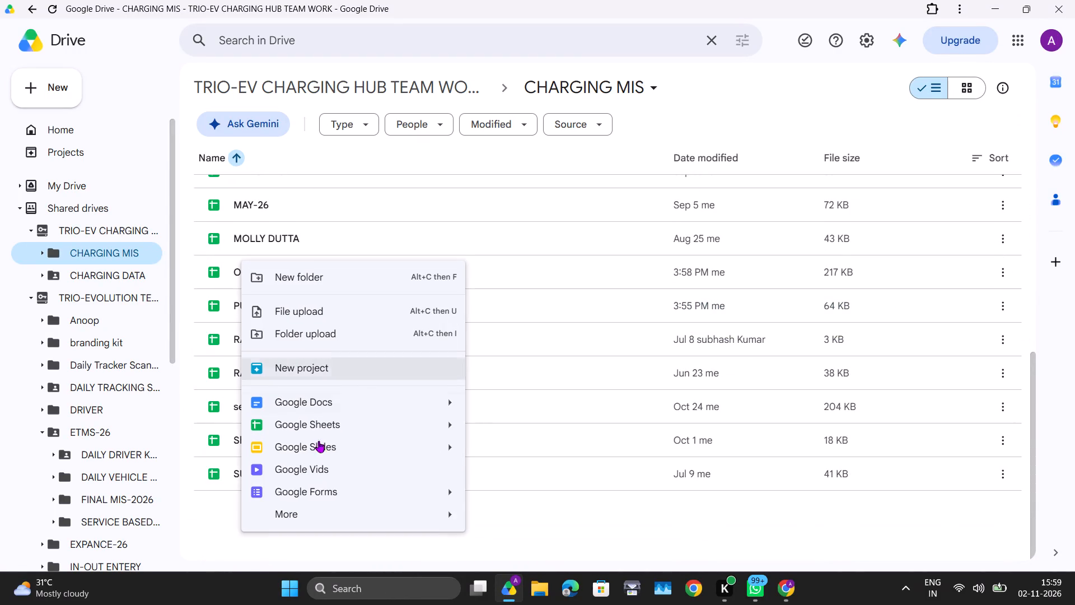
pyautogui.click(325, 428)
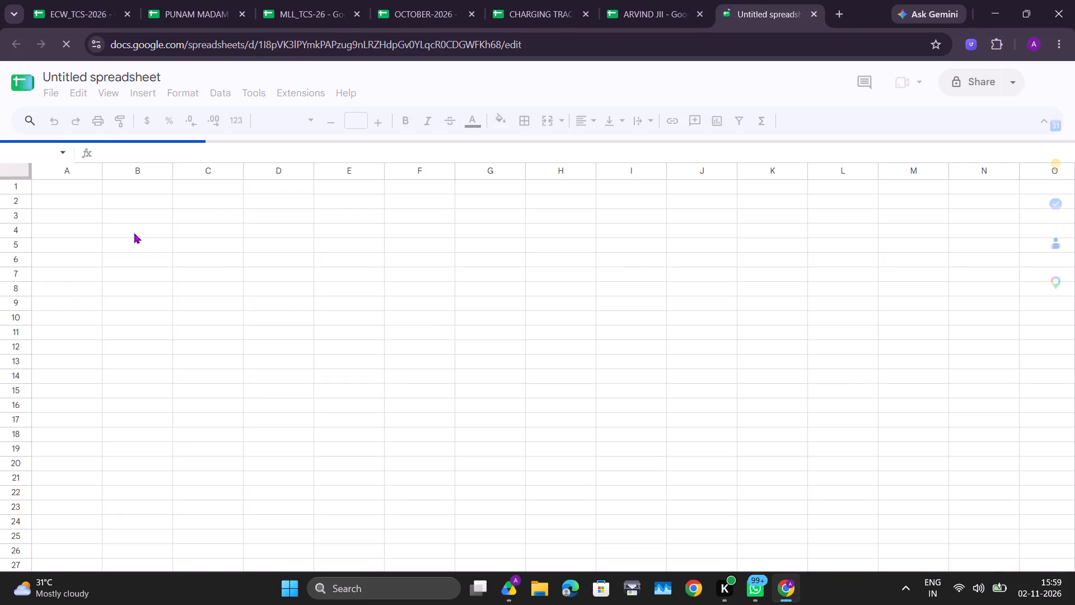
# Paste the copied charging records at cell A1 of the new spreadsheet and dismiss the table suggestions.
pyautogui.click(42, 190)
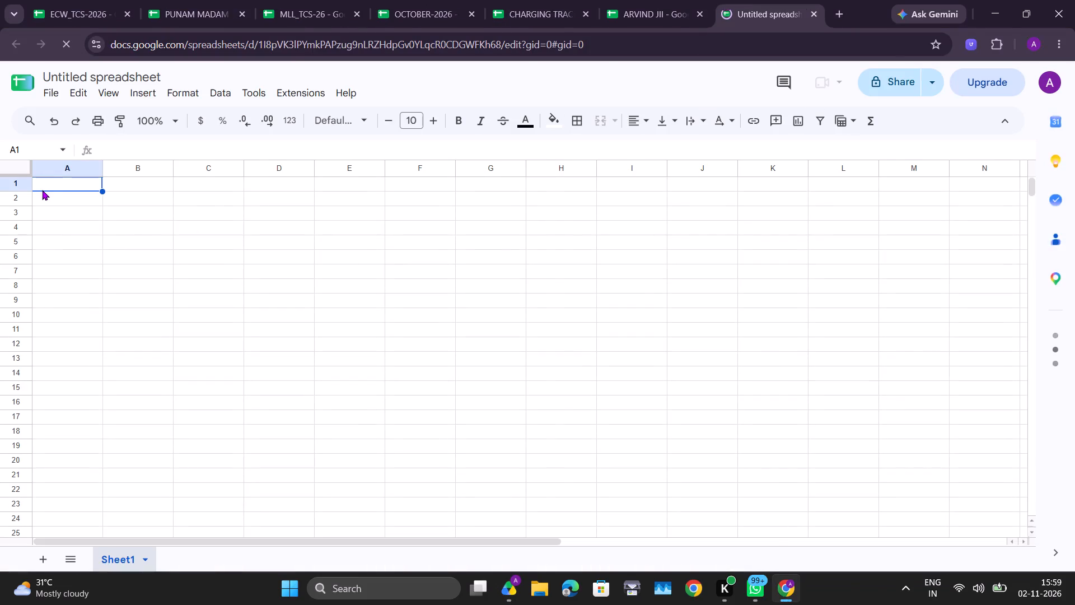
pyautogui.hotkey('ctrl', 'v')
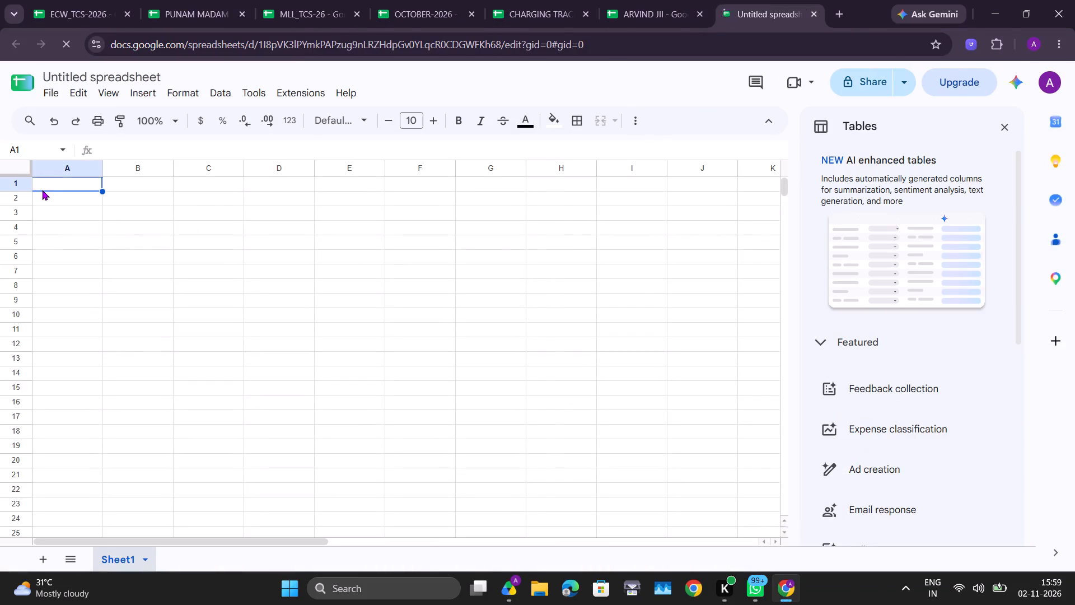
pyautogui.click(1006, 126)
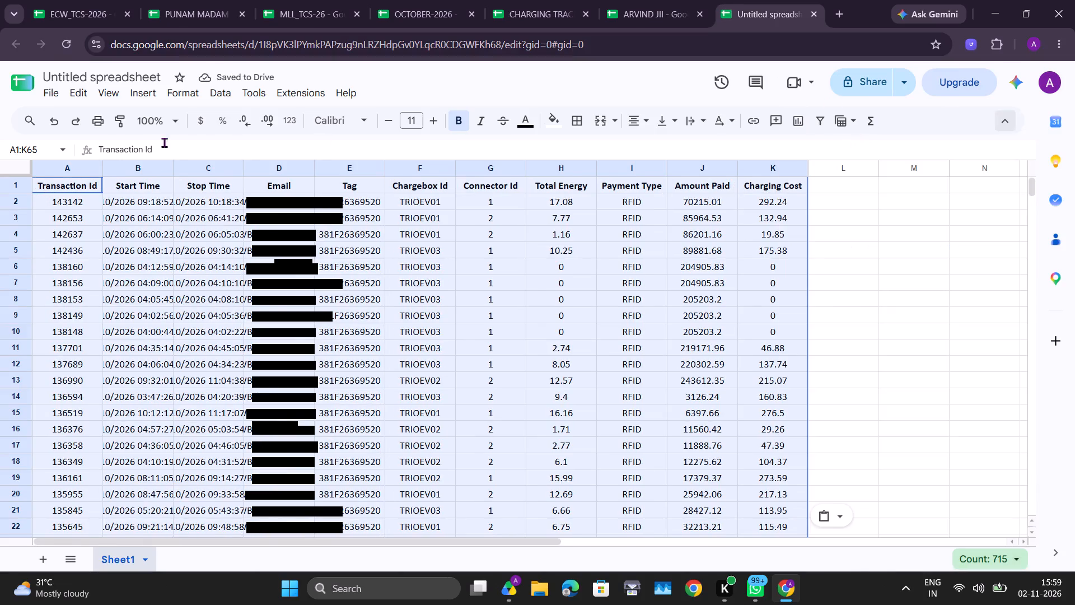
# Rename the new spreadsheet as ARVIND JI CHARING-26.
pyautogui.moveTo(165, 75); pyautogui.dragTo(46, 71)
pyautogui.press('BackSpace')
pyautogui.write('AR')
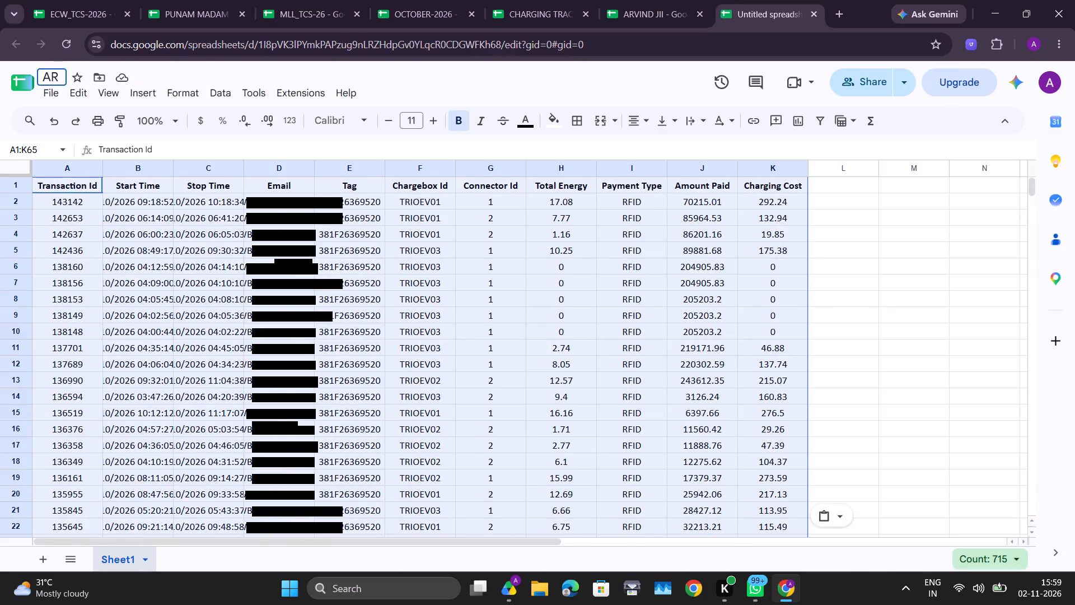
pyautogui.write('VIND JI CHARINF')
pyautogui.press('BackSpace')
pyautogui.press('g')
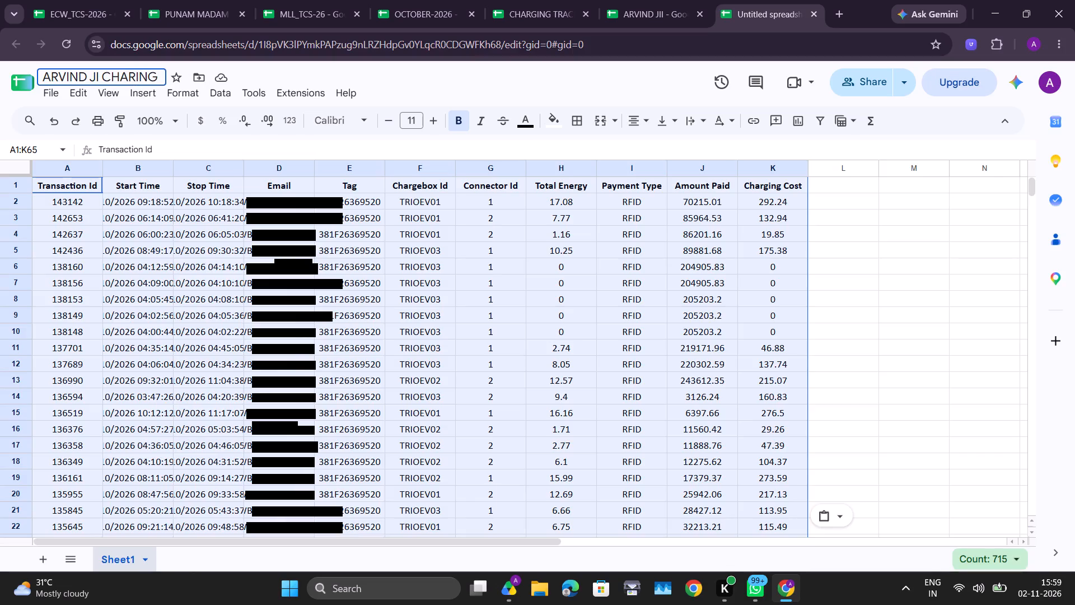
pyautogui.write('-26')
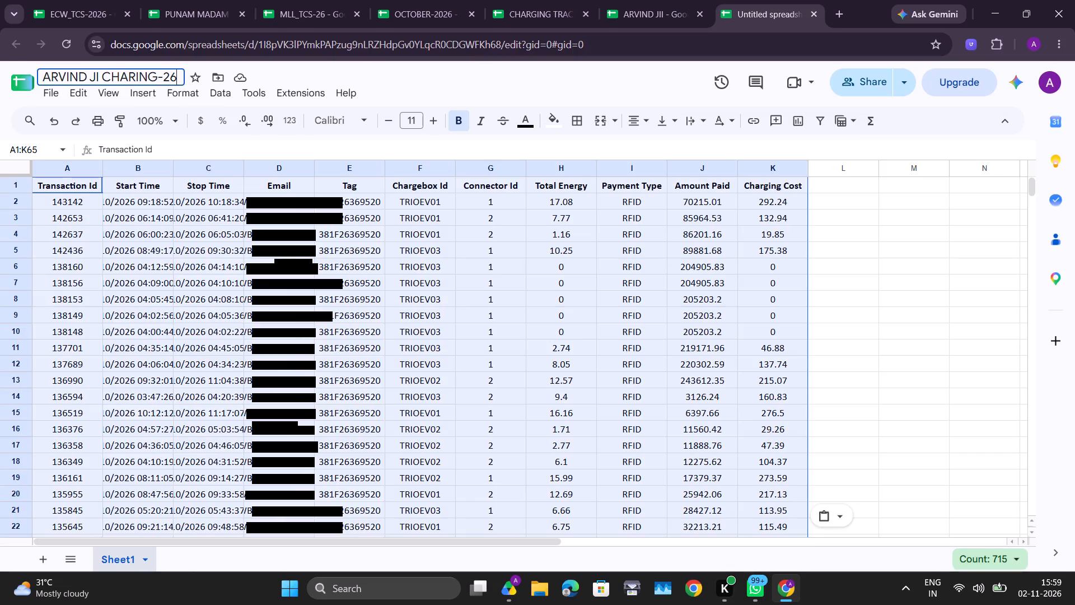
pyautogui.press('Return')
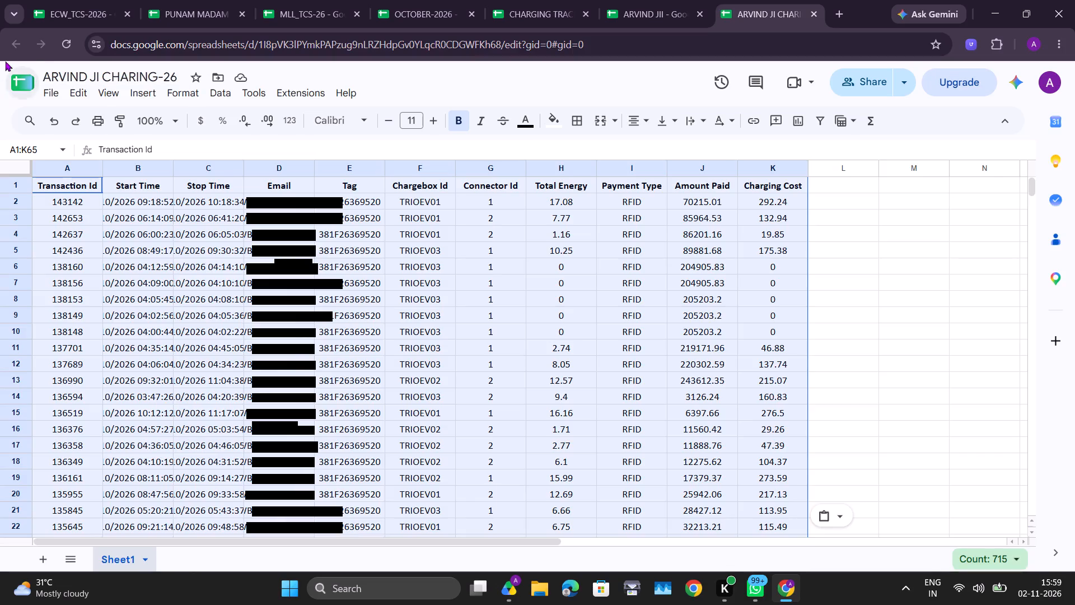
# Fit the widths of the Start Time, Stop Time and Email columns to their contents.
pyautogui.doubleClick(170, 167)
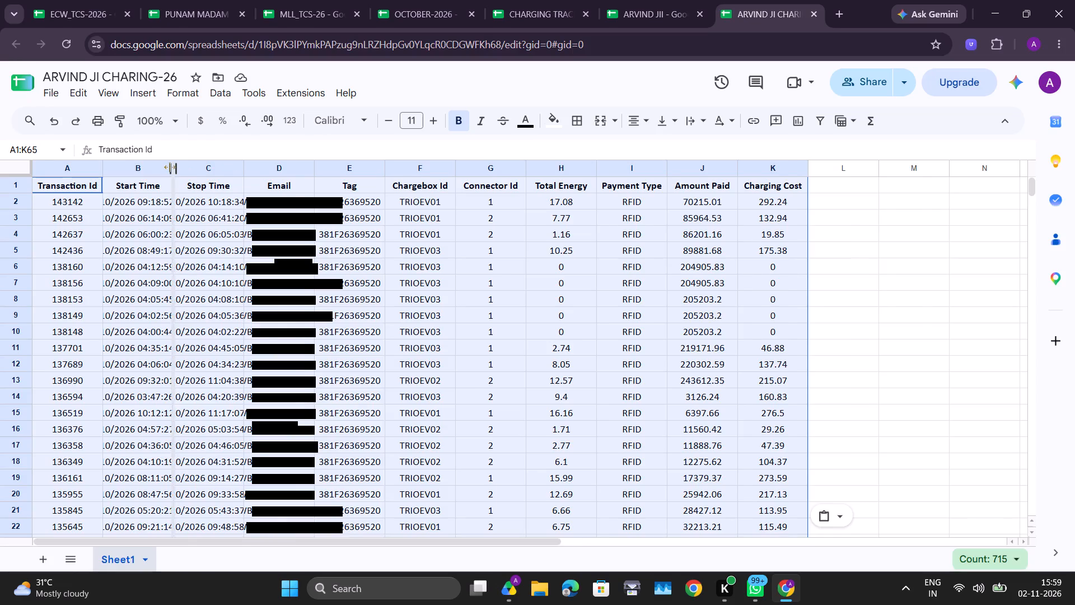
pyautogui.doubleClick(285, 169)
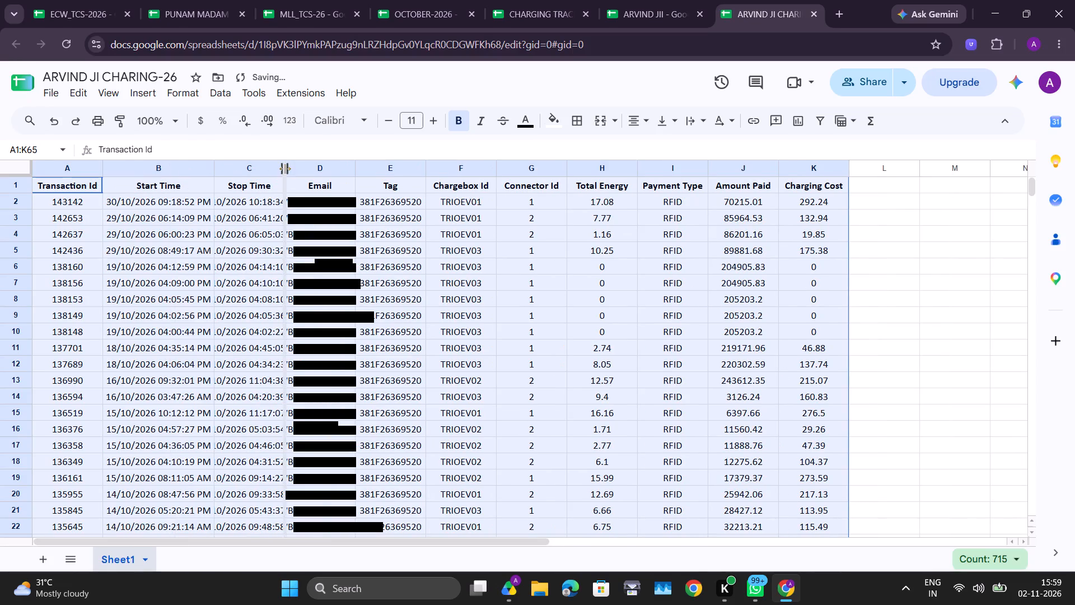
pyautogui.doubleClick(396, 171)
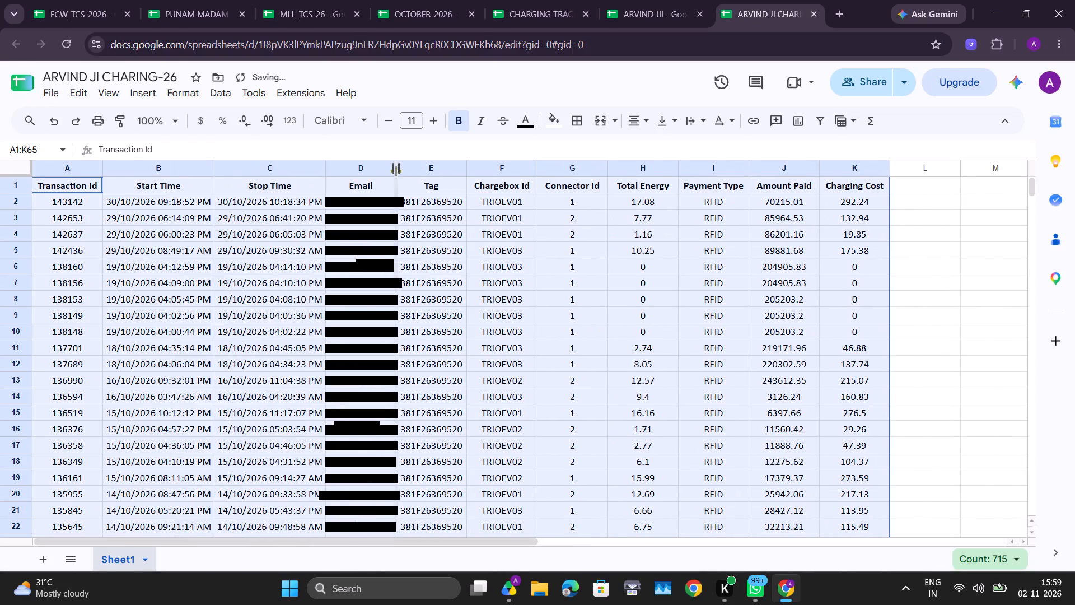
# Delete rows 64 and 65, the last two September 30 records at the end of the pasted charging data.
pyautogui.scroll(-5, 294, 345)
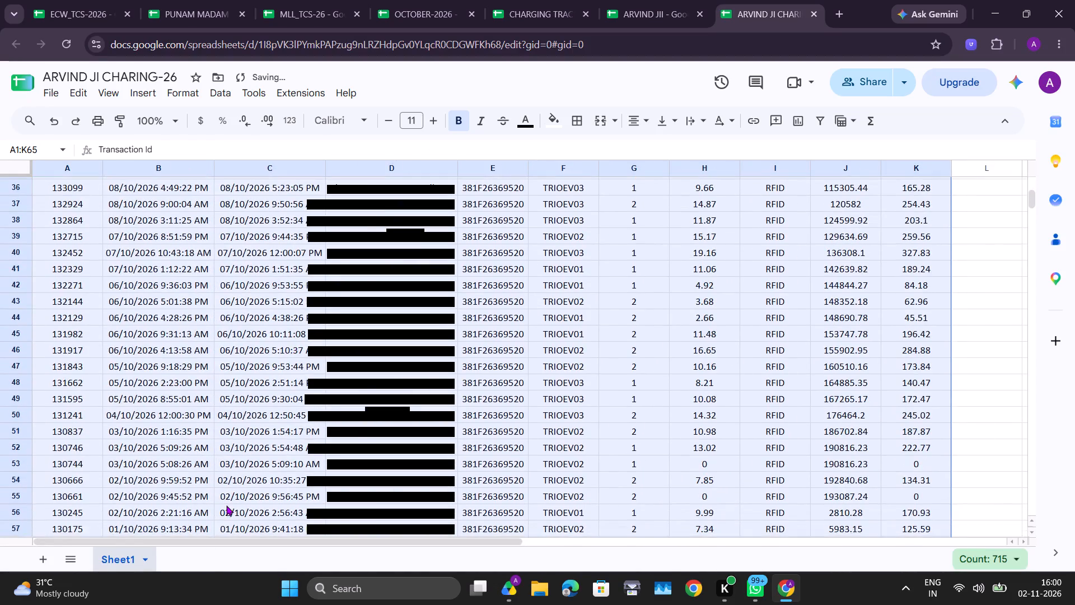
pyautogui.scroll(-2, 226, 505)
pyautogui.moveTo(11, 426); pyautogui.dragTo(11, 448)
pyautogui.rightClick(11, 448)
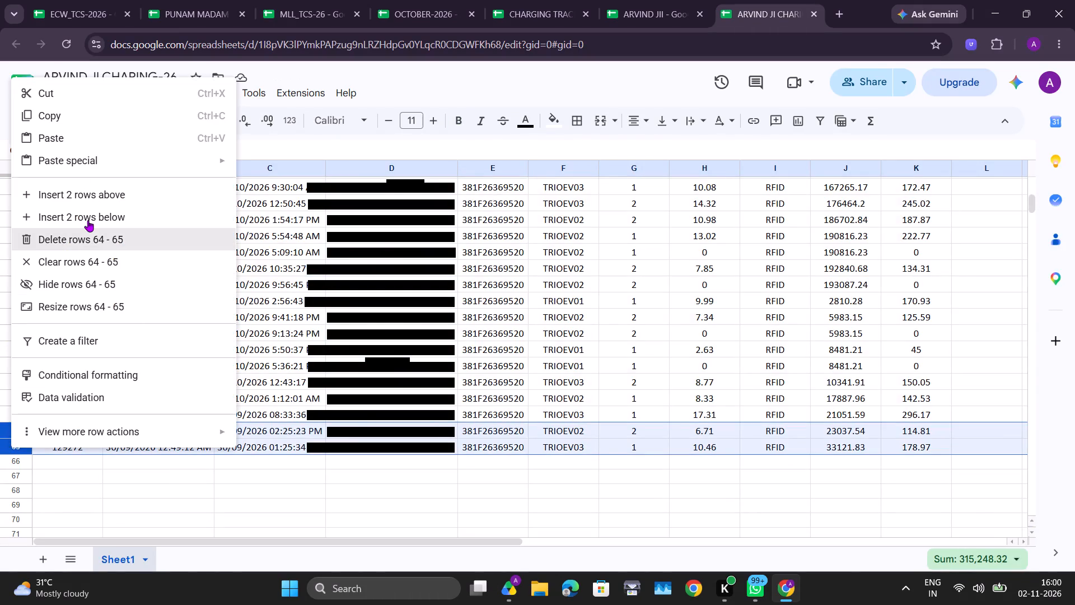
pyautogui.click(85, 230)
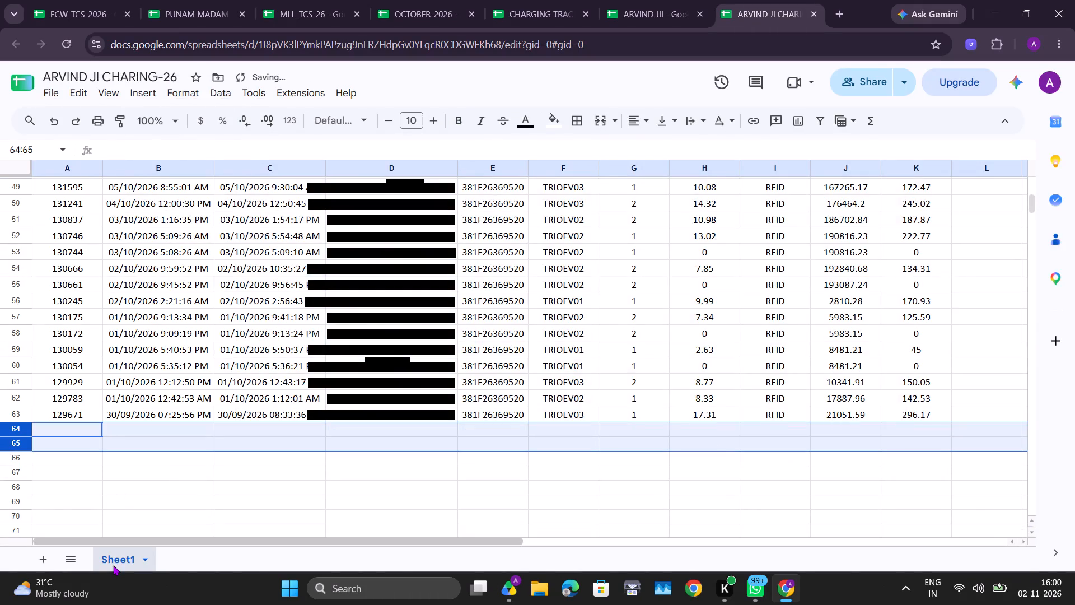
# Rename the sheet Sheet1 as OCT-26-FAST.
pyautogui.doubleClick(113, 565)
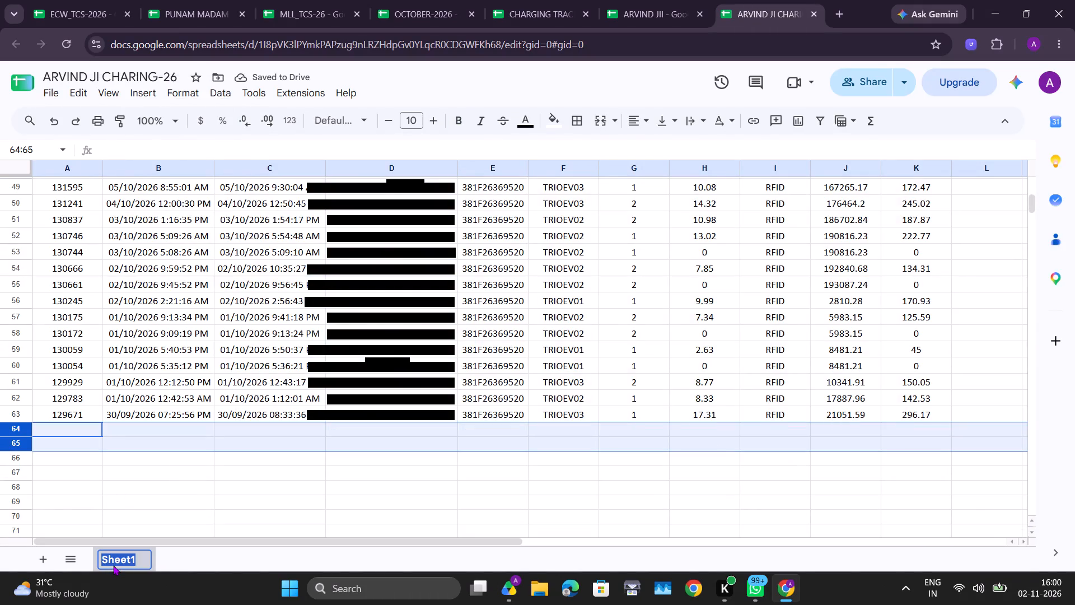
pyautogui.press('BackSpace')
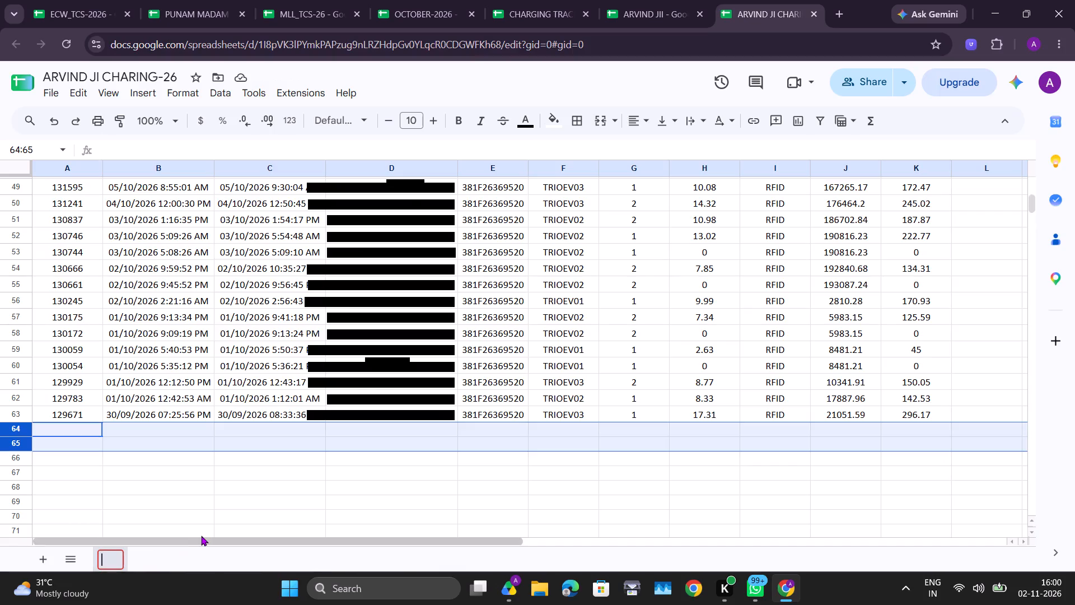
pyautogui.write('OCT')
pyautogui.write('-26')
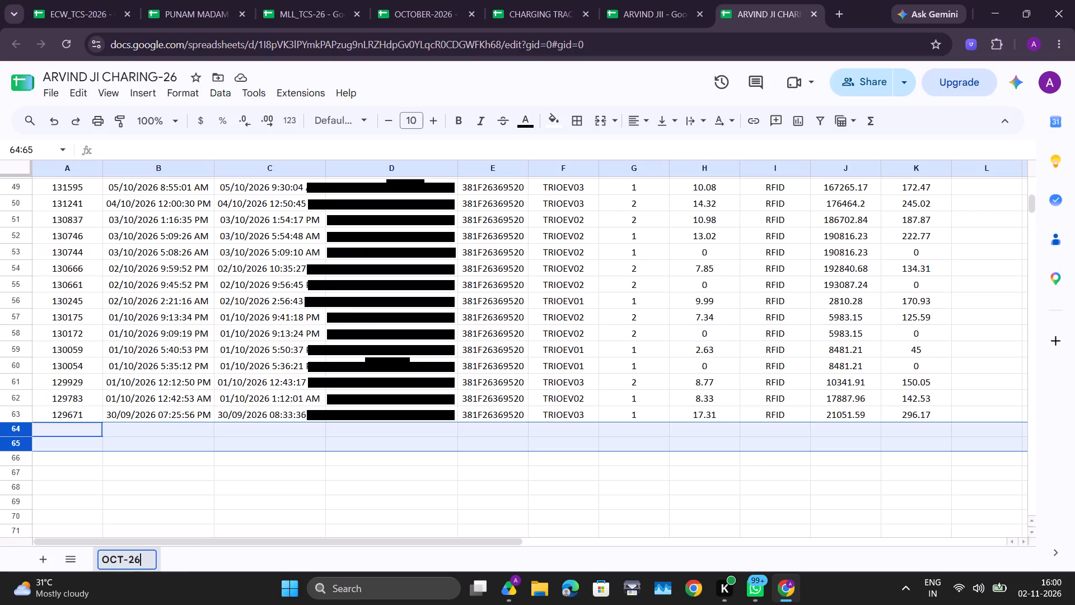
pyautogui.write('-FAST')
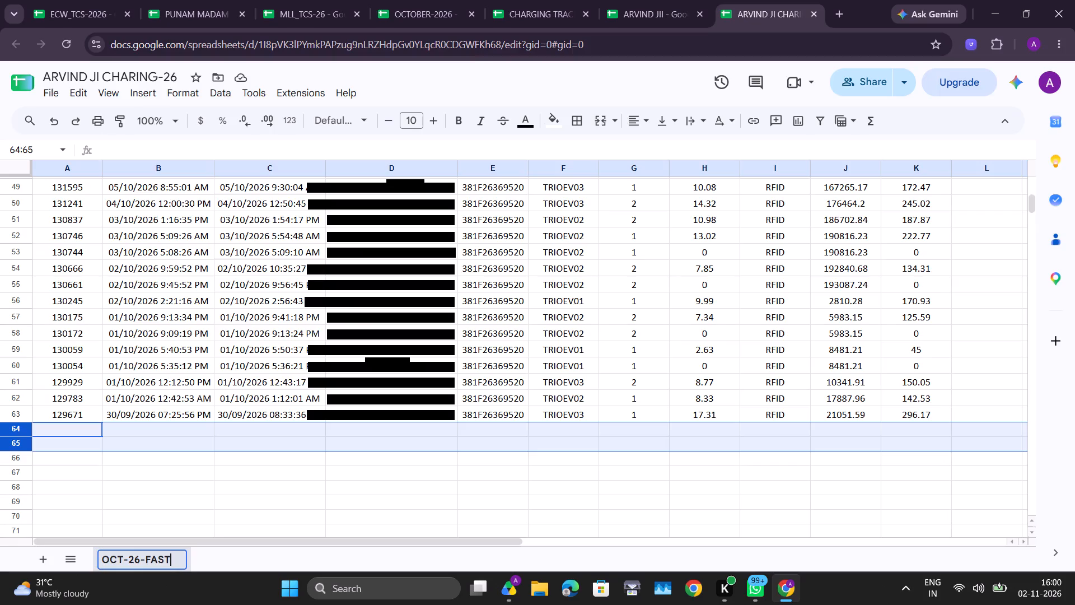
pyautogui.press('Return')
pyautogui.scroll(11, 279, 457)
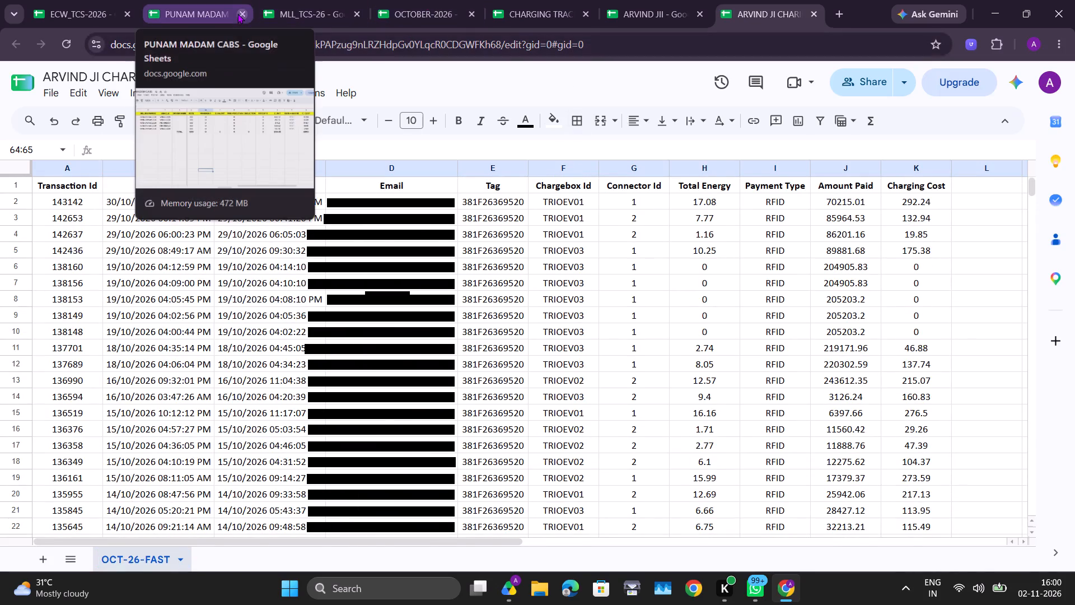
pyautogui.click(632, 0)
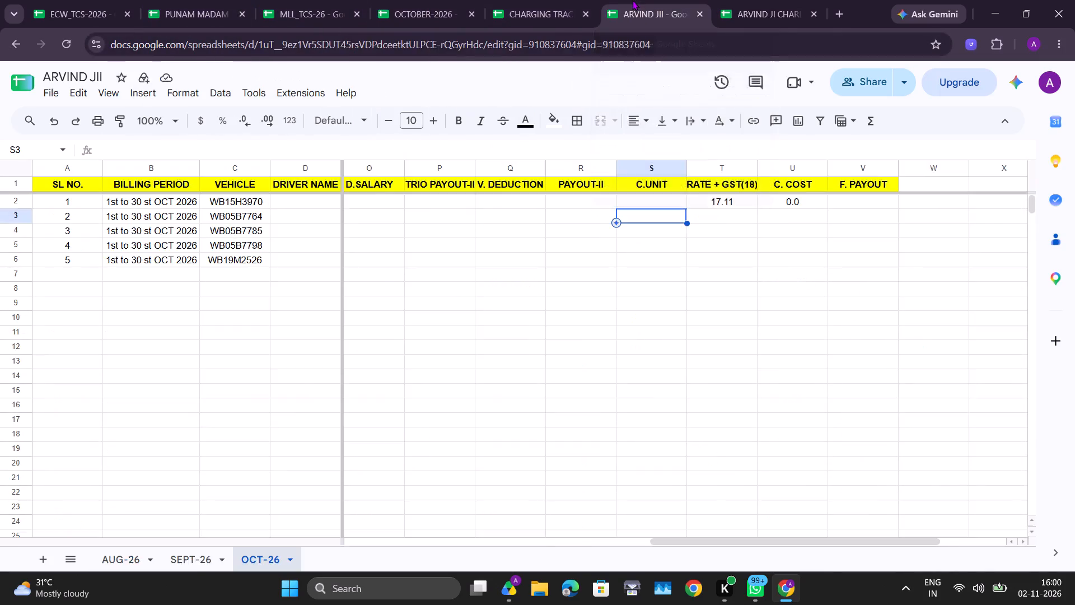
pyautogui.click(540, 8)
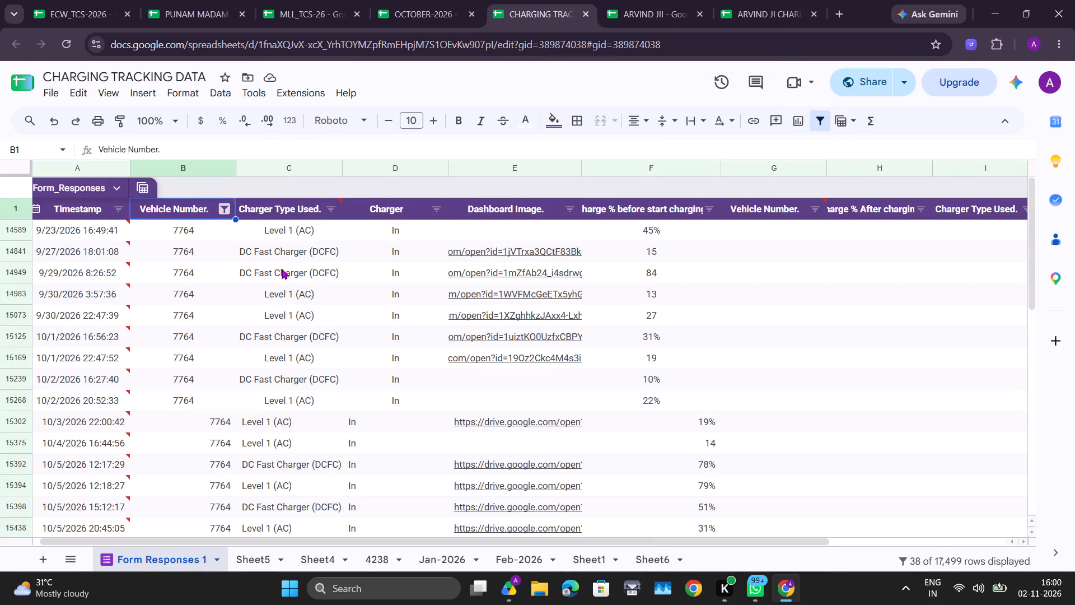
pyautogui.click(234, 0)
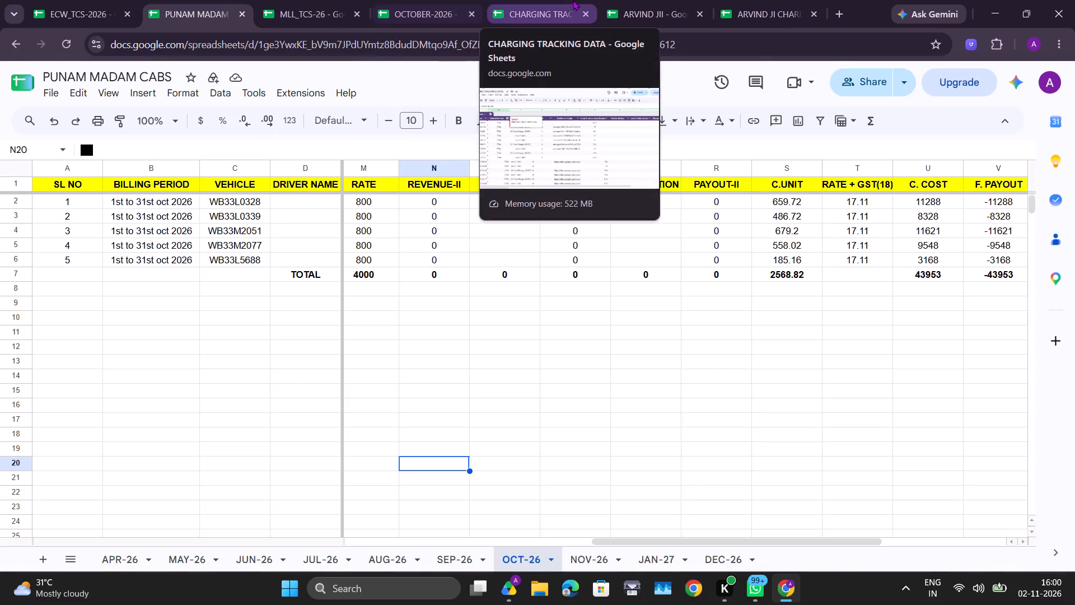
pyautogui.click(656, 4)
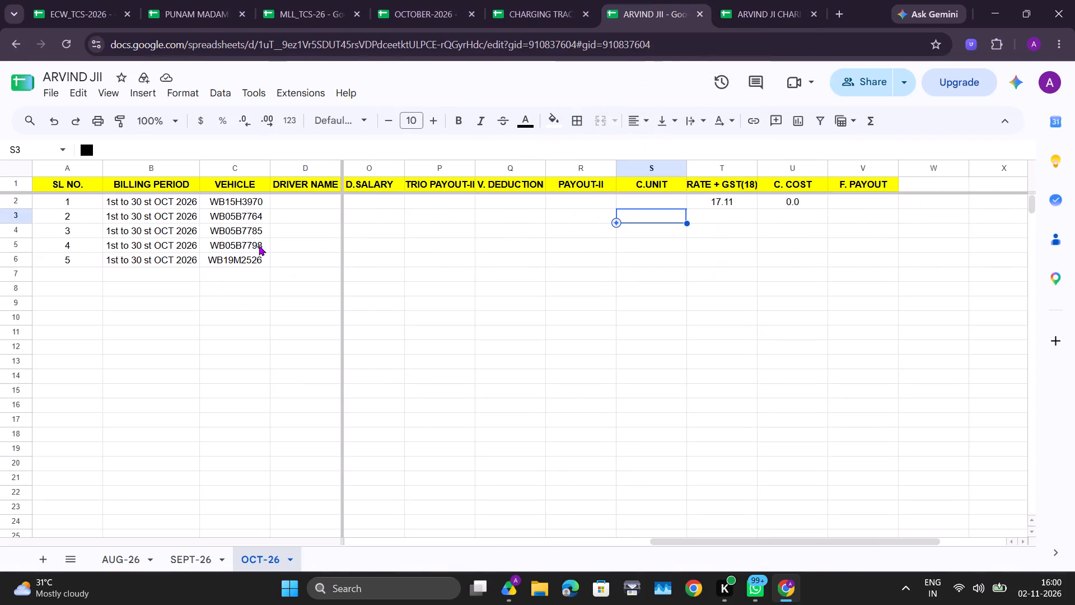
pyautogui.click(246, 234)
pyautogui.hotkey('ctrl', 'c')
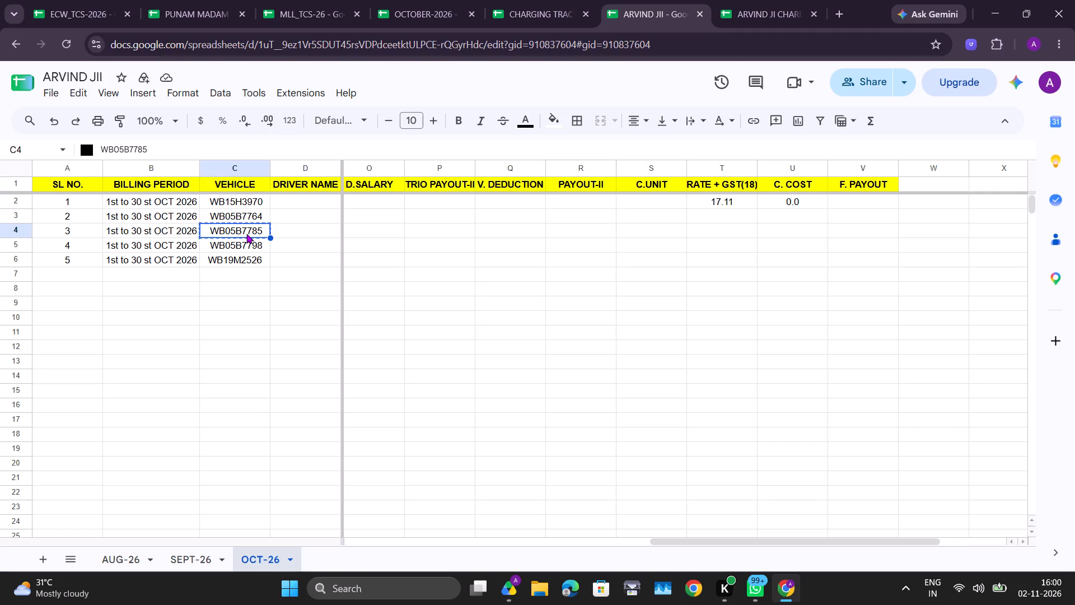
pyautogui.click(723, 1)
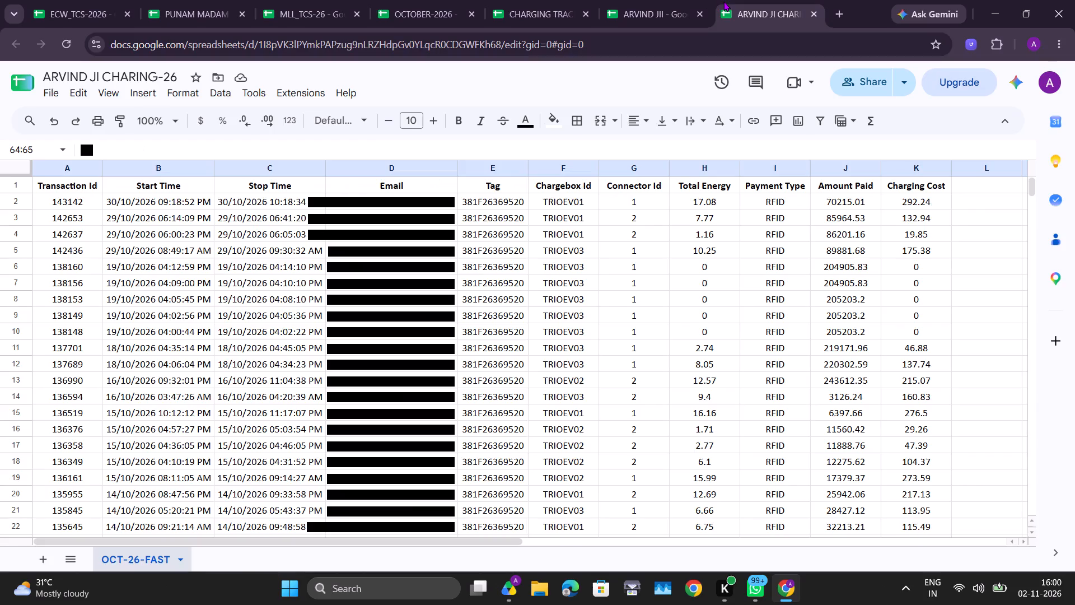
pyautogui.click(406, 1)
pyautogui.click(482, 185)
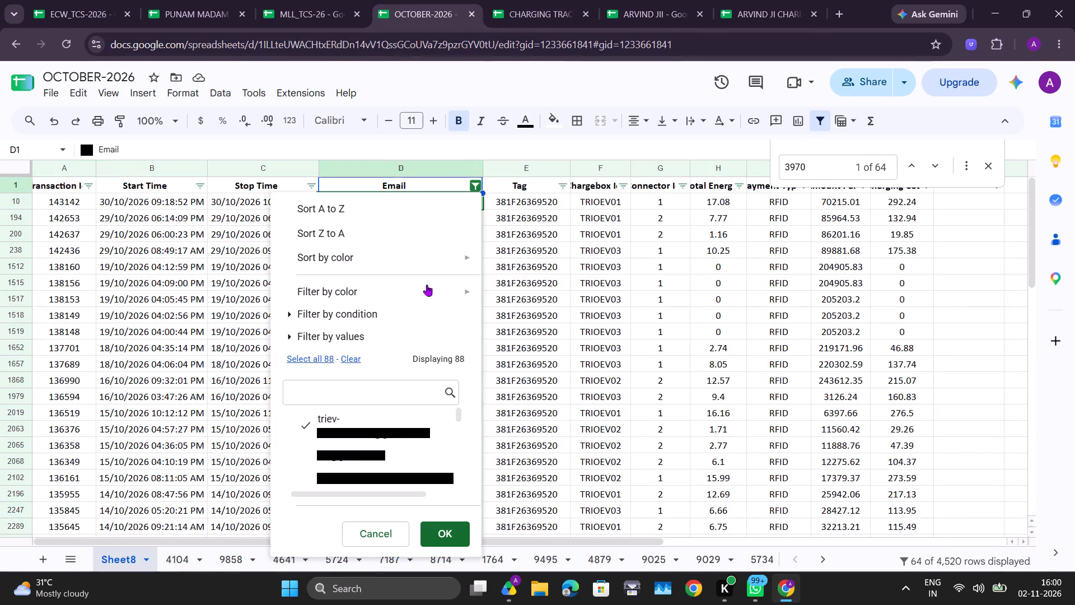
pyautogui.click(358, 388)
pyautogui.hotkey('ctrl', 'v')
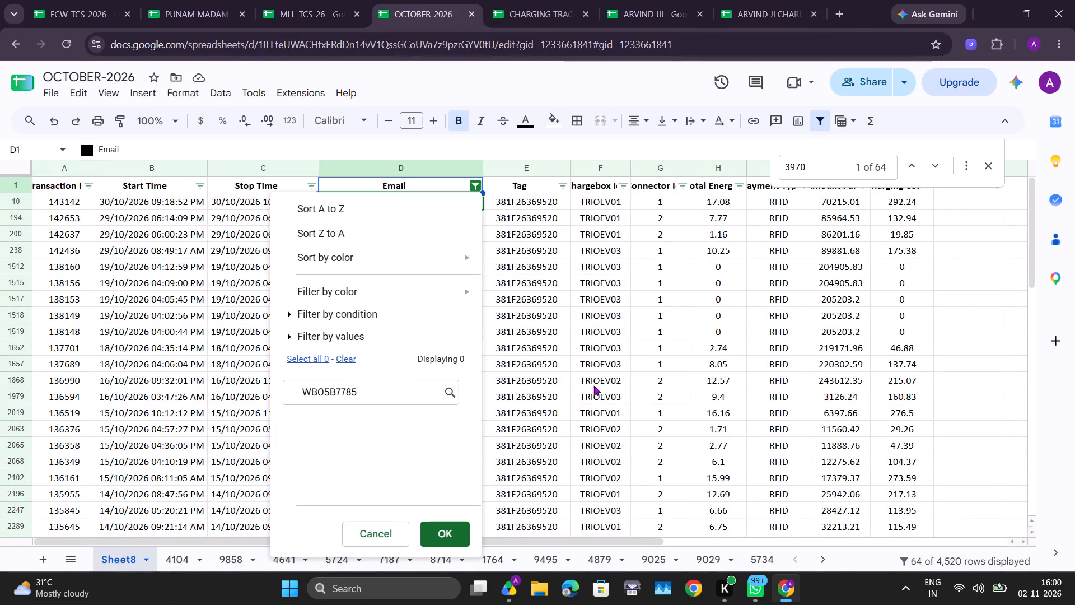
pyautogui.click(595, 386)
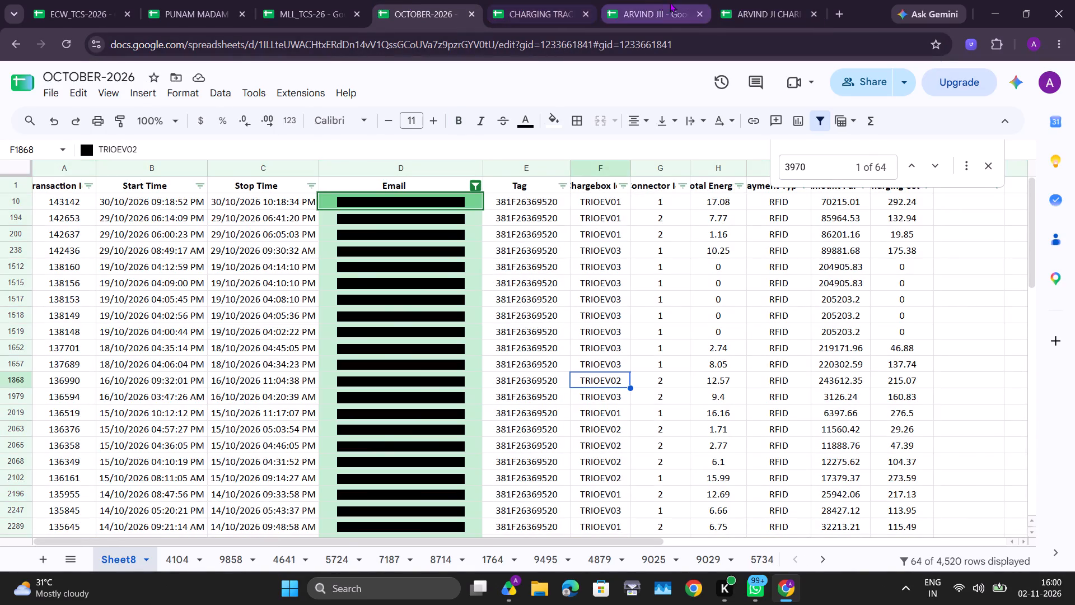
# Switch to CHARGING TRACKING DATA and filter the first Vehicle Number column of Form Responses 1 to 3970.
pyautogui.click(746, 1)
pyautogui.click(505, 13)
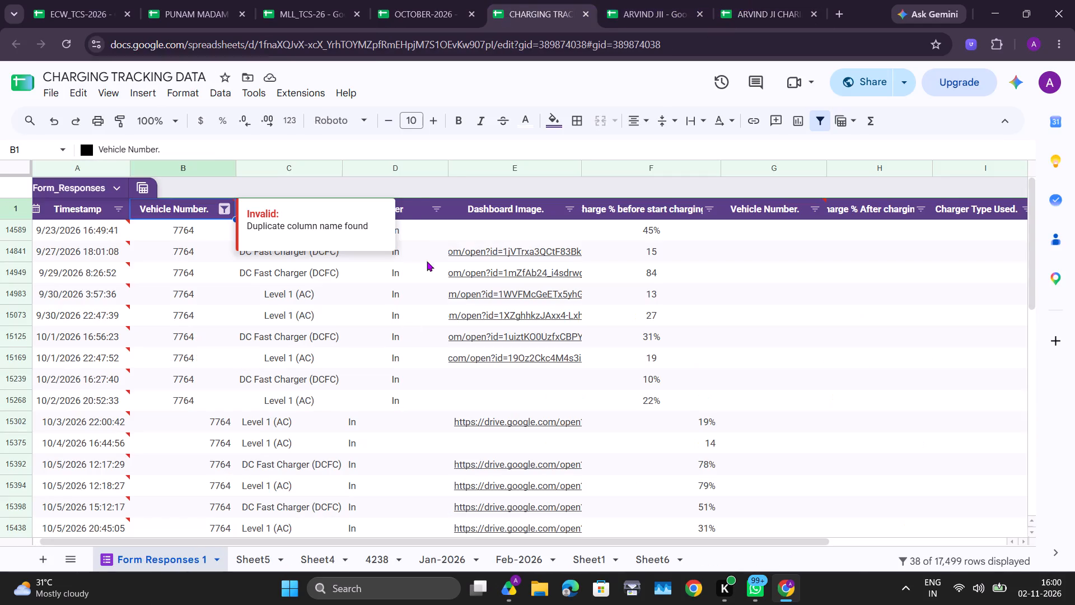
pyautogui.scroll(5, 235, 298)
pyautogui.click(224, 210)
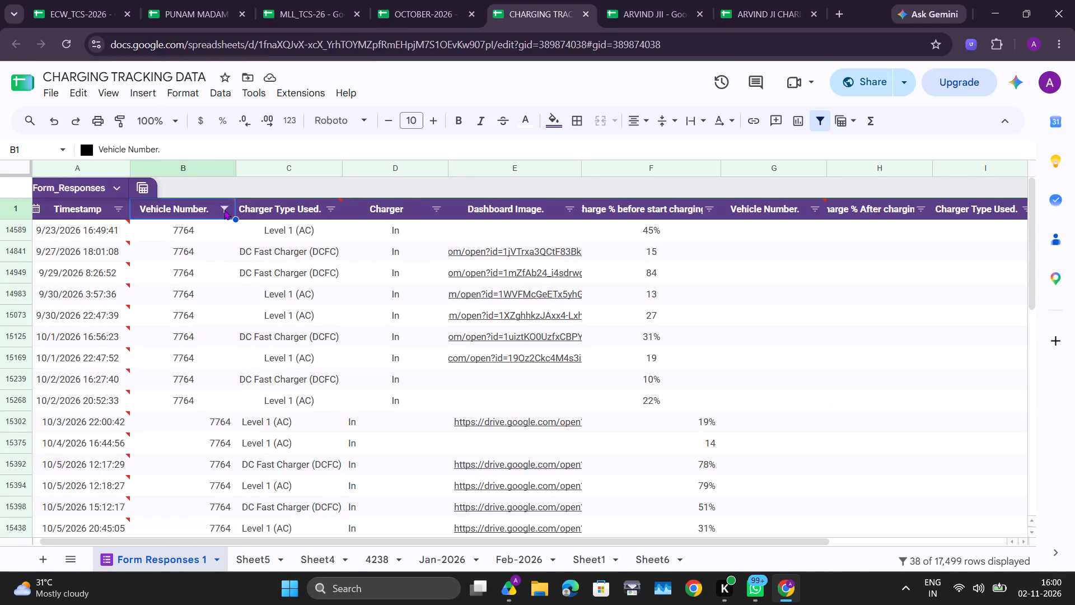
pyautogui.click(127, 474)
pyautogui.click(130, 444)
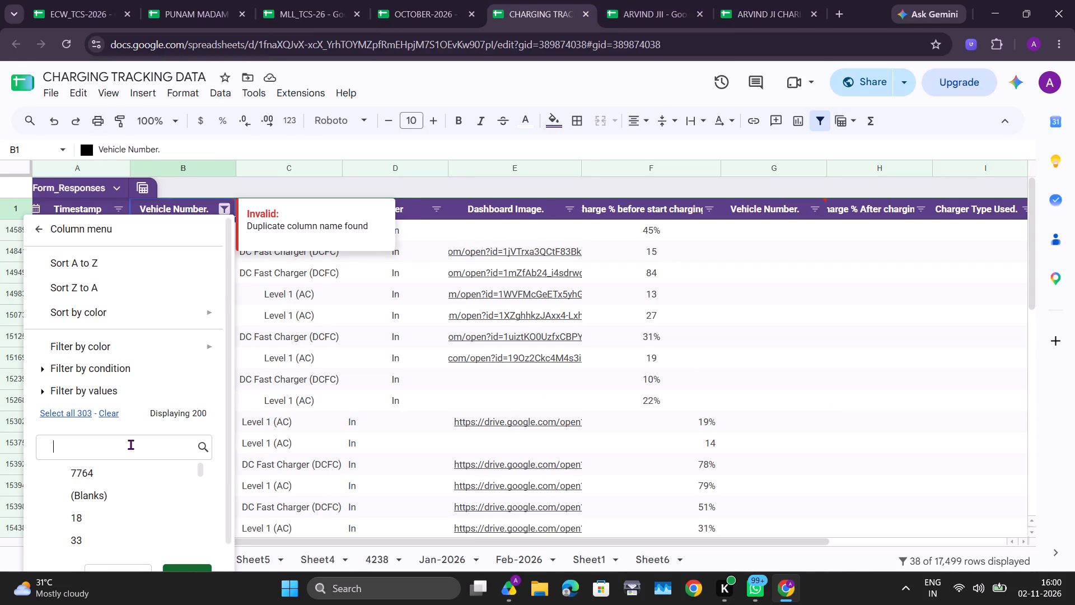
pyautogui.write('3970')
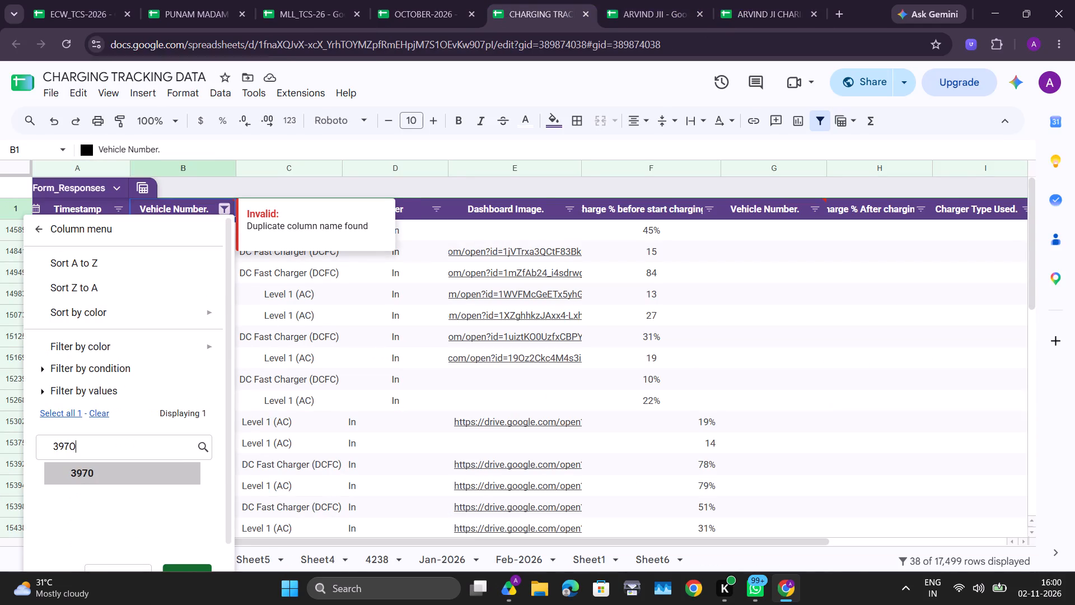
pyautogui.click(92, 476)
pyautogui.scroll(-3, 92, 476)
pyautogui.click(174, 554)
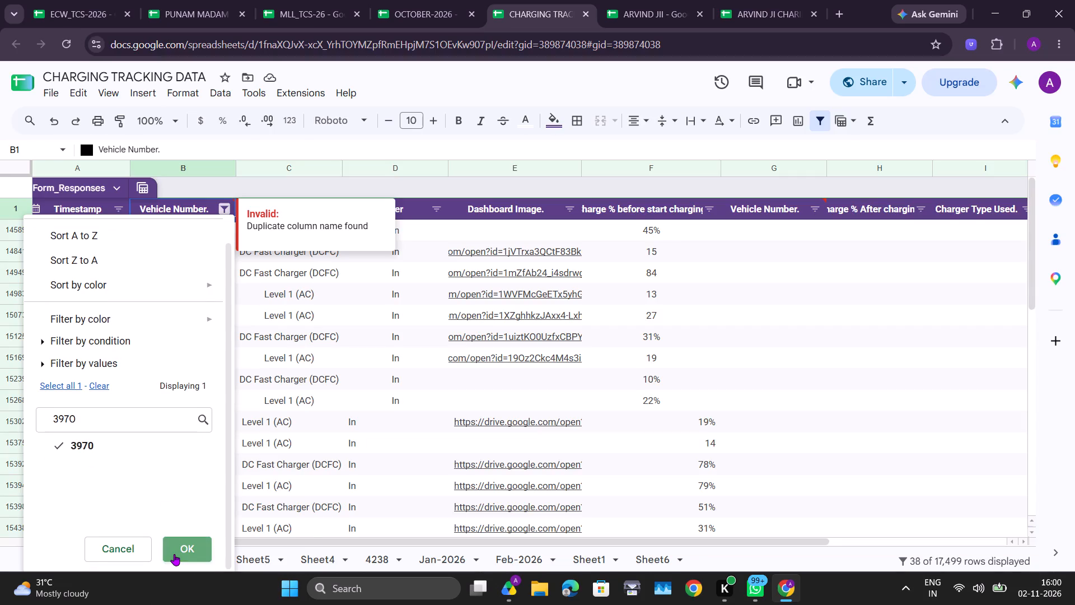
# Copy vehicle 3970's October records, columns A to F, from 10/1/2026 5:15:50 through 10/31/2026 22:28:44.
pyautogui.scroll(-12, 287, 338)
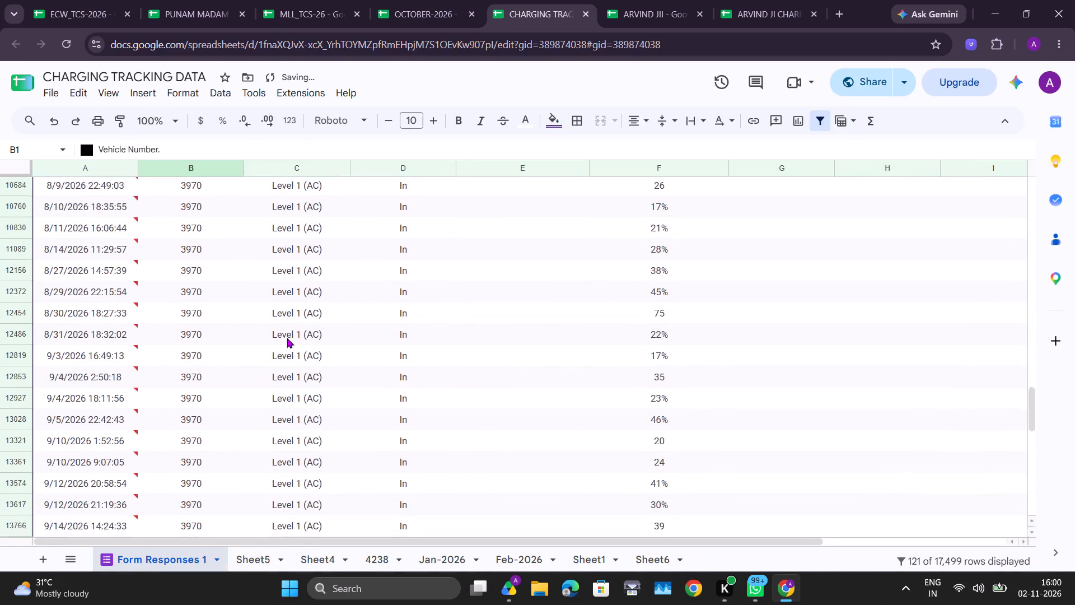
pyautogui.scroll(-2, 287, 338)
pyautogui.scroll(3, 50, 204)
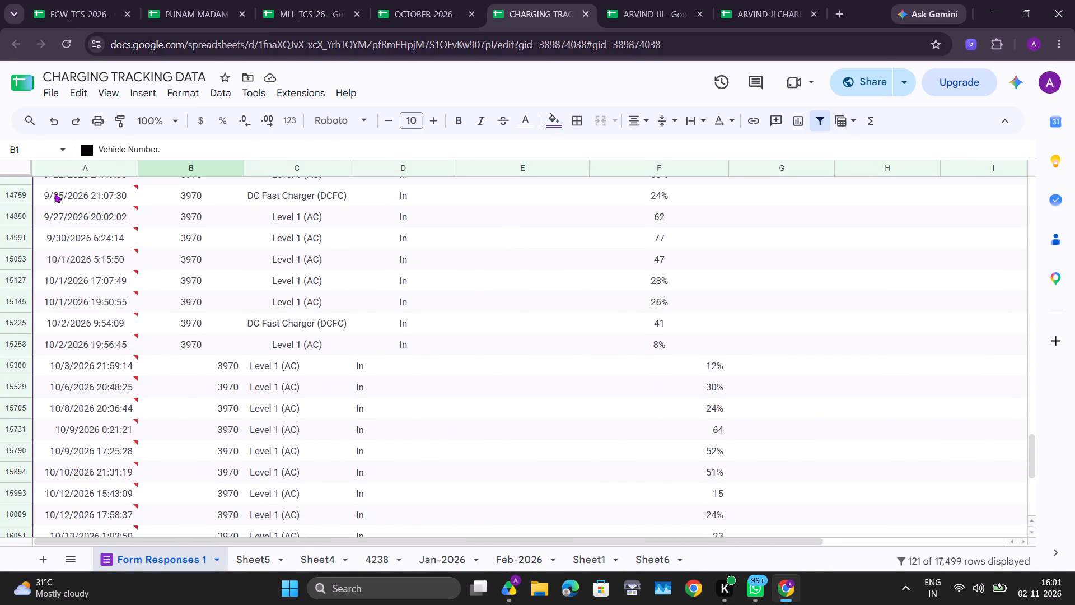
pyautogui.moveTo(40, 262); pyautogui.dragTo(699, 463)
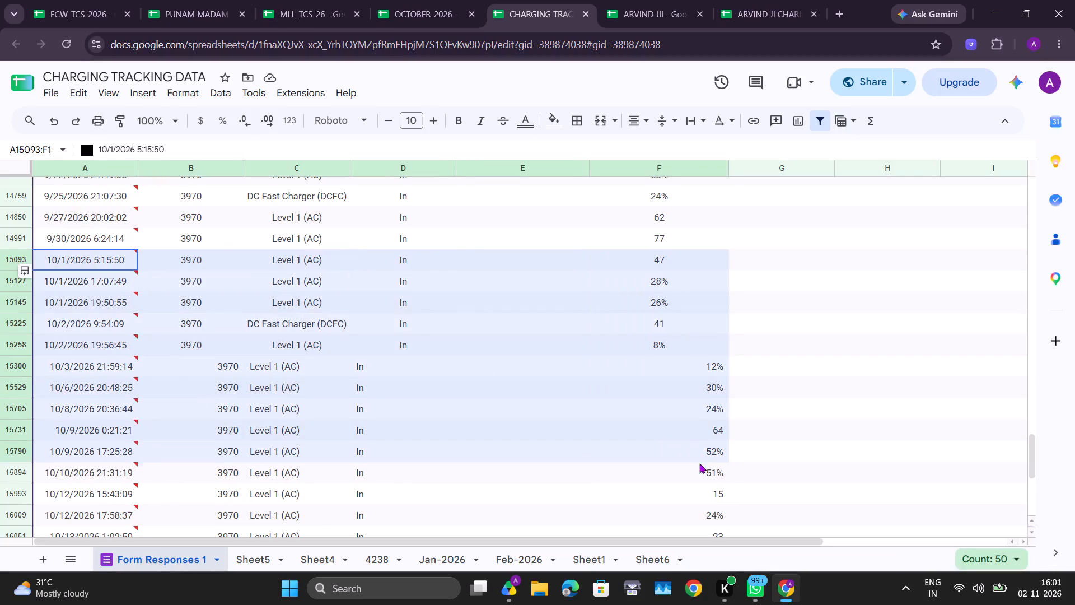
pyautogui.moveTo(699, 463); pyautogui.dragTo(674, 457)
pyautogui.hotkey('ctrl', 'c')
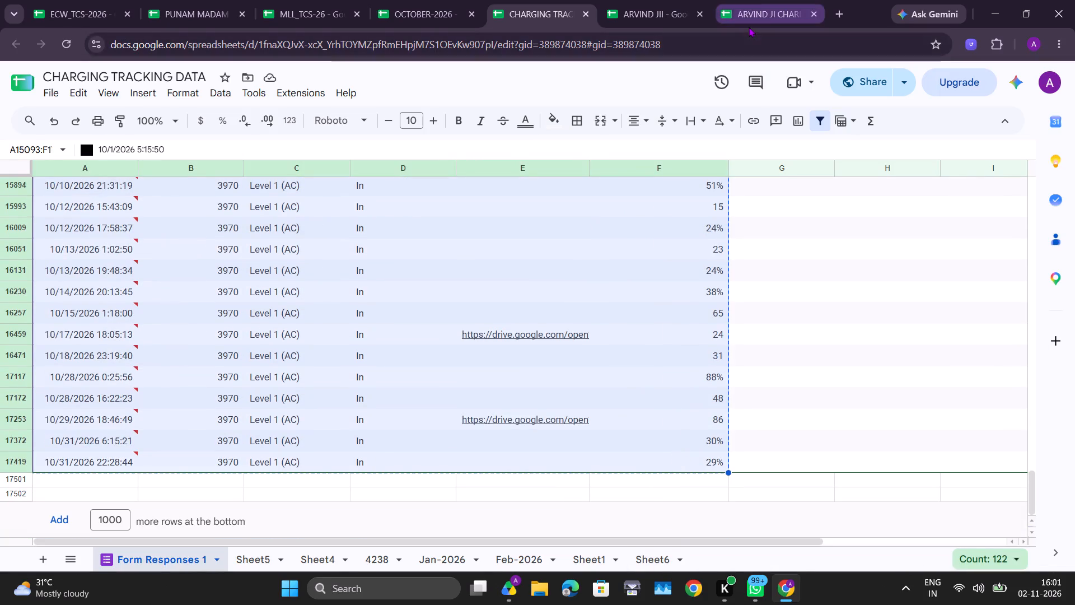
# Paste the copied records at cell A66 of the OCT-26-FAST sheet in ARVIND JI CHARING-26.
pyautogui.click(775, 7)
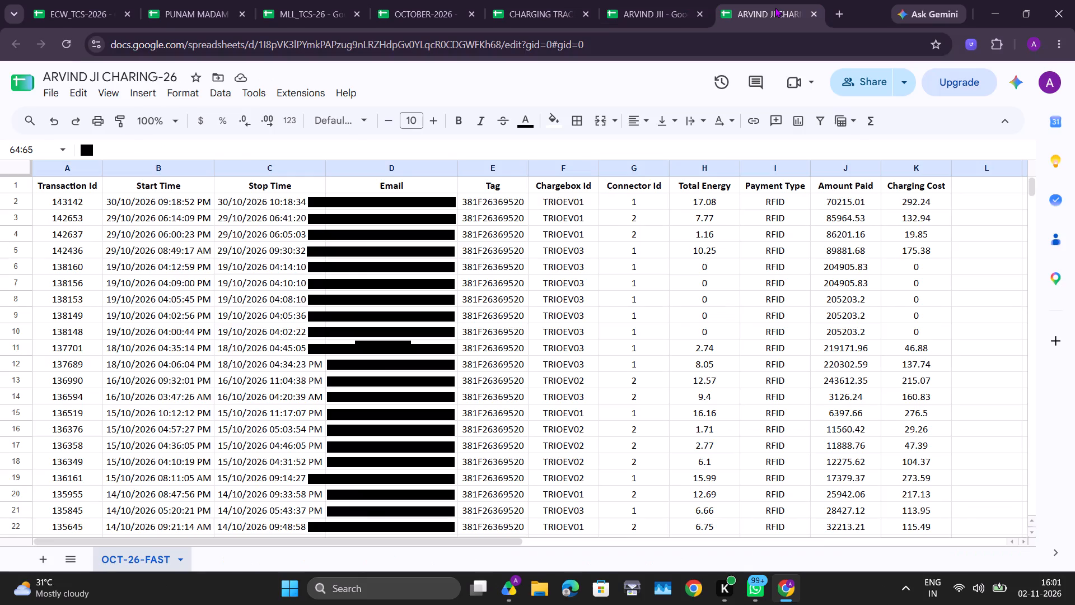
pyautogui.scroll(-9, 294, 294)
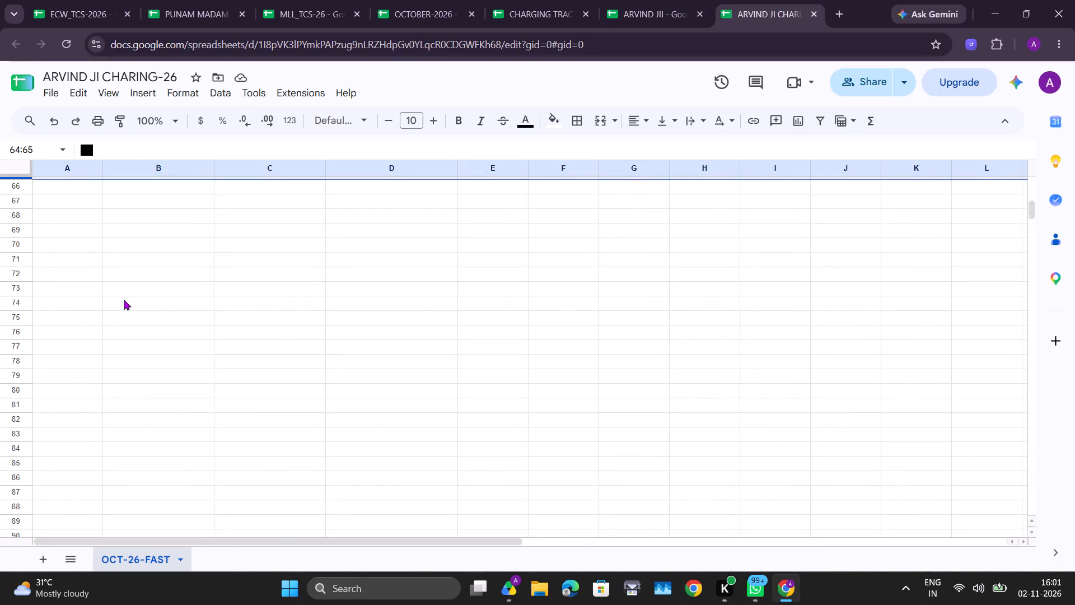
pyautogui.scroll(1, 124, 300)
pyautogui.click(69, 299)
pyautogui.hotkey('ctrl', 'v')
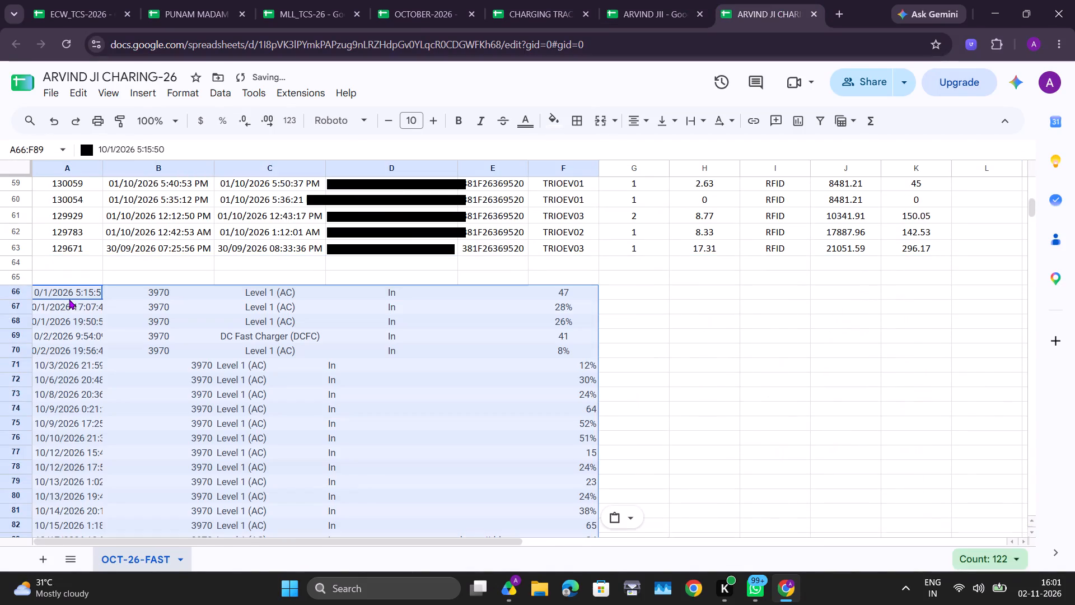
# Set the pasted records in A66:F89 to black text with centred horizontal alignment.
pyautogui.click(529, 128)
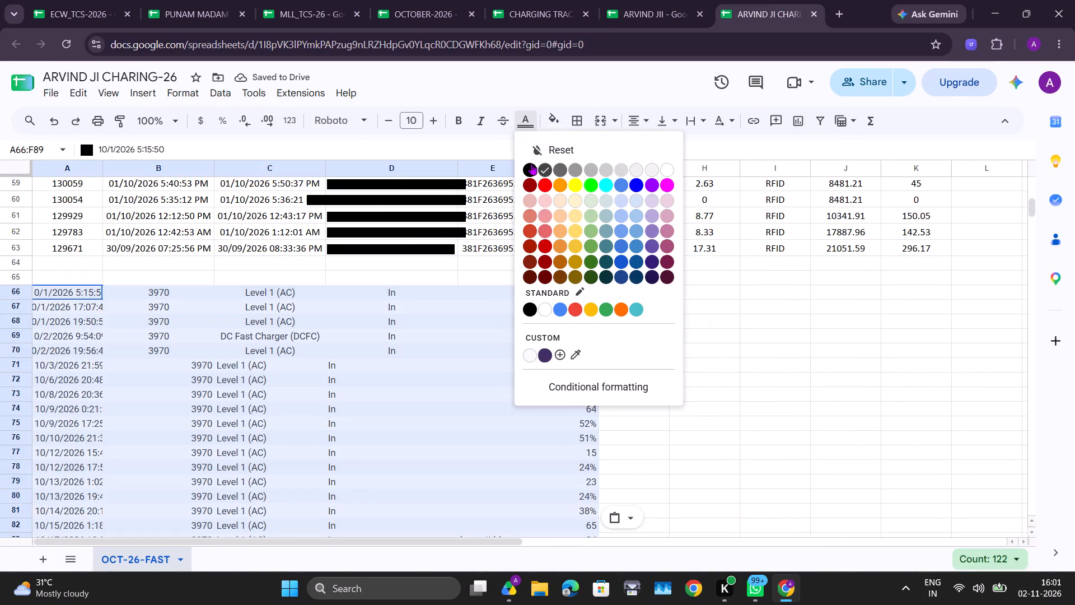
pyautogui.click(531, 164)
pyautogui.click(638, 114)
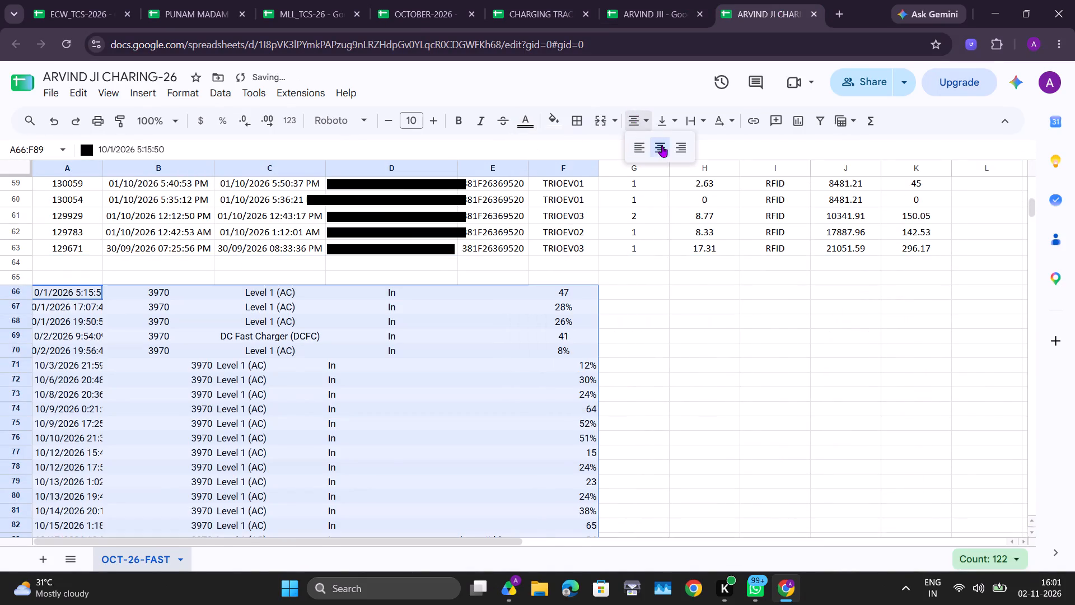
pyautogui.click(662, 146)
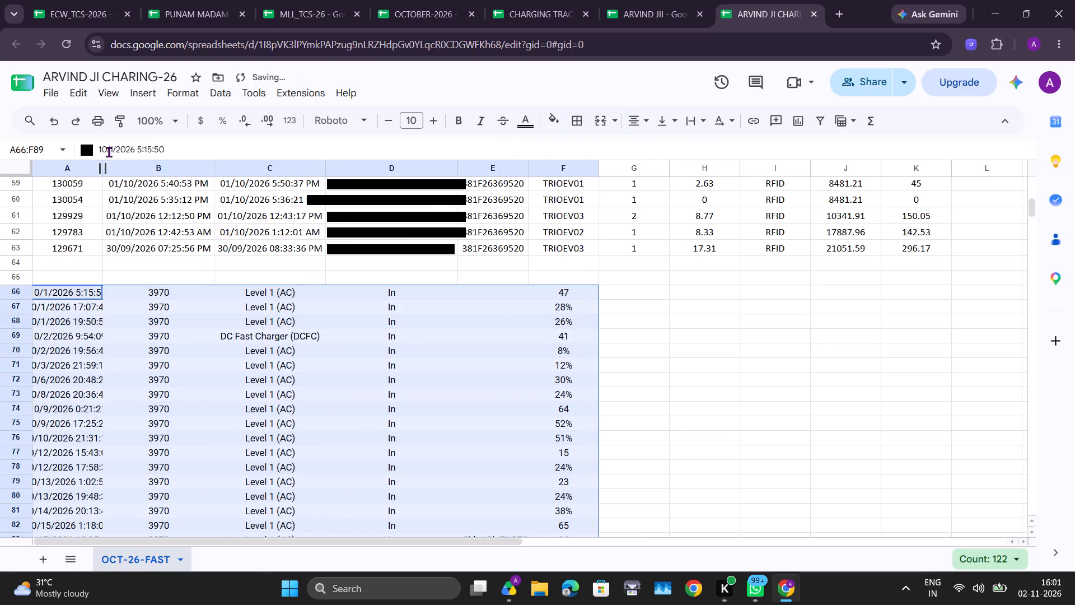
# Fit column A's width to the pasted timestamps.
pyautogui.doubleClick(101, 176)
pyautogui.doubleClick(106, 170)
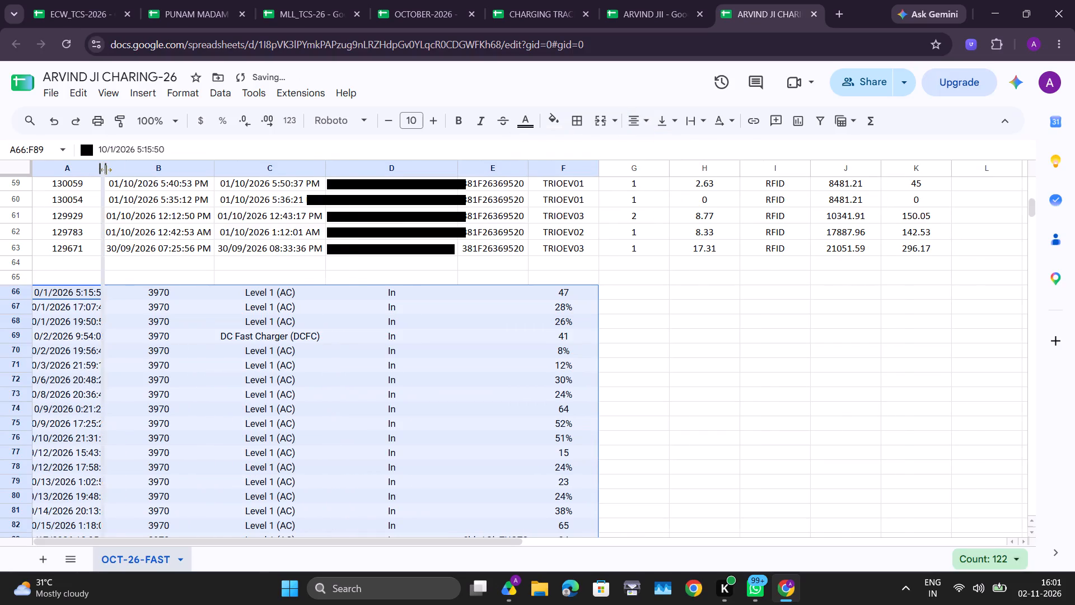
# Select row 69, the DC Fast Charger (DCFC) record dated 10/2/2026 9:54:09.
pyautogui.click(15, 336)
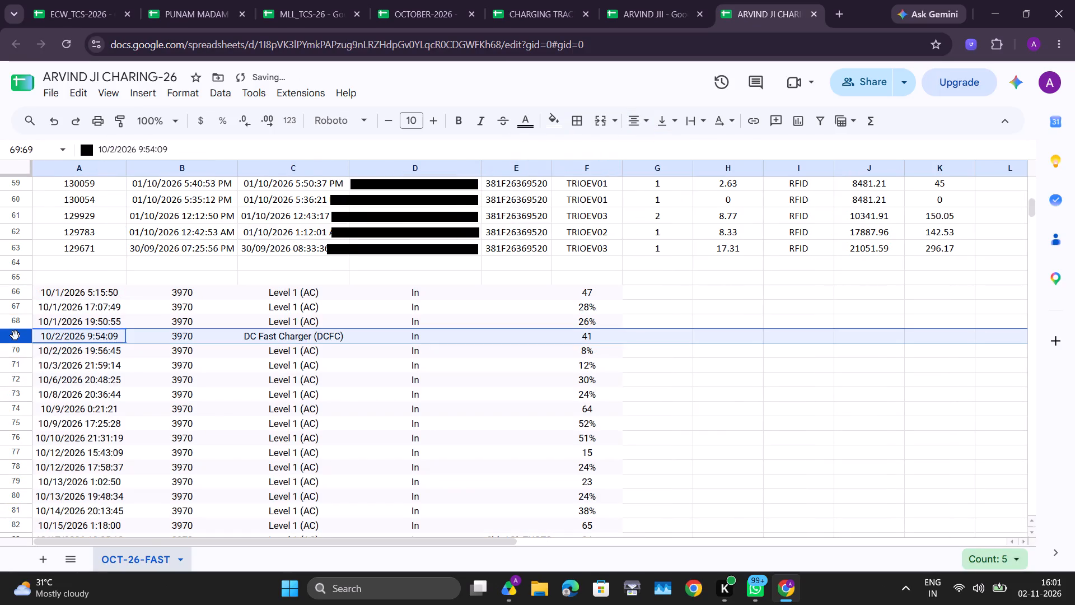
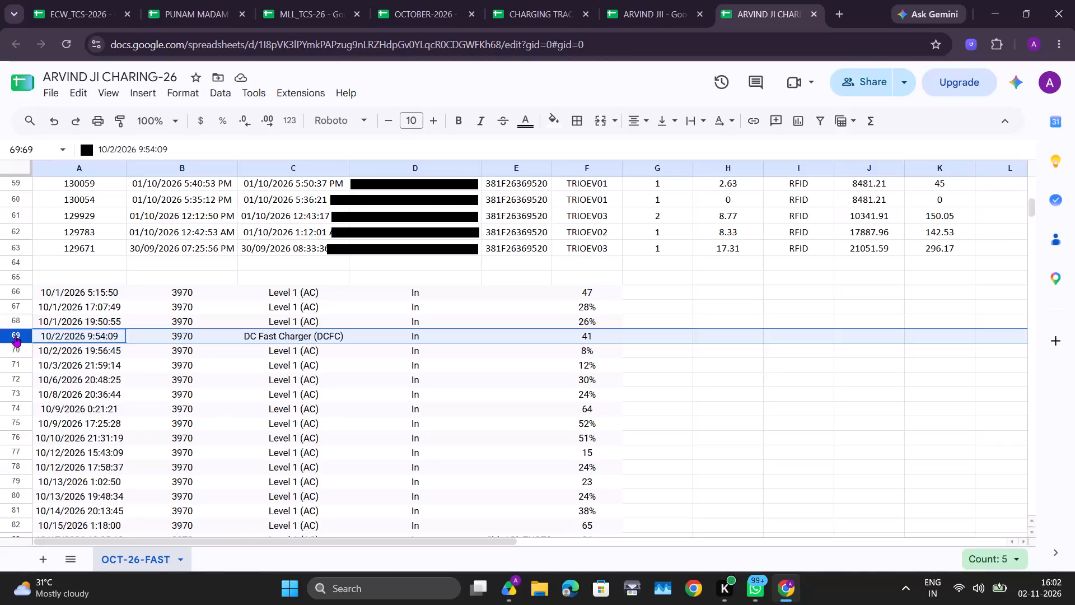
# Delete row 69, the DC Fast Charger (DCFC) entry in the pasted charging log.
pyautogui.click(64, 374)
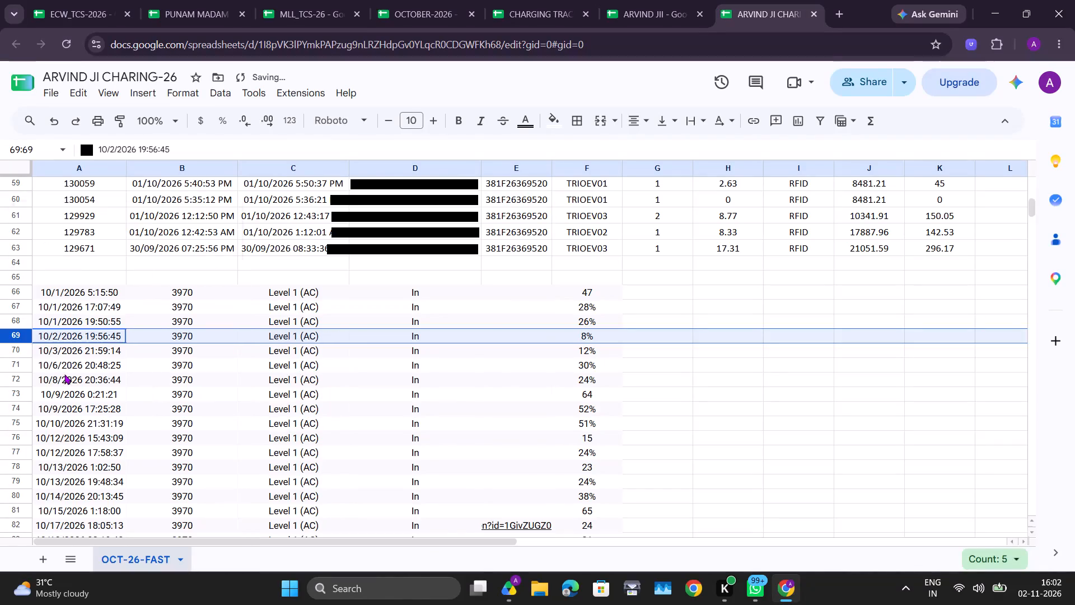
# Compare the Level 1 (AC) entries for vehicle 3970 with the charging transactions above them.
pyautogui.scroll(-3, 319, 447)
pyautogui.scroll(4, 319, 447)
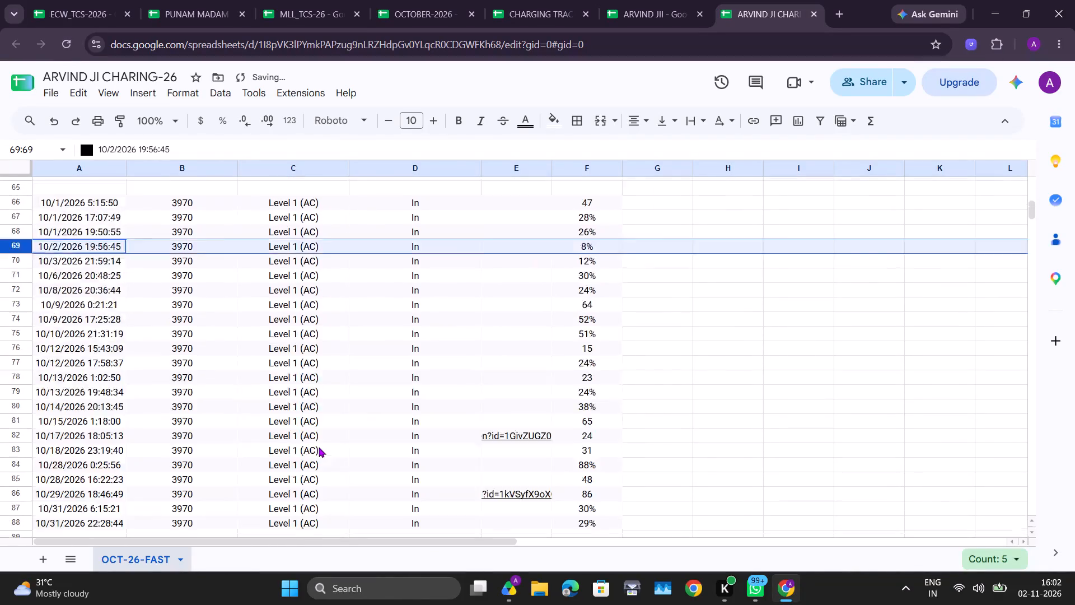
pyautogui.scroll(1, 319, 447)
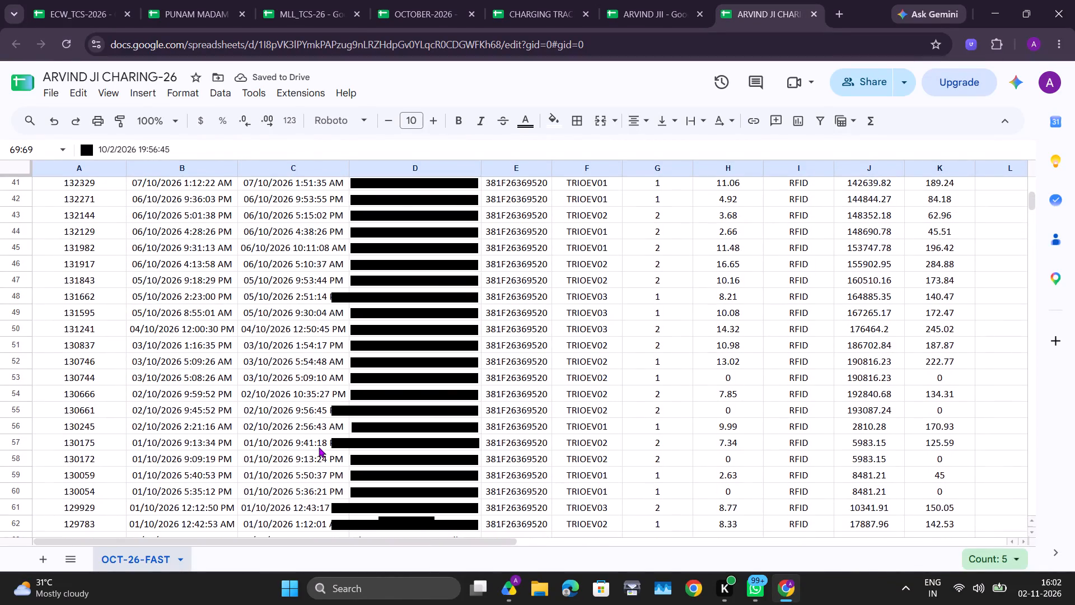
pyautogui.scroll(-3, 319, 447)
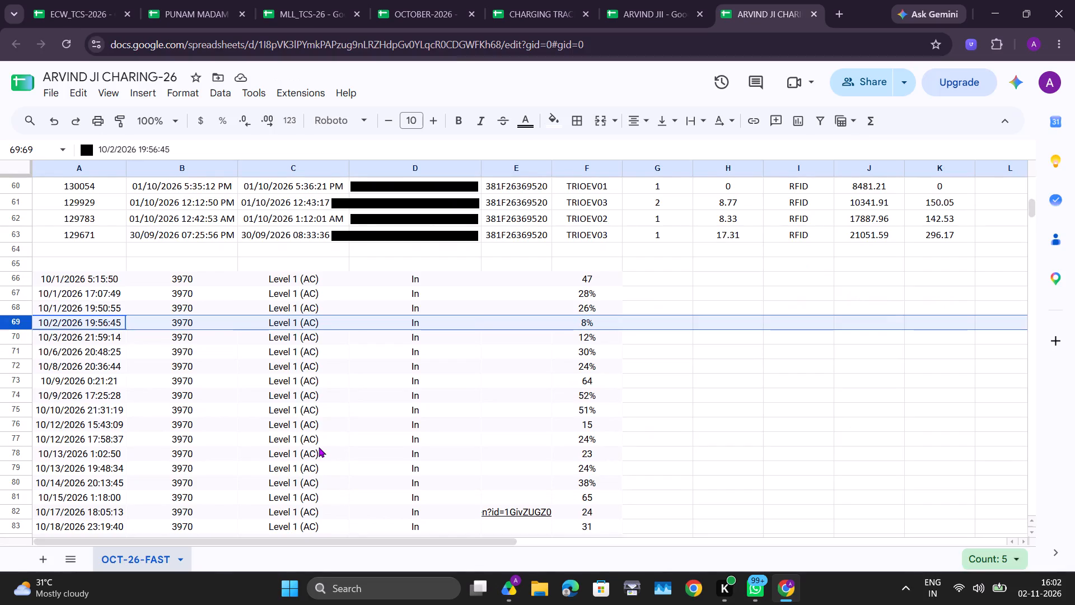
pyautogui.scroll(-1, 467, 506)
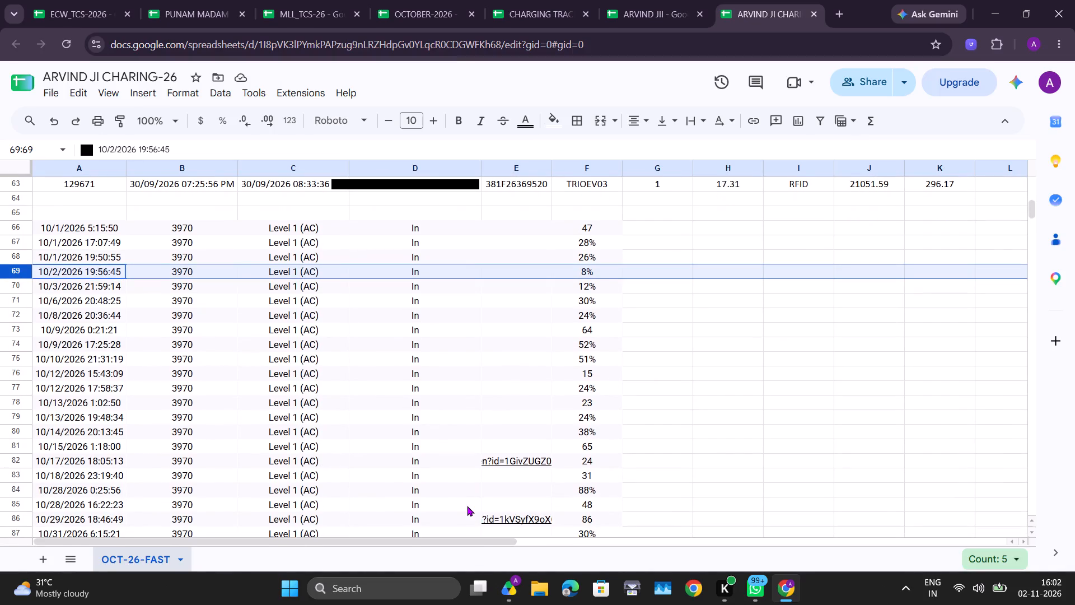
pyautogui.scroll(1, 467, 506)
pyautogui.scroll(-2, 467, 506)
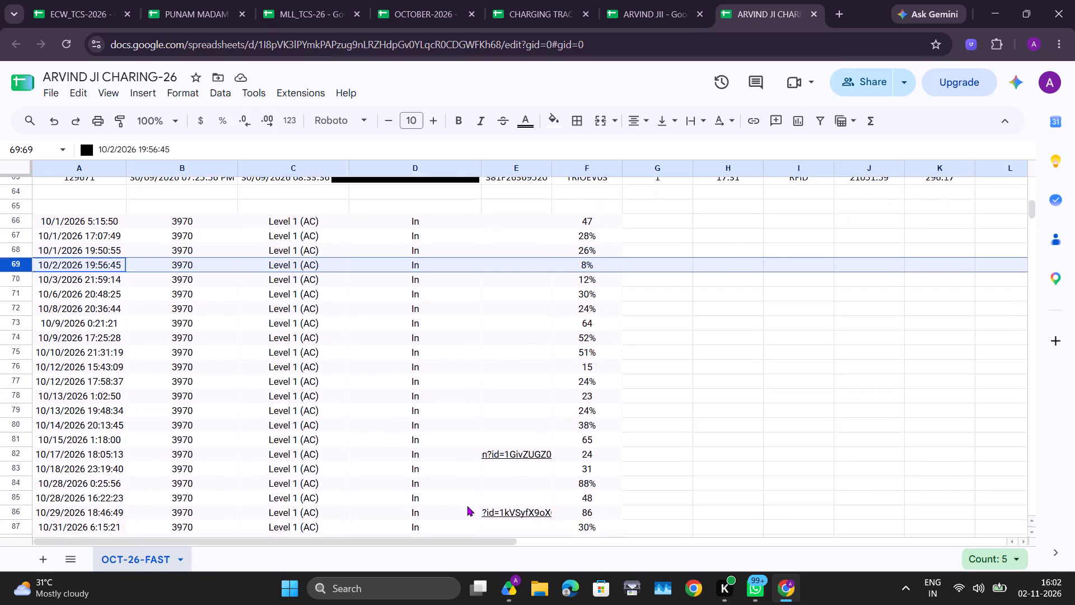
pyautogui.scroll(-2, 467, 506)
pyautogui.scroll(2, 467, 506)
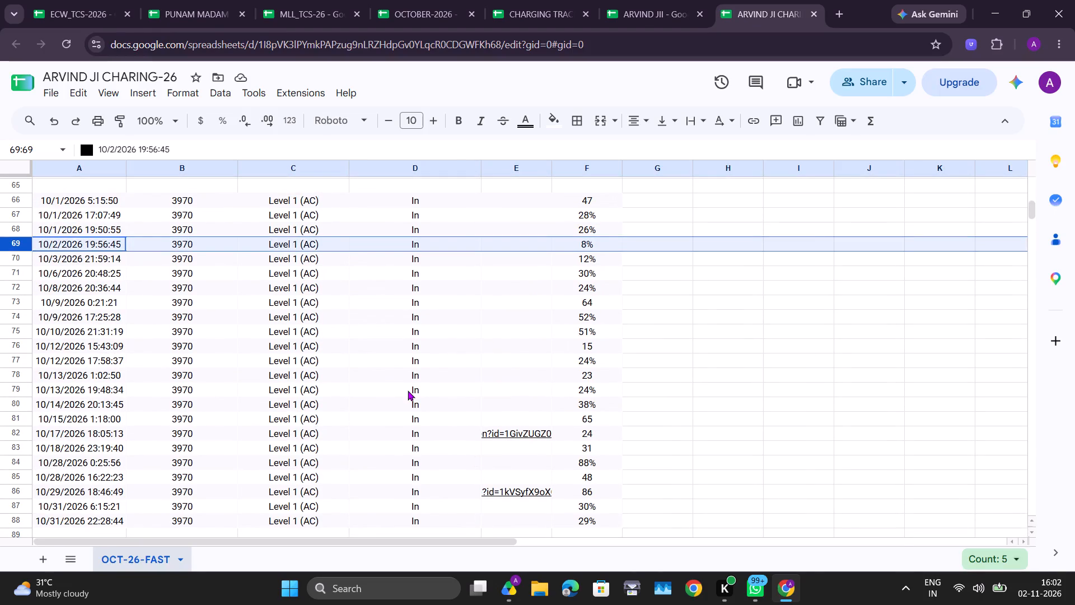
# Undo the recent edits back through the pasting of the 3970 charging log entries starting at row 66.
pyautogui.hotkey('ctrl', 'z')
pyautogui.hotkey('ctrl', 'z')
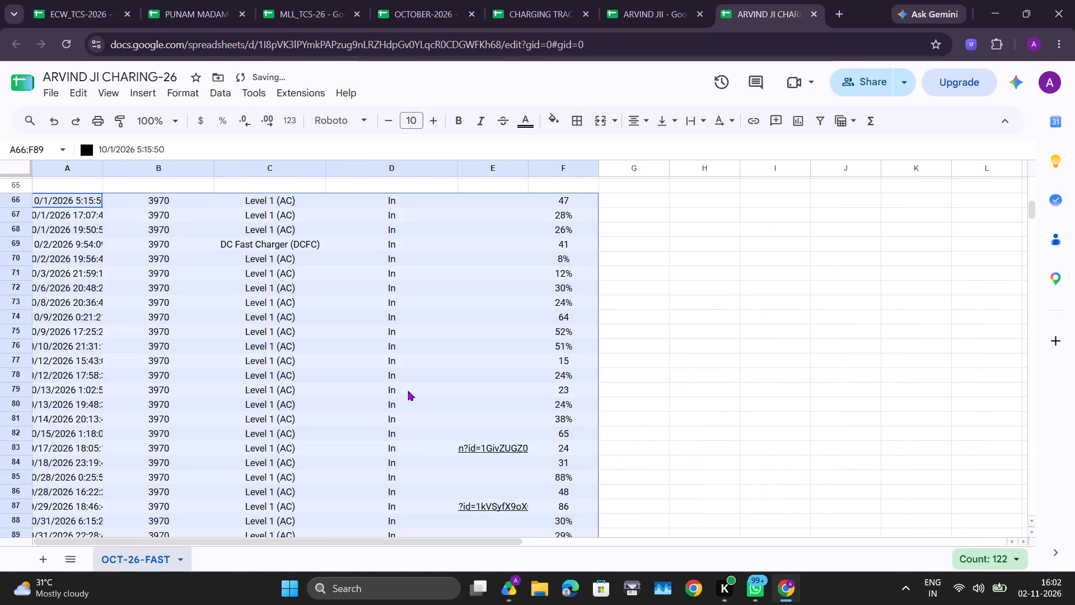
pyautogui.hotkey('ctrl', 'z')
pyautogui.hotkey('ctrl', 'z')
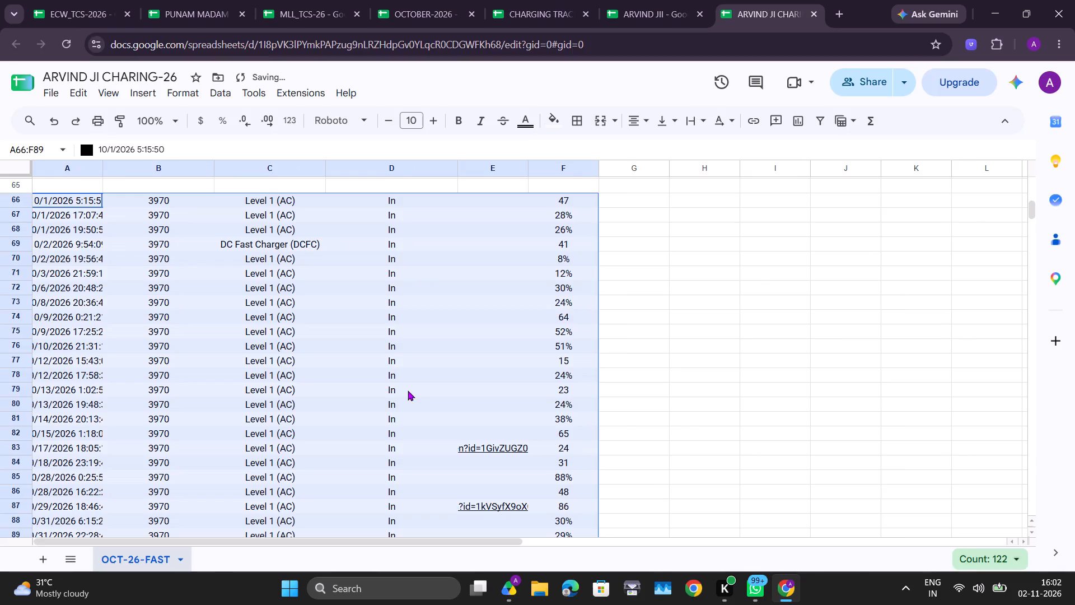
pyautogui.click(688, 377)
pyautogui.hotkey('ctrl', 'z')
pyautogui.hotkey('ctrl', 'z')
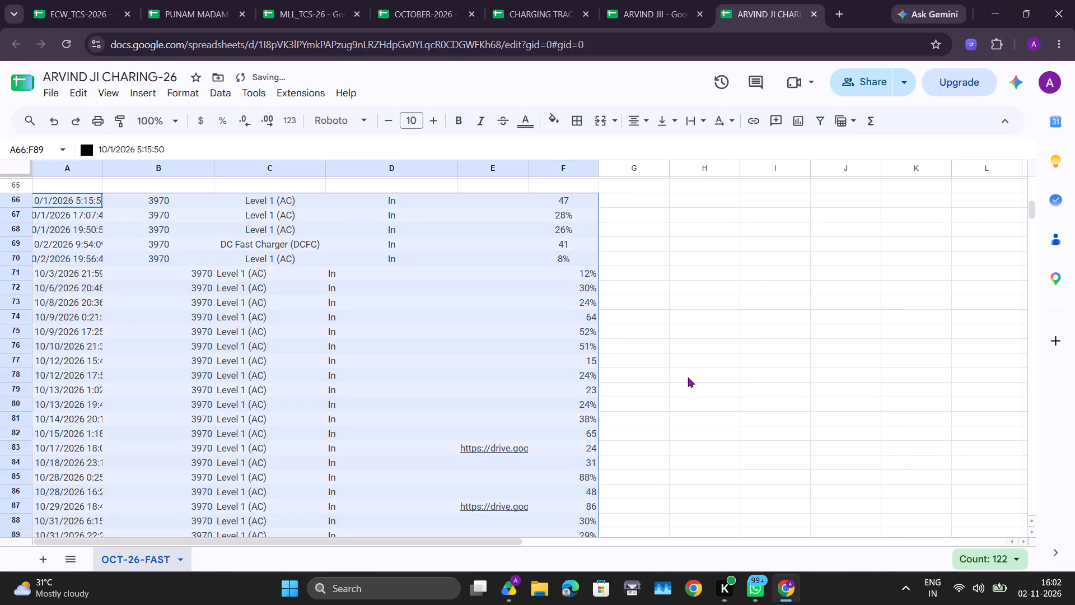
pyautogui.hotkey('ctrl', 'z')
pyautogui.click(688, 377)
pyautogui.scroll(4, 688, 377)
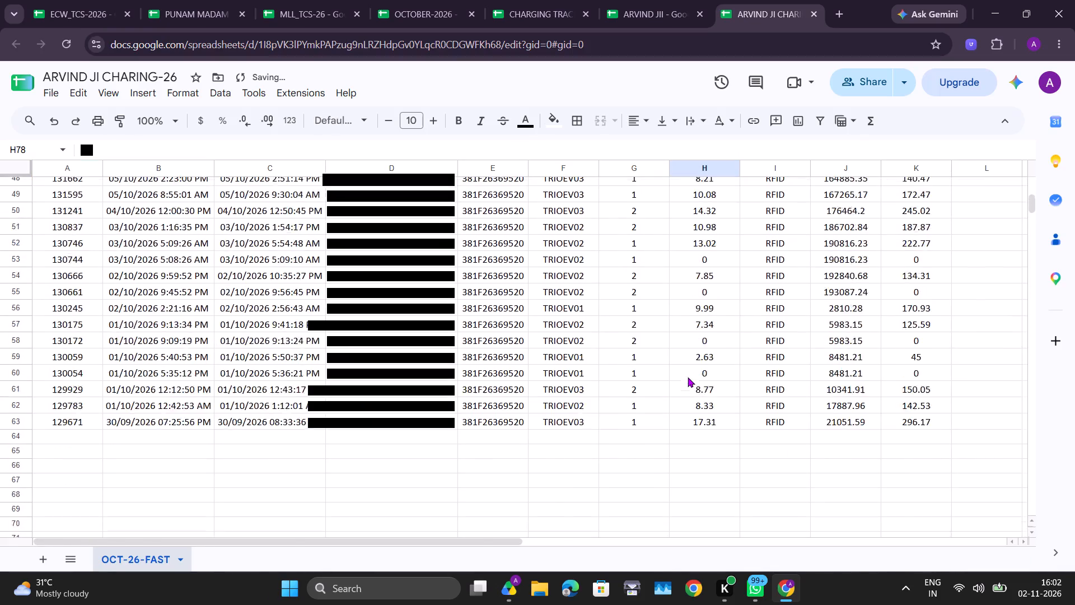
pyautogui.click(662, 12)
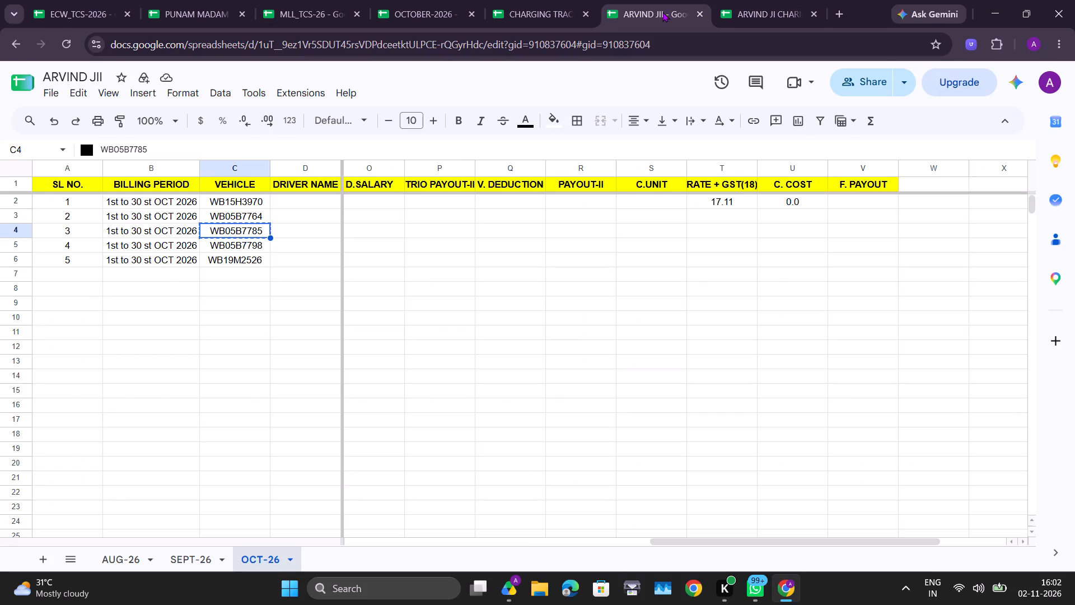
pyautogui.click(662, 12)
pyautogui.click(252, 256)
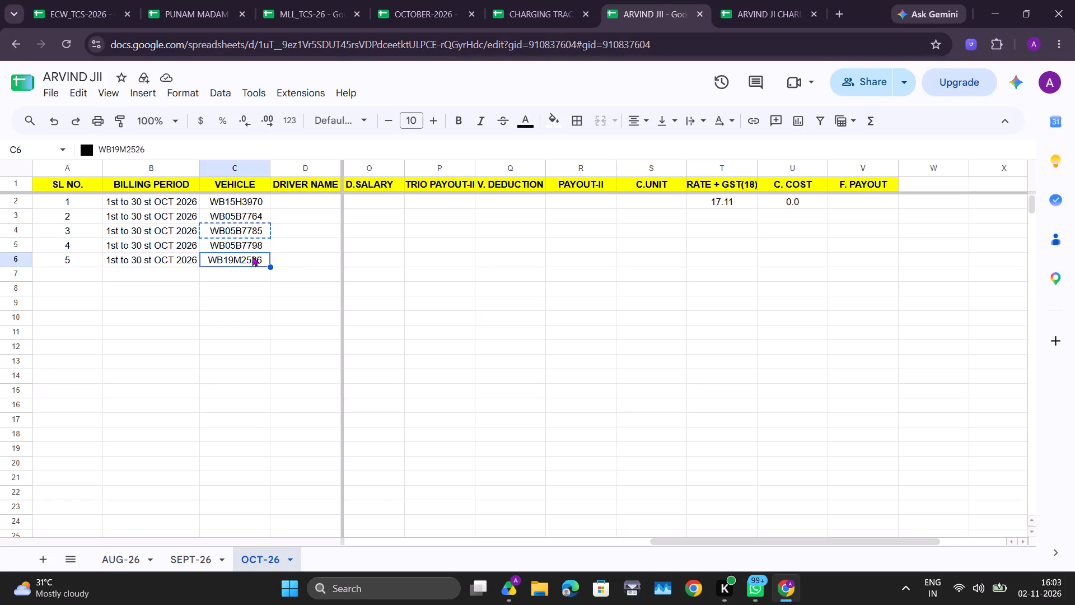
pyautogui.hotkey('ctrl', 'c')
pyautogui.click(437, 1)
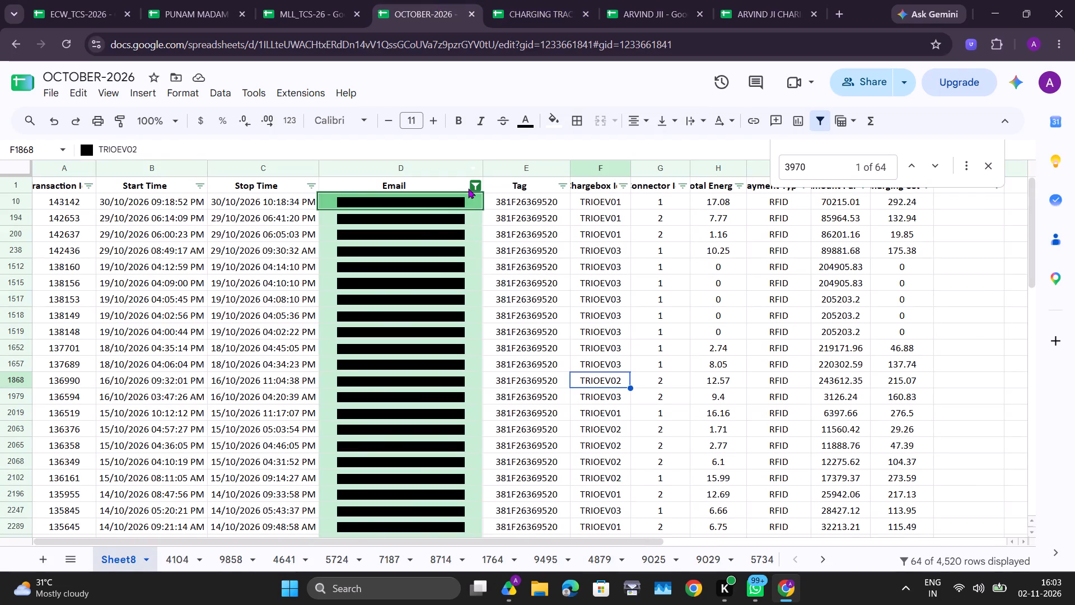
pyautogui.click(471, 188)
pyautogui.click(356, 439)
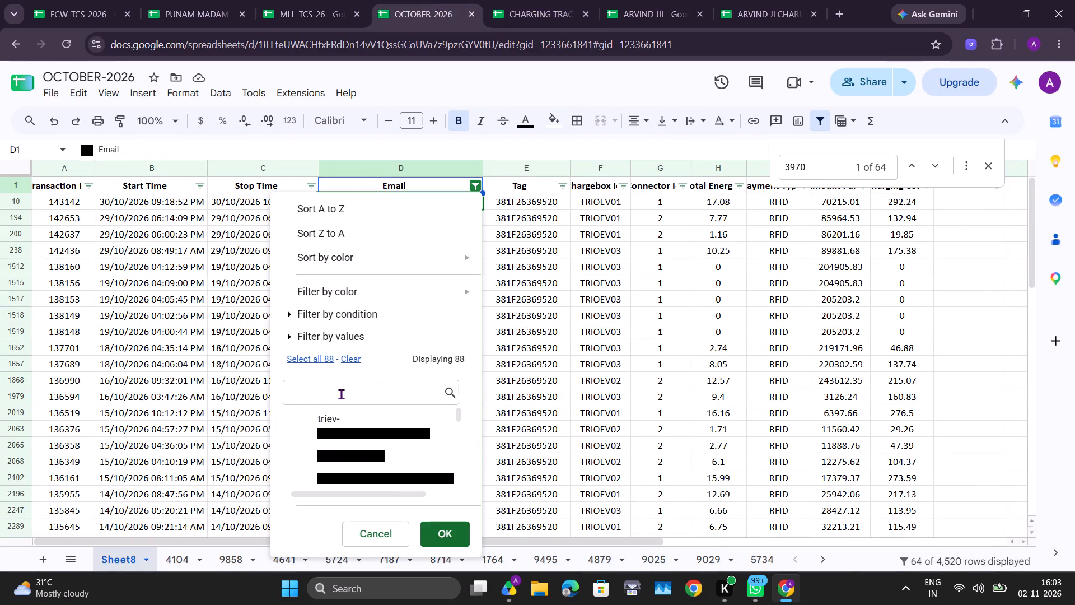
pyautogui.click(341, 394)
pyautogui.hotkey('ctrl', 'v')
pyautogui.click(363, 434)
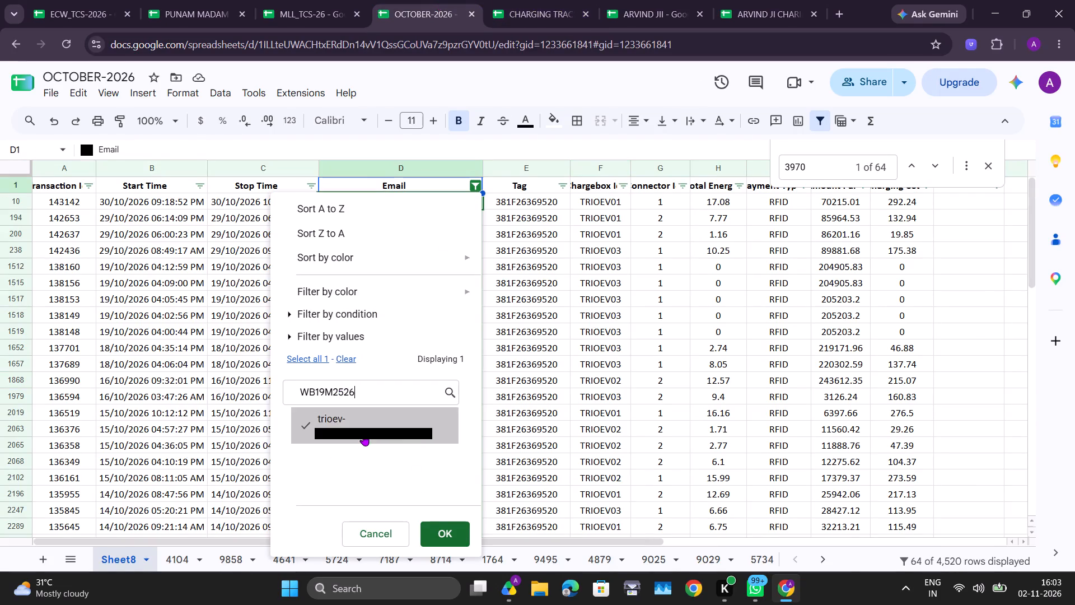
pyautogui.click(431, 527)
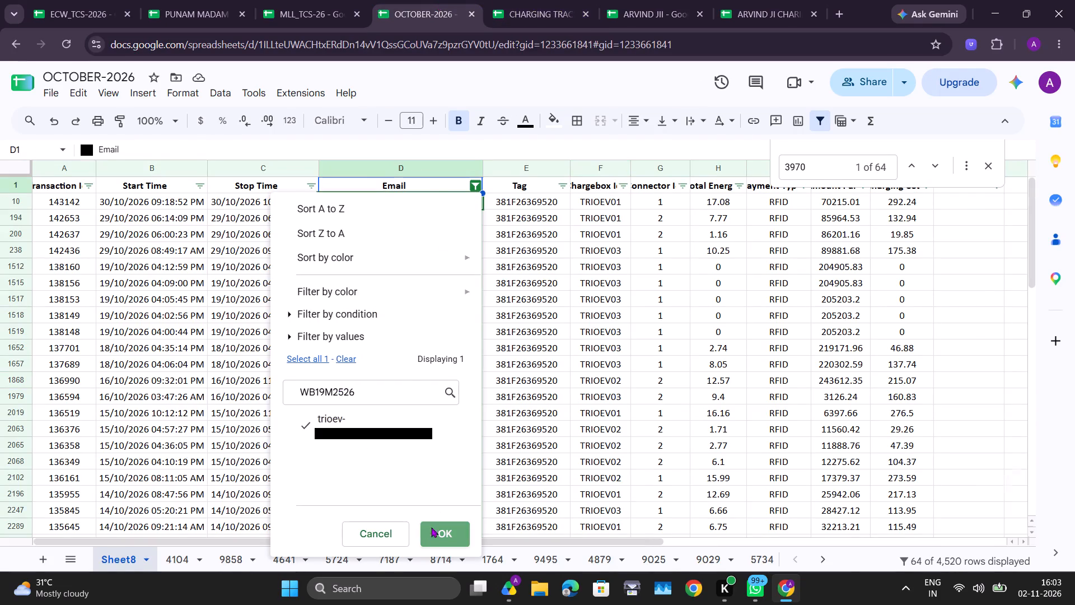
pyautogui.scroll(1, 532, 258)
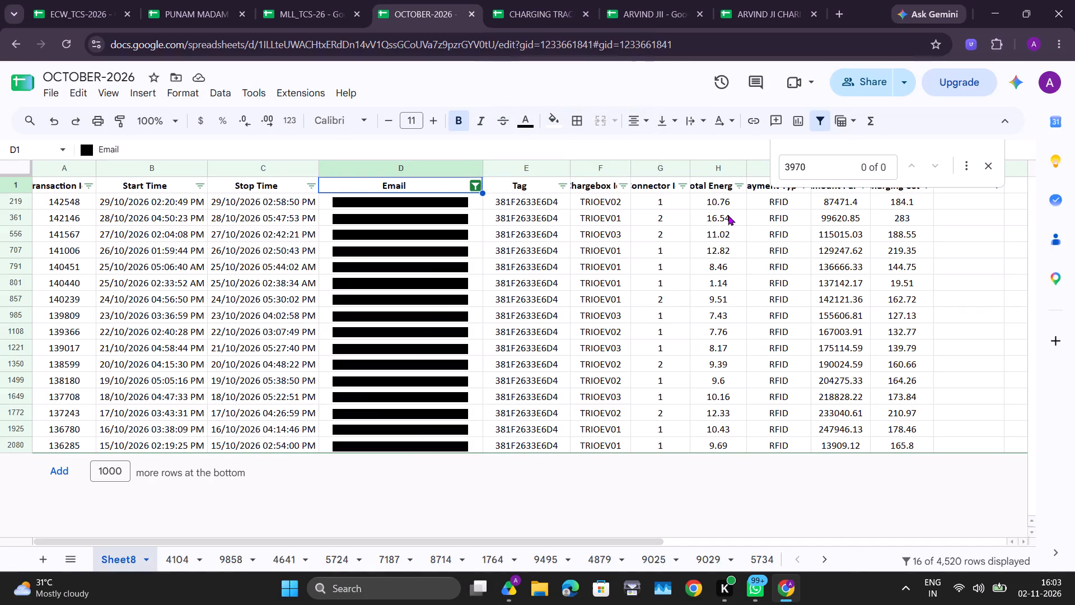
# Check the sum of the Total Energy column for the filtered rows.
pyautogui.click(725, 167)
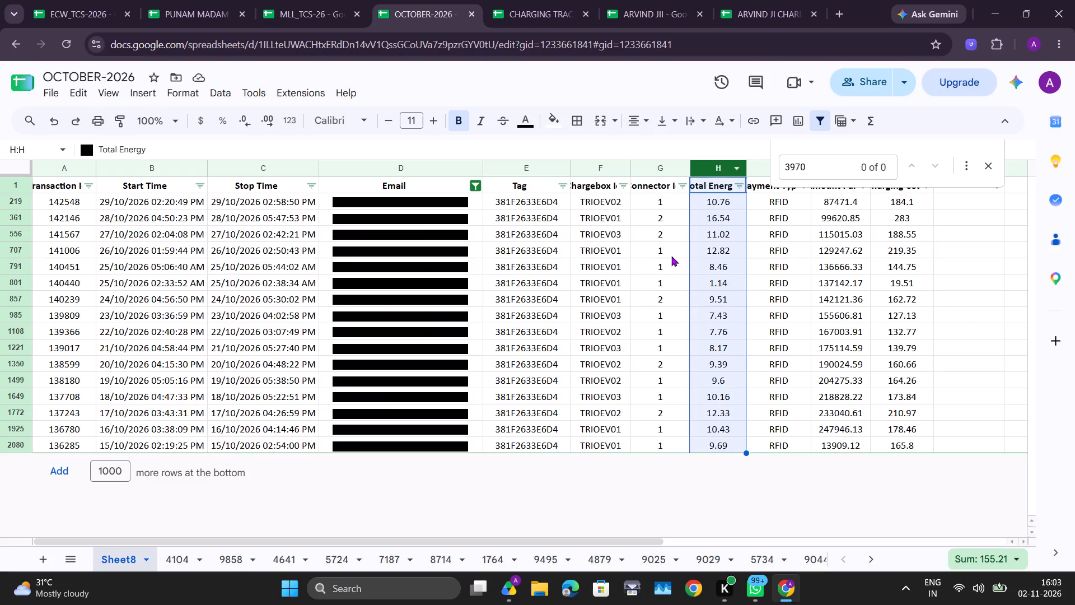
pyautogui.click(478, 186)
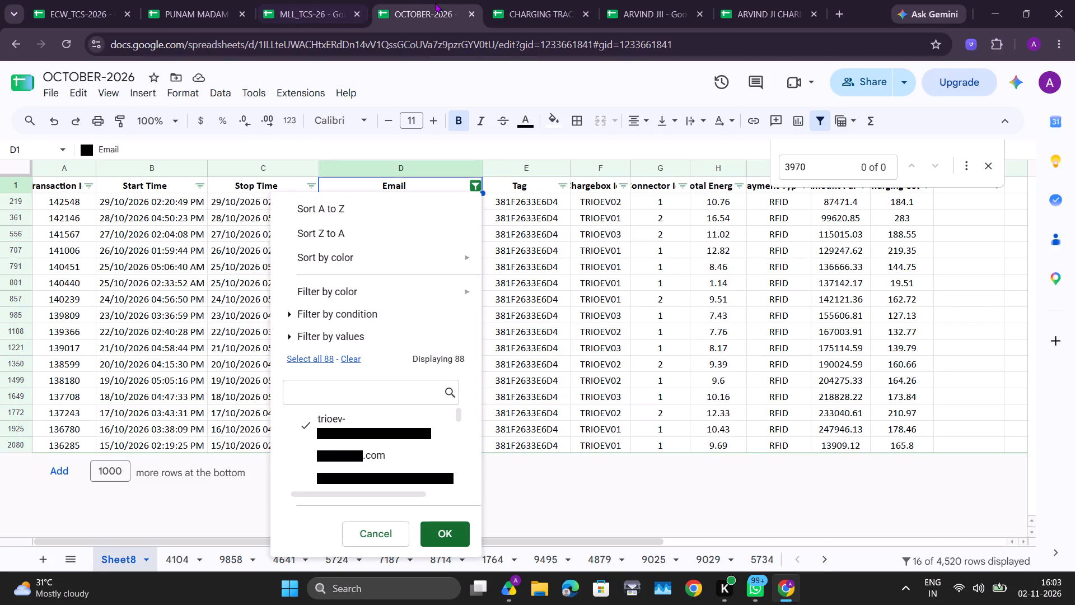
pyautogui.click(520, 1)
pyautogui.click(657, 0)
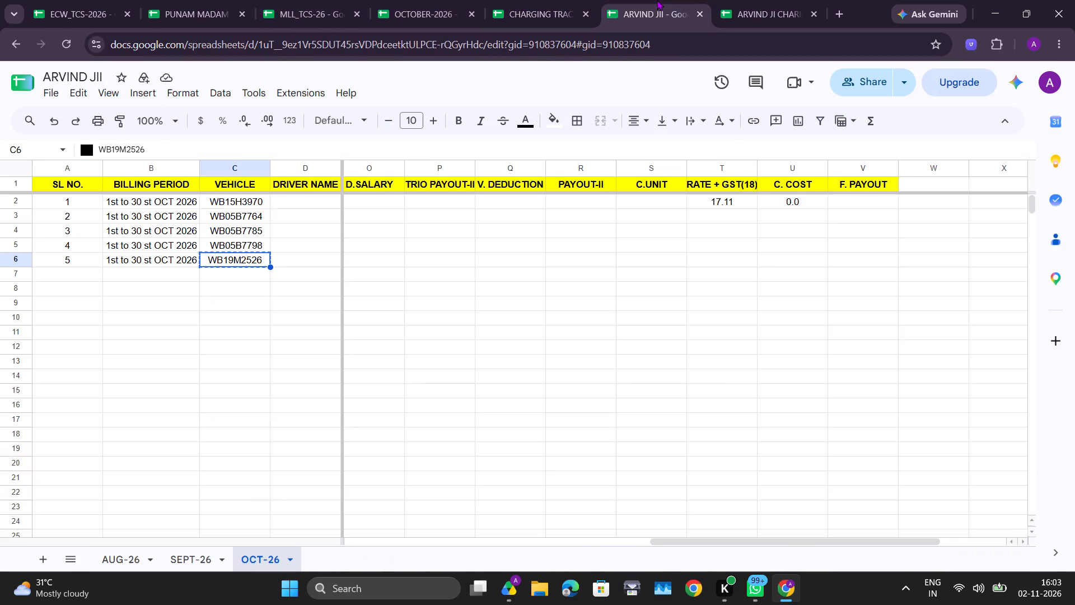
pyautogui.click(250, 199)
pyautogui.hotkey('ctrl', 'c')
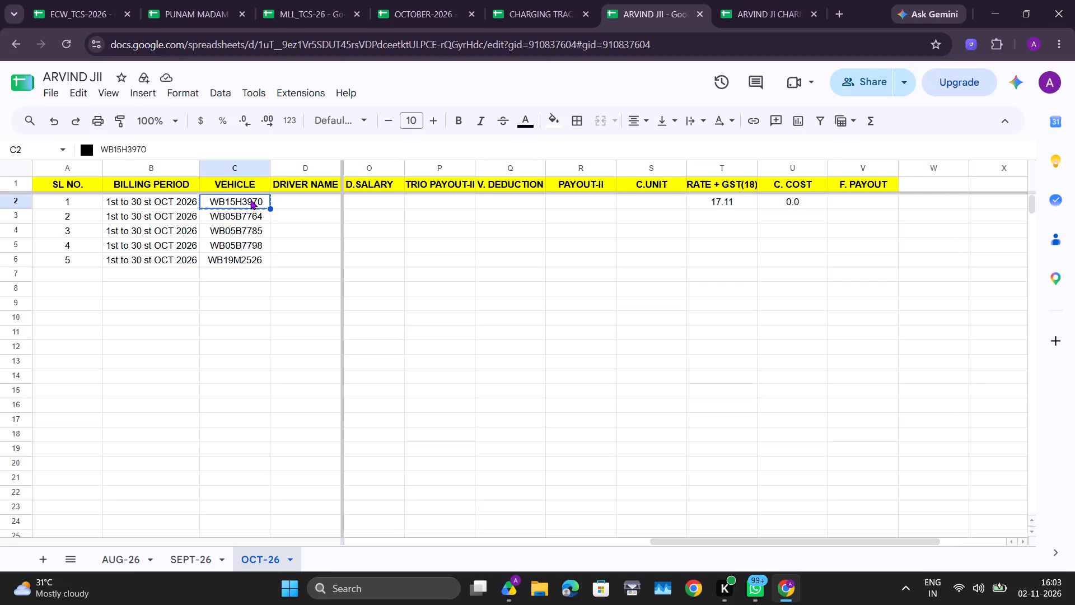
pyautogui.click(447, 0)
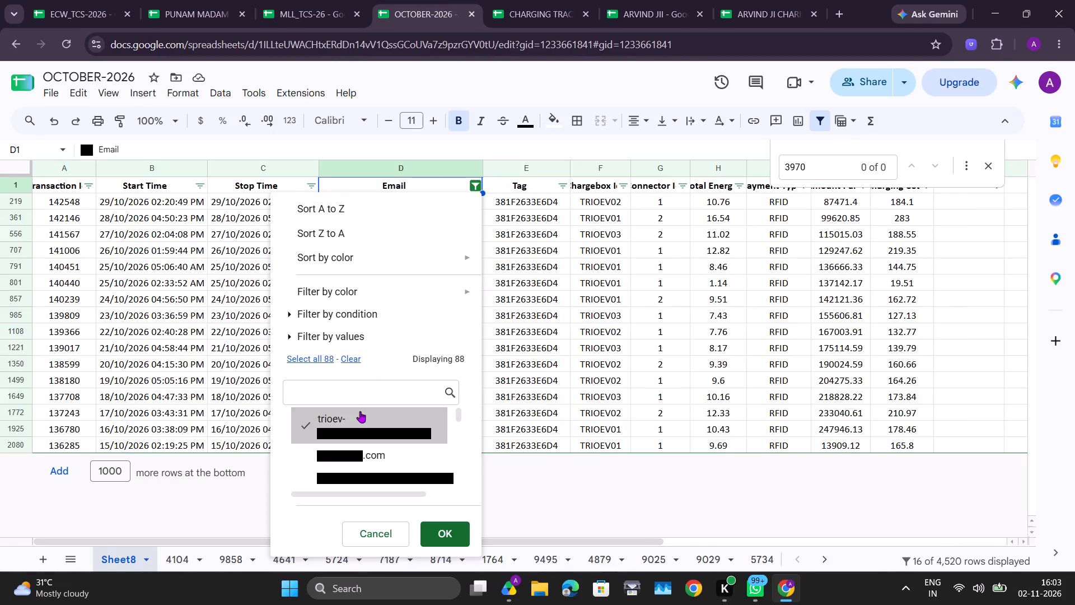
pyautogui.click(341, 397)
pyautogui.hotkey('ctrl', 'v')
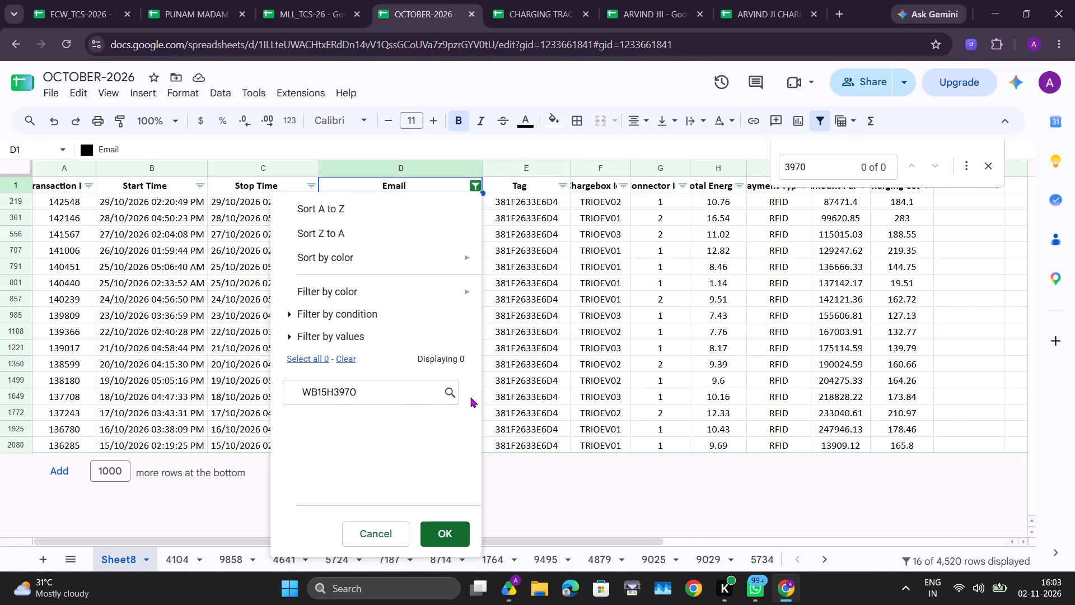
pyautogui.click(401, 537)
# Add the account e-mail copied from cell D48 of ARVIND JI CHARING-26 to the Email filter in OCTOBER-2026.
pyautogui.click(726, 0)
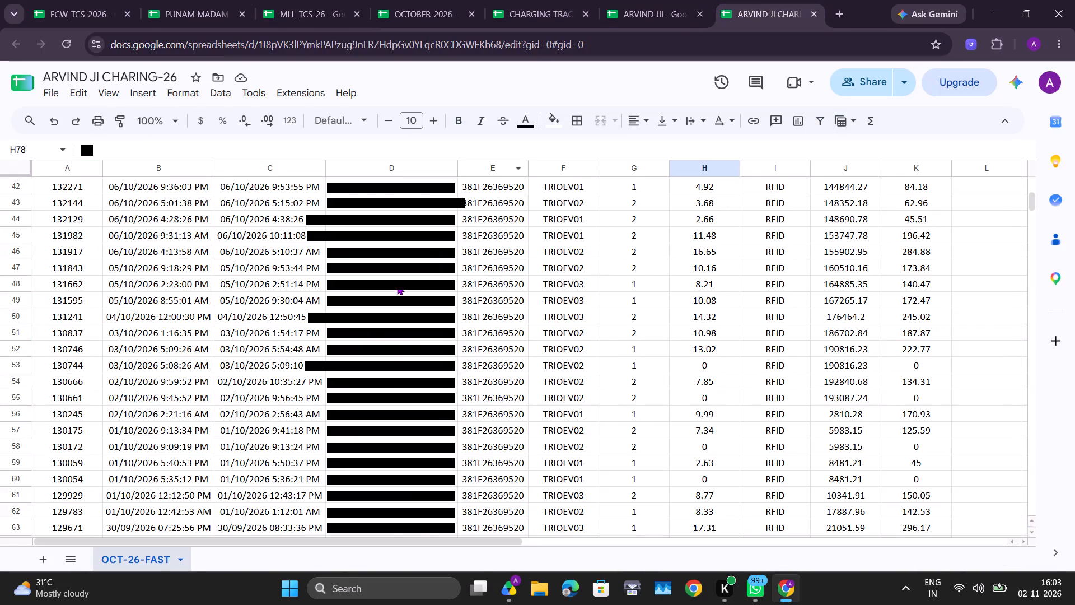
pyautogui.click(394, 285)
pyautogui.hotkey('ctrl', 'c')
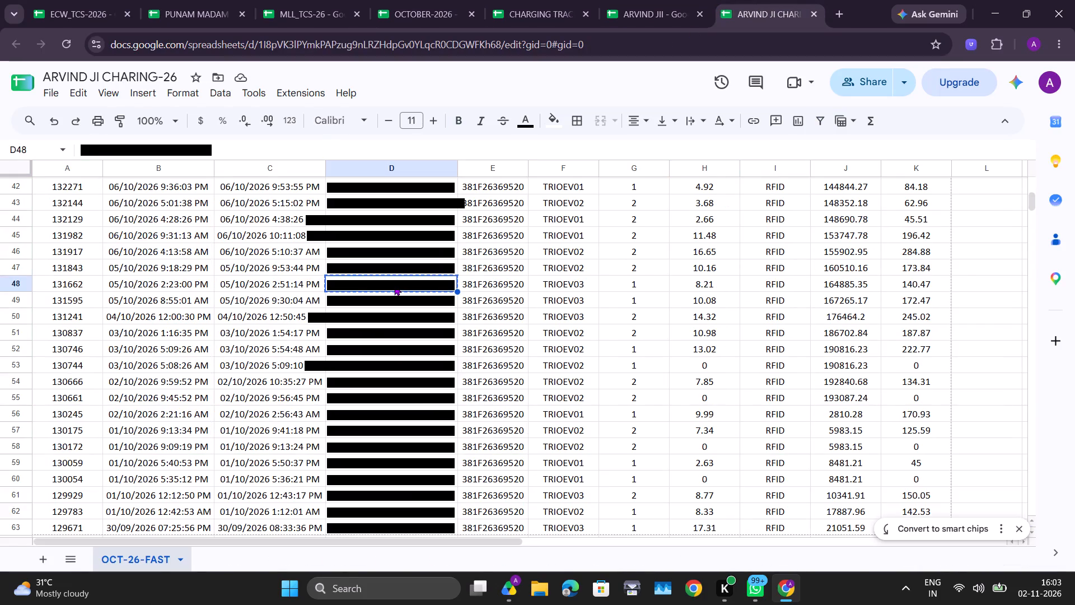
pyautogui.click(418, 0)
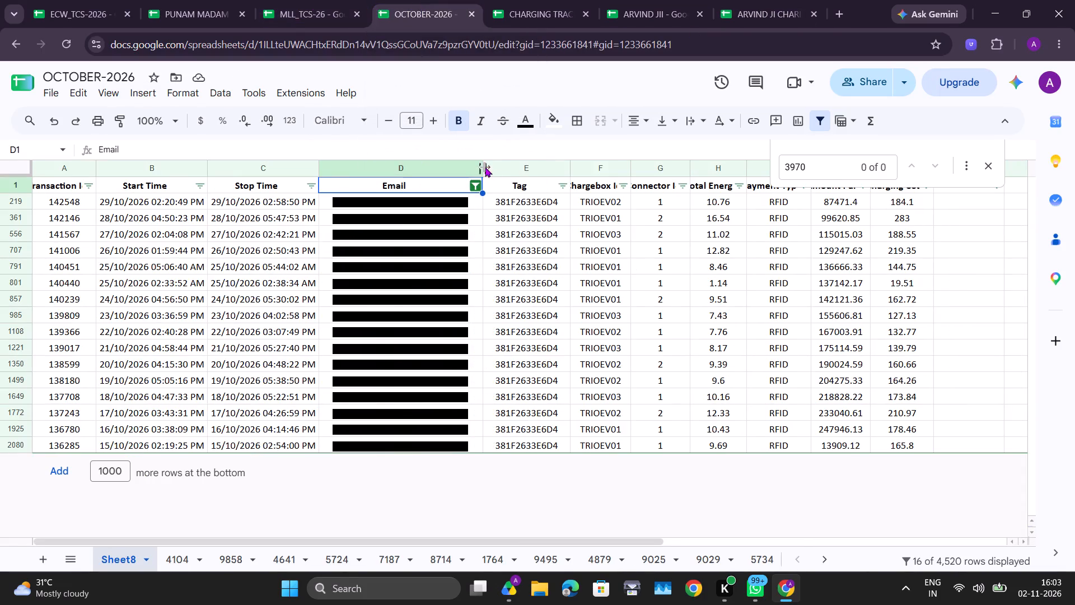
pyautogui.click(474, 185)
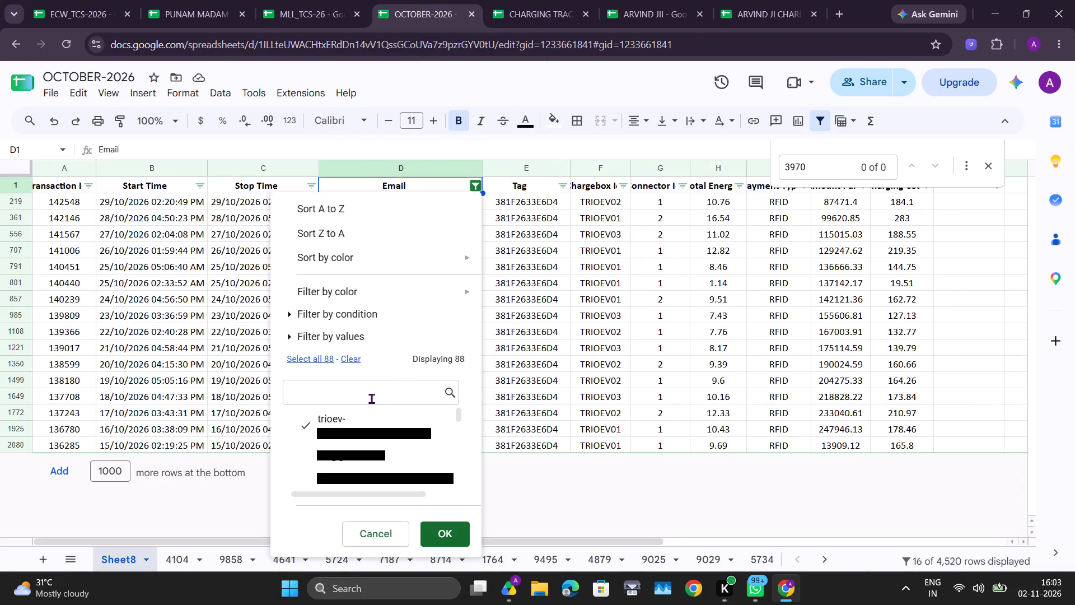
pyautogui.click(371, 398)
pyautogui.hotkey('ctrl', 'v')
pyautogui.click(398, 438)
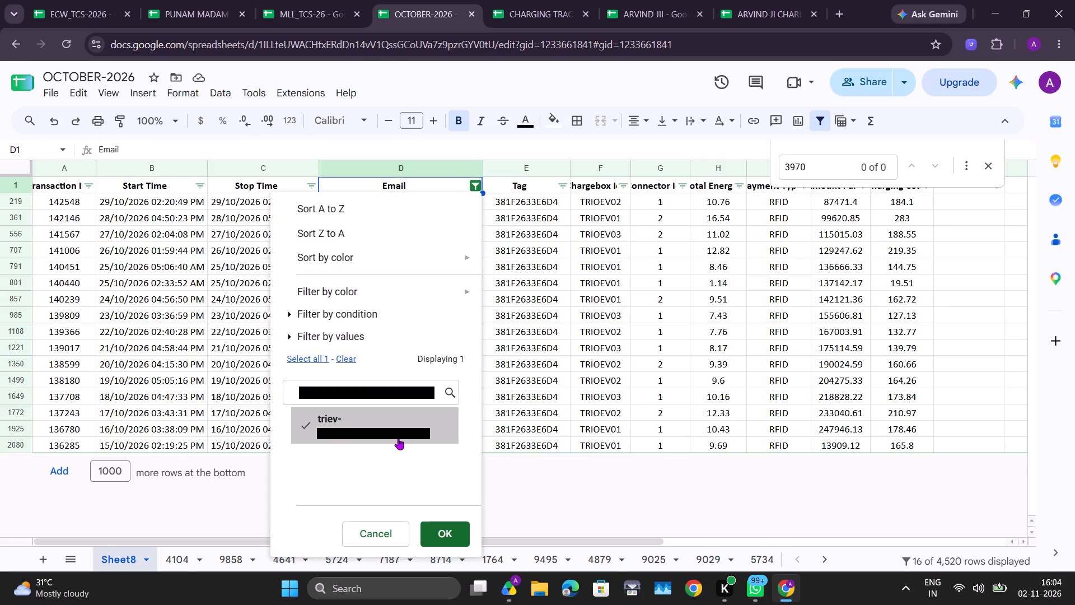
pyautogui.click(439, 532)
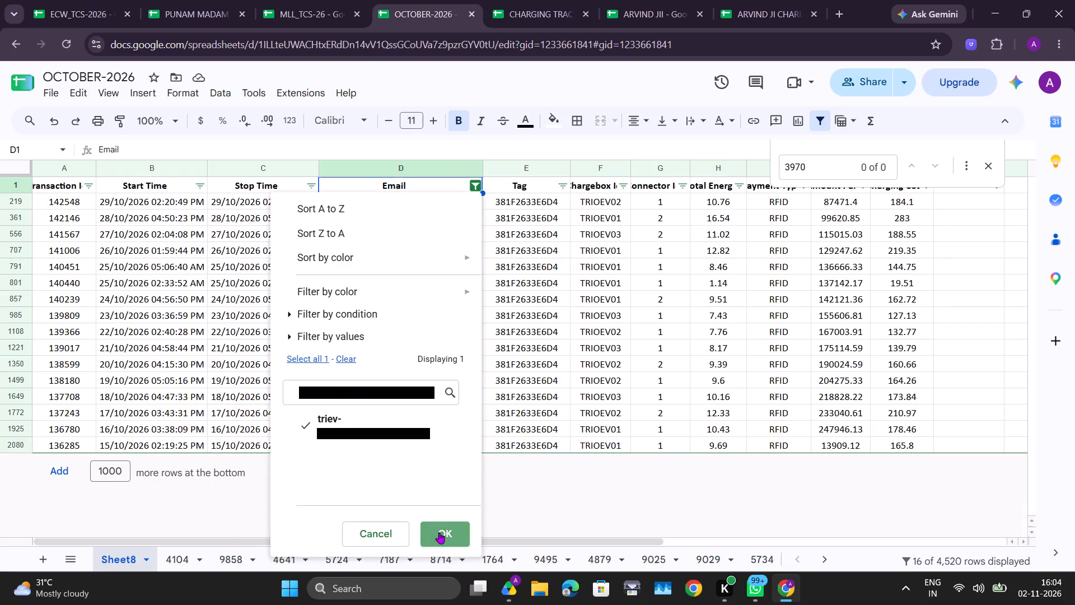
pyautogui.scroll(3, 474, 363)
pyautogui.click(589, 0)
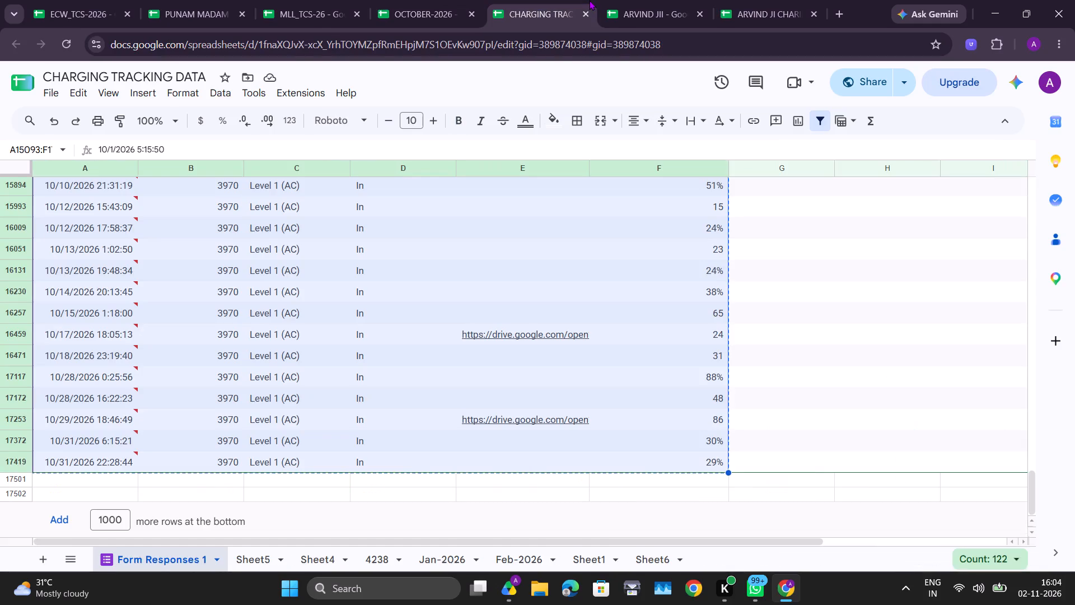
pyautogui.click(673, 0)
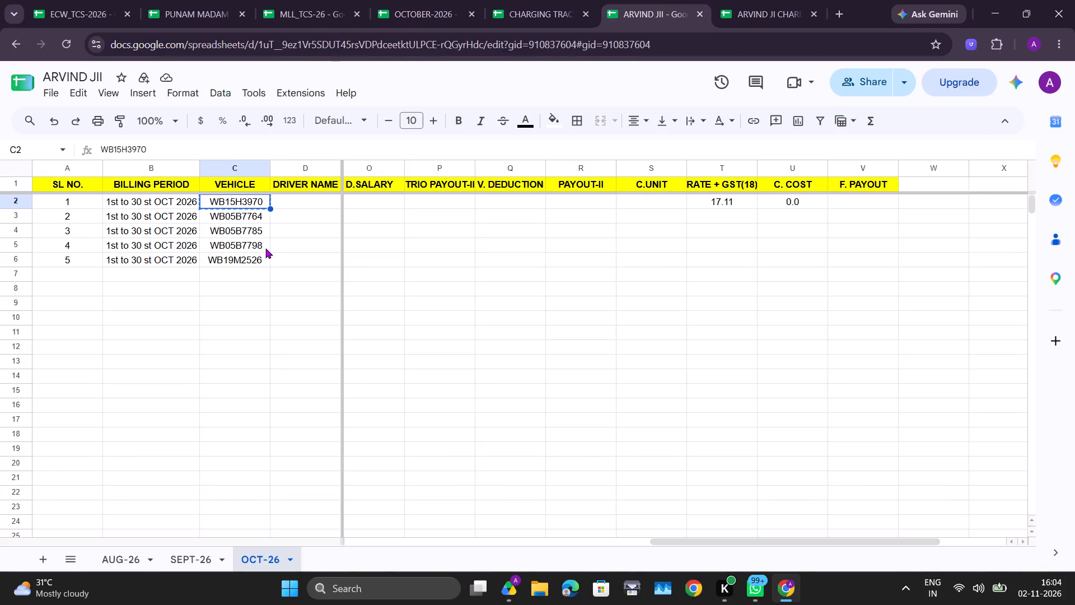
pyautogui.click(256, 248)
pyautogui.hotkey('ctrl', 'c')
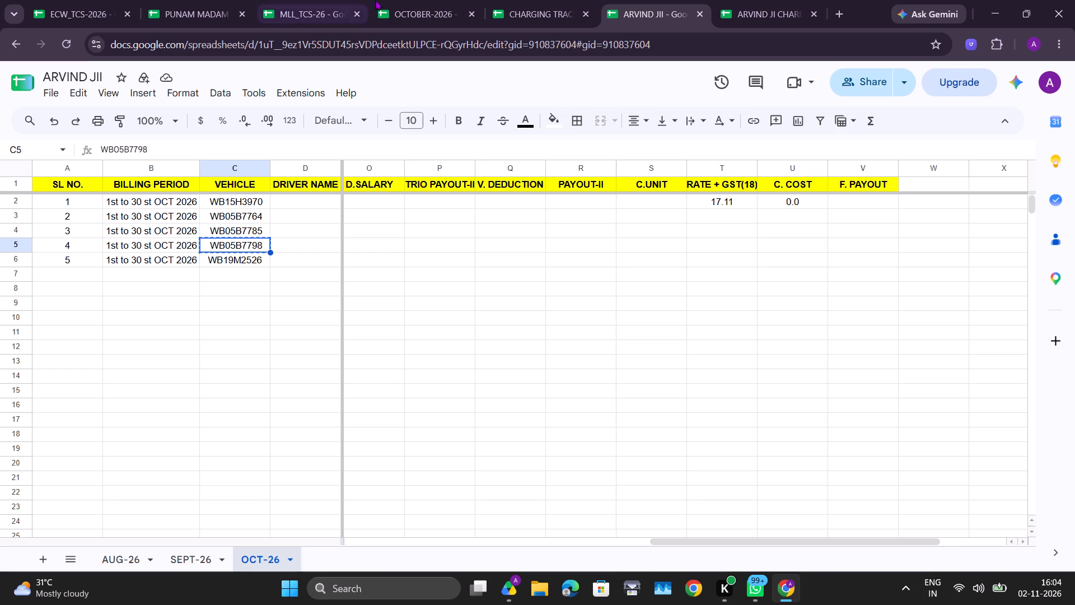
pyautogui.click(456, 1)
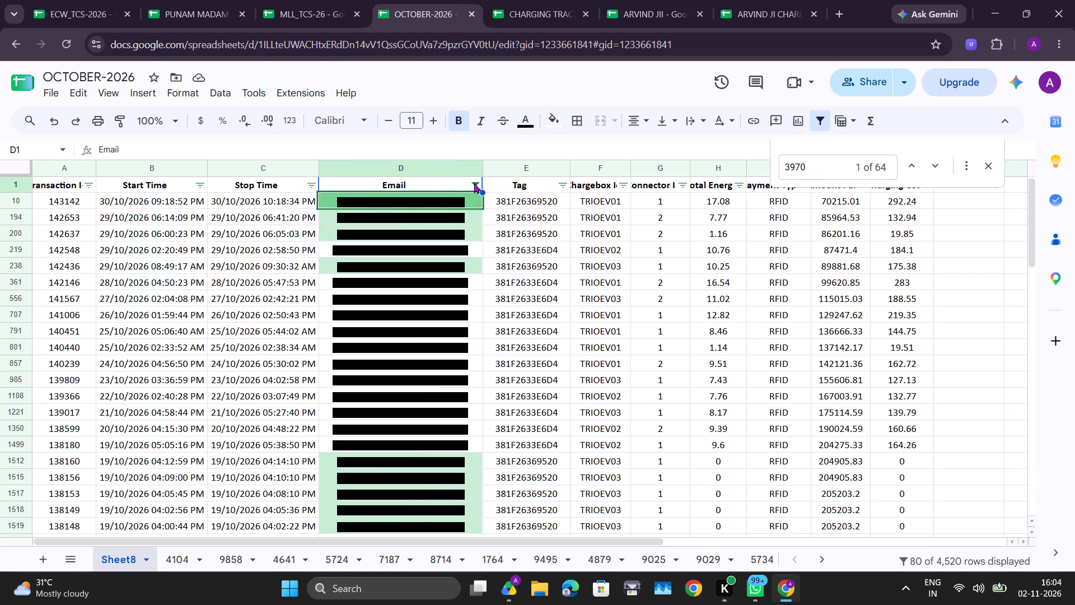
pyautogui.click(474, 183)
pyautogui.click(372, 401)
pyautogui.hotkey('ctrl', 'v')
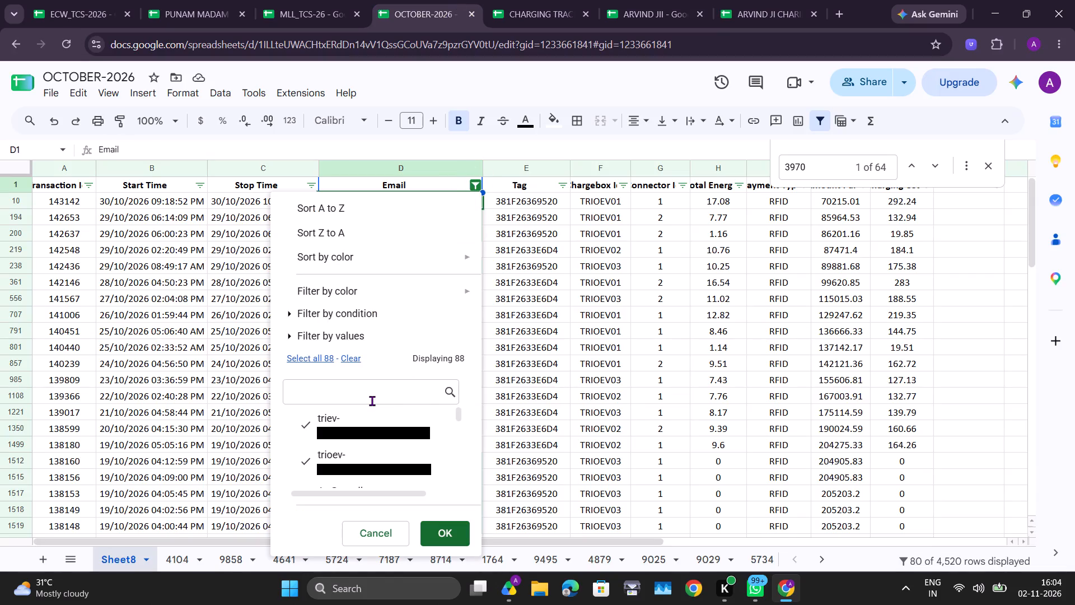
pyautogui.click(374, 536)
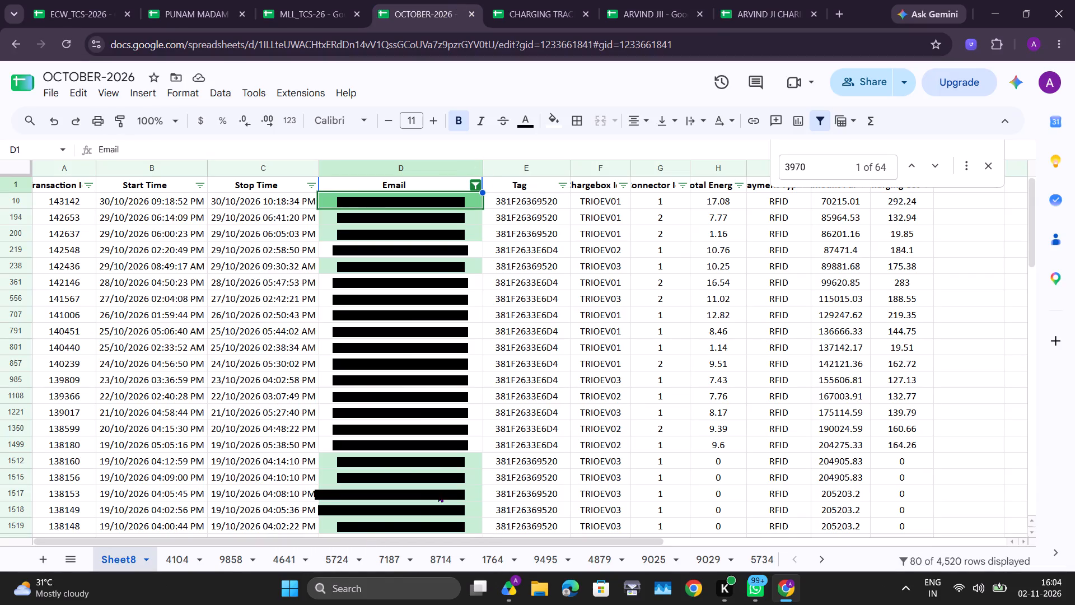
# Copy the whole filtered table from Sheet8 of OCTOBER-2026 into a new sheet in ARVIND JI CHARING-26.
pyautogui.scroll(-6, 448, 351)
pyautogui.scroll(18, 448, 351)
pyautogui.scroll(-11, 448, 351)
pyautogui.scroll(18, 448, 351)
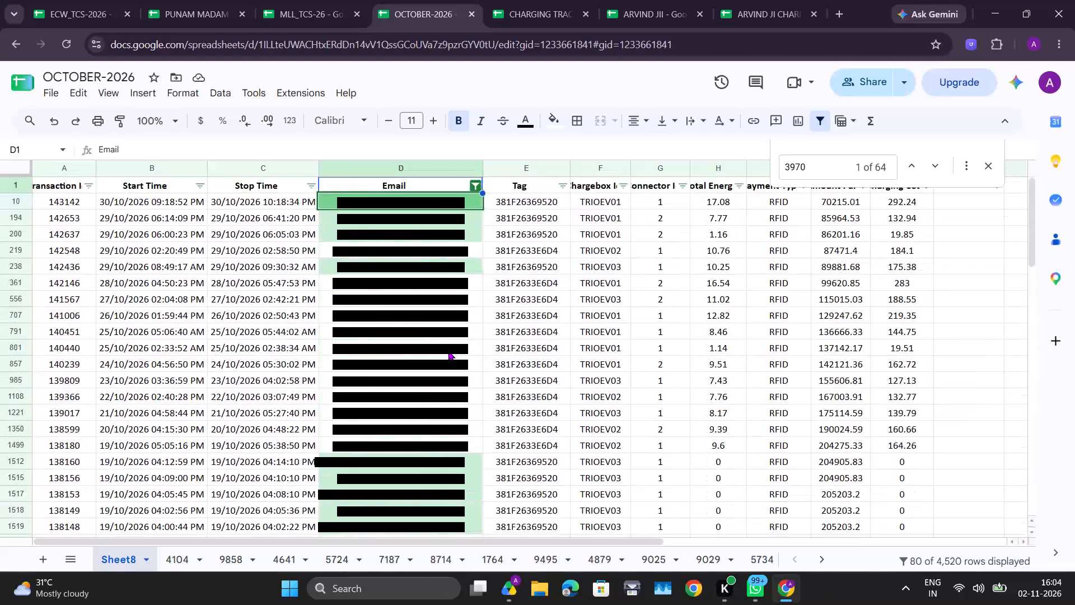
pyautogui.hotkey('ctrl', 'a')
pyautogui.hotkey('ctrl', 'c')
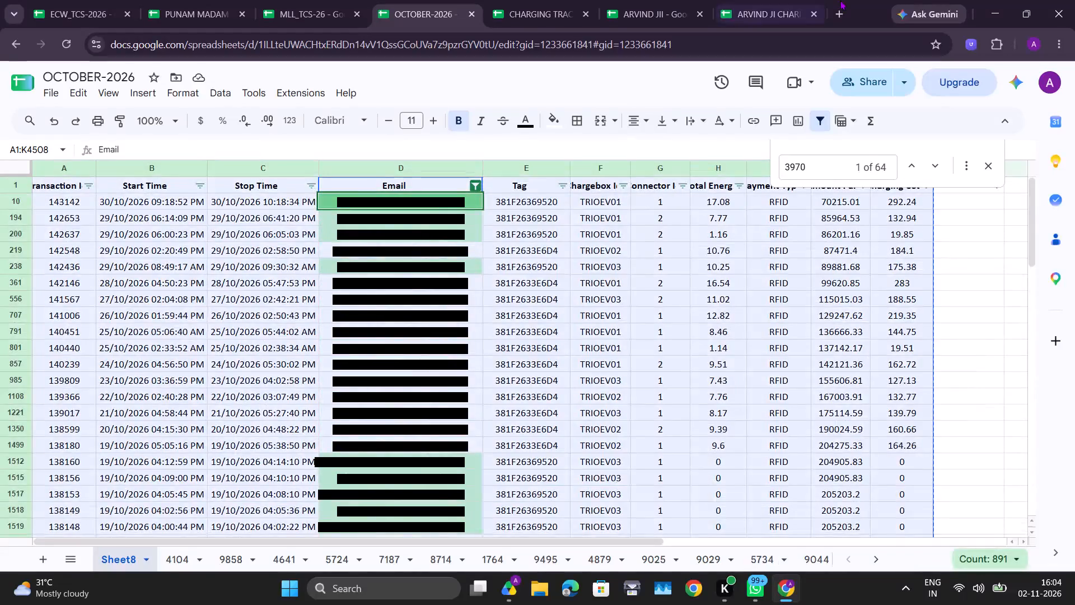
pyautogui.click(747, 0)
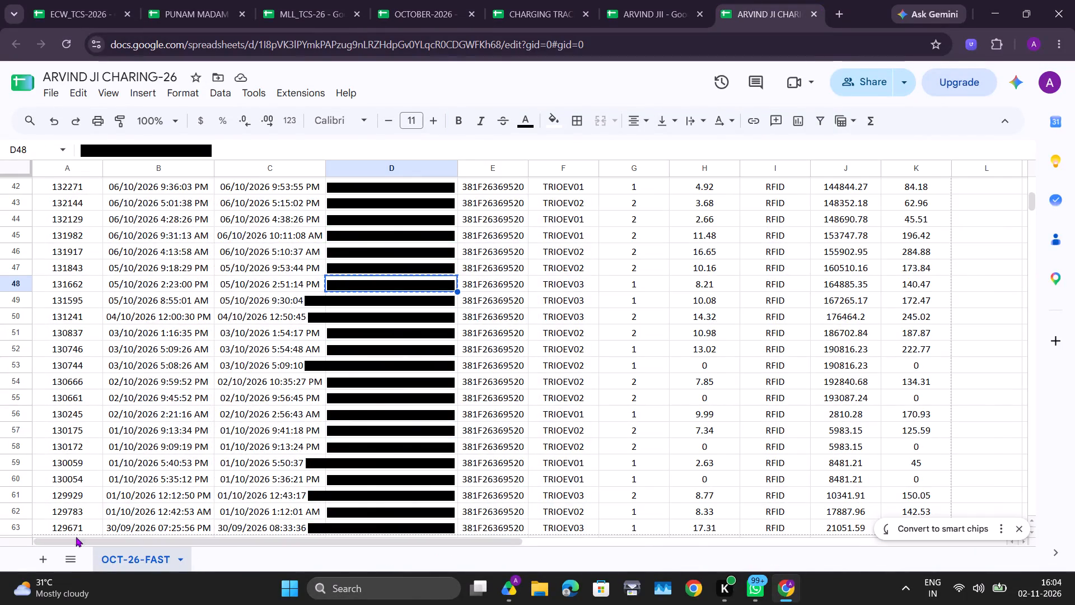
pyautogui.click(45, 561)
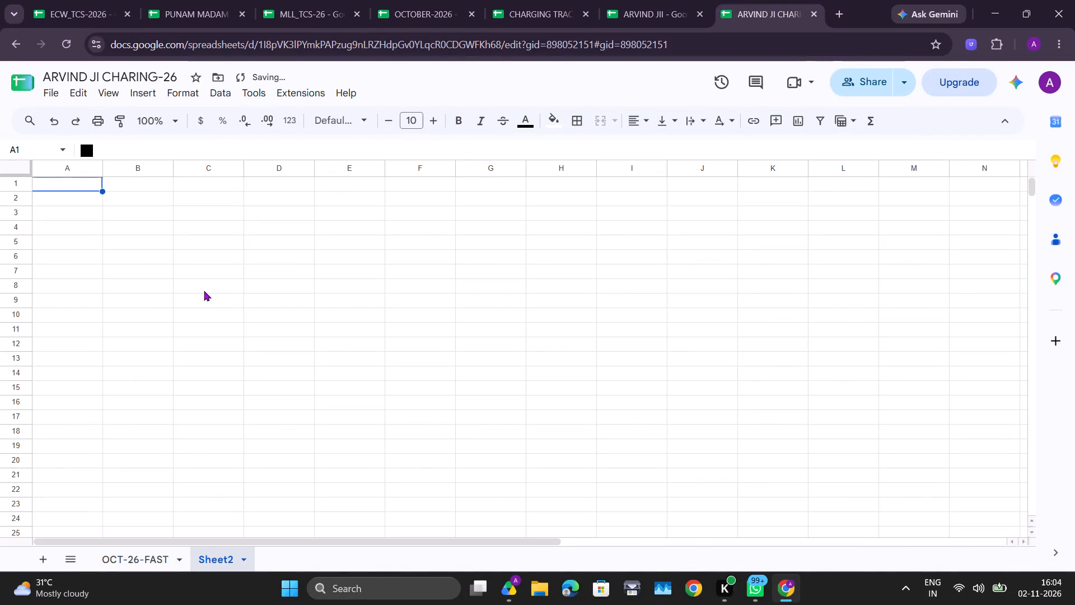
pyautogui.hotkey('ctrl', 'v')
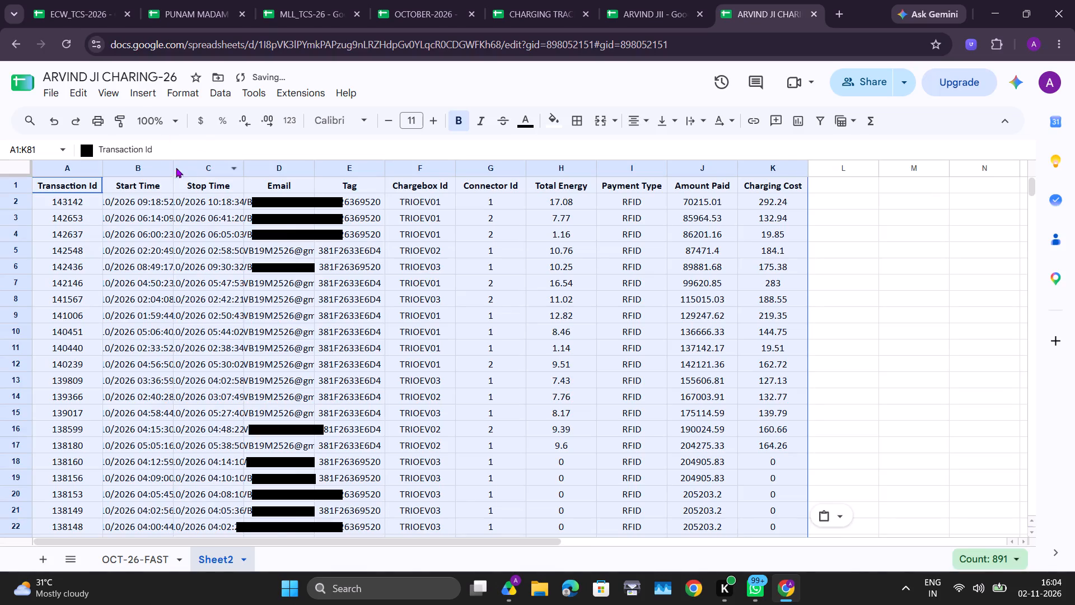
# Fit the Start Time, Stop Time and Email columns of the new sheet to their contents.
pyautogui.doubleClick(174, 165)
pyautogui.doubleClick(287, 168)
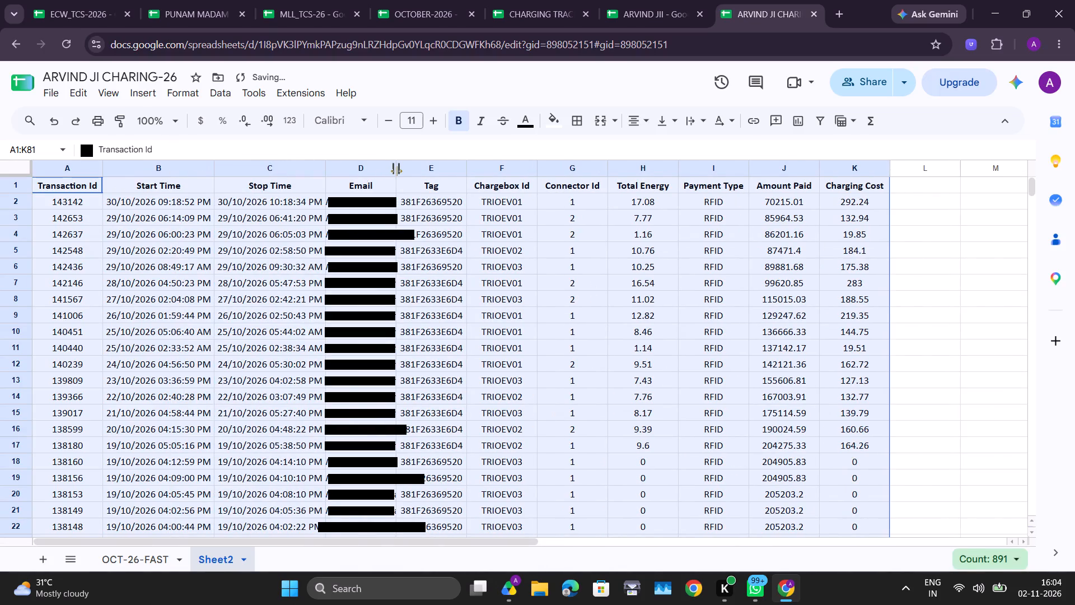
pyautogui.doubleClick(397, 170)
# Freeze the header row of the pasted transactions in Sheet2 and check the rows beneath it.
pyautogui.scroll(-7, 507, 291)
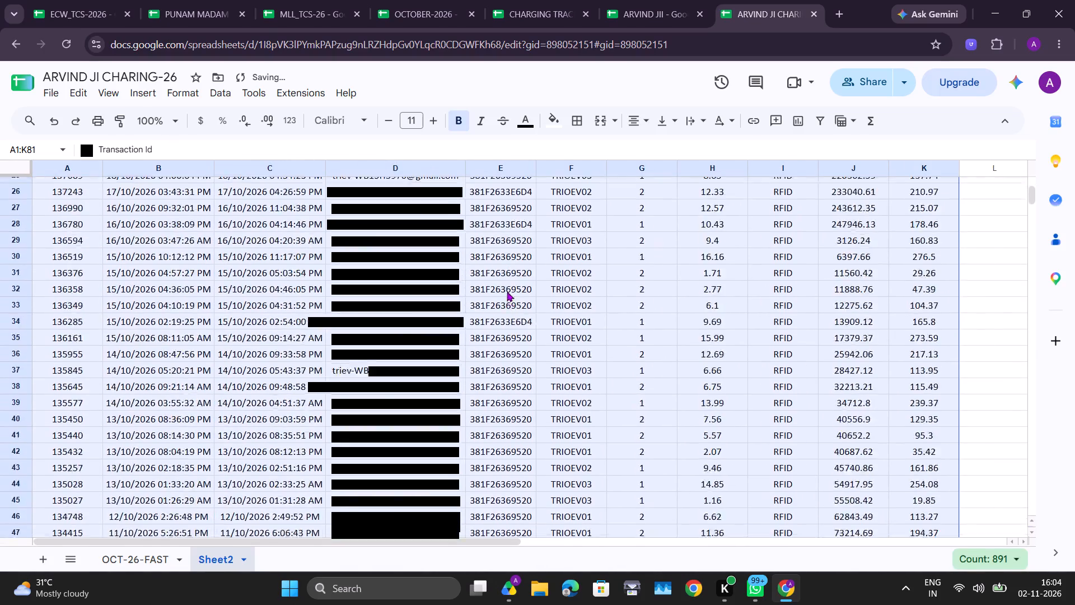
pyautogui.scroll(6, 507, 291)
pyautogui.scroll(-6, 507, 291)
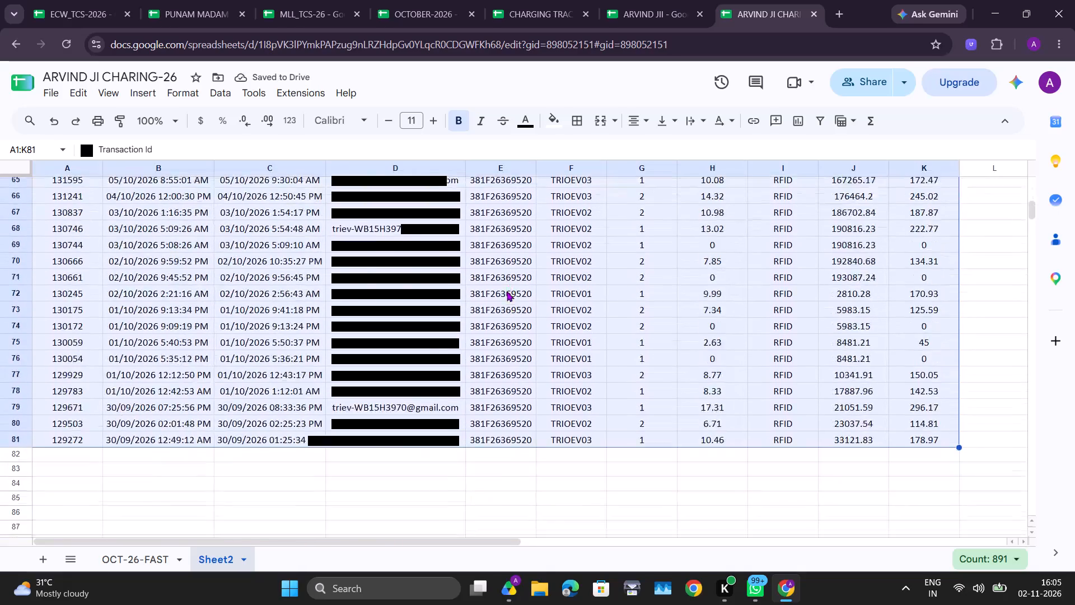
pyautogui.scroll(10, 507, 291)
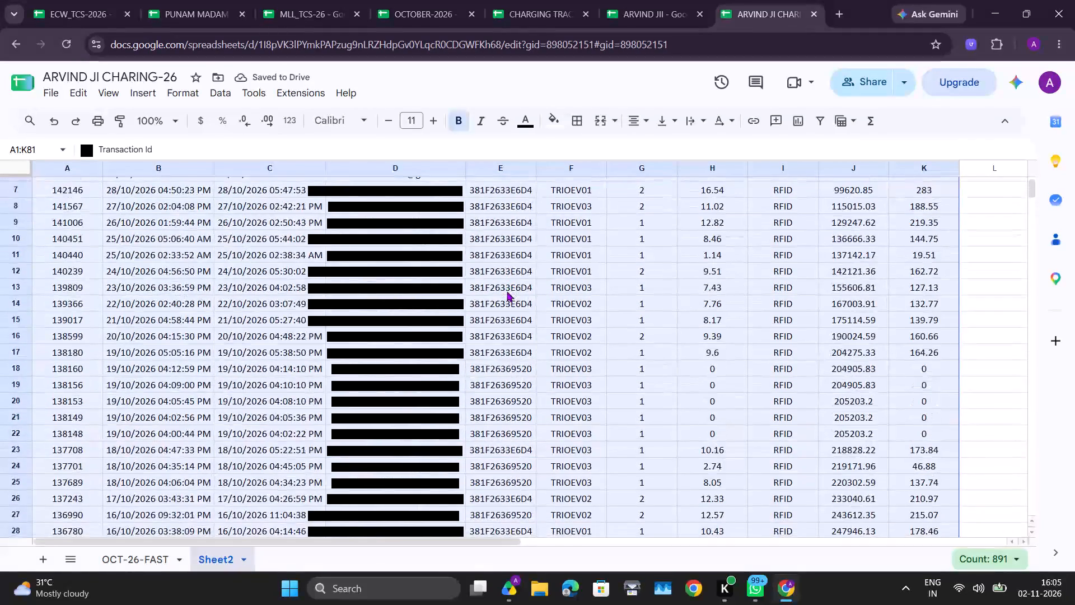
pyautogui.click(5, 193)
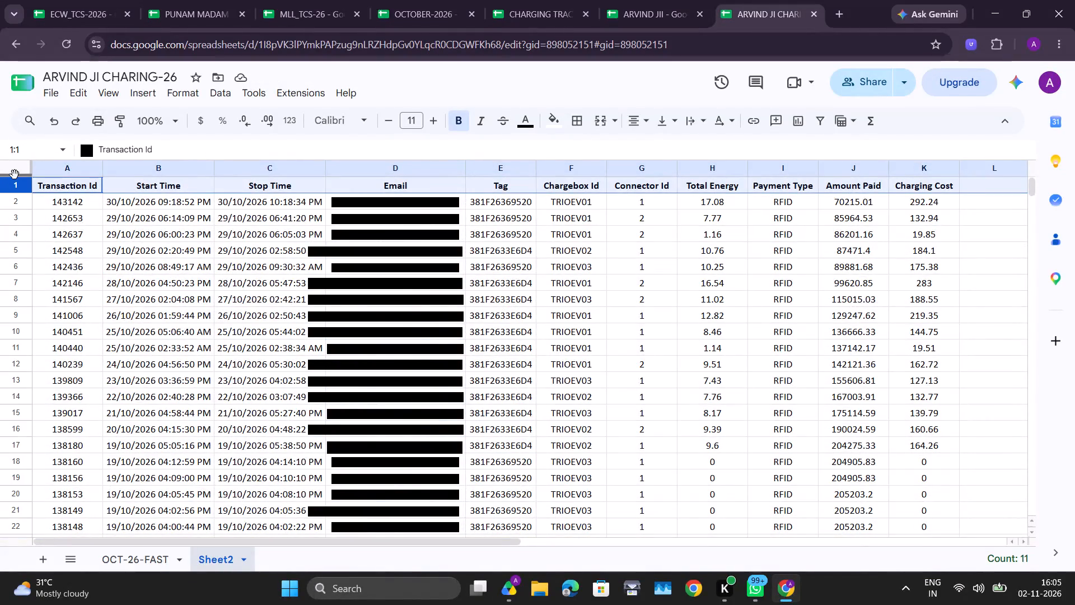
pyautogui.moveTo(15, 174); pyautogui.dragTo(15, 192)
pyautogui.scroll(-1, 158, 323)
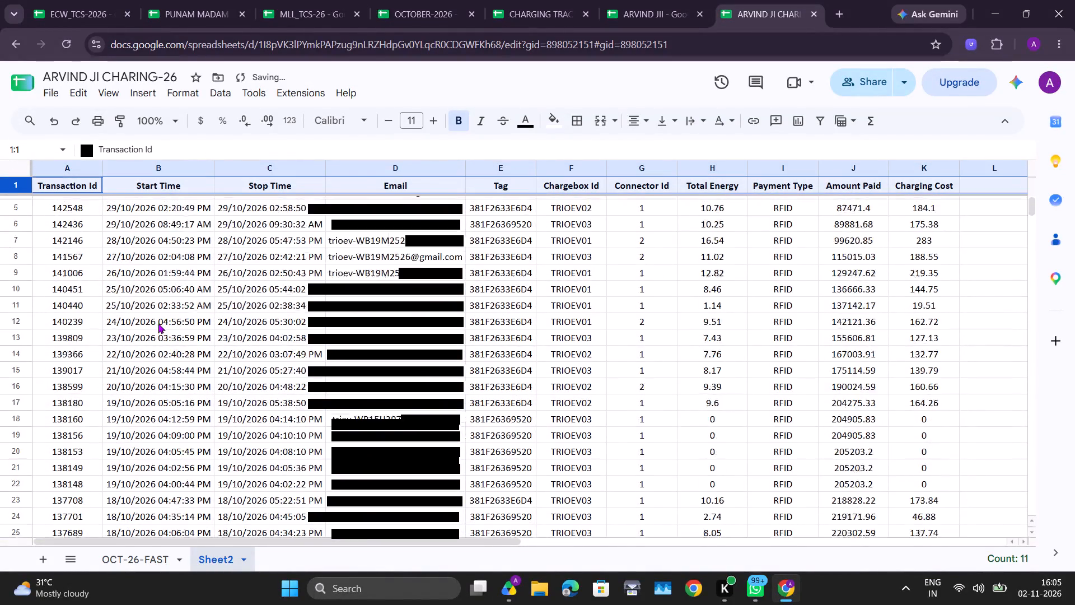
pyautogui.scroll(-5, 158, 323)
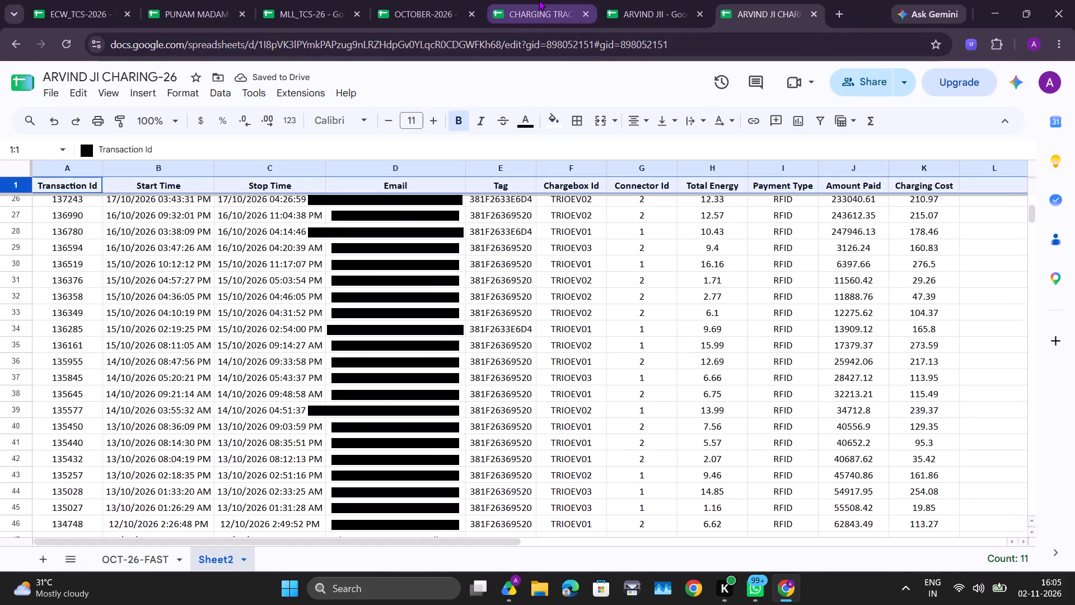
# In Form Responses 1 of CHARGING TRACKING DATA, add vehicles 7764 and 7785 to the first Vehicle Number column's filter selection.
pyautogui.click(536, 0)
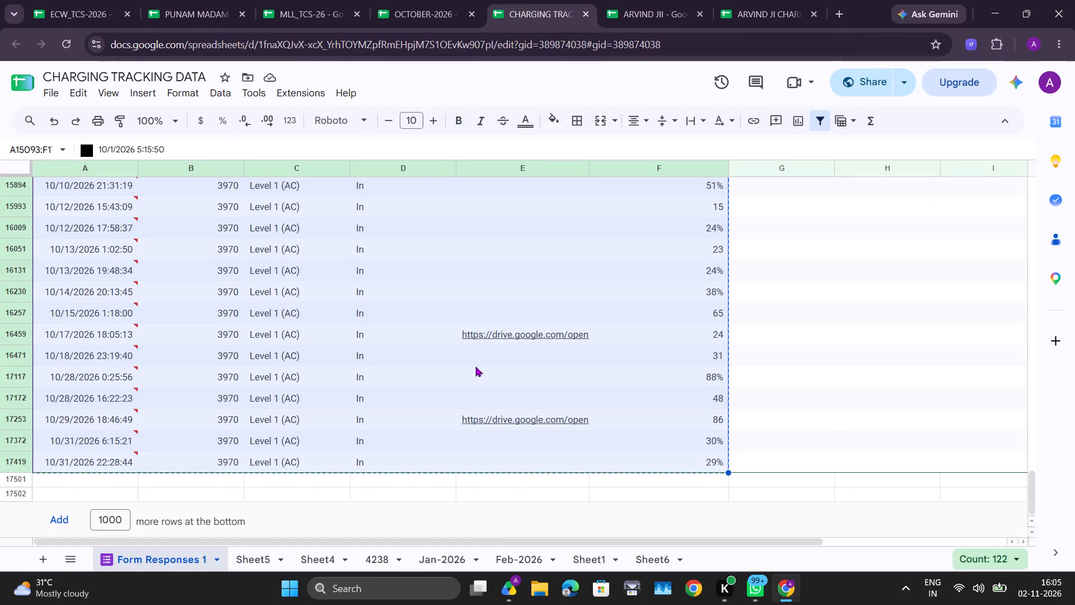
pyautogui.scroll(16, 440, 378)
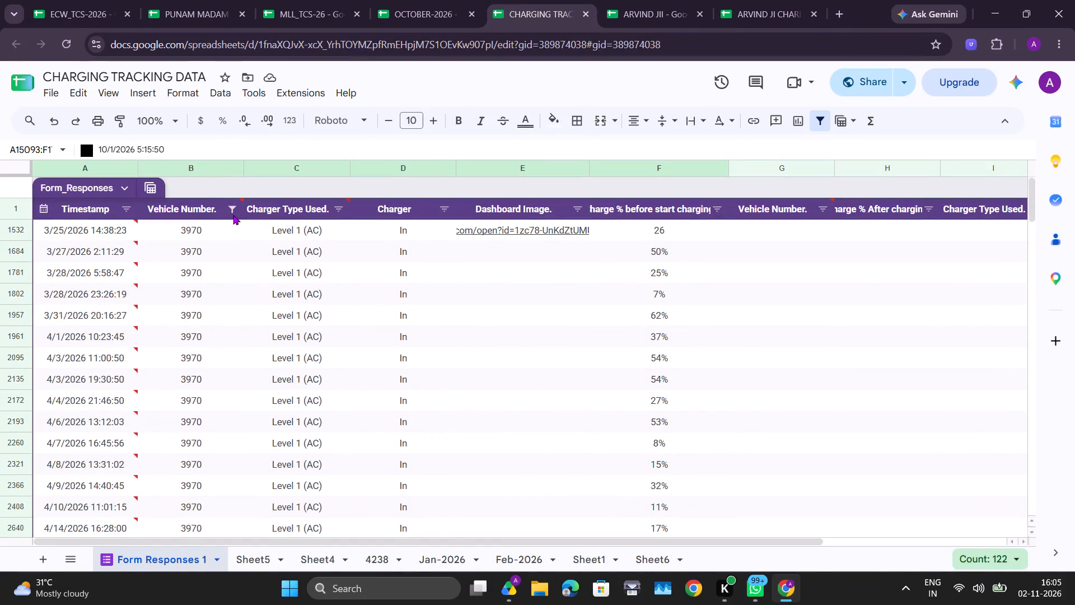
pyautogui.click(233, 215)
pyautogui.click(138, 441)
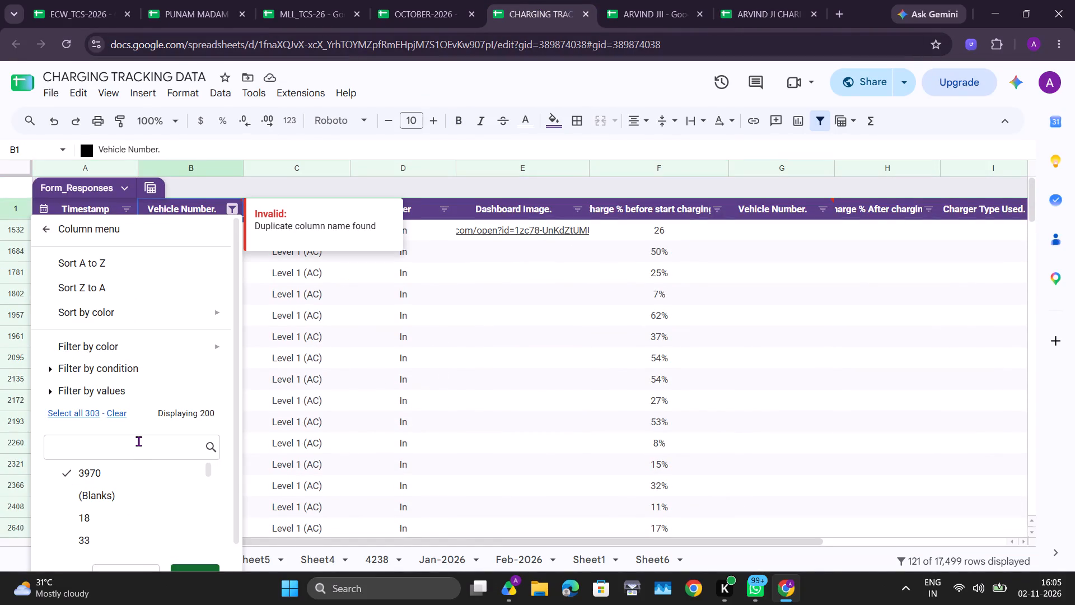
pyautogui.write('7764')
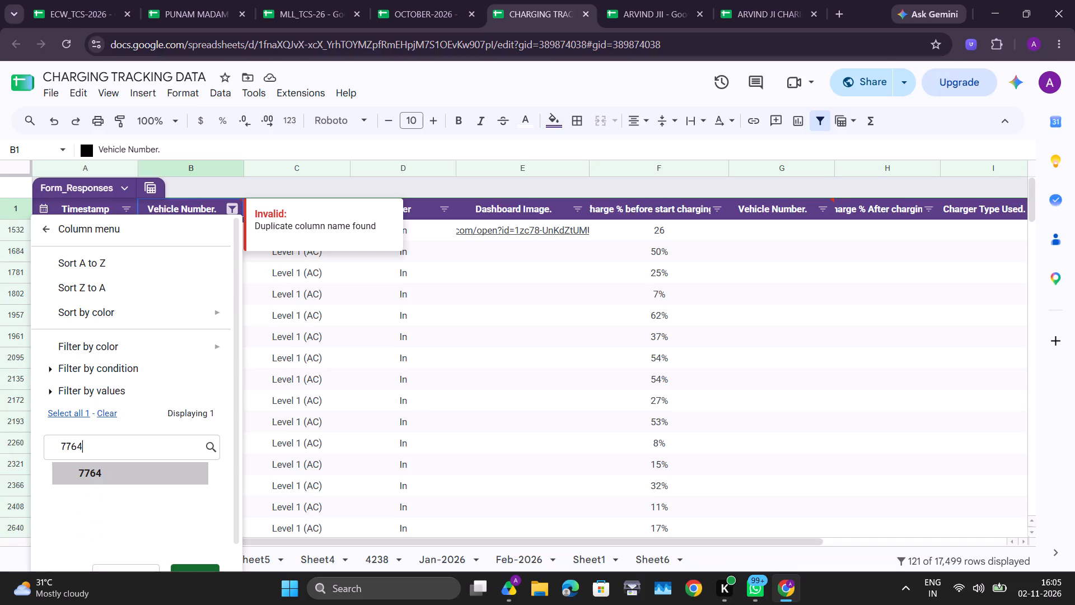
pyautogui.click(123, 481)
pyautogui.doubleClick(129, 441)
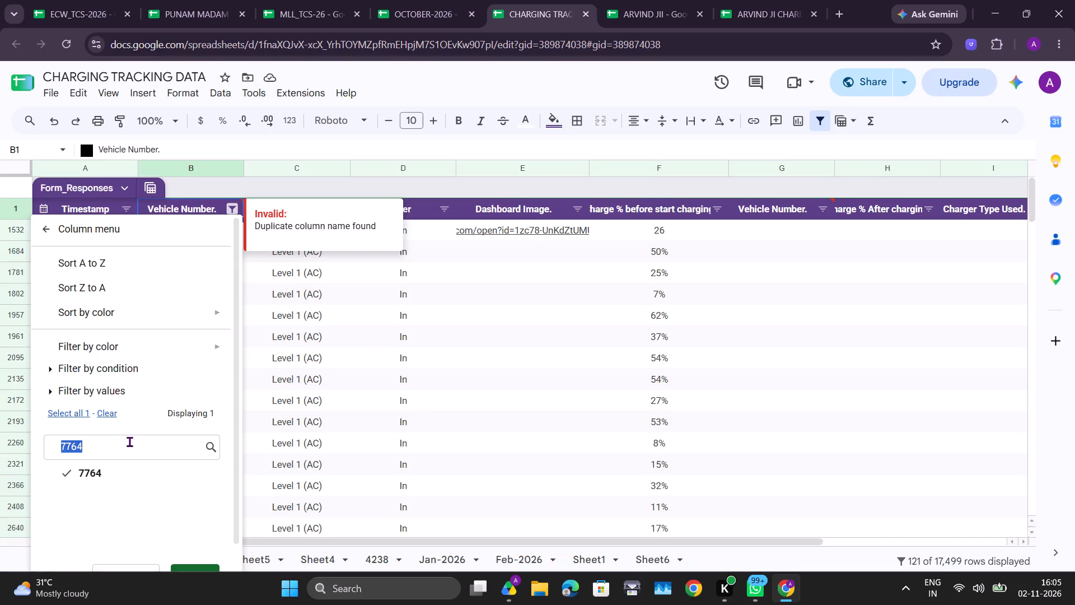
pyautogui.press('BackSpace')
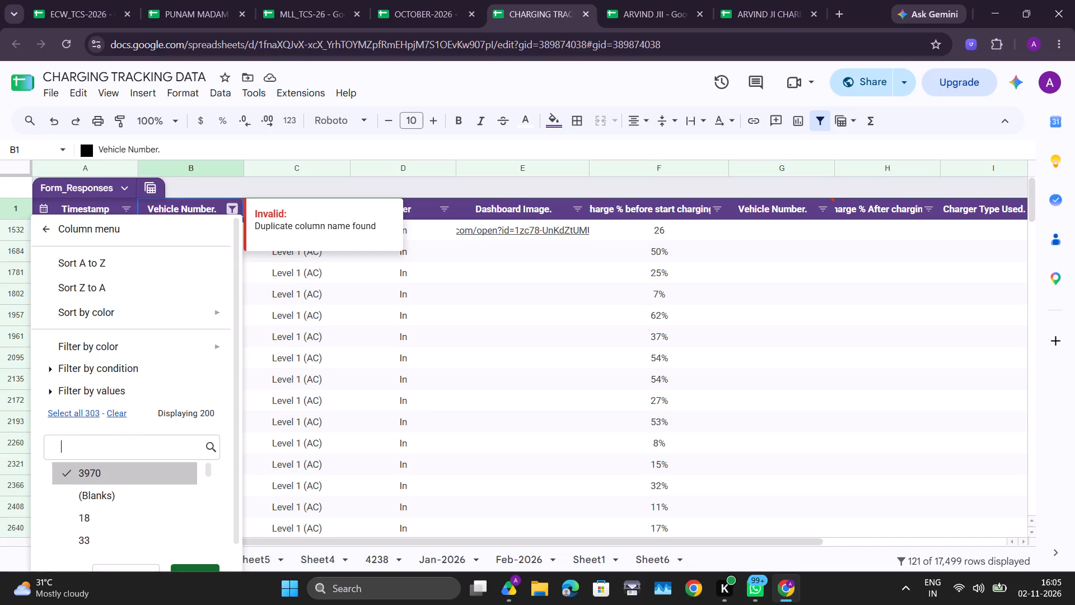
pyautogui.write('7785')
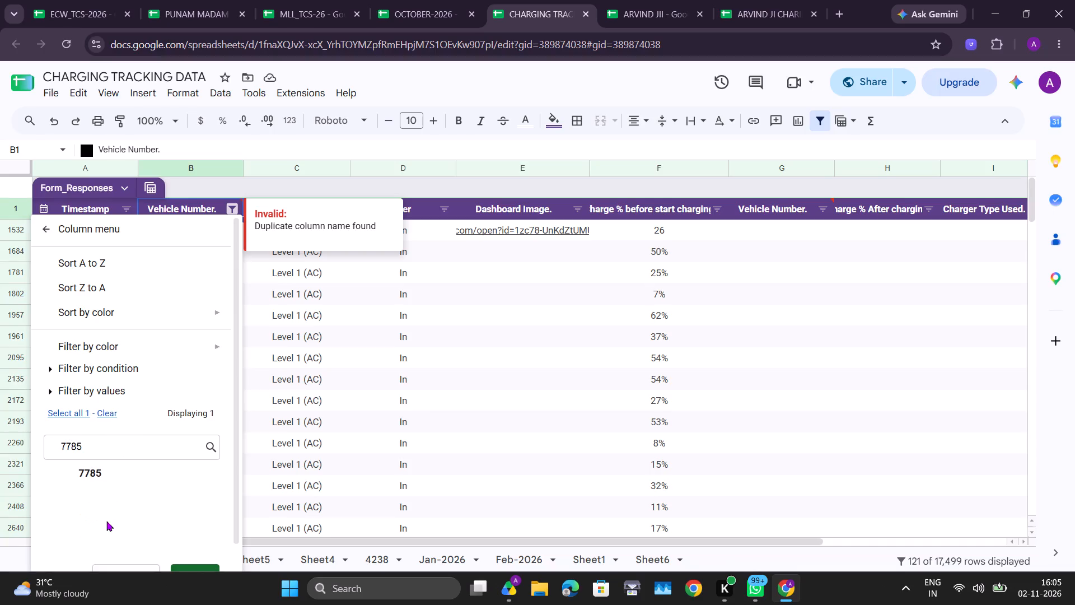
pyautogui.click(118, 469)
pyautogui.doubleClick(120, 453)
# Add vehicles 7798 and 2526 to the same Vehicle Number selection and apply the filter.
pyautogui.press('BackSpace')
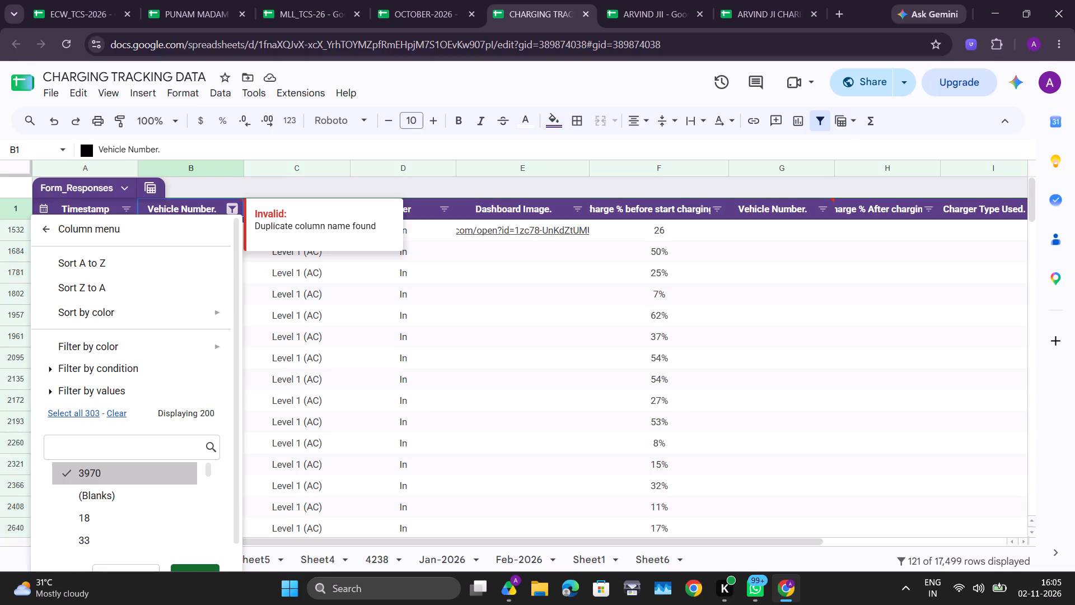
pyautogui.write('7798')
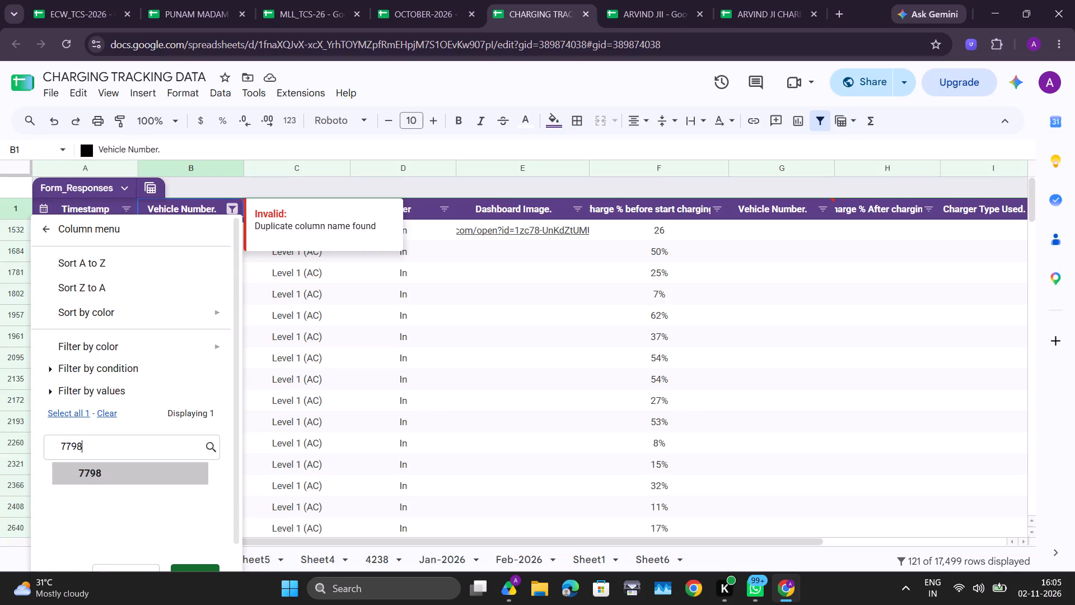
pyautogui.click(100, 471)
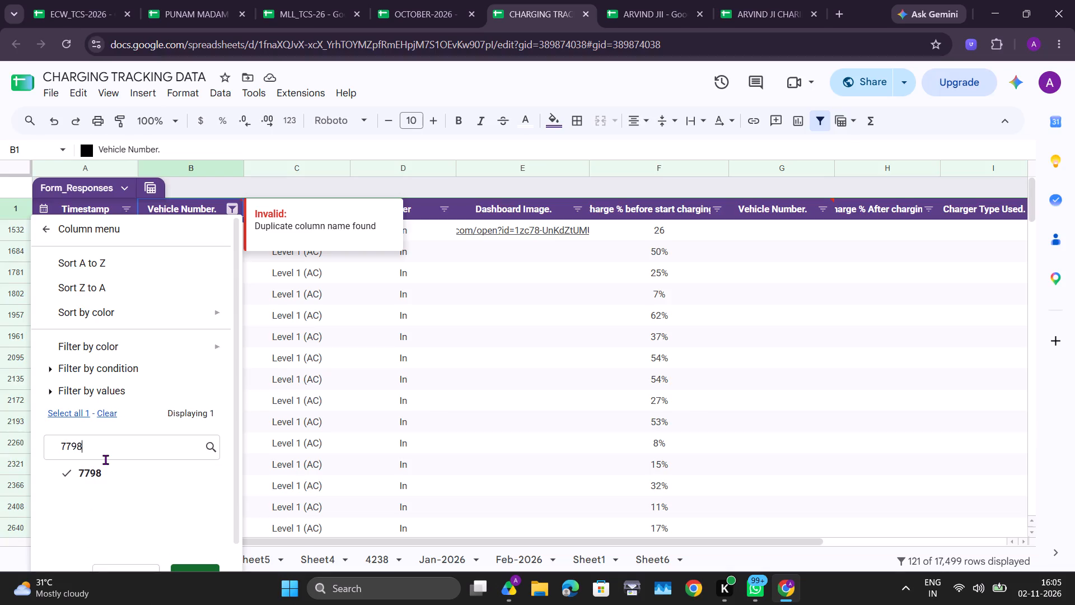
pyautogui.doubleClick(106, 459)
pyautogui.press('BackSpace')
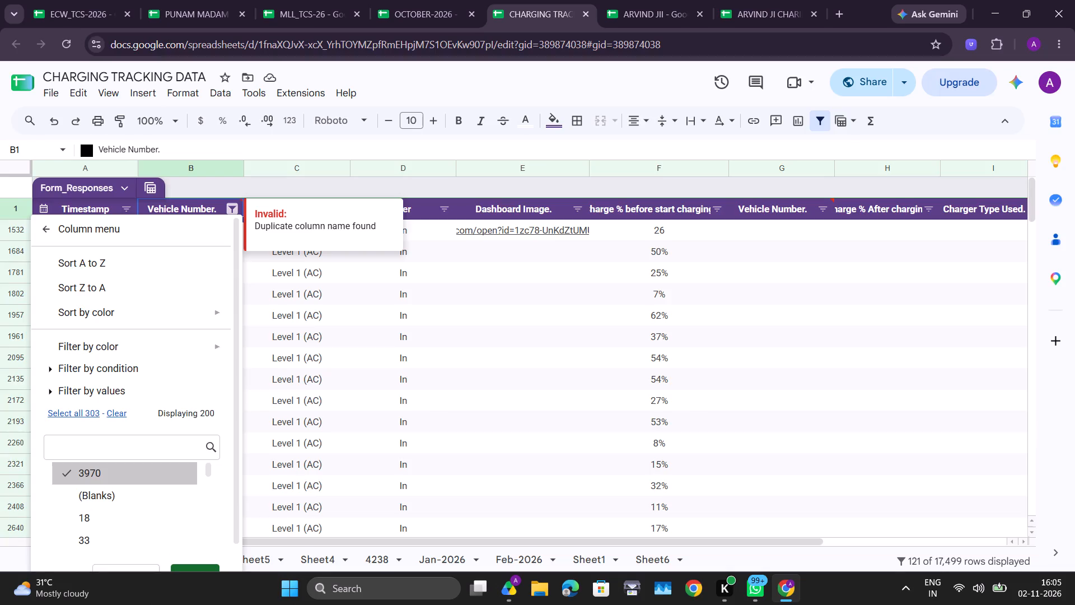
pyautogui.write('253')
pyautogui.press('BackSpace')
pyautogui.write('26')
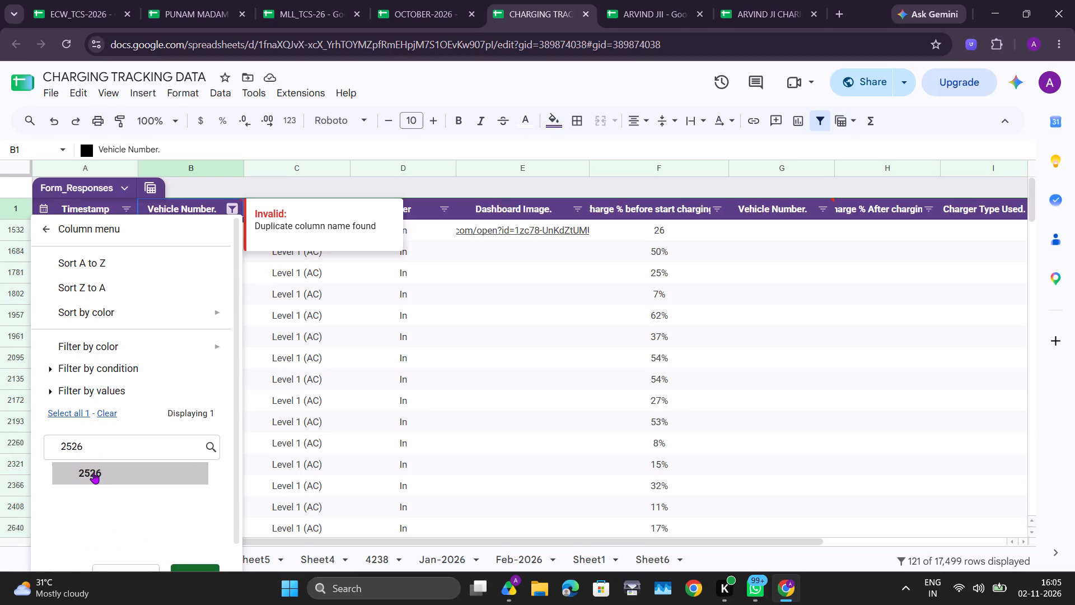
pyautogui.click(92, 472)
pyautogui.scroll(-3, 92, 472)
pyautogui.click(213, 544)
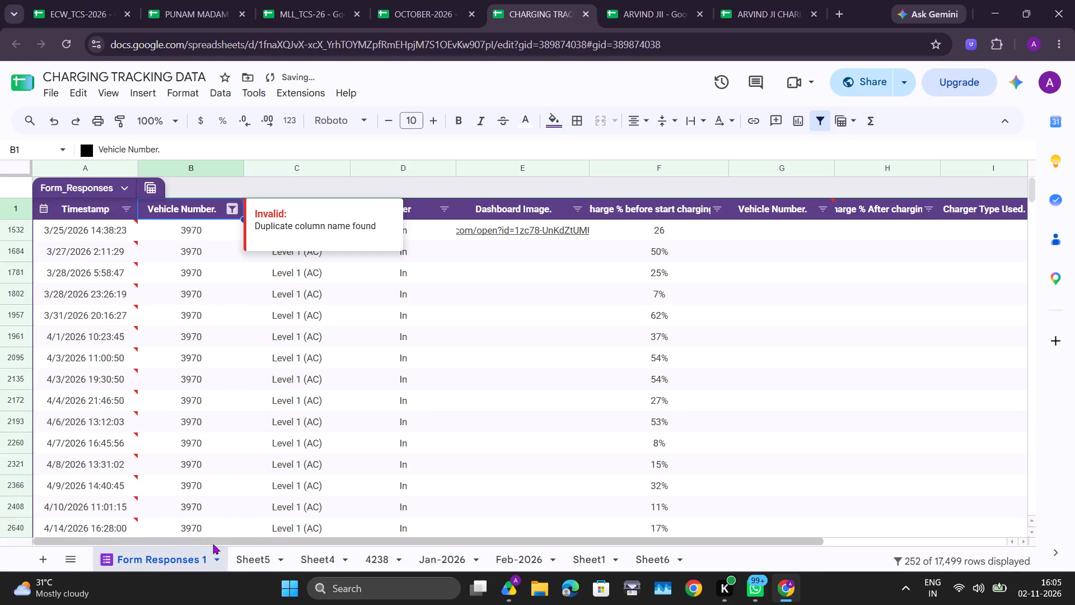
# Check the vehicles selected in the Vehicle Number filter against the vehicle list in ARVIND JII.
pyautogui.click(231, 208)
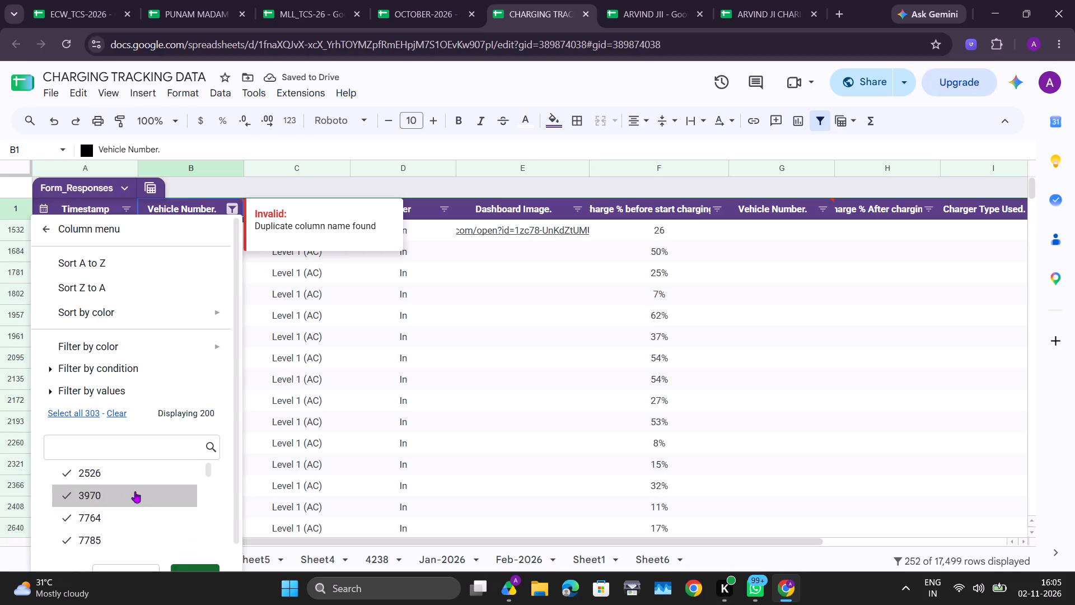
pyautogui.scroll(-1, 119, 531)
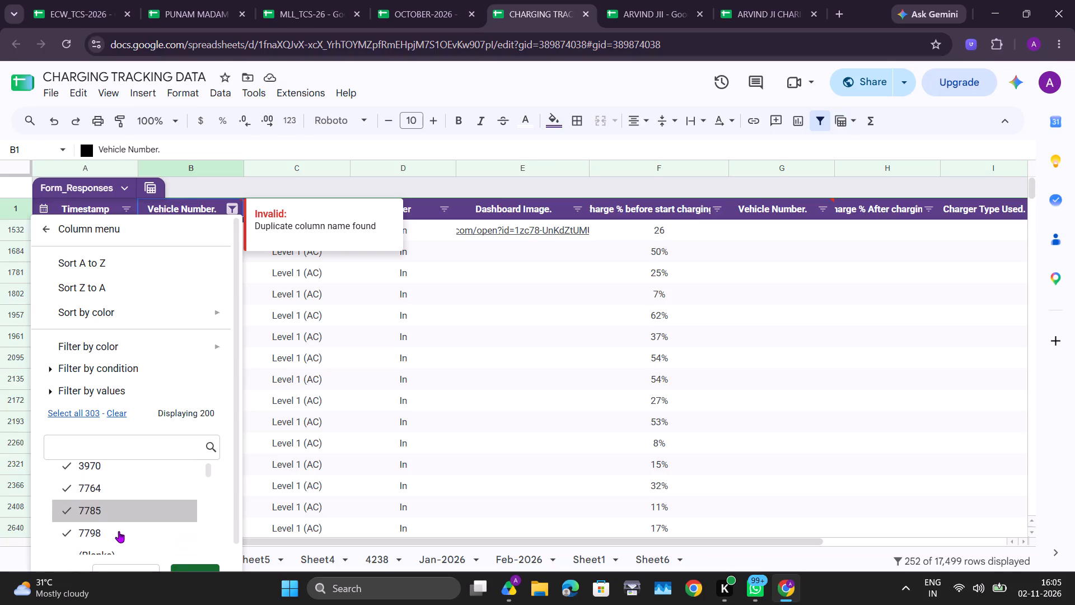
pyautogui.scroll(-1, 119, 531)
pyautogui.click(703, 0)
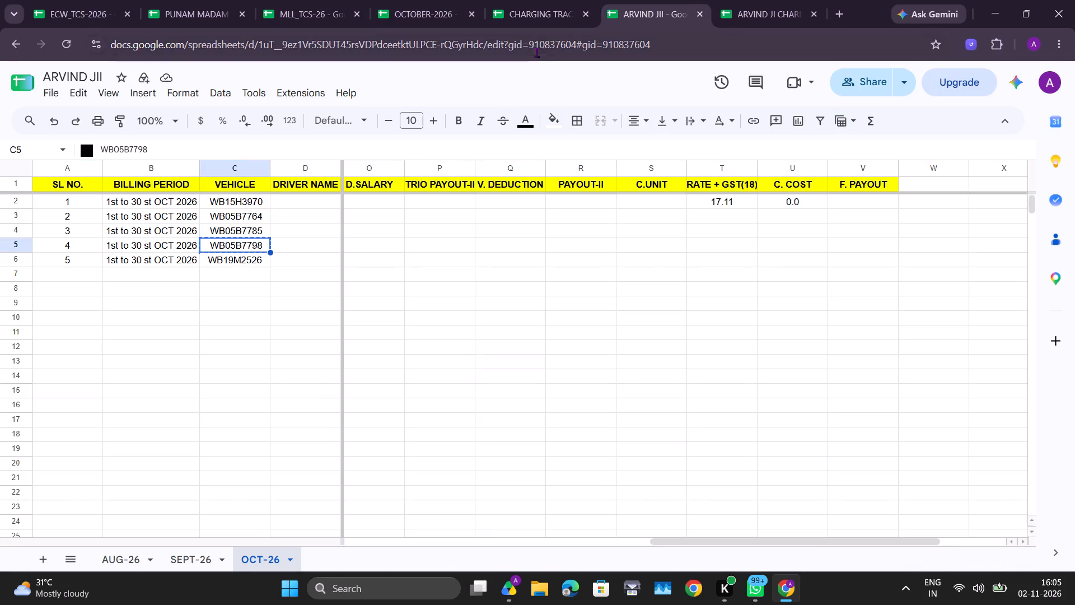
# In Form Responses 1 of CHARGING TRACKING DATA, copy columns A to G of the filtered records from 10/1/2026 5:15:50 through 10/31/2026 22:52:36.
pyautogui.click(559, 1)
pyautogui.click(418, 306)
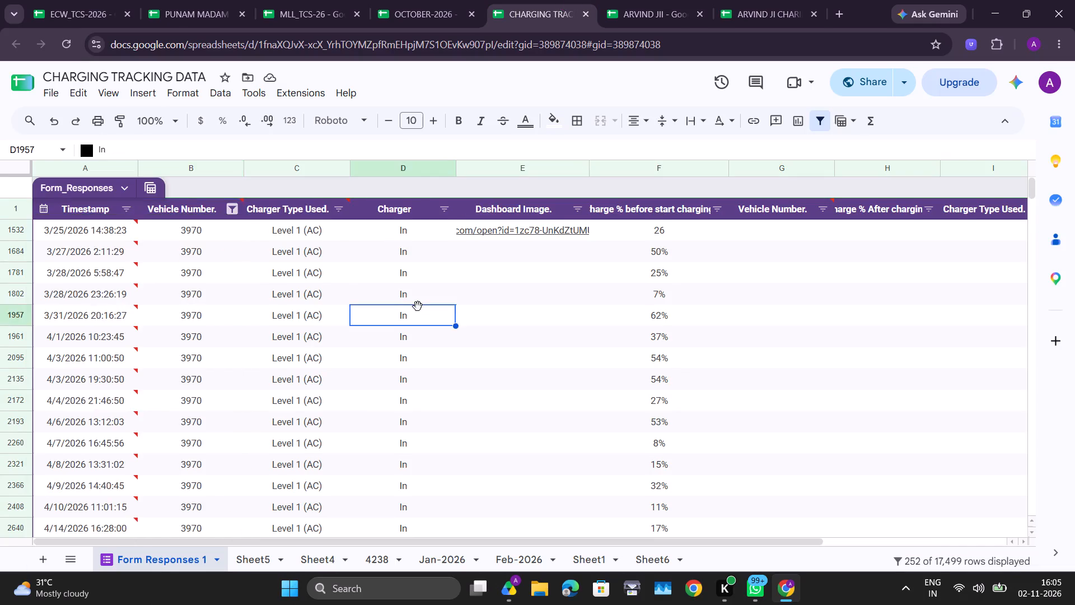
pyautogui.scroll(-14, 418, 306)
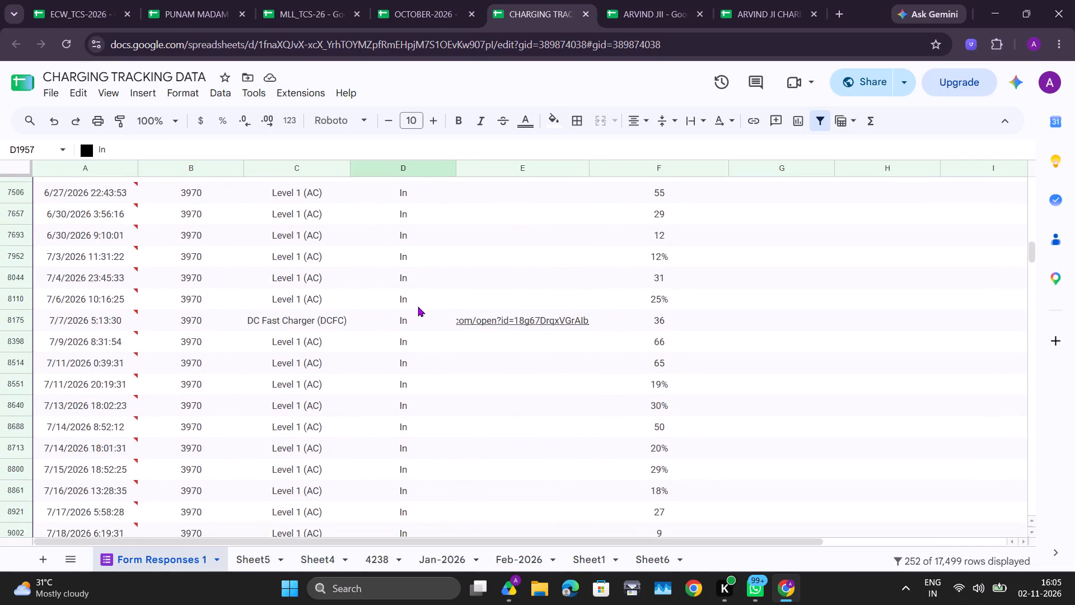
pyautogui.scroll(-10, 418, 306)
pyautogui.scroll(2, 418, 306)
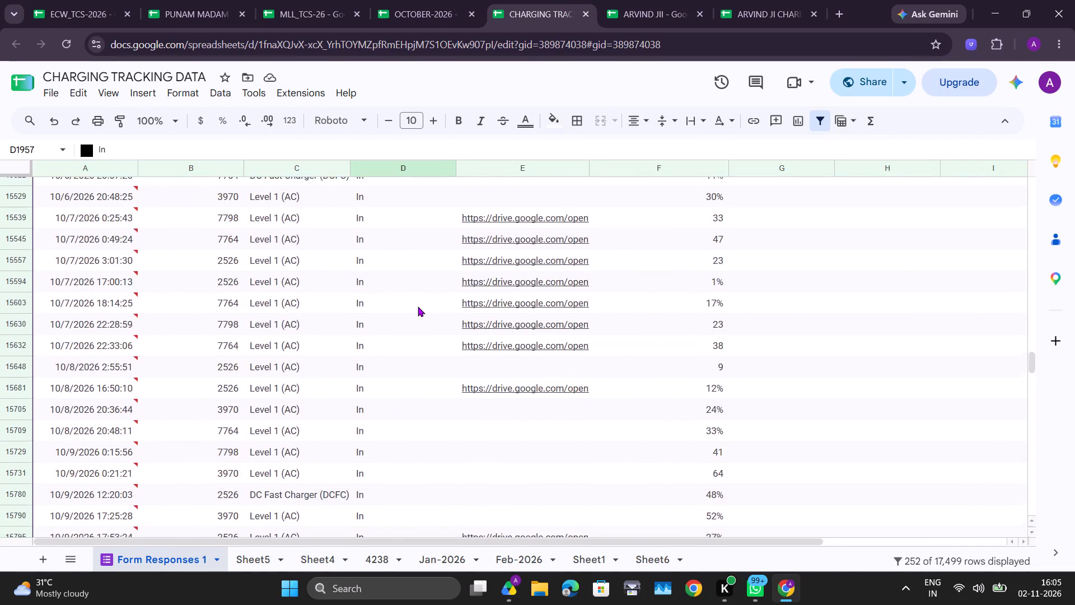
pyautogui.scroll(8, 418, 306)
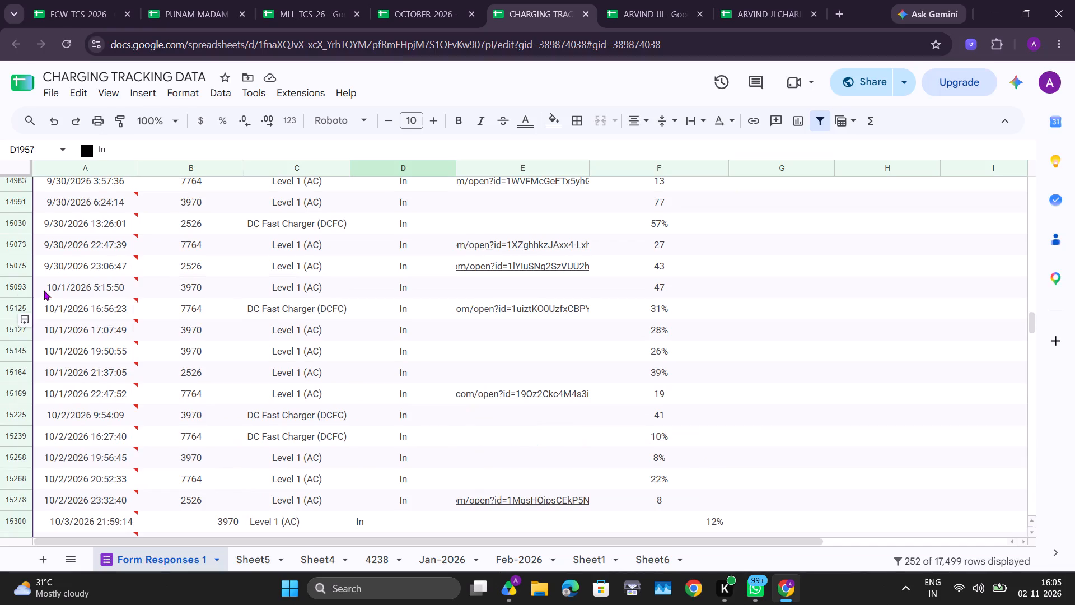
pyautogui.moveTo(44, 290); pyautogui.dragTo(747, 589)
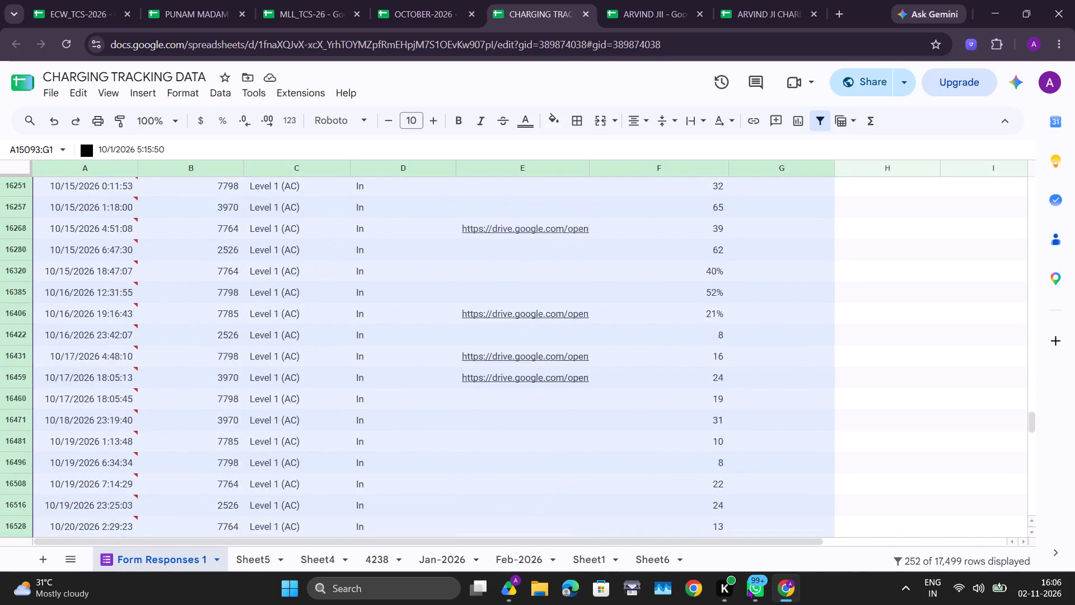
pyautogui.moveTo(747, 589); pyautogui.dragTo(758, 326)
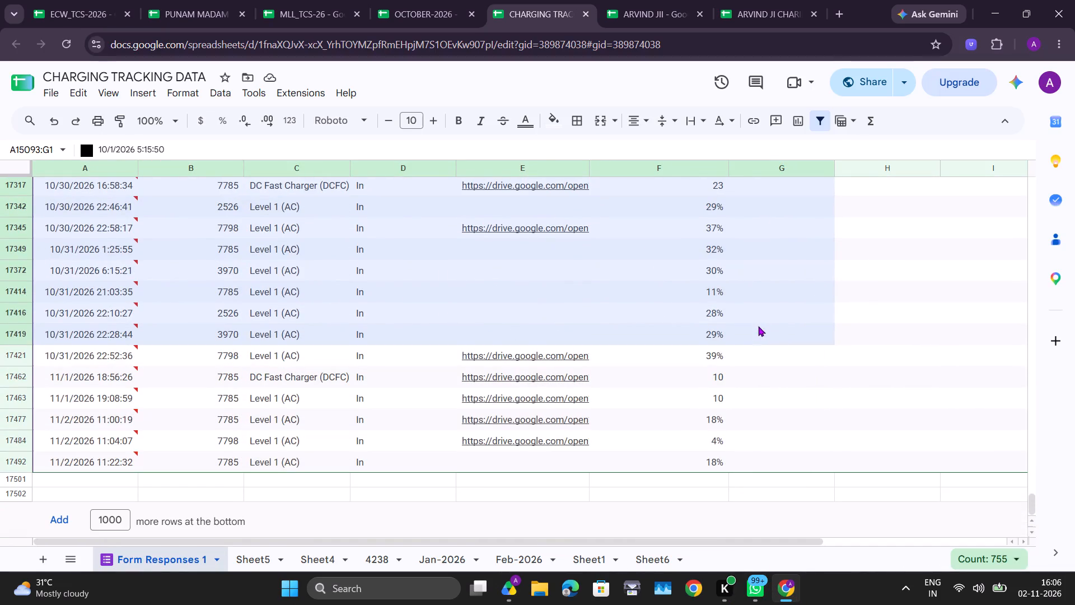
pyautogui.moveTo(758, 326); pyautogui.dragTo(733, 355)
pyautogui.hotkey('ctrl', 'c')
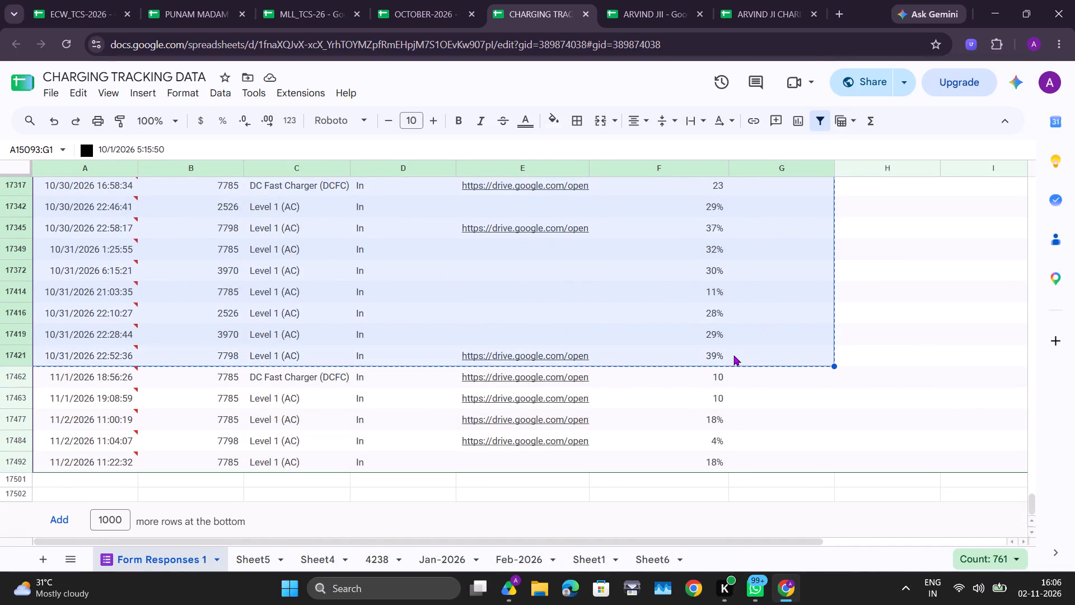
# Switch to ARVIND JI CHARING-26, look over the Sheet2 transactions, and rename Sheet2 as OCT-26-FAS.
pyautogui.click(770, 0)
pyautogui.scroll(-2, 300, 384)
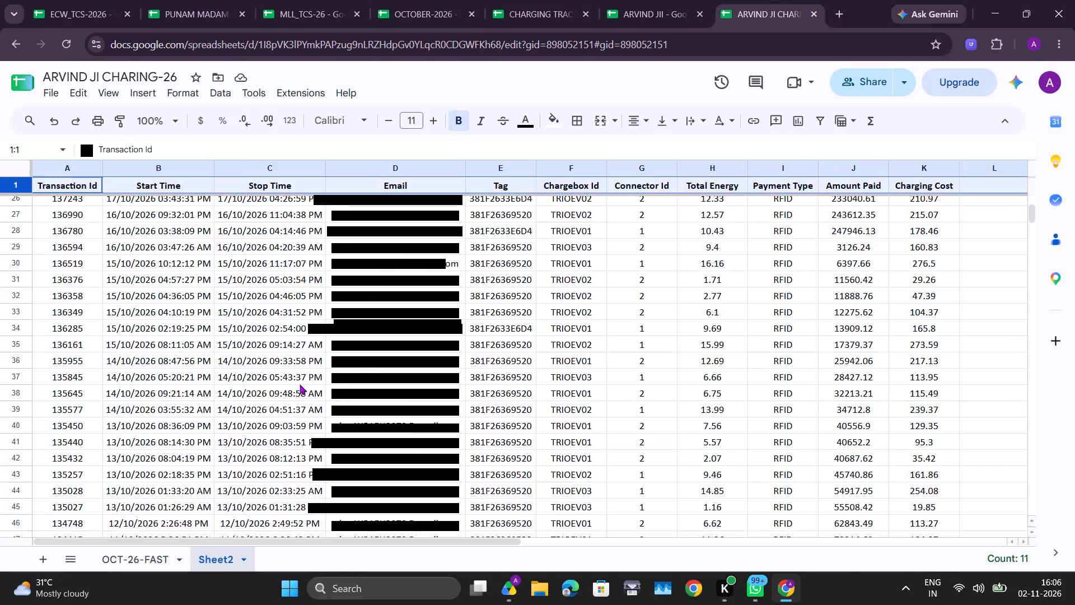
pyautogui.scroll(-8, 300, 384)
pyautogui.scroll(2, 300, 384)
pyautogui.hscroll(1, 300, 384)
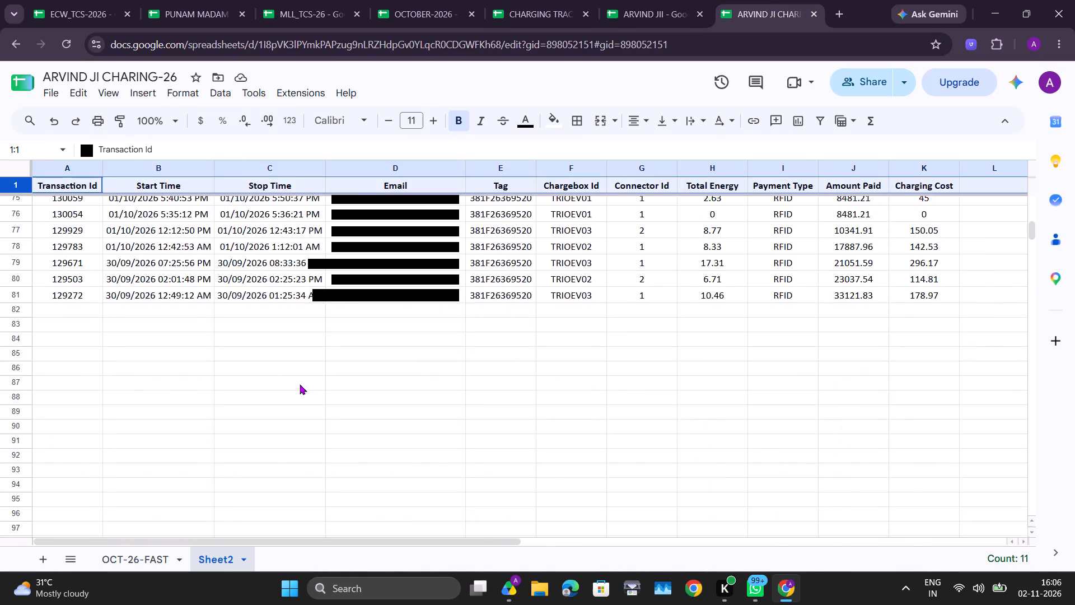
pyautogui.doubleClick(210, 563)
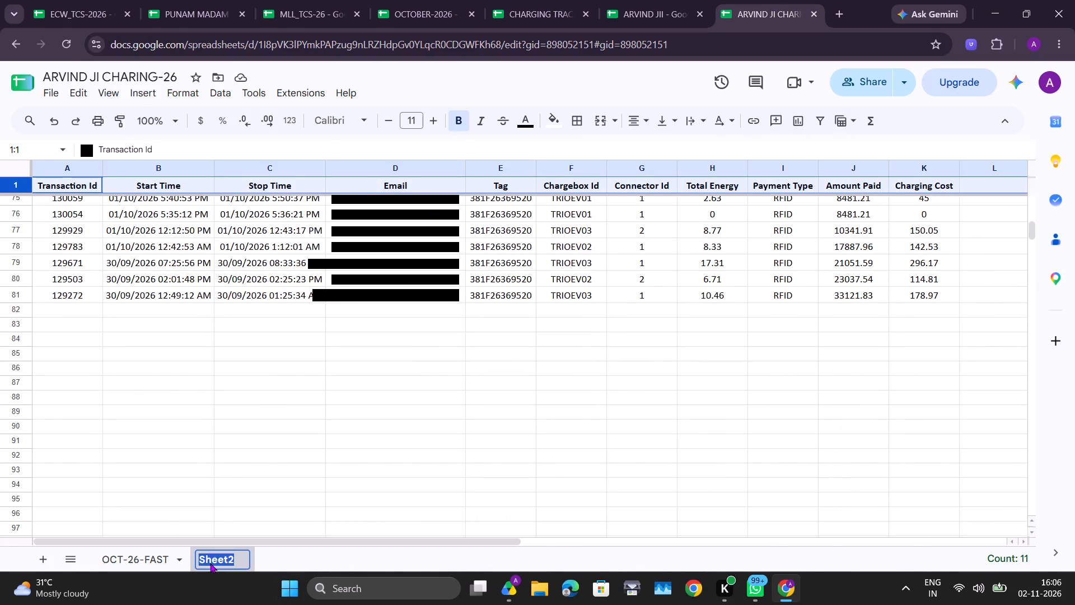
pyautogui.write('OX')
pyautogui.press('BackSpace')
pyautogui.write('CT')
pyautogui.write('-26')
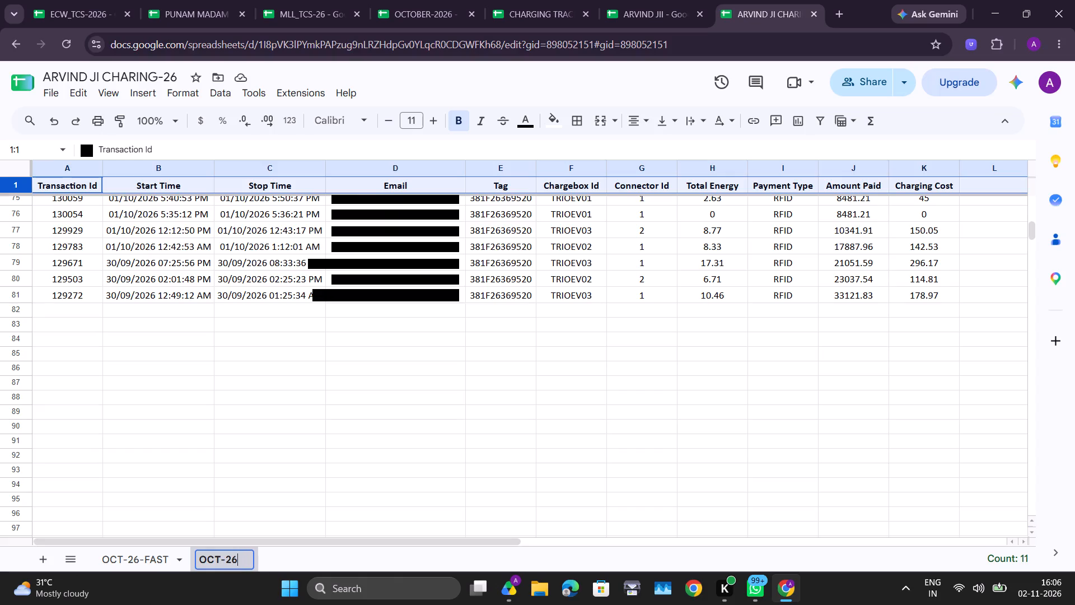
pyautogui.press('-')
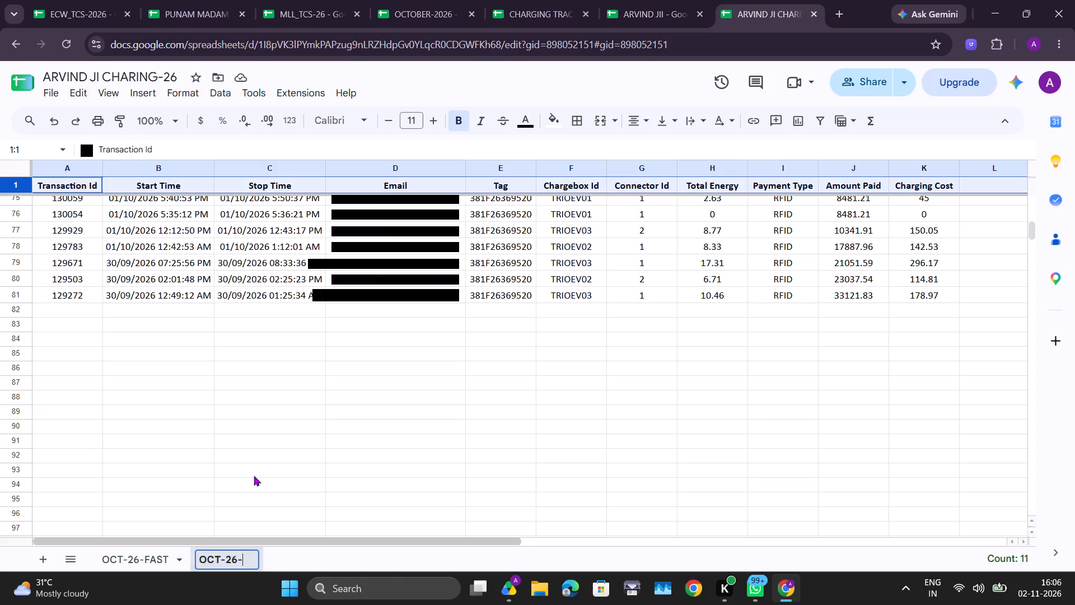
pyautogui.write('FAST')
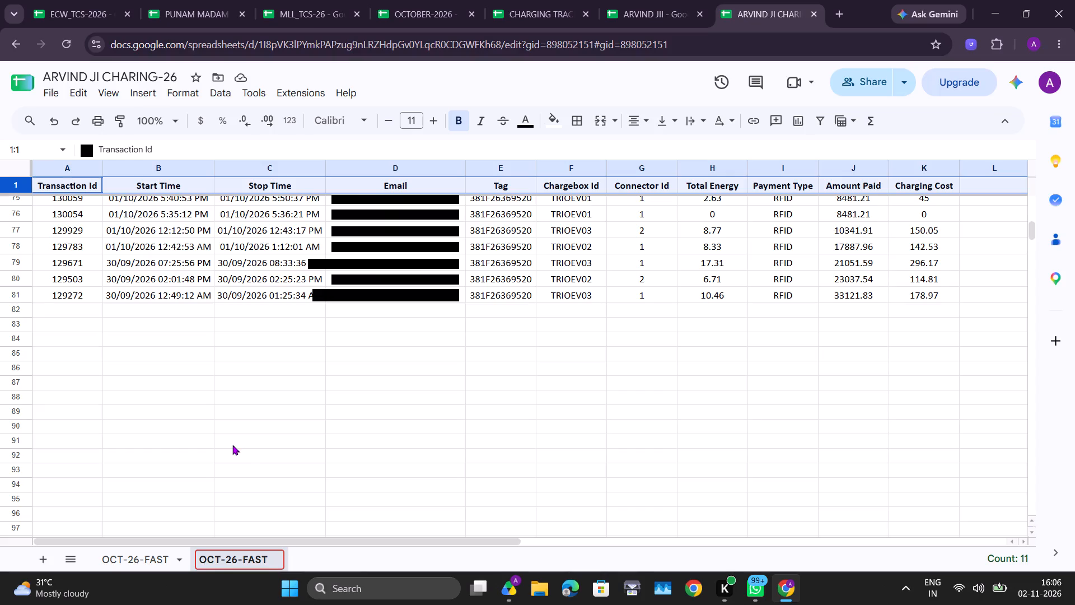
pyautogui.press('BackSpace')
pyautogui.press('Return')
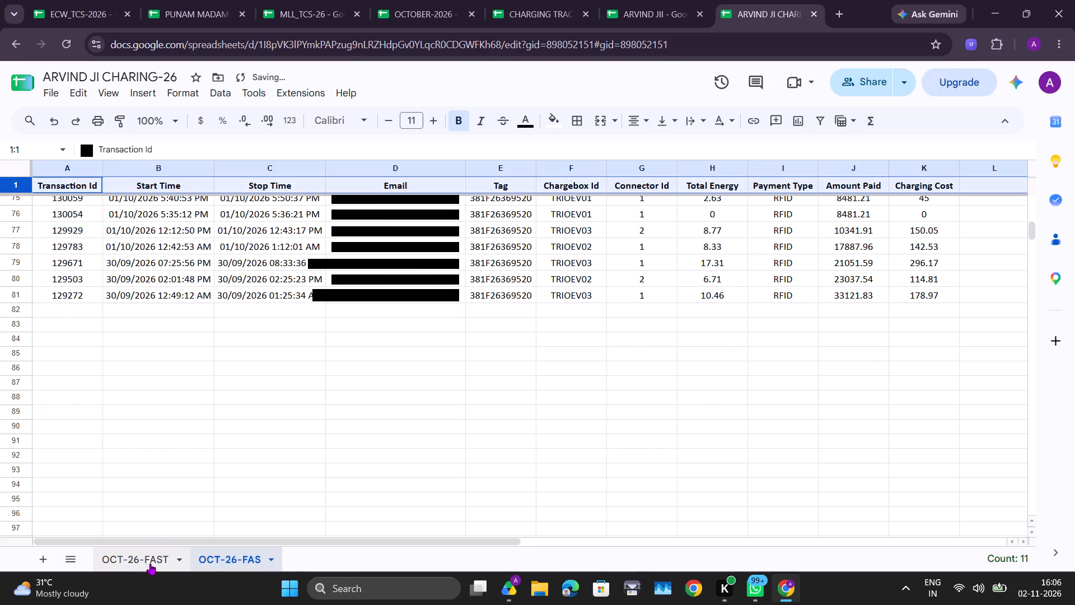
# Delete the old OCT-26-FAST sheet from ARVIND JI CHARING-26.
pyautogui.click(150, 564)
pyautogui.rightClick(150, 564)
pyautogui.click(149, 325)
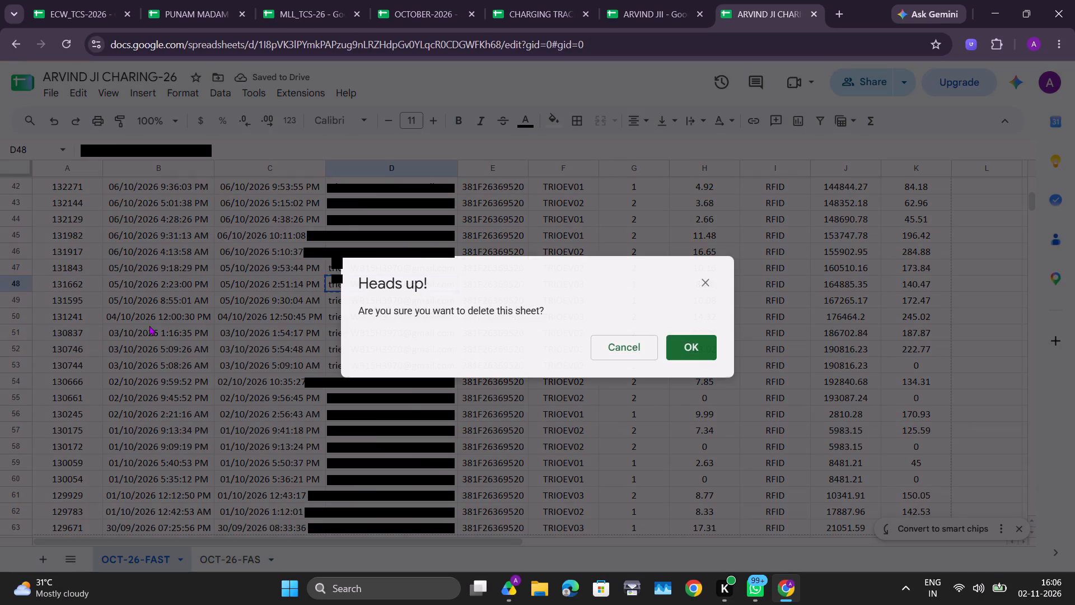
pyautogui.click(681, 343)
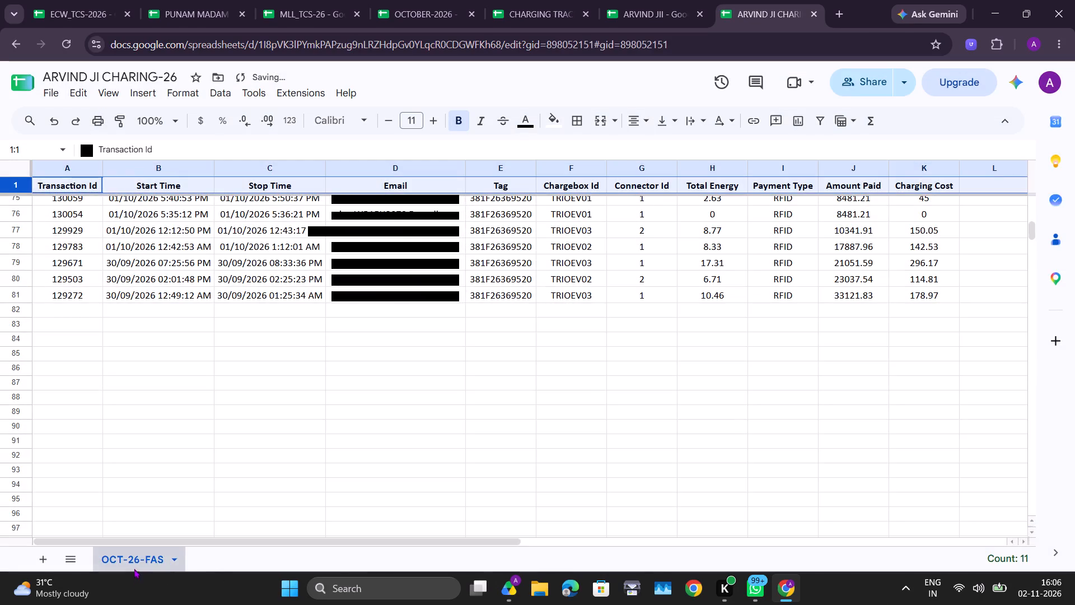
# Rename the OCT-26-FAS sheet as OCT-26-FAST.
pyautogui.doubleClick(166, 556)
pyautogui.doubleClick(160, 559)
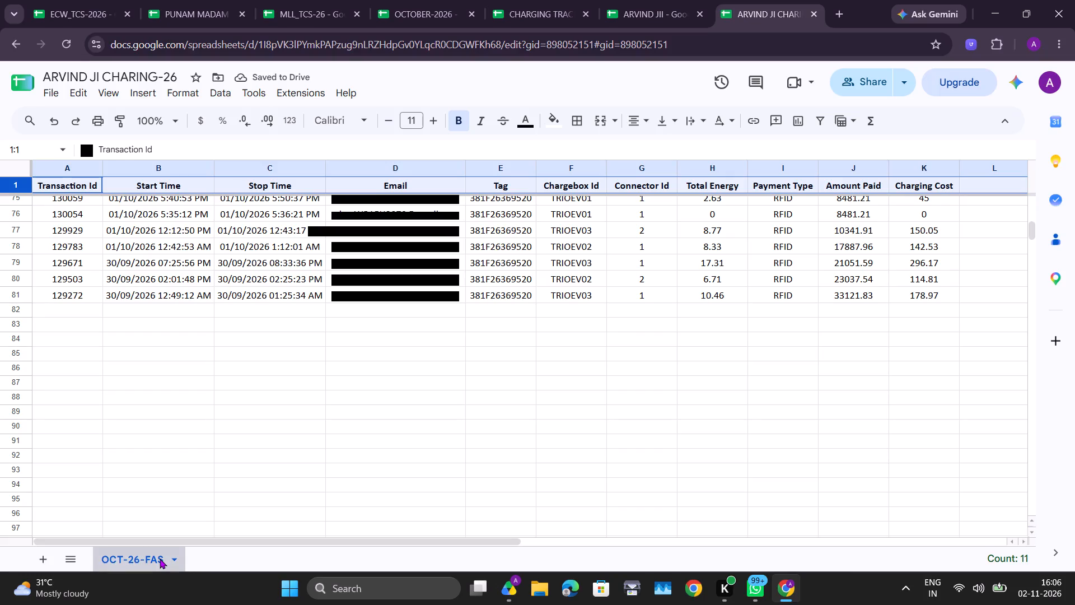
pyautogui.click(160, 559)
pyautogui.click(163, 559)
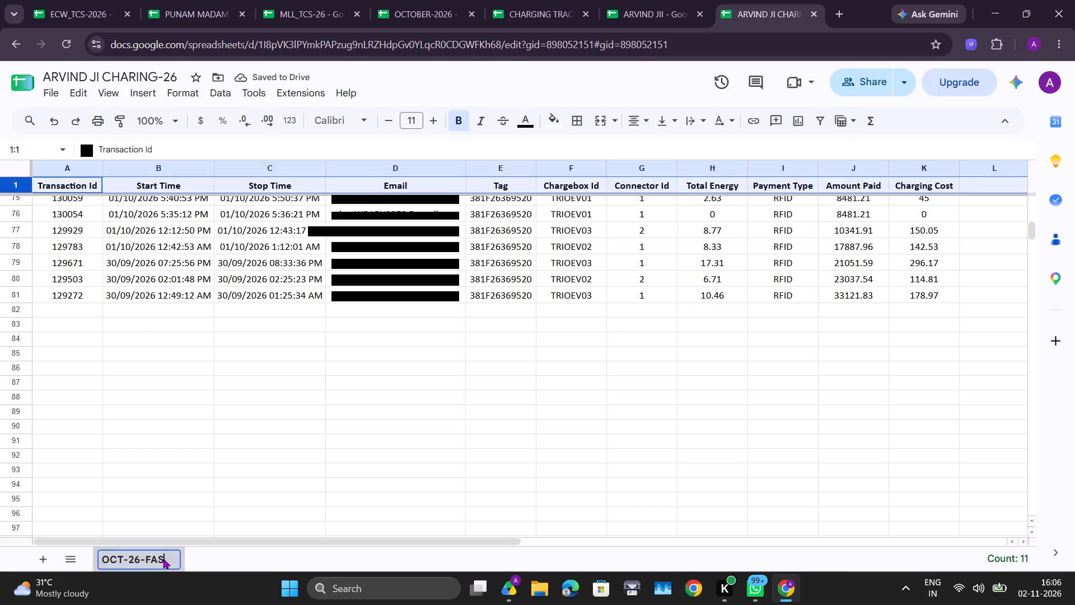
pyautogui.press('t')
pyautogui.press('Return')
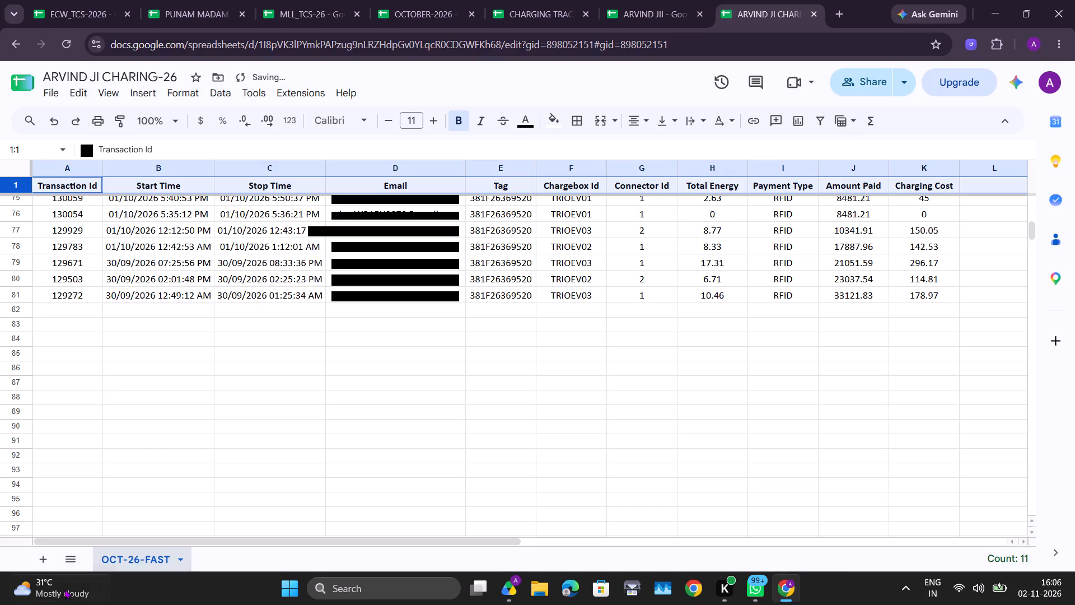
# Add a new sheet named OCT-26-SLOW and paste the copied October charging records into it from cell A1.
pyautogui.click(38, 560)
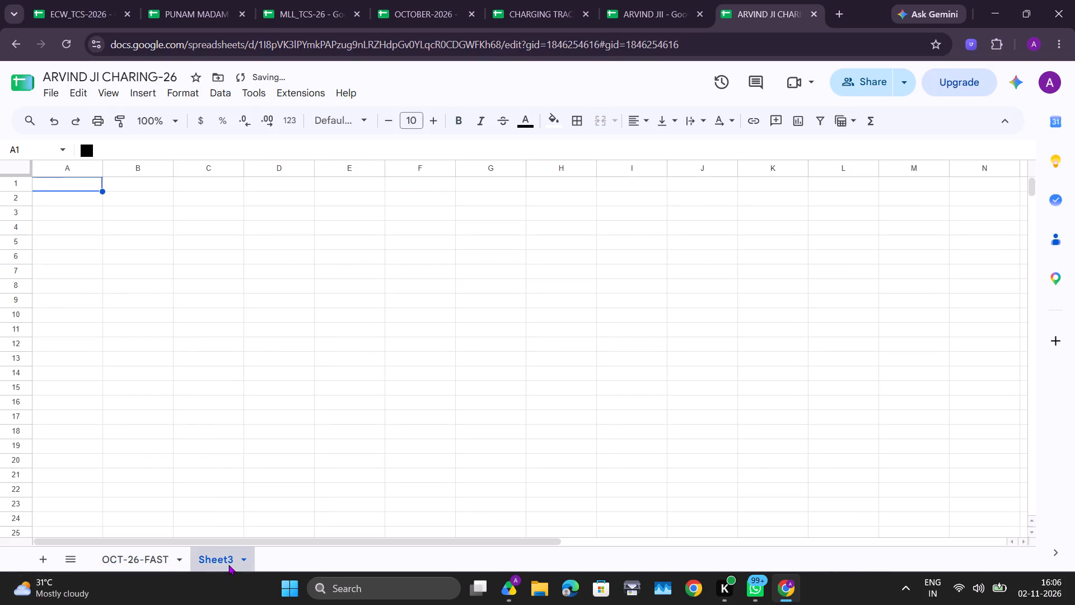
pyautogui.doubleClick(228, 565)
pyautogui.write('OCT')
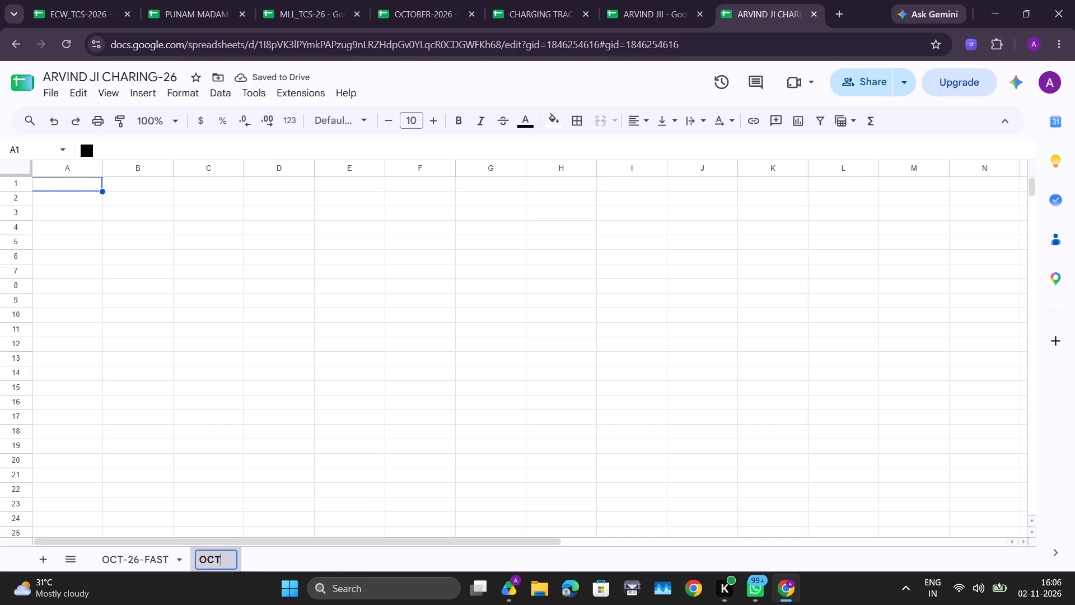
pyautogui.write('-26-SLOW')
pyautogui.press('Return')
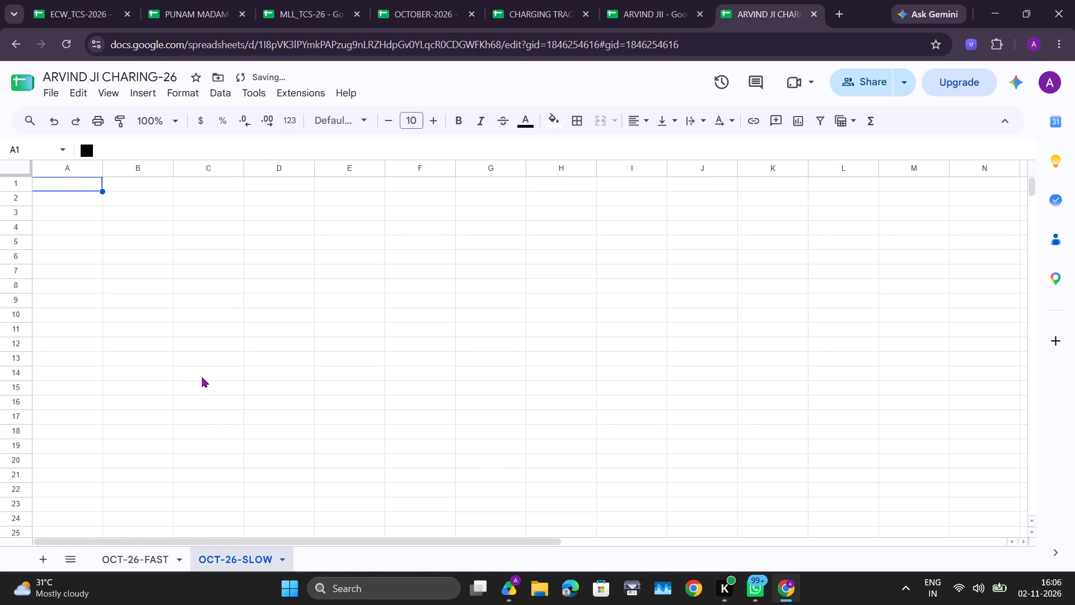
pyautogui.hotkey('ctrl', 'v')
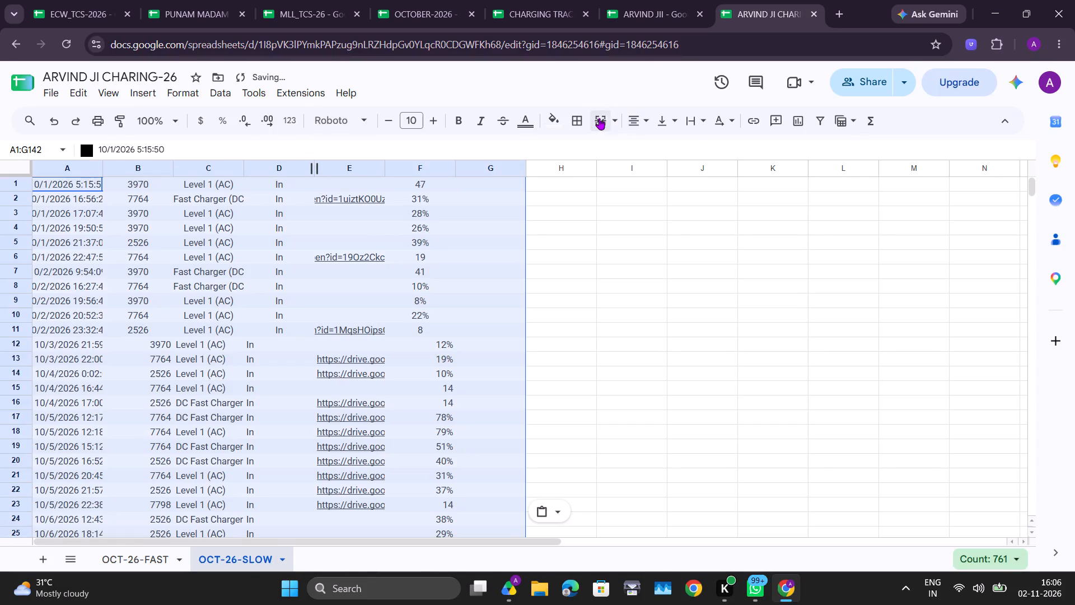
# Format the pasted records with centred alignment and black text, with column A fitted to its timestamps.
pyautogui.click(628, 119)
pyautogui.click(661, 150)
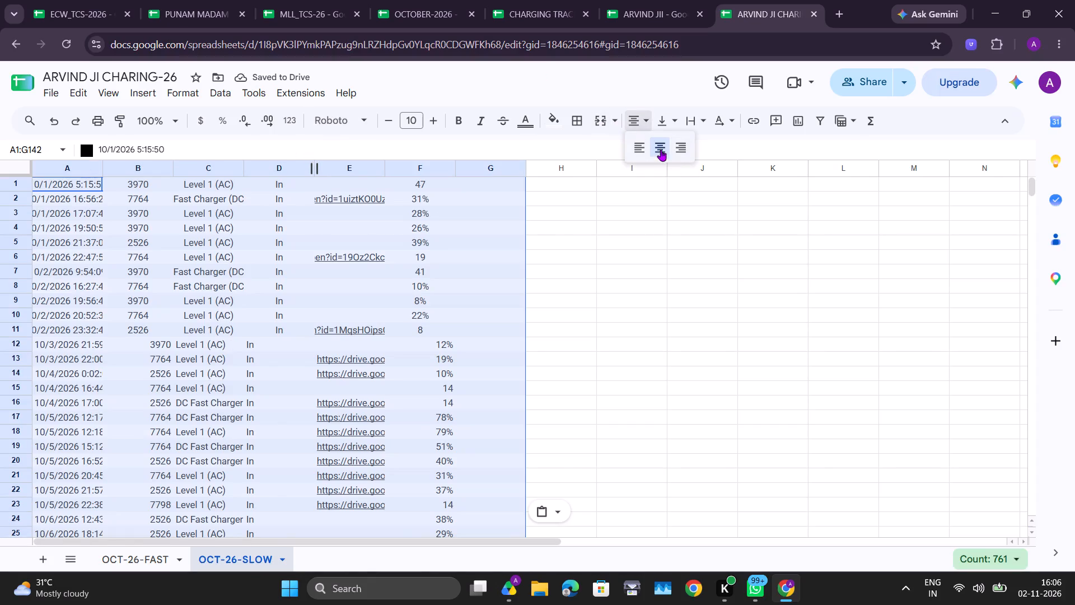
pyautogui.click(521, 123)
pyautogui.click(532, 167)
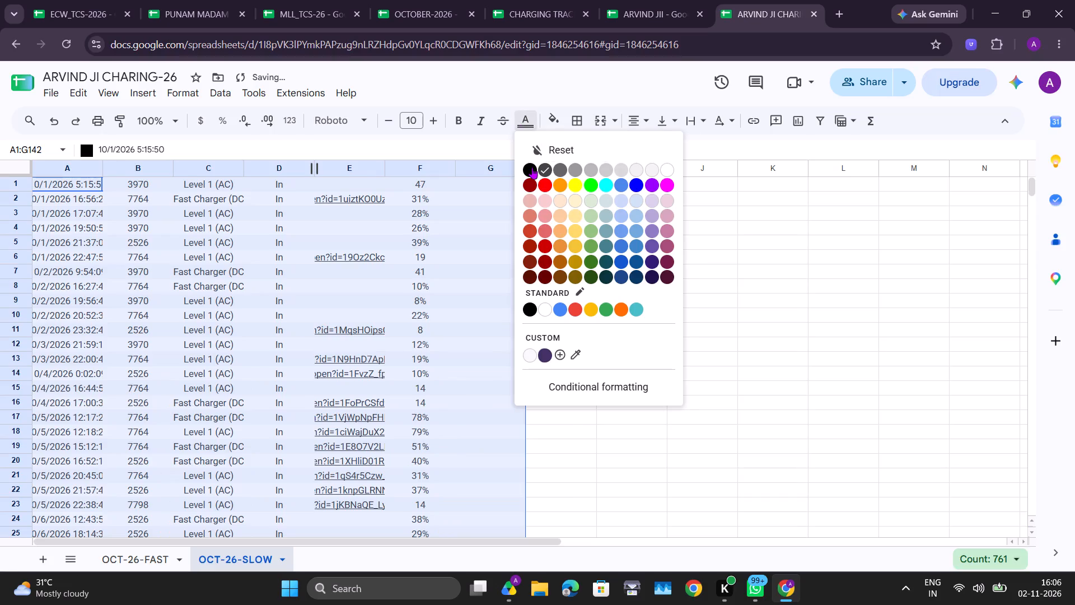
pyautogui.doubleClick(104, 166)
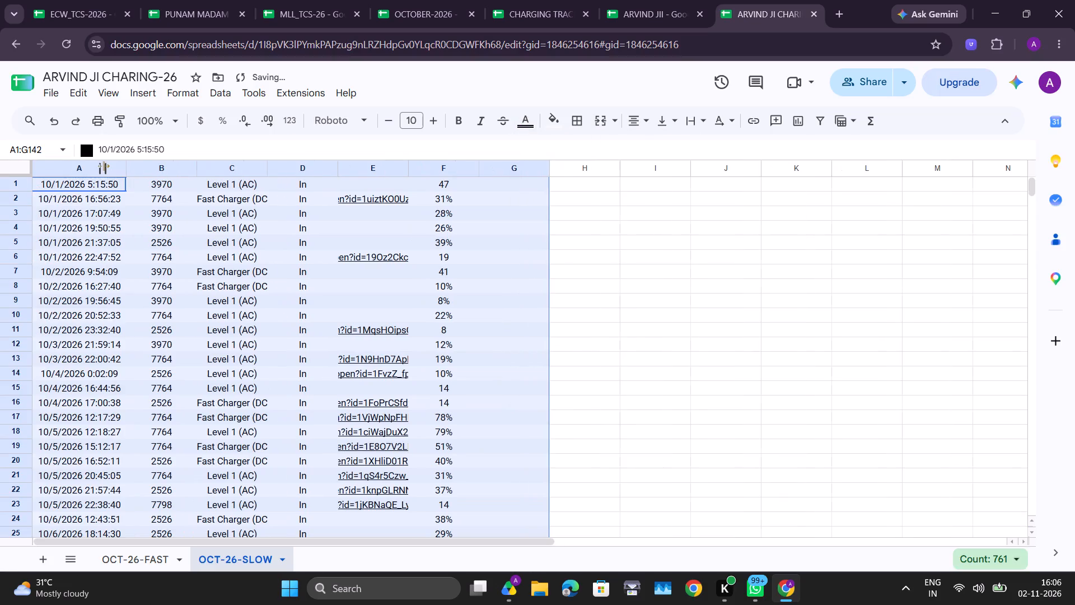
# Delete the DC Fast Charger records of 1 to 4 October and 10/5/2026 12:17:29: row 2, then rows 6–7, then rows 13–14.
pyautogui.click(20, 199)
pyautogui.rightClick(20, 199)
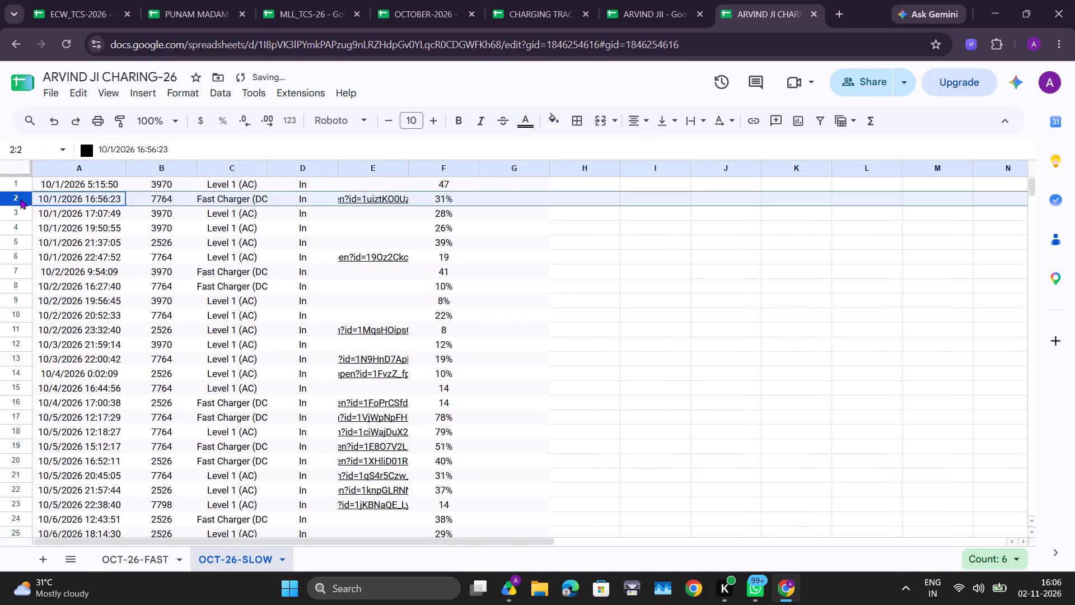
pyautogui.click(65, 365)
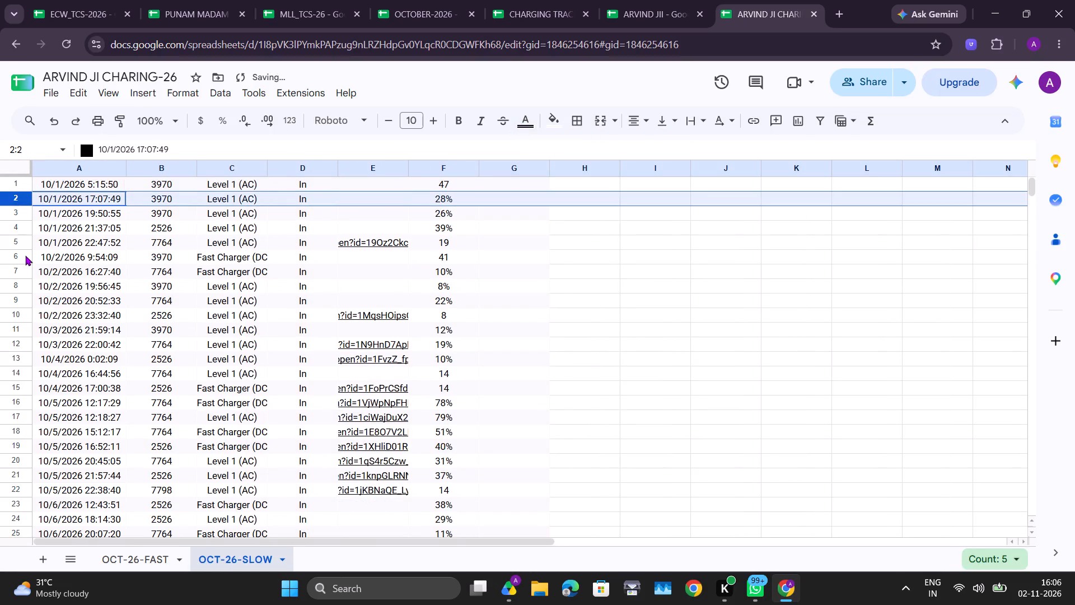
pyautogui.moveTo(25, 255); pyautogui.dragTo(24, 274)
pyautogui.rightClick(24, 274)
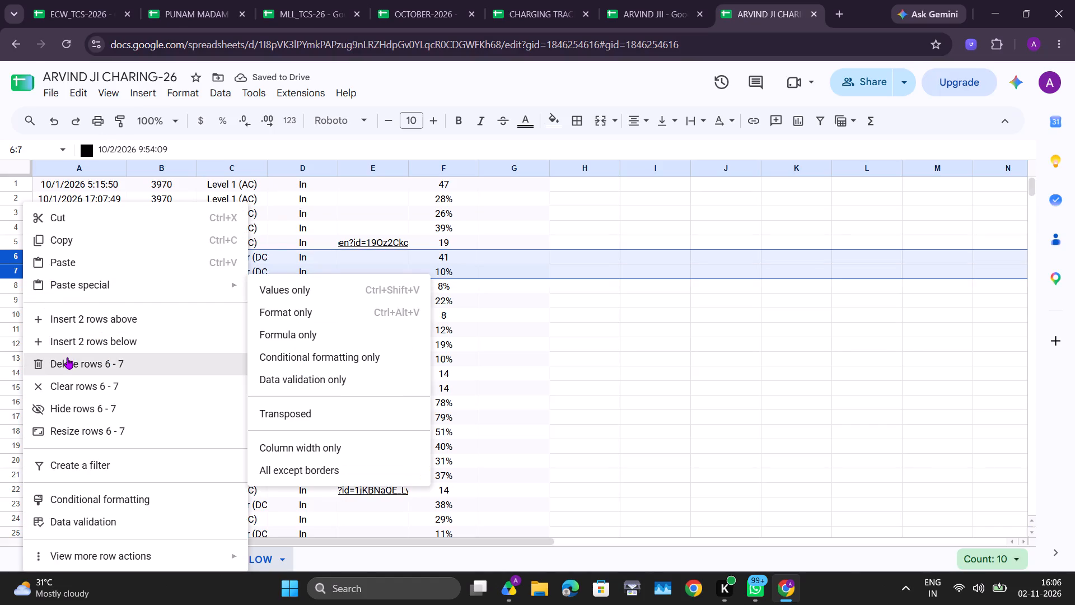
pyautogui.click(67, 357)
pyautogui.moveTo(19, 359); pyautogui.dragTo(21, 371)
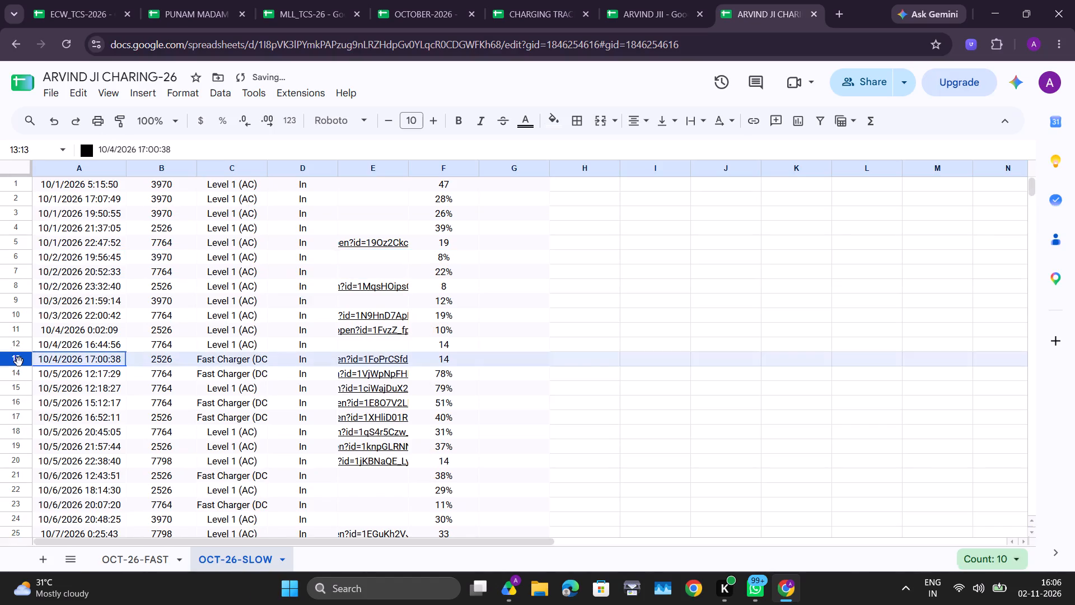
pyautogui.moveTo(21, 371); pyautogui.dragTo(21, 373)
pyautogui.rightClick(21, 373)
pyautogui.click(74, 370)
# Delete rows 14–15, the DC Fast Charger records of 10/5/2026 15:12:17 and 16:52:11.
pyautogui.scroll(-1, 74, 370)
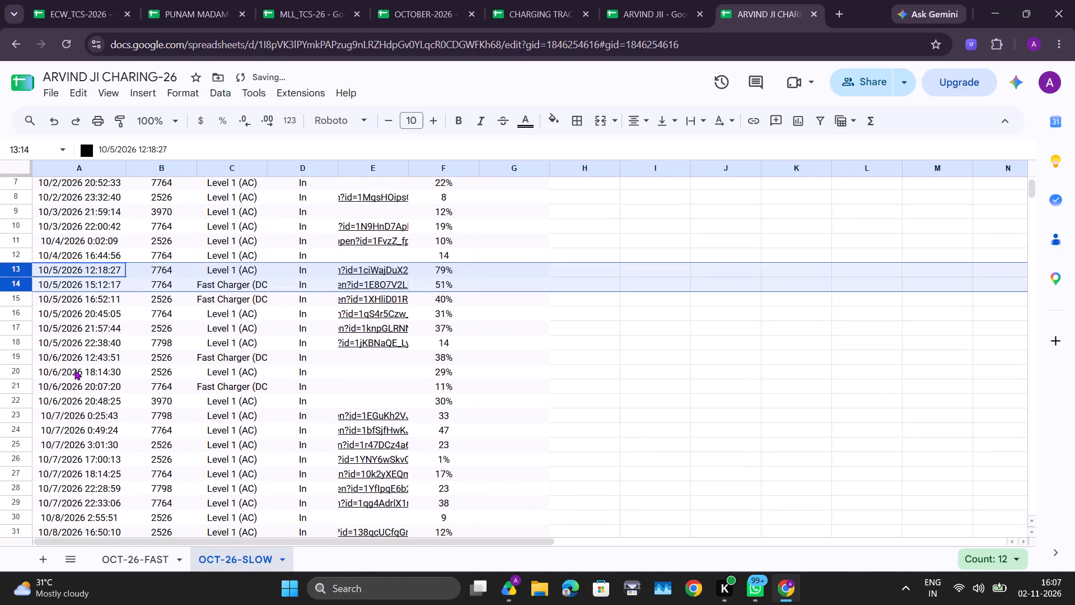
pyautogui.click(19, 283)
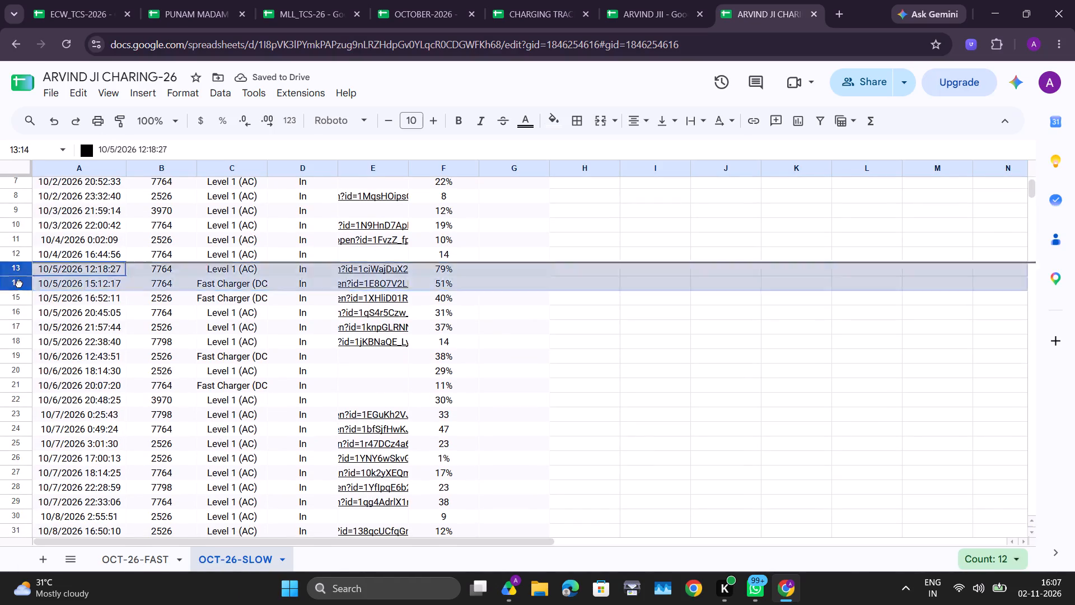
pyautogui.click(20, 291)
pyautogui.moveTo(21, 296); pyautogui.dragTo(20, 286)
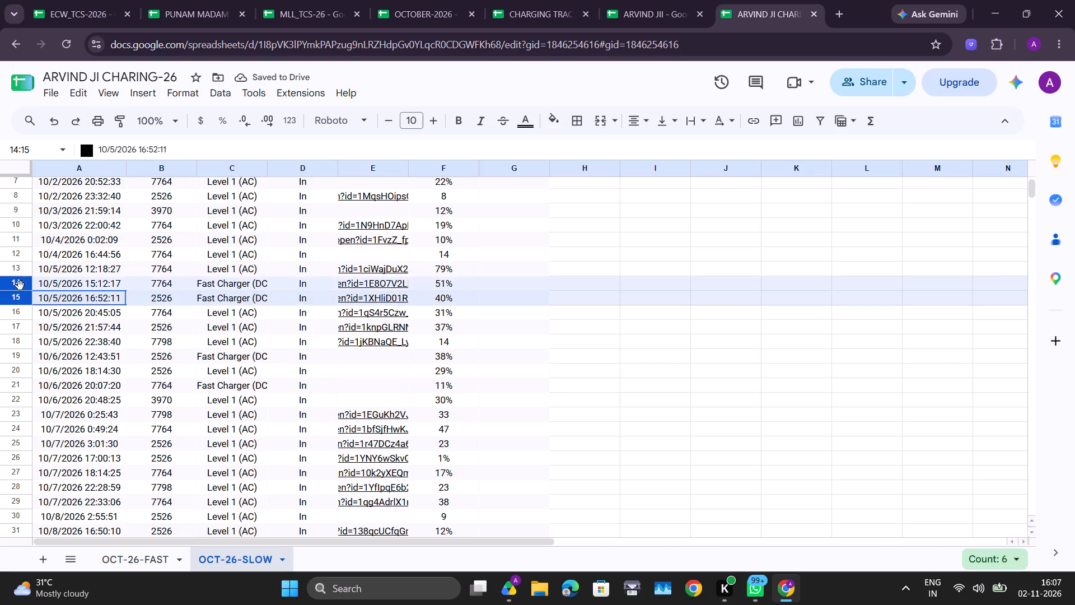
pyautogui.moveTo(20, 286); pyautogui.dragTo(21, 282)
pyautogui.click(80, 347)
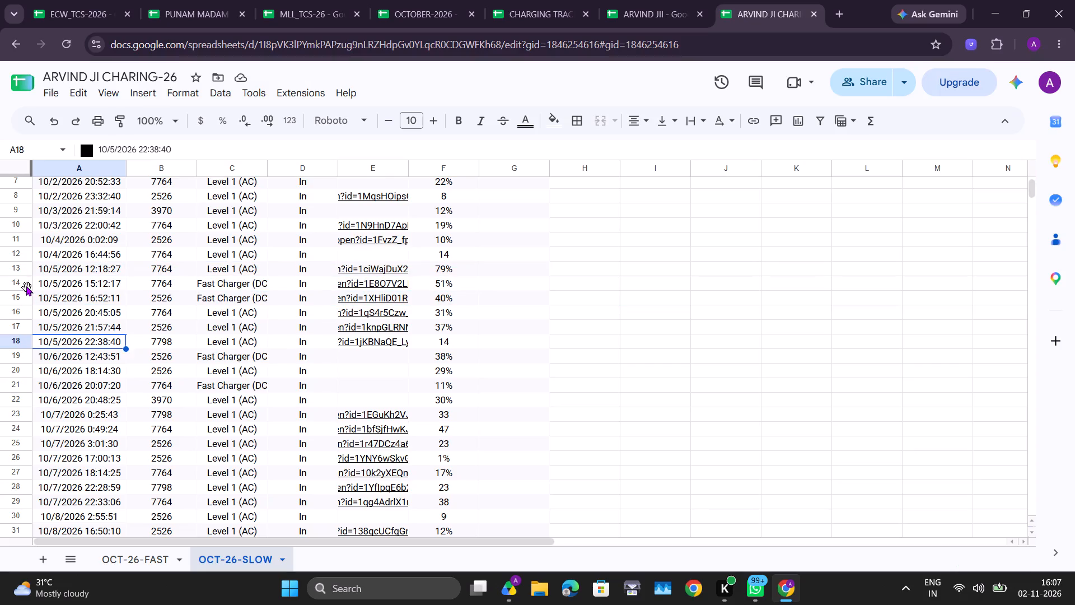
pyautogui.moveTo(26, 282); pyautogui.dragTo(26, 296)
pyautogui.rightClick(26, 296)
pyautogui.click(77, 365)
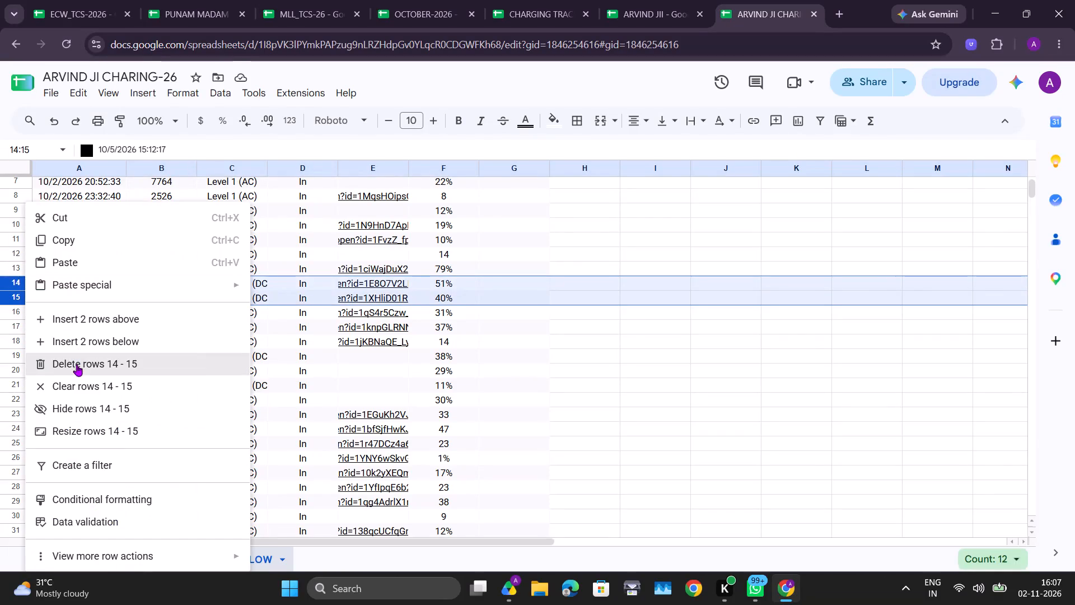
# Delete the DC Fast Charger records of 10/6/2026 12:43:51 and 20:07:20, row 17 and then row 18.
pyautogui.click(9, 326)
pyautogui.rightClick(9, 326)
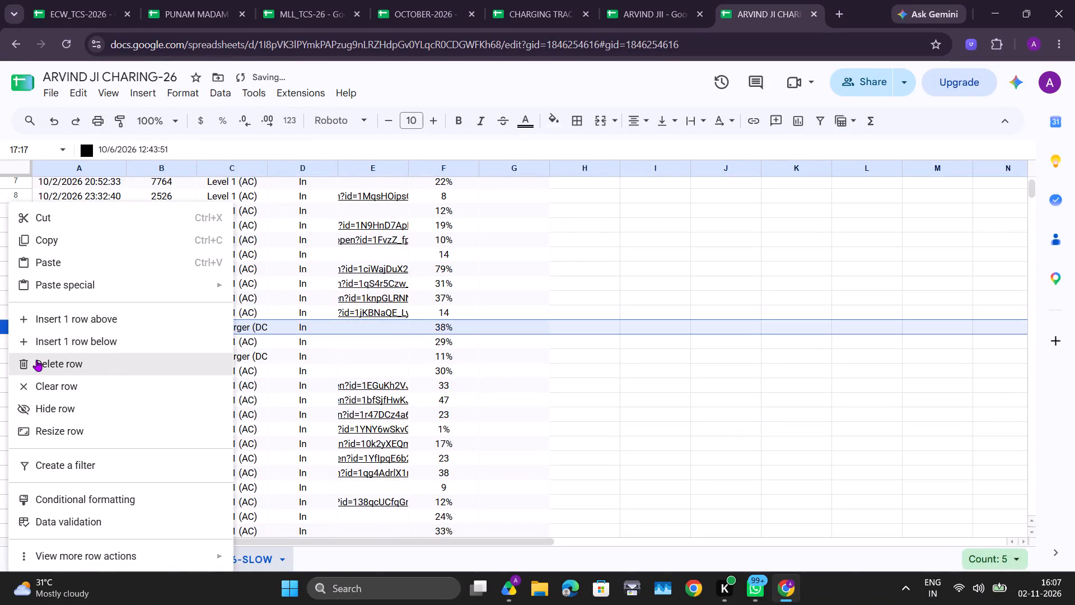
pyautogui.click(38, 364)
pyautogui.click(13, 345)
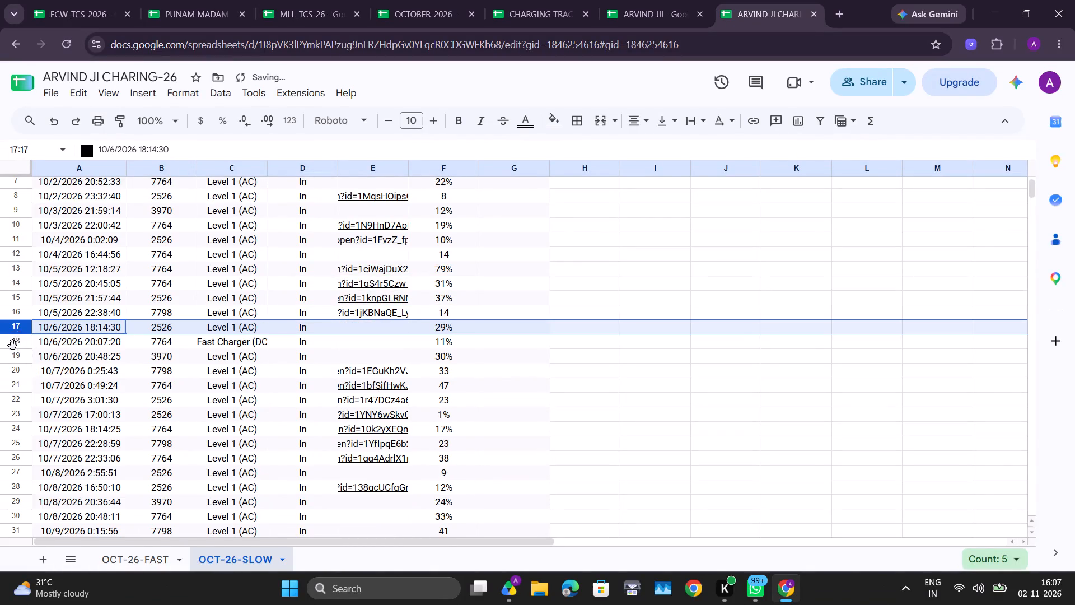
pyautogui.rightClick(13, 345)
pyautogui.moveTo(43, 375); pyautogui.dragTo(47, 365)
pyautogui.click(47, 365)
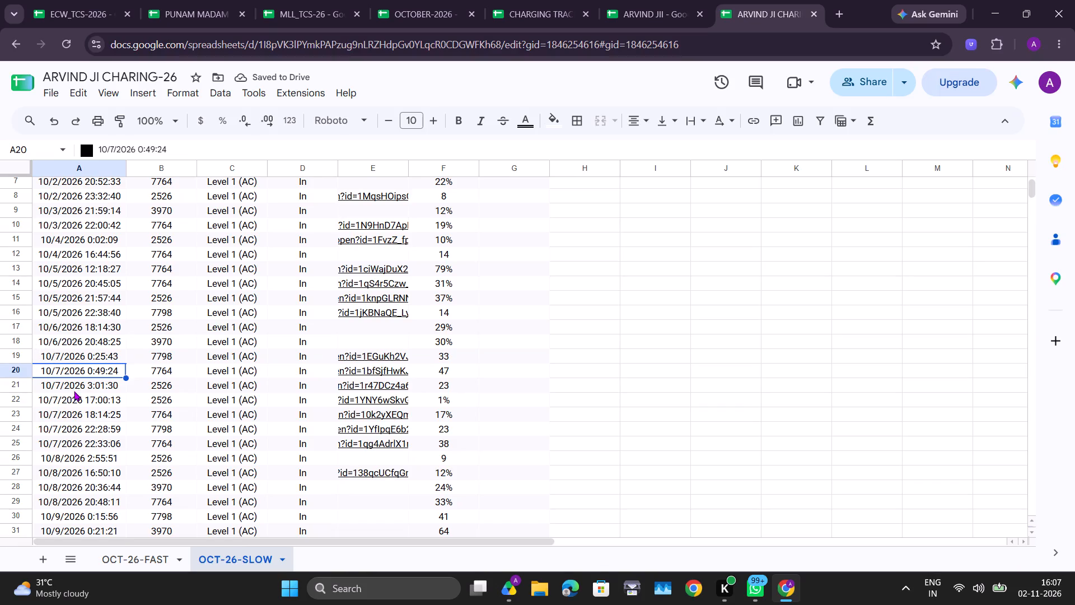
# Delete the DC Fast Charger records of 10/9/2026 12:20:03 and 10/11/2026 16:54:16, row 32 and then row 40.
pyautogui.scroll(-2, 74, 393)
pyautogui.click(23, 343)
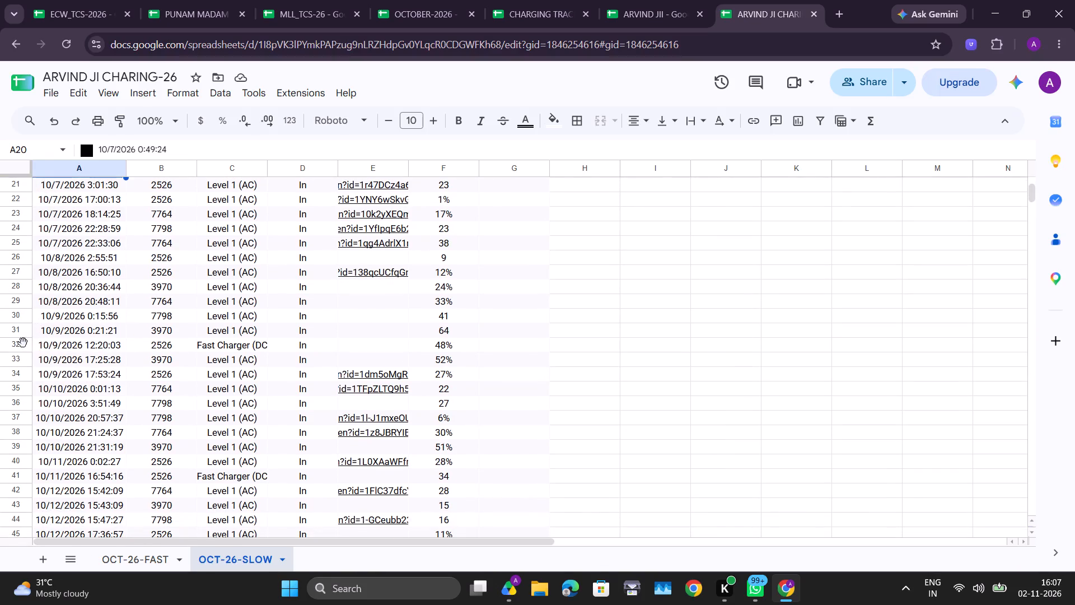
pyautogui.rightClick(23, 343)
pyautogui.click(46, 363)
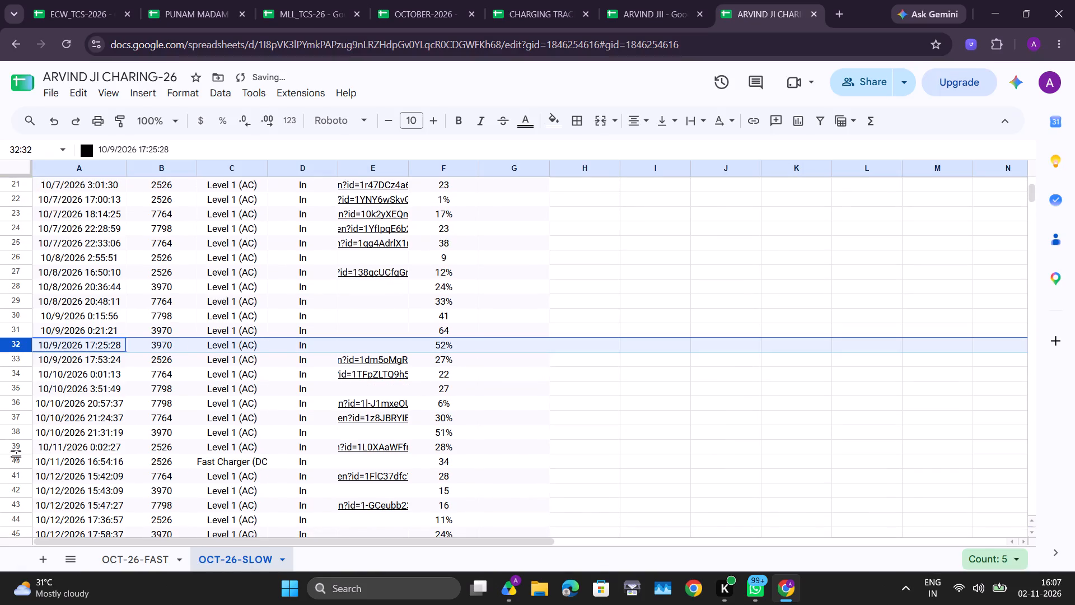
pyautogui.click(13, 459)
pyautogui.rightClick(13, 459)
pyautogui.click(82, 240)
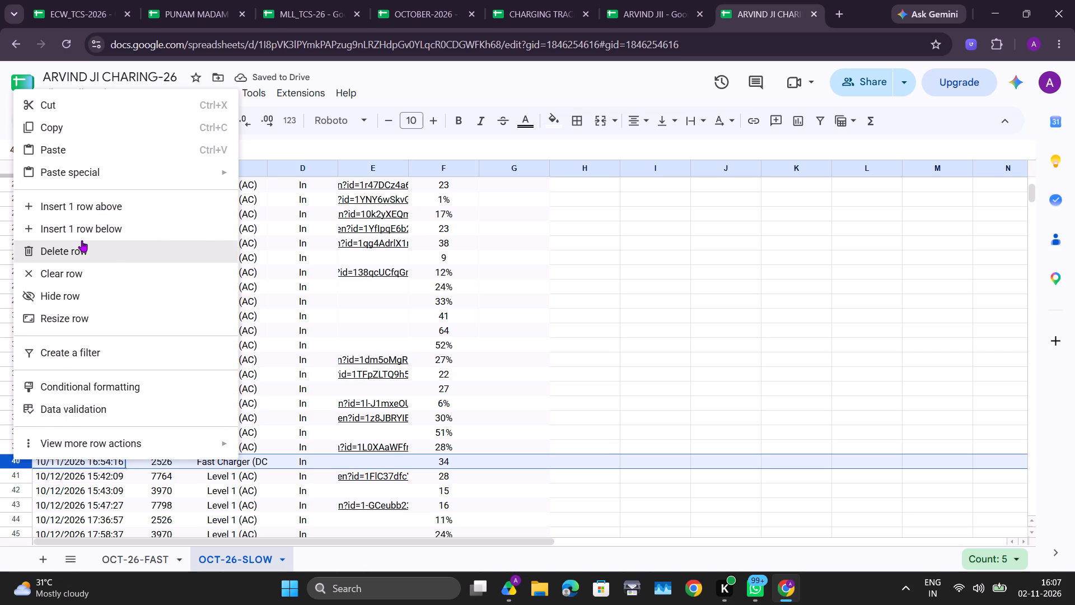
# Delete the DC Fast Charger records of 10/13/2026 3:16:42 and 16:38:49, row 48 and then row 49.
pyautogui.scroll(-2, 82, 240)
pyautogui.click(14, 395)
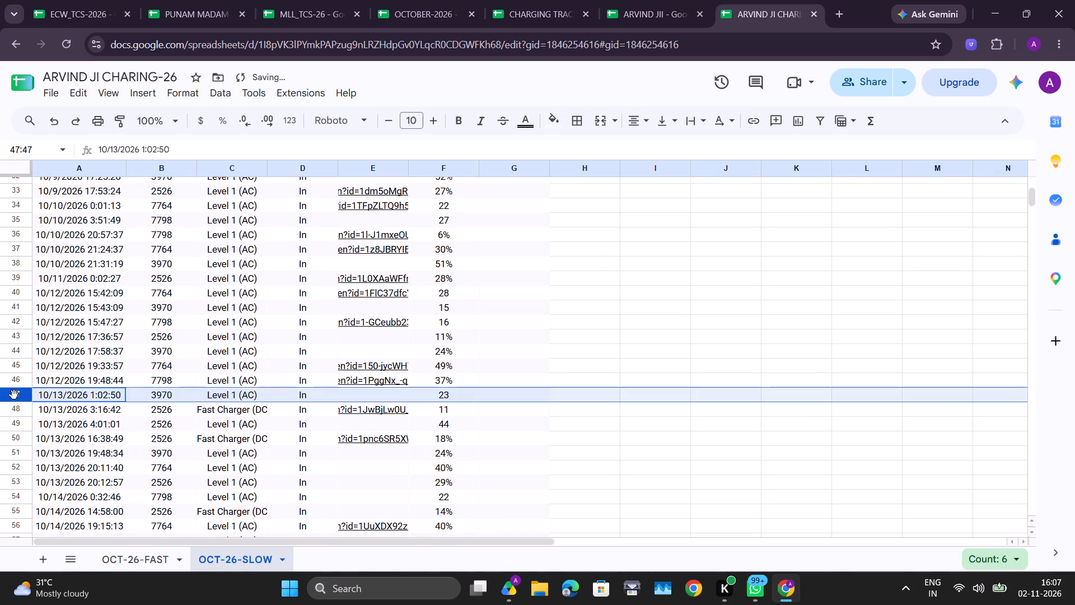
pyautogui.click(12, 411)
pyautogui.rightClick(12, 411)
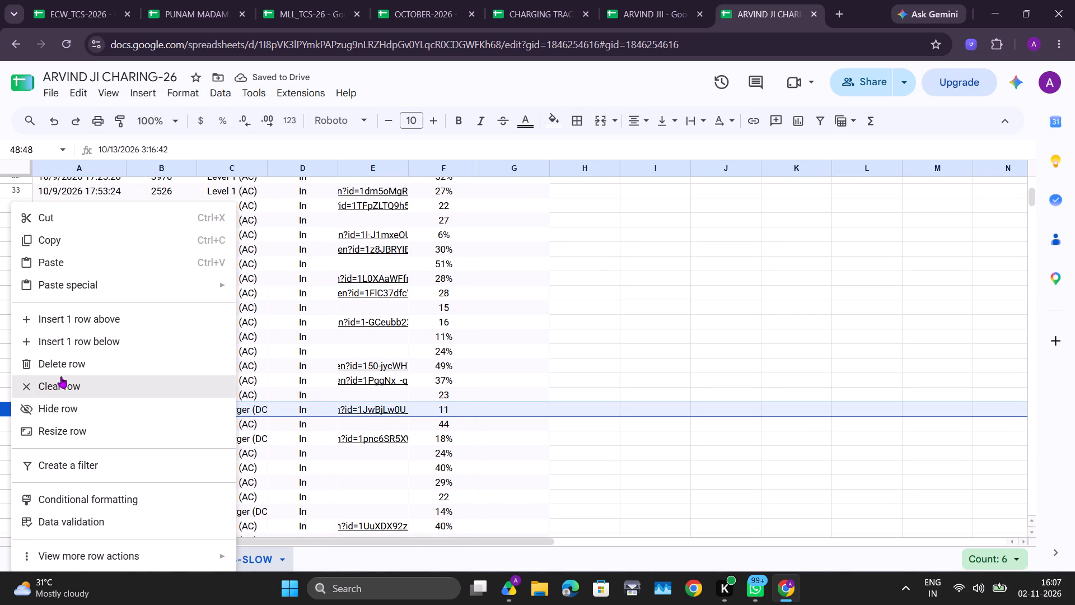
pyautogui.click(65, 369)
pyautogui.click(18, 424)
pyautogui.rightClick(18, 424)
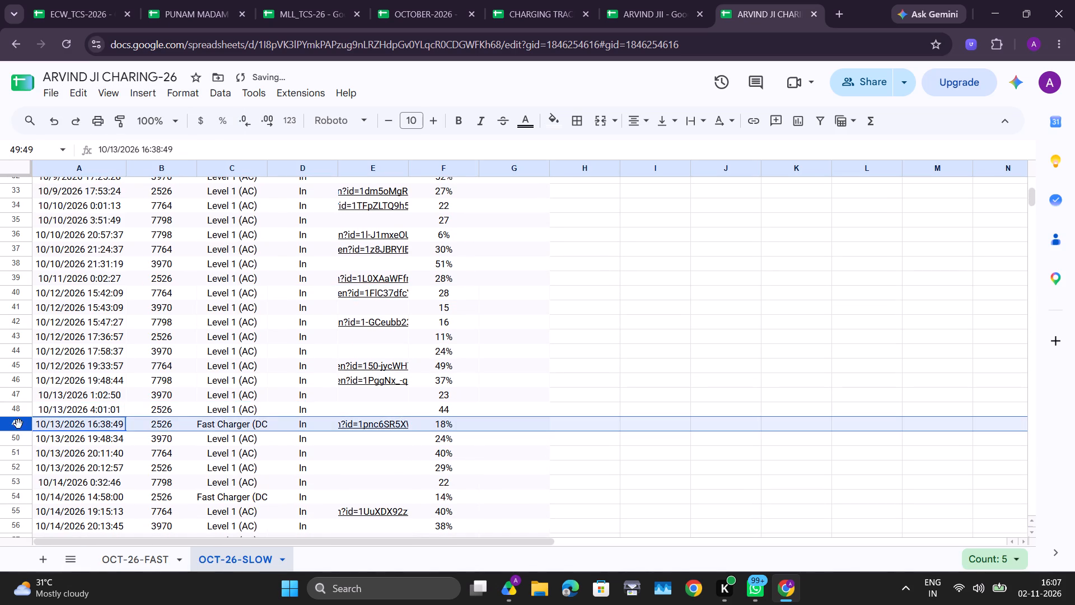
pyautogui.click(69, 369)
# Delete the DC Fast Charger records of 10/14/2026 14:58:00 and 22:34:24, row 53 and then row 56.
pyautogui.scroll(-2, 69, 369)
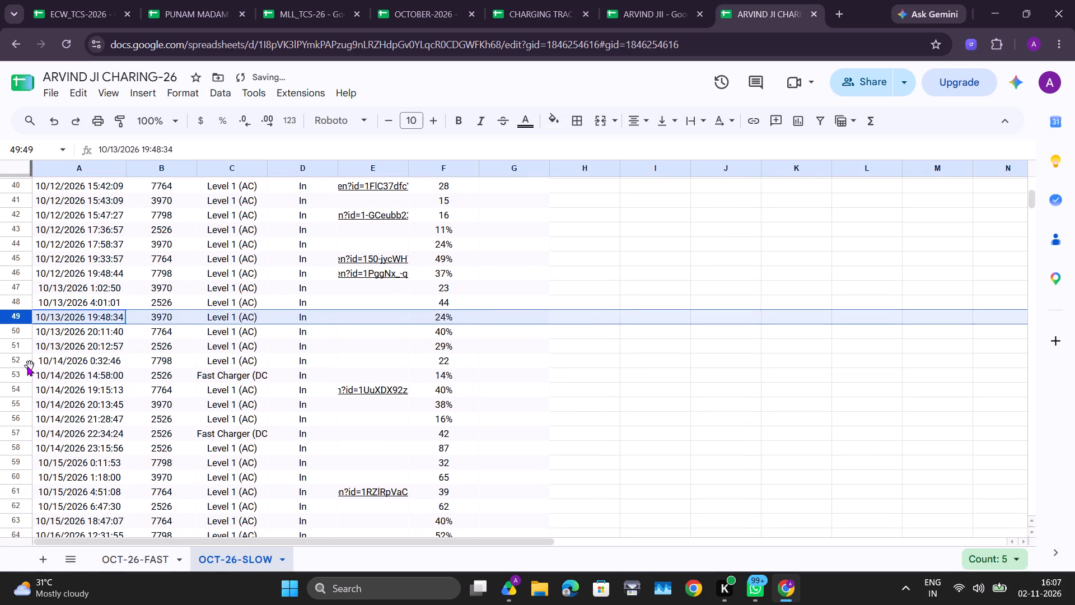
pyautogui.click(18, 373)
pyautogui.rightClick(18, 373)
pyautogui.click(24, 366)
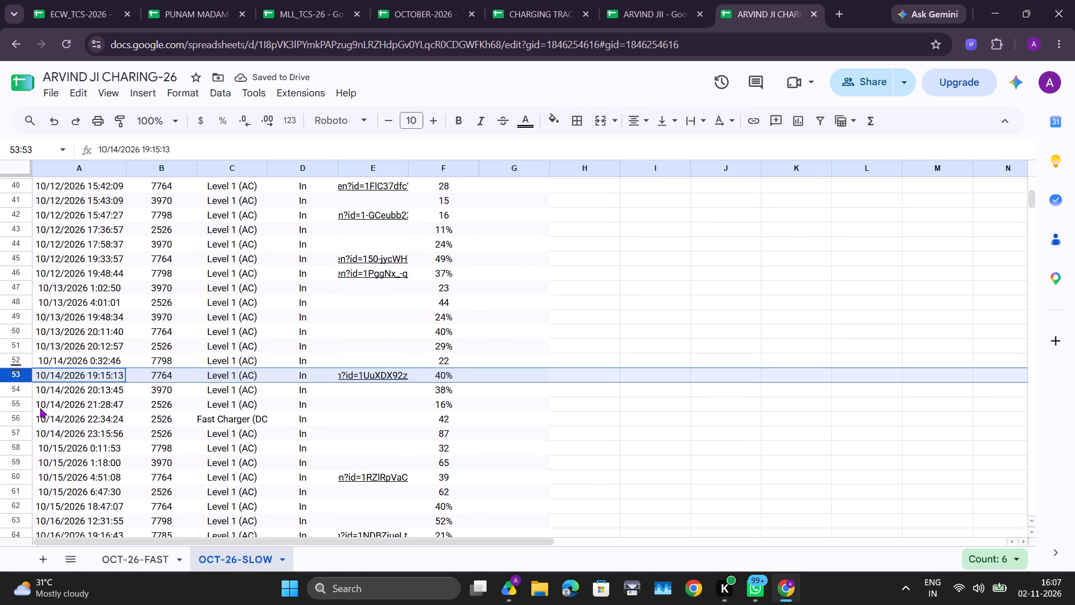
pyautogui.click(21, 421)
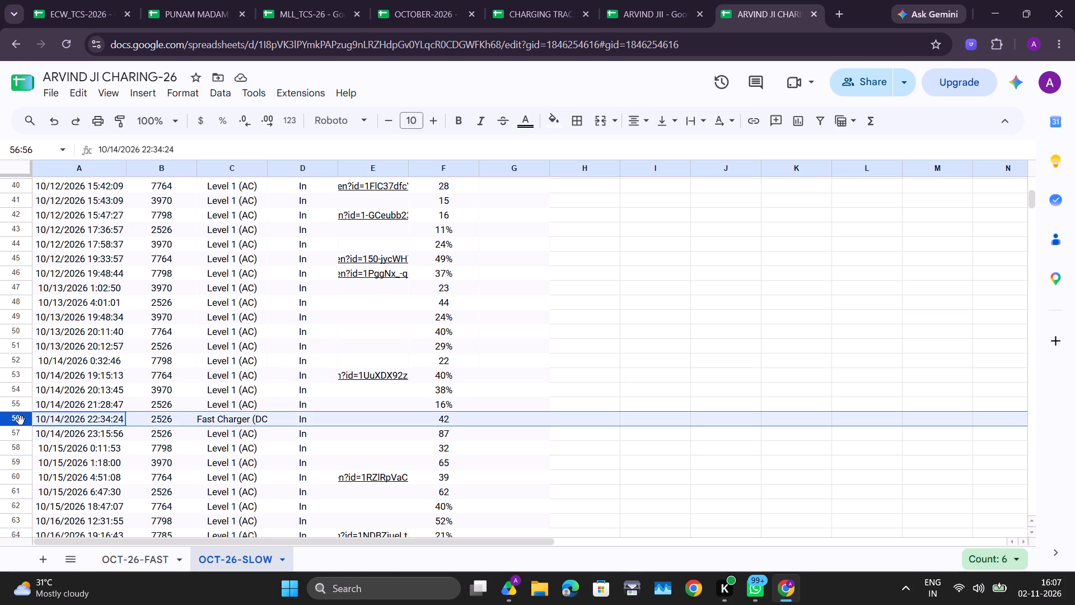
pyautogui.rightClick(21, 421)
pyautogui.click(65, 371)
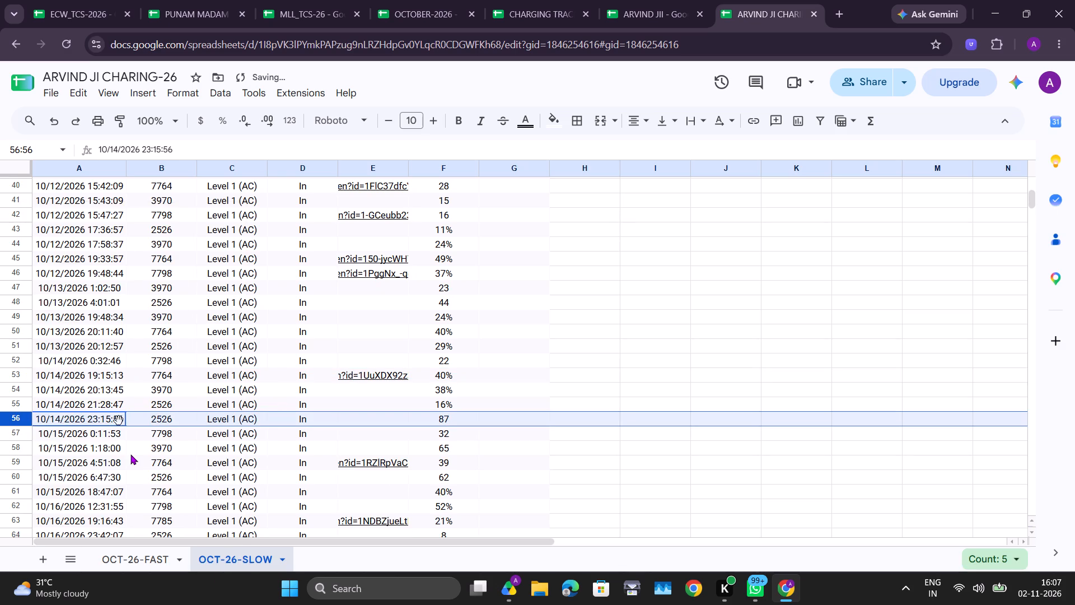
# Delete the DC Fast Charger records of 10/27/2026 14:03:50 and 10/30/2026 16:58:34, row 105 and then row 118.
pyautogui.scroll(-10, 130, 454)
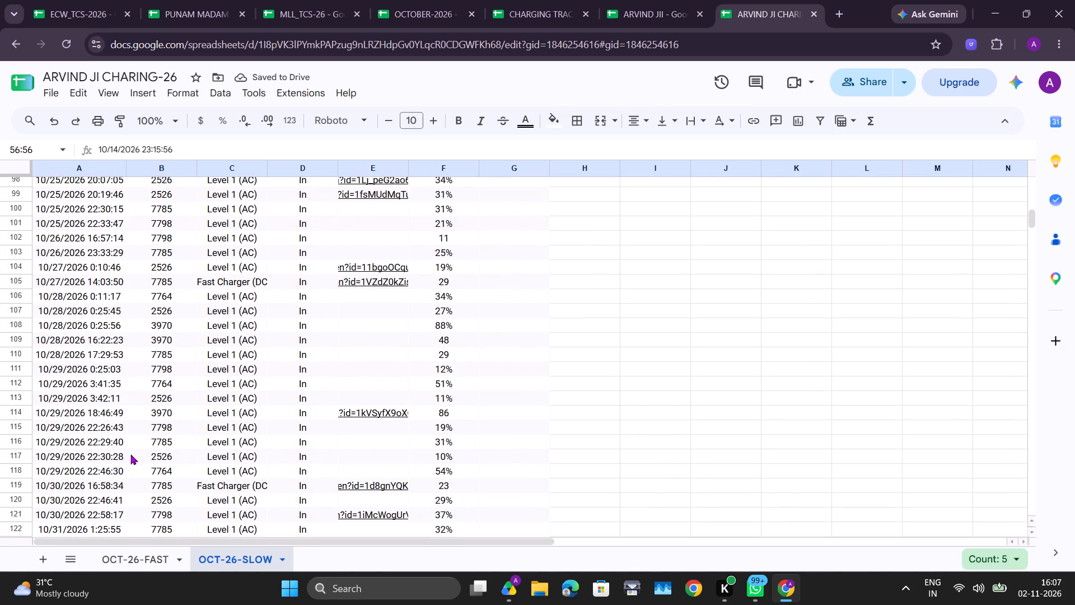
pyautogui.click(19, 281)
pyautogui.rightClick(19, 281)
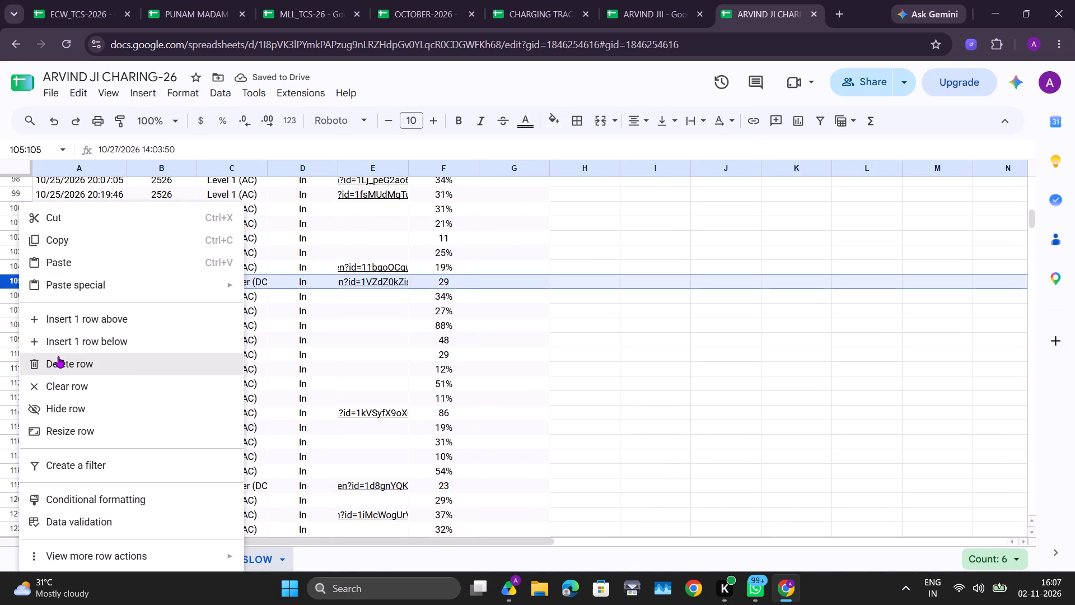
pyautogui.click(58, 356)
pyautogui.click(8, 468)
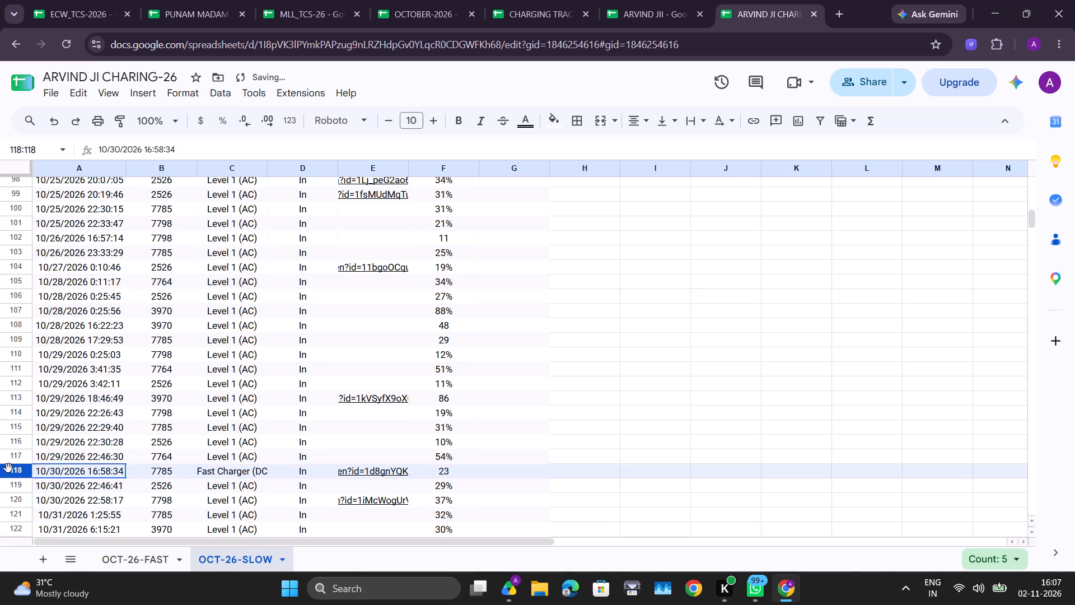
pyautogui.rightClick(8, 468)
pyautogui.click(58, 264)
pyautogui.scroll(-4, 58, 264)
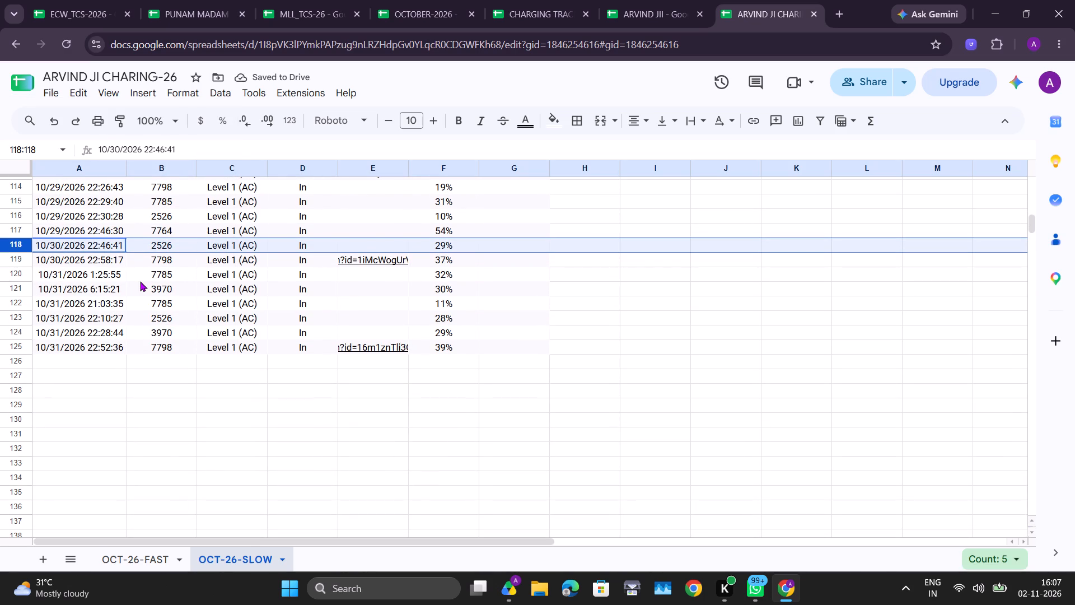
# Insert one blank row above the first record in OCT-26-SLOW for the column headings.
pyautogui.scroll(15, 143, 285)
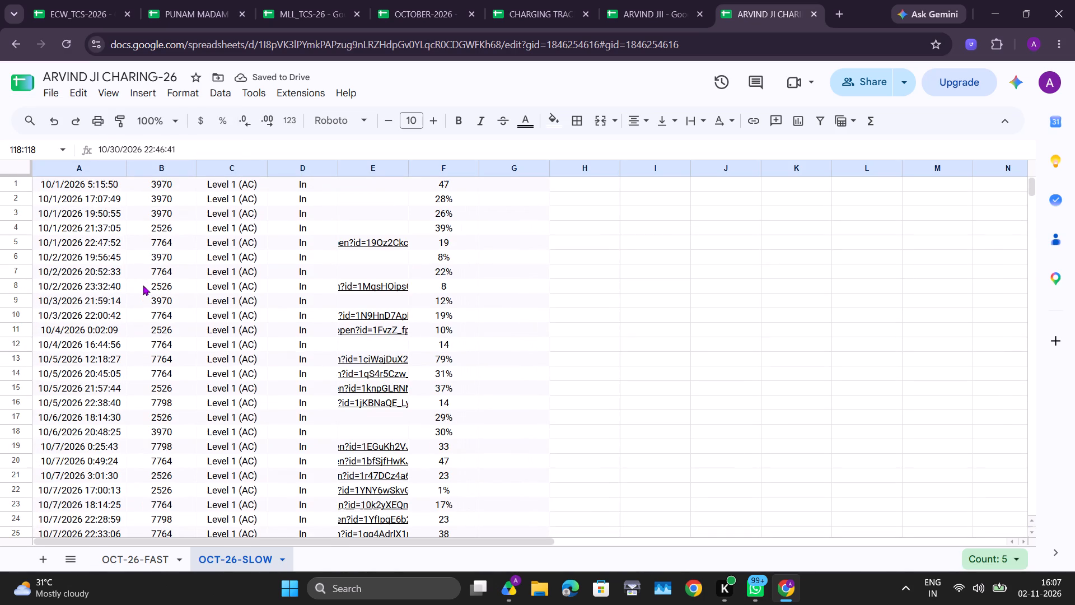
pyautogui.scroll(7, 143, 285)
pyautogui.scroll(4, 165, 207)
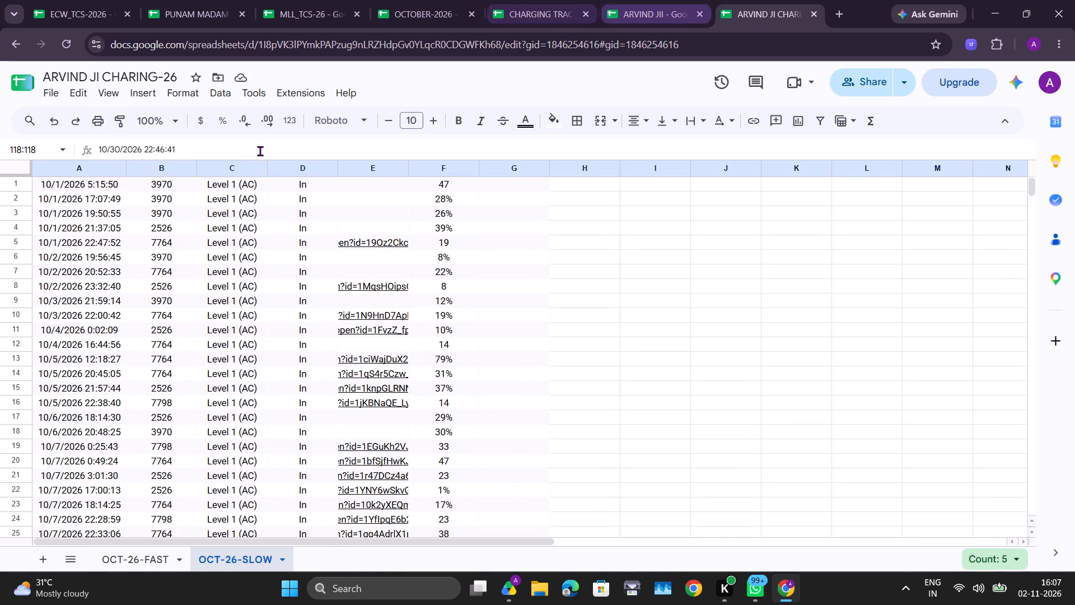
pyautogui.rightClick(17, 179)
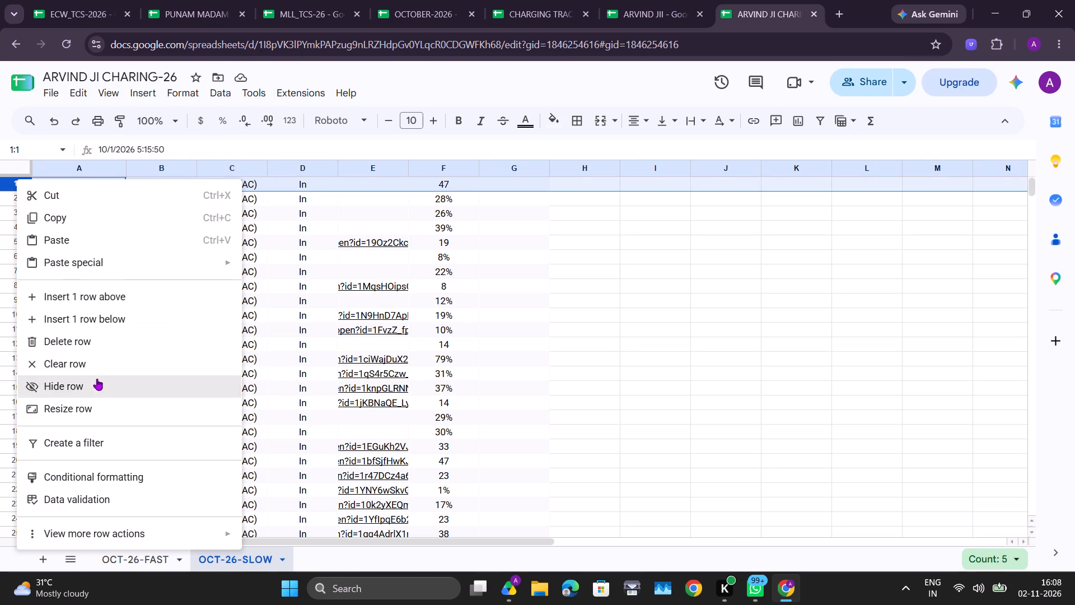
pyautogui.click(92, 304)
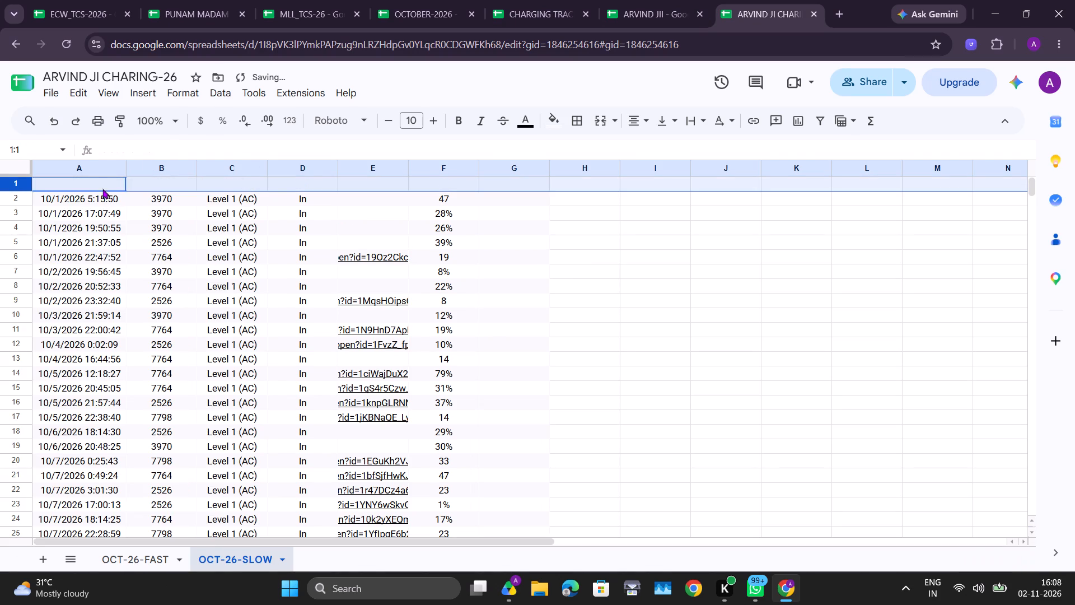
# Enter the headings DATE /TIME, VEHICLE NO., CHARGER, TYPE and DASHBOARD in cells A1 to E1.
pyautogui.click(105, 185)
pyautogui.write('DATE /TIME')
pyautogui.press('Right')
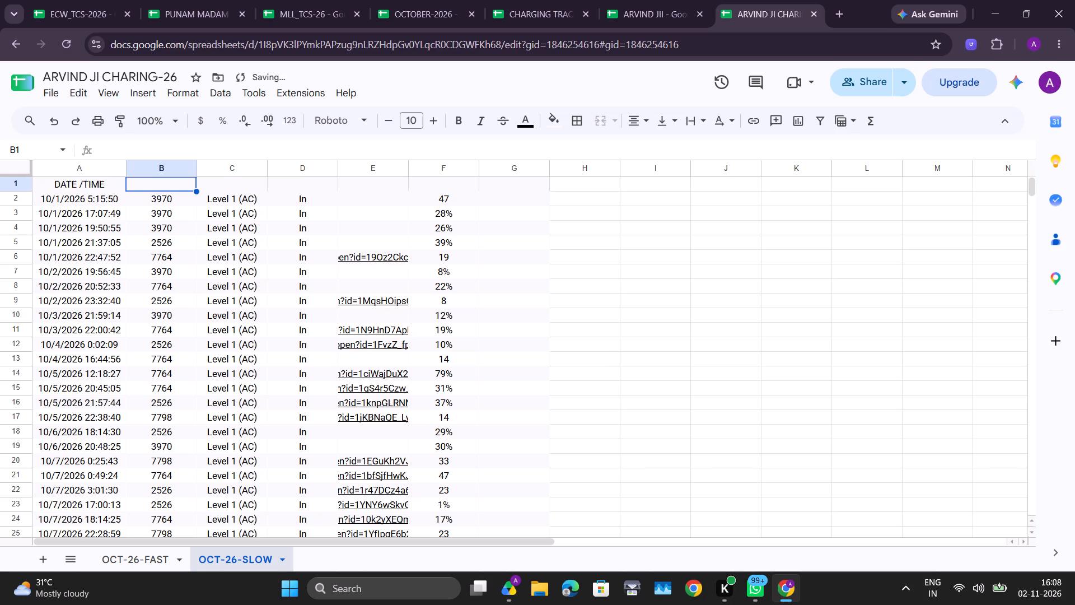
pyautogui.write('VEHICLE')
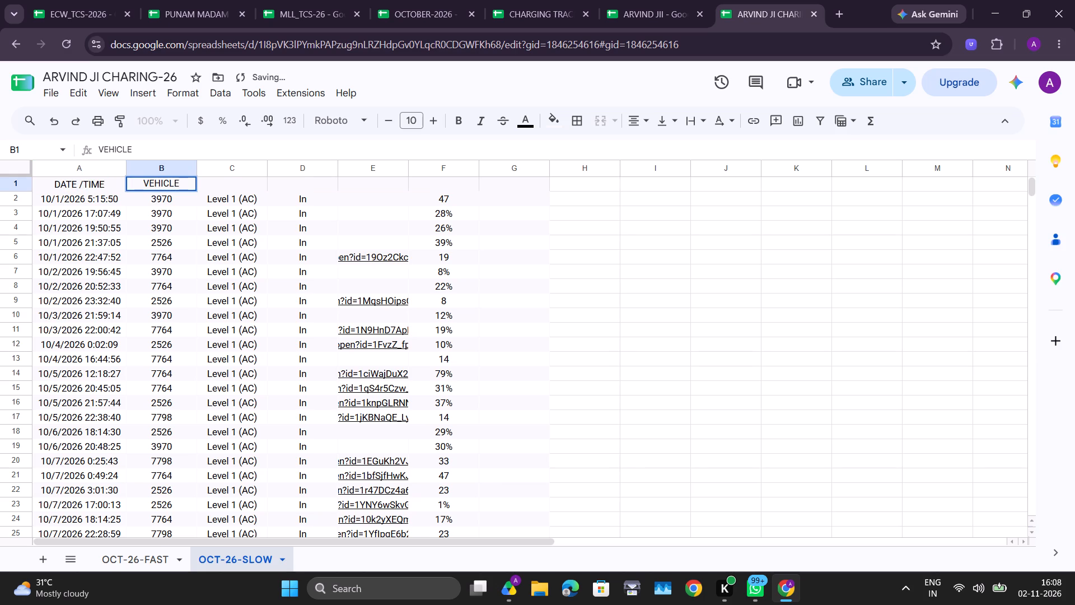
pyautogui.press('space')
pyautogui.write('NO.')
pyautogui.press('Right')
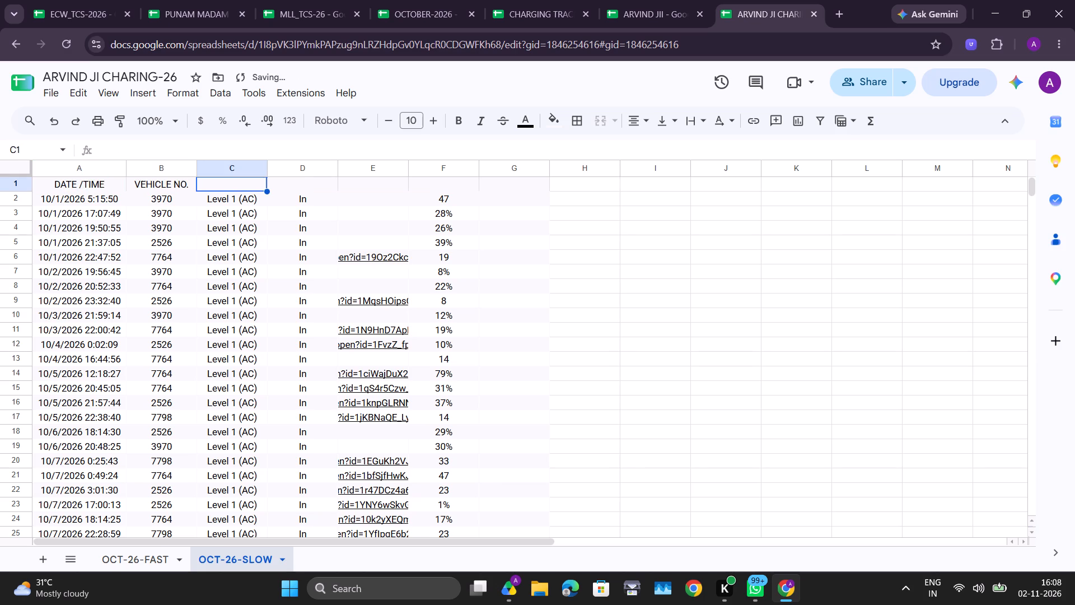
pyautogui.write('CHARGER')
pyautogui.press('Right')
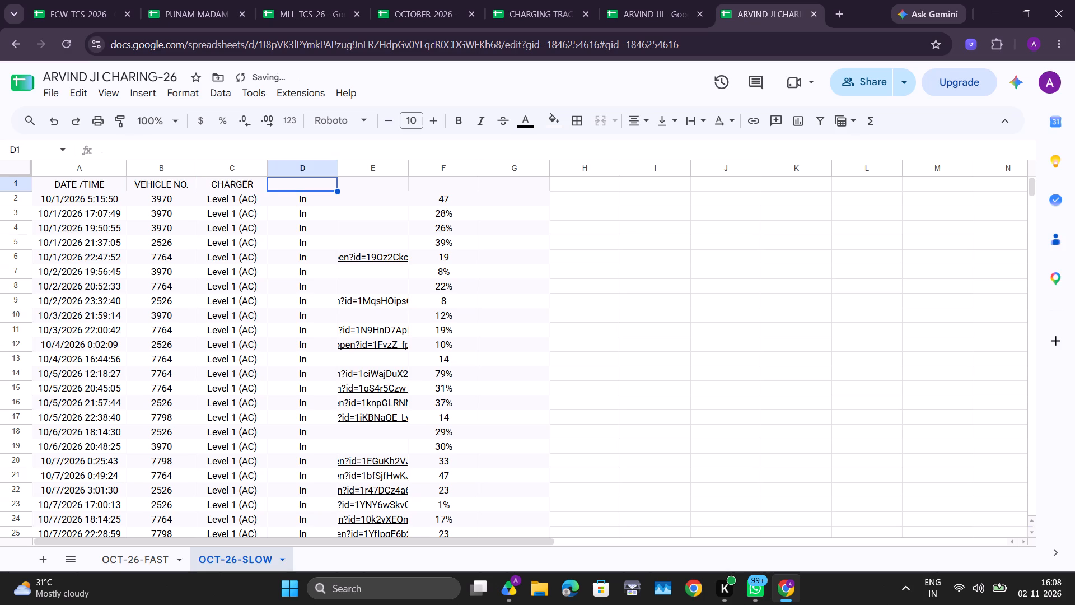
pyautogui.write('TYPE')
pyautogui.press('Right')
pyautogui.write('DASHBOARD')
pyautogui.press('Right')
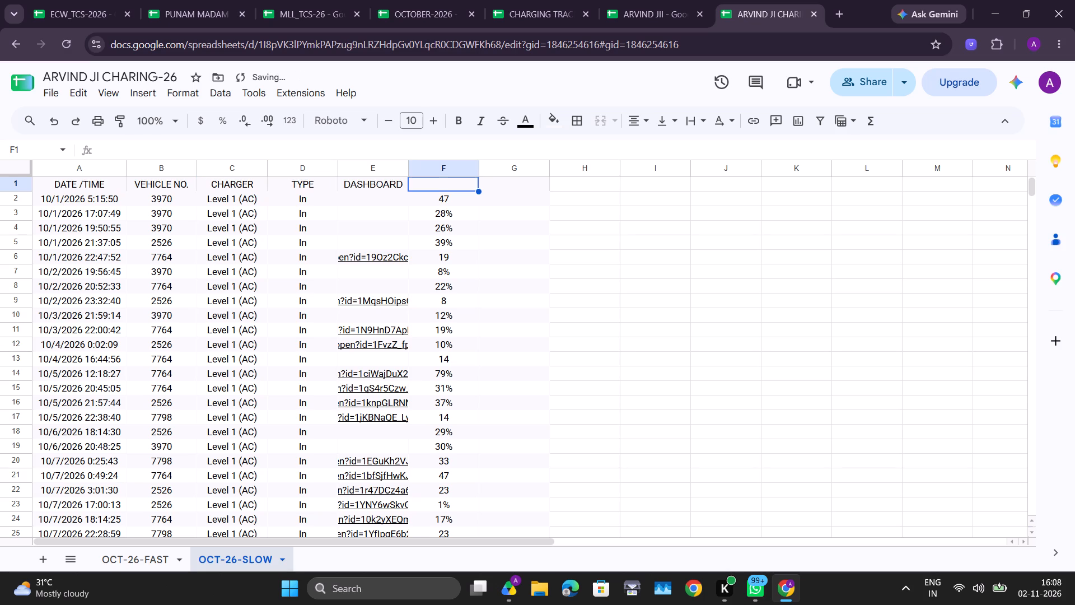
# Enter the headings START, STOP, ACTUAL % and ENERGY in cells F1 to I1.
pyautogui.write('START')
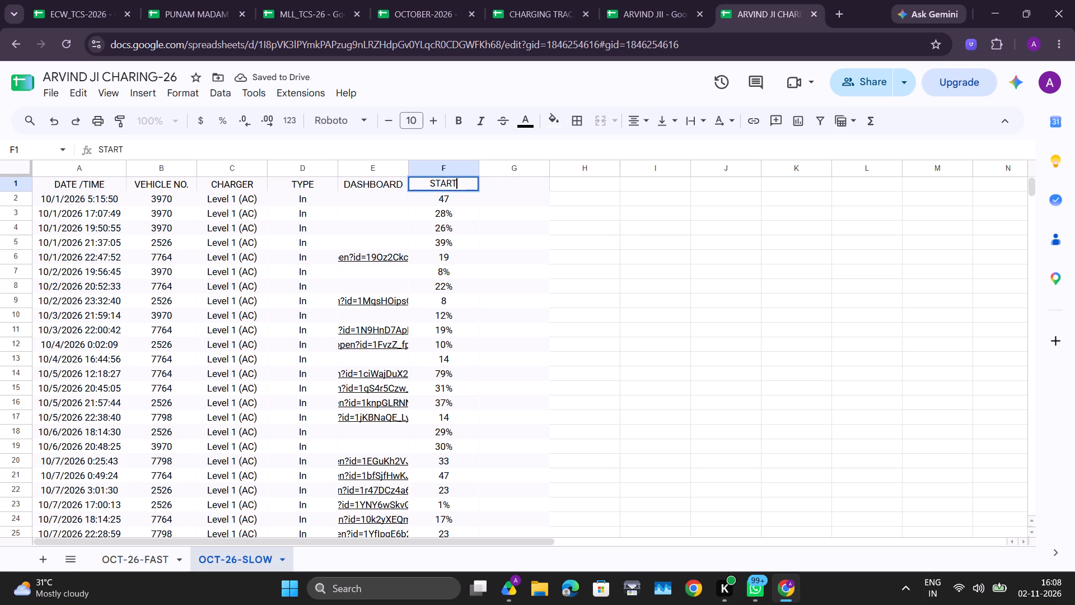
pyautogui.press('Right')
pyautogui.write('STOP')
pyautogui.press('Right')
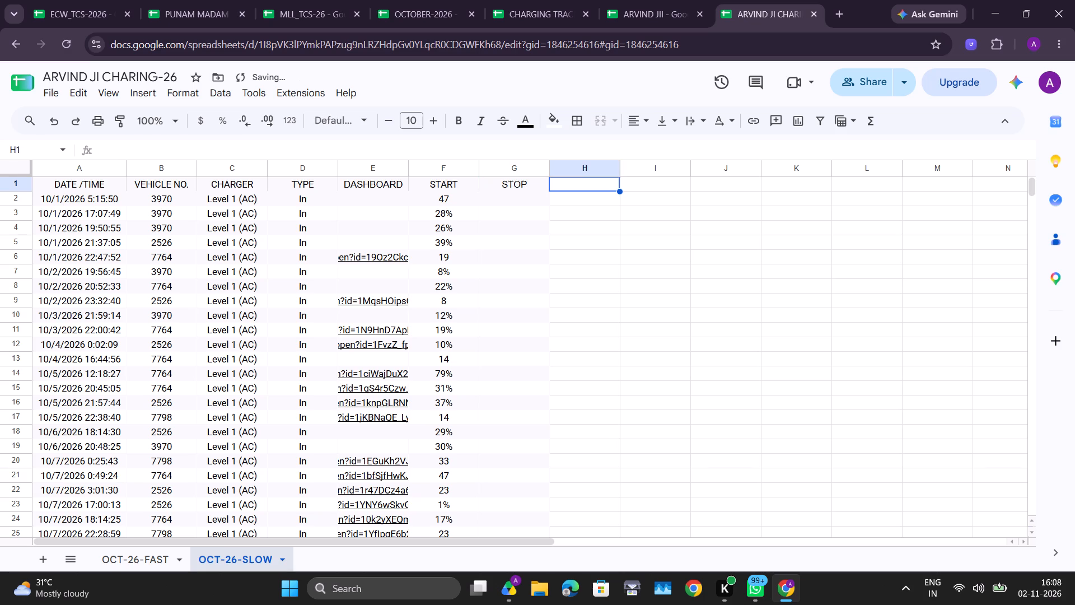
pyautogui.write('ACTUAL')
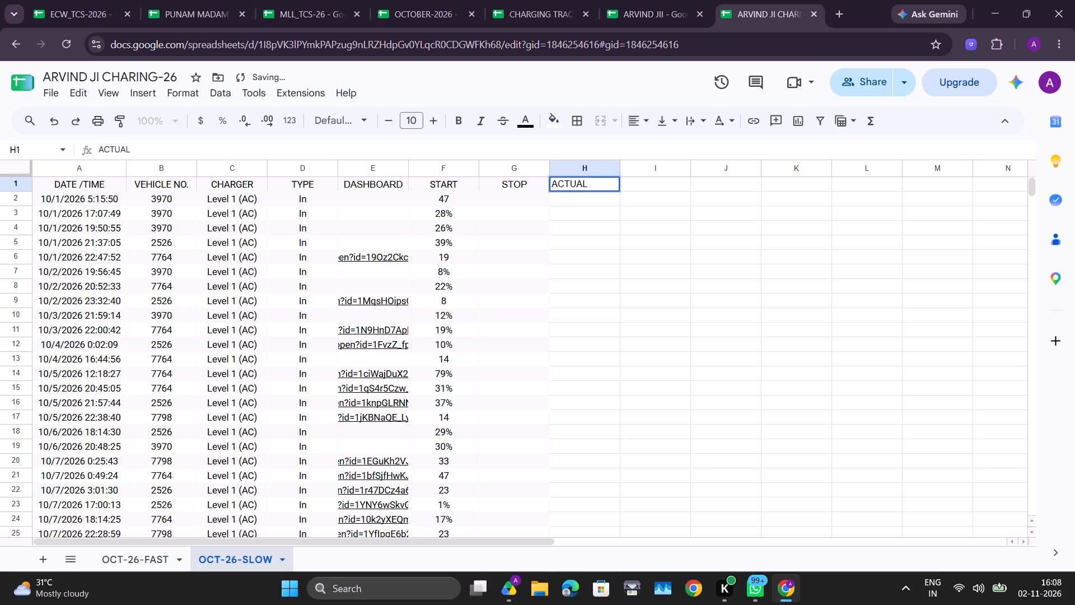
pyautogui.press('space')
pyautogui.hotkey('shift', '%')
pyautogui.press('Right')
pyautogui.write('EN')
pyautogui.write('ERGY')
pyautogui.press('Return')
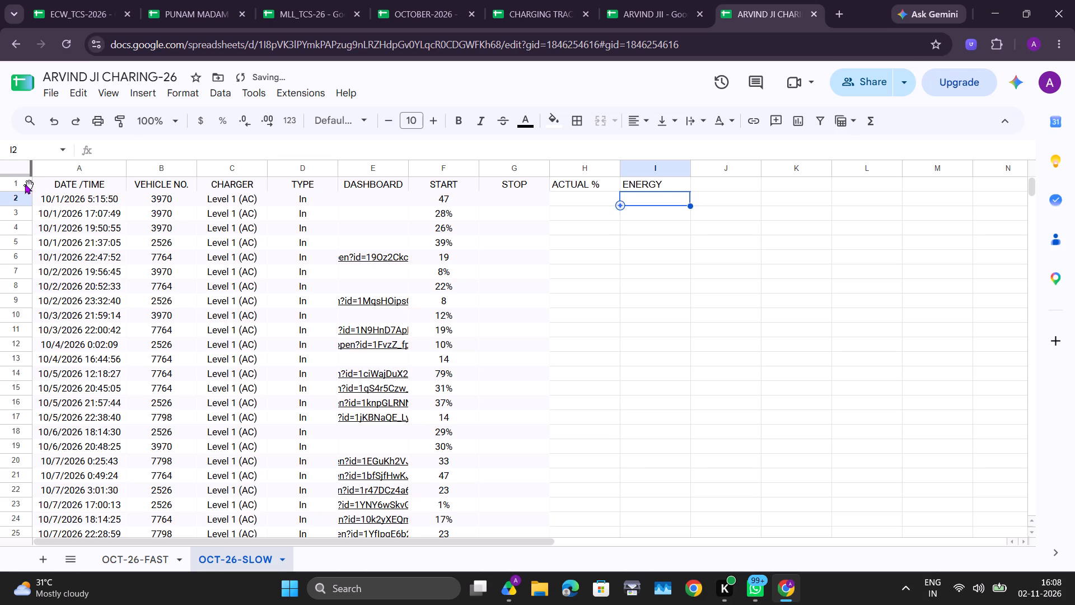
# Make heading row 1 bold and centred, and freeze it above the records.
pyautogui.click(25, 184)
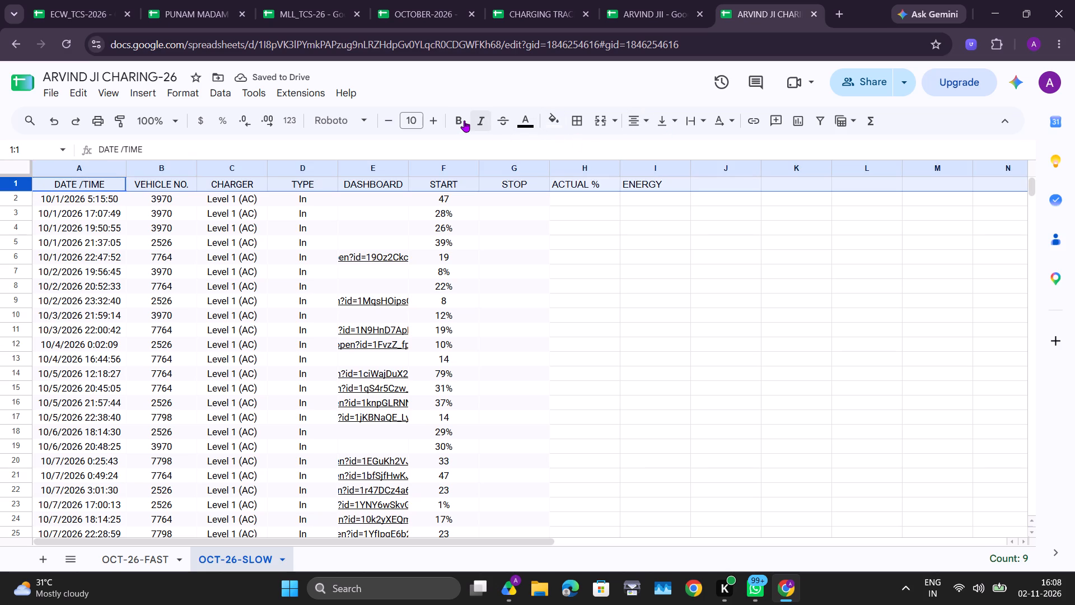
pyautogui.click(464, 120)
pyautogui.click(648, 122)
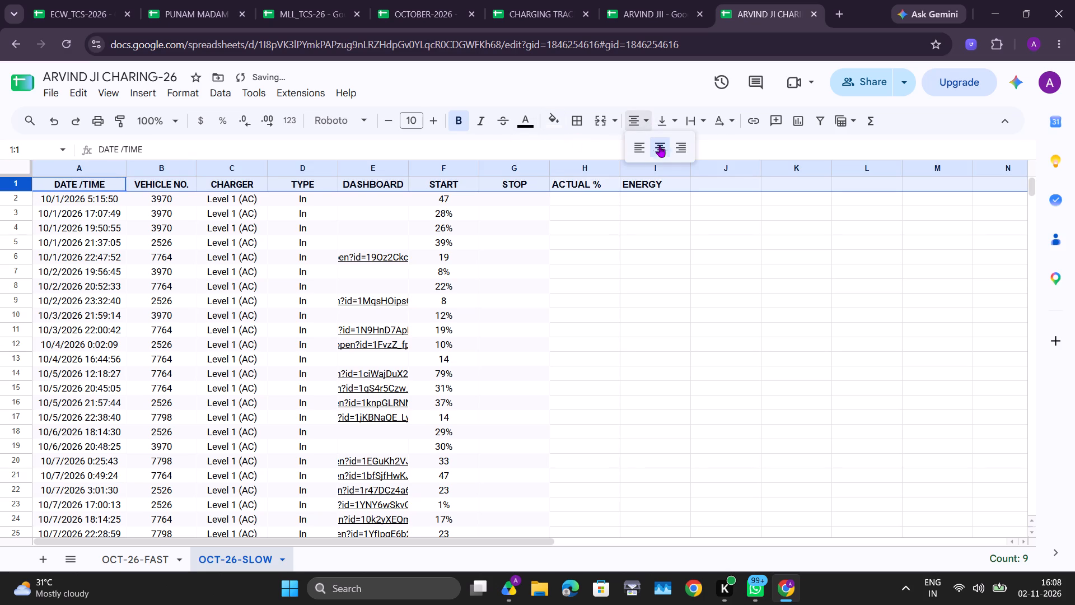
pyautogui.click(663, 150)
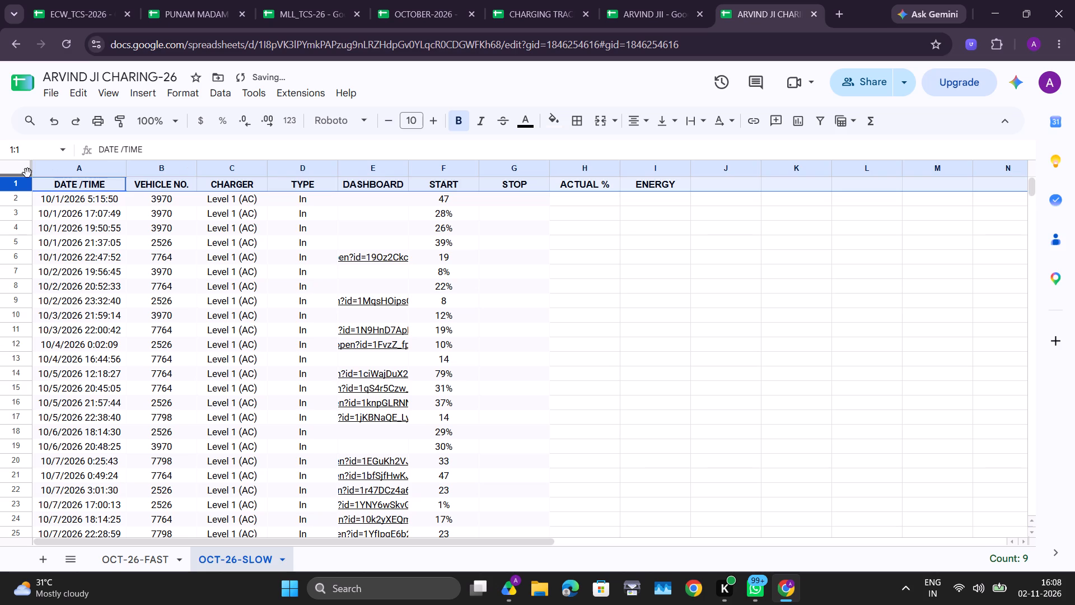
pyautogui.moveTo(27, 173); pyautogui.dragTo(25, 190)
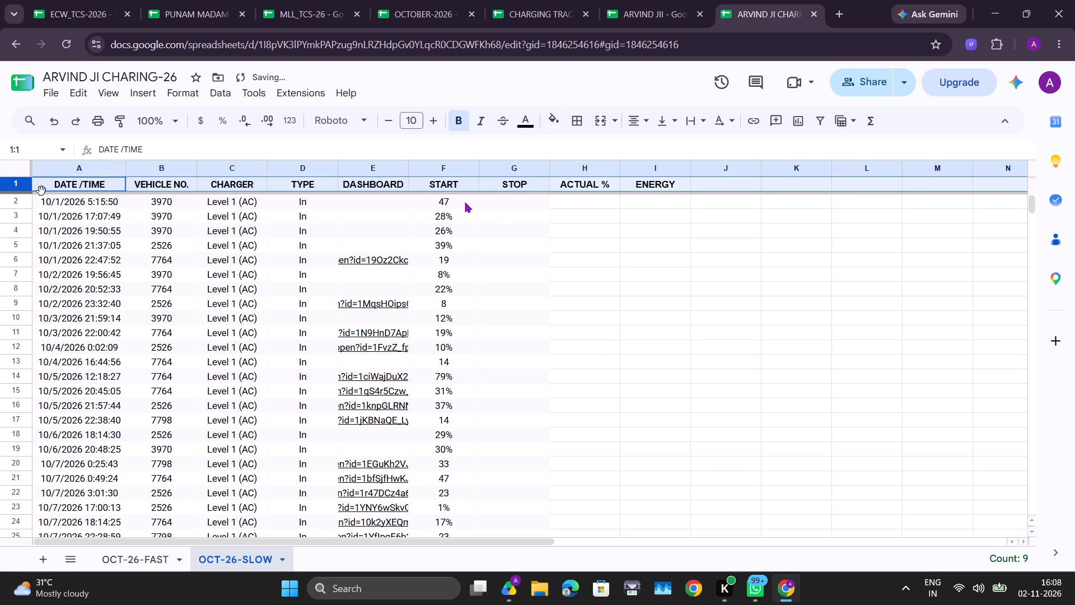
# Add the missing percent signs to the START values in F2 and F6, making them 47% and 19%.
pyautogui.doubleClick(464, 203)
pyautogui.hotkey('shift', '%')
pyautogui.press('Return')
pyautogui.press('Return')
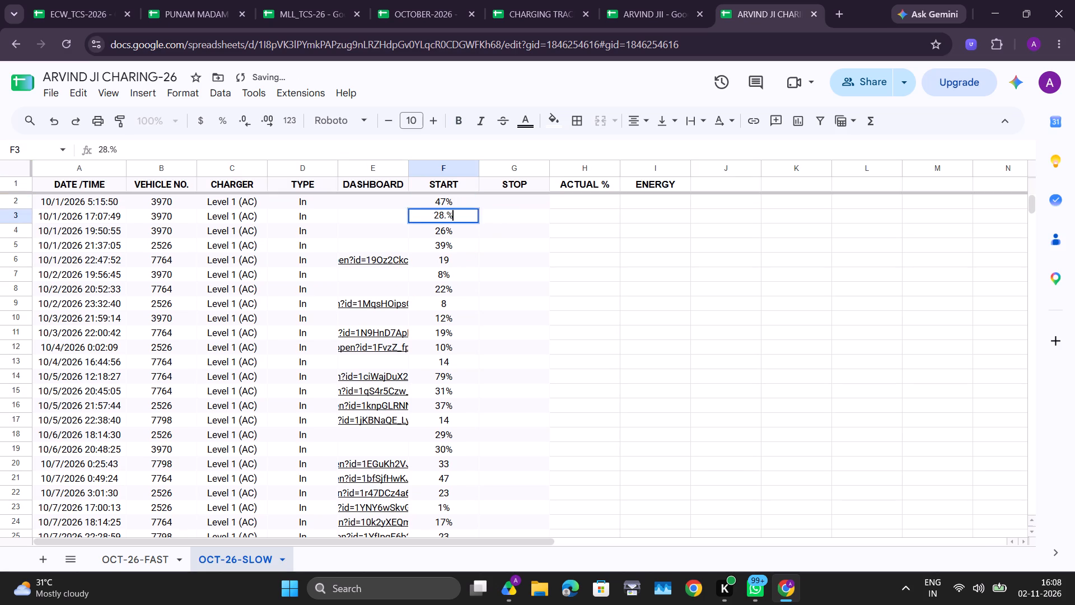
pyautogui.press('Return')
pyautogui.press('Return')
pyautogui.press('Return')
pyautogui.press('Return')
pyautogui.press('Return')
pyautogui.press('Return')
pyautogui.hotkey('shift', '%')
pyautogui.press('Return')
# Add the missing percent sign to the START value in F9, making it 8%.
pyautogui.press('Return')
pyautogui.press('Return')
pyautogui.press('Return')
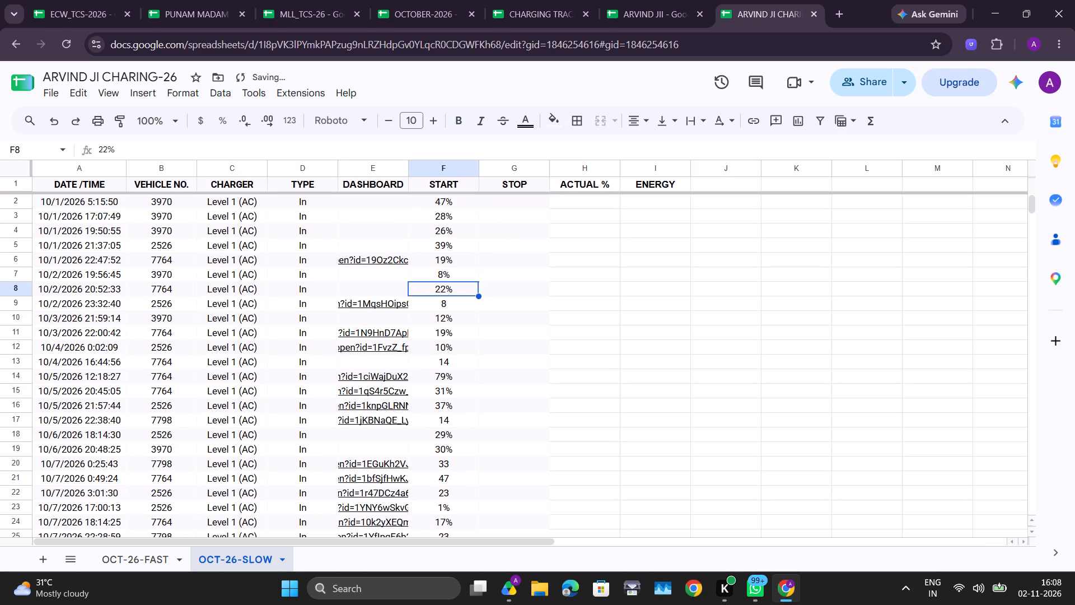
pyautogui.press('Return')
pyautogui.press('Return')
pyautogui.hotkey('shift', '%')
pyautogui.press('Return')
# Add the missing percent sign to the START value in F13, making it 14%.
pyautogui.press('Return')
pyautogui.press('Return')
pyautogui.press('Return')
pyautogui.press('Return')
pyautogui.press('Return')
pyautogui.press('Return')
pyautogui.press('Return')
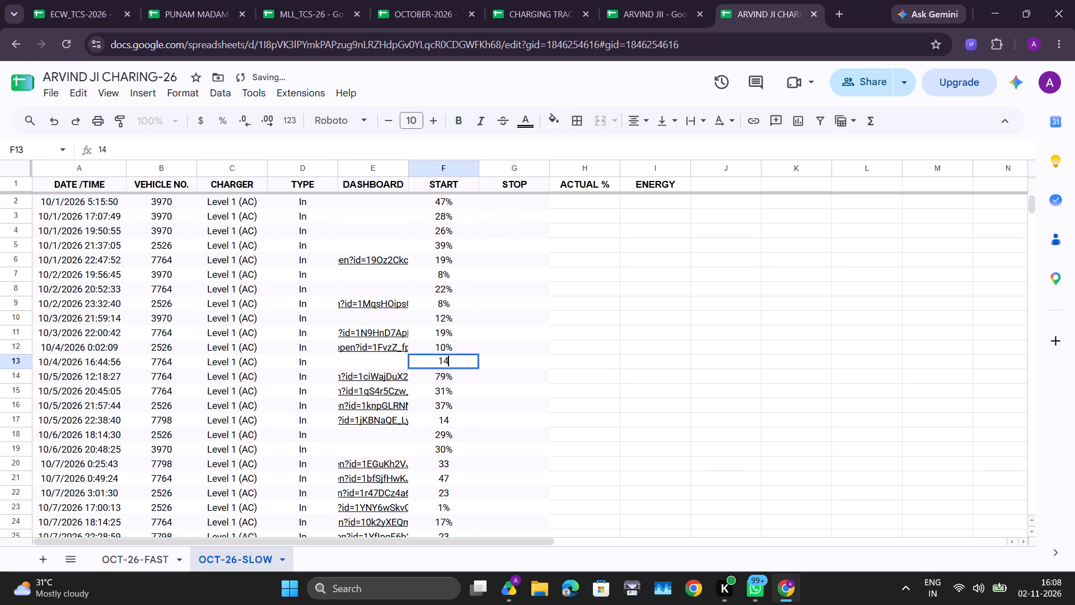
pyautogui.hotkey('shift', '%')
pyautogui.press('Return')
# Add the missing percent sign to the START value in F17, making it 14%.
pyautogui.press('Return')
pyautogui.press('Return')
pyautogui.press('Return')
pyautogui.press('Return')
pyautogui.press('Return')
pyautogui.press('Return')
pyautogui.press('Return')
pyautogui.hotkey('shift', '%')
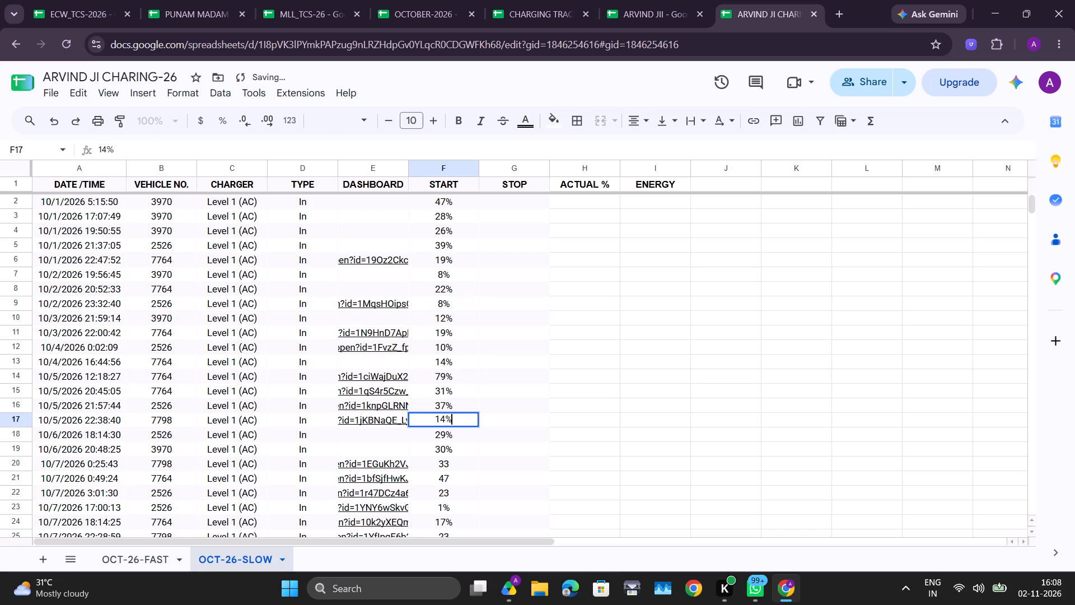
pyautogui.press('Return')
# Add the missing percent signs to the START values in F20 and F21, making them 33% and 47%.
pyautogui.press('Return')
pyautogui.press('Return')
pyautogui.press('Return')
pyautogui.press('Return')
pyautogui.press('Return')
pyautogui.hotkey('shift', '%')
pyautogui.press('Return')
pyautogui.press('Return')
pyautogui.press('Return')
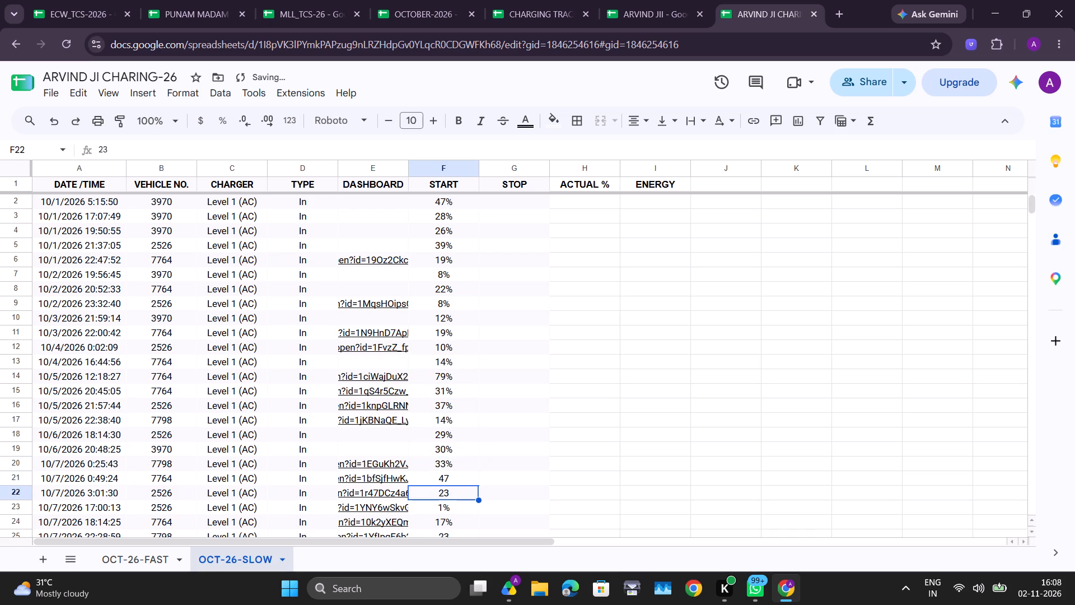
pyautogui.press('Up')
pyautogui.press('Return')
pyautogui.hotkey('shift', '%')
pyautogui.press('Return')
# Add the missing percent signs to the START values in F22 and F25, making both 23%.
pyautogui.press('Return')
pyautogui.hotkey('shift', '%')
pyautogui.hotkey('shift', 'Return')
pyautogui.press('Return')
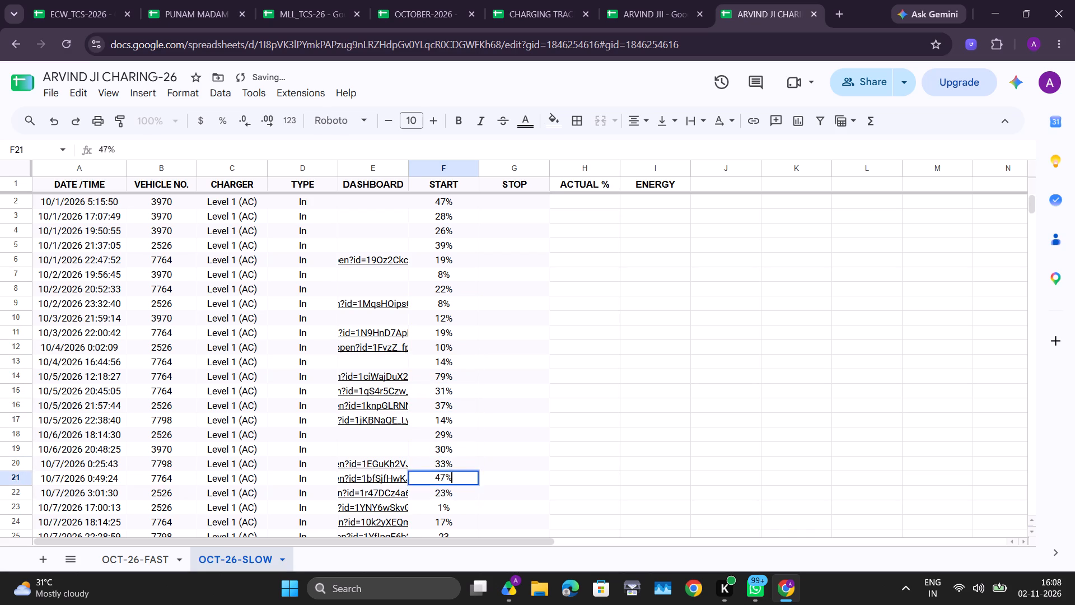
pyautogui.press('Return')
pyautogui.press('Return')
pyautogui.press('Return')
pyautogui.press('Return')
pyautogui.press('Return')
pyautogui.press('Return')
pyautogui.press('Return')
pyautogui.press('Return')
pyautogui.hotkey('shift', '%')
pyautogui.press('Return')
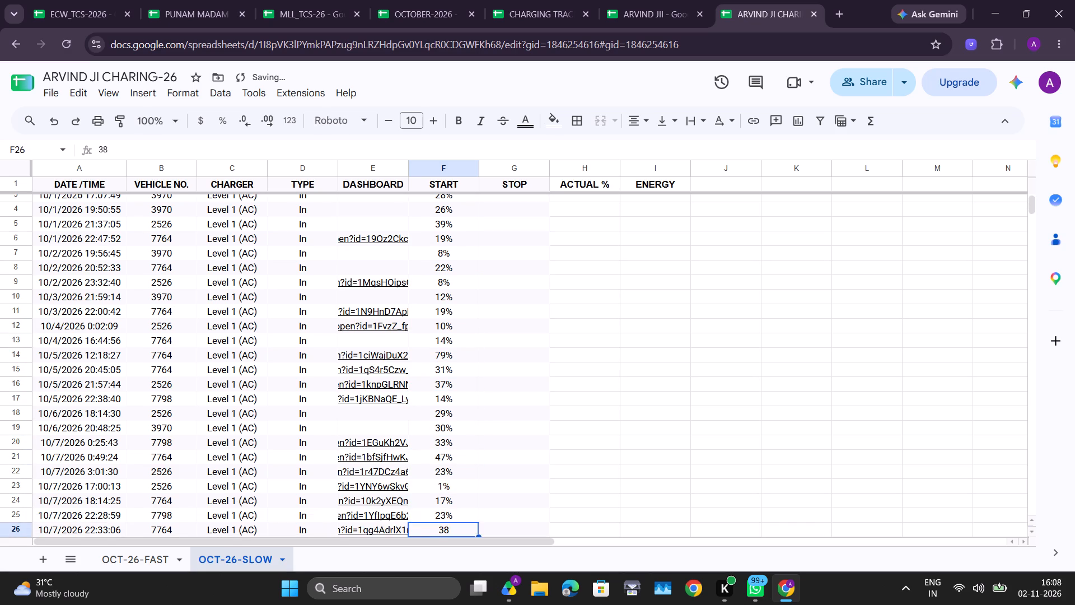
# Add the missing percent signs to the START values in F26 and F27, making them 38% and 9%.
pyautogui.press('Return')
pyautogui.press('Return')
pyautogui.press('Up')
pyautogui.press('Return')
pyautogui.hotkey('shift', '%')
pyautogui.press('Return')
pyautogui.press('Return')
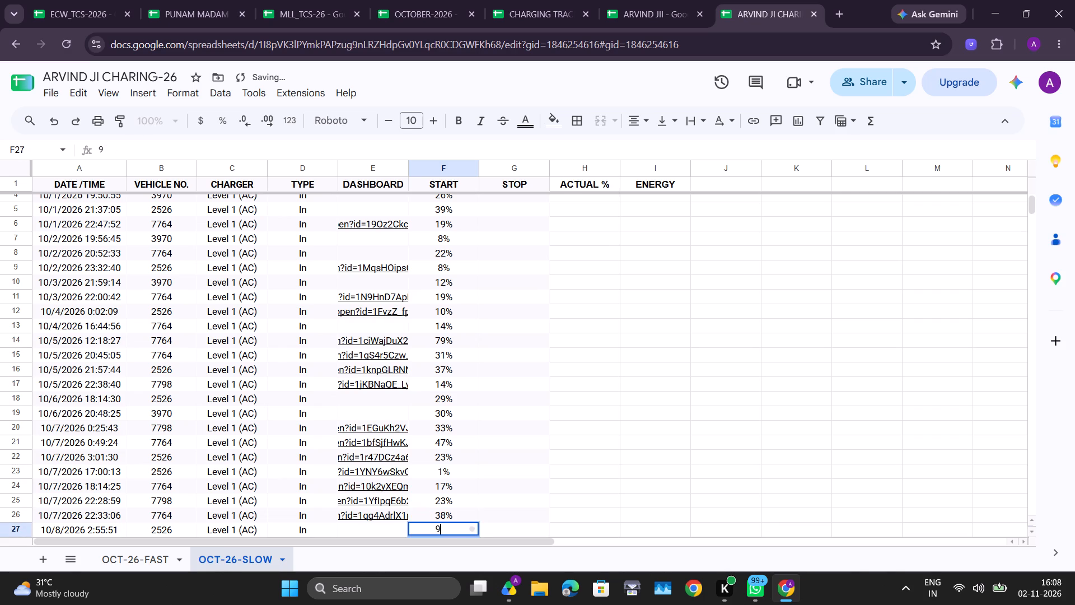
pyautogui.hotkey('shift', '%')
pyautogui.press('Return')
# Add the missing percent signs to the START values in F31 and F32, making them 41% and 64%.
pyautogui.press('Return')
pyautogui.press('Return')
pyautogui.press('Return')
pyautogui.press('Return')
pyautogui.press('Return')
pyautogui.press('Return')
pyautogui.press('Return')
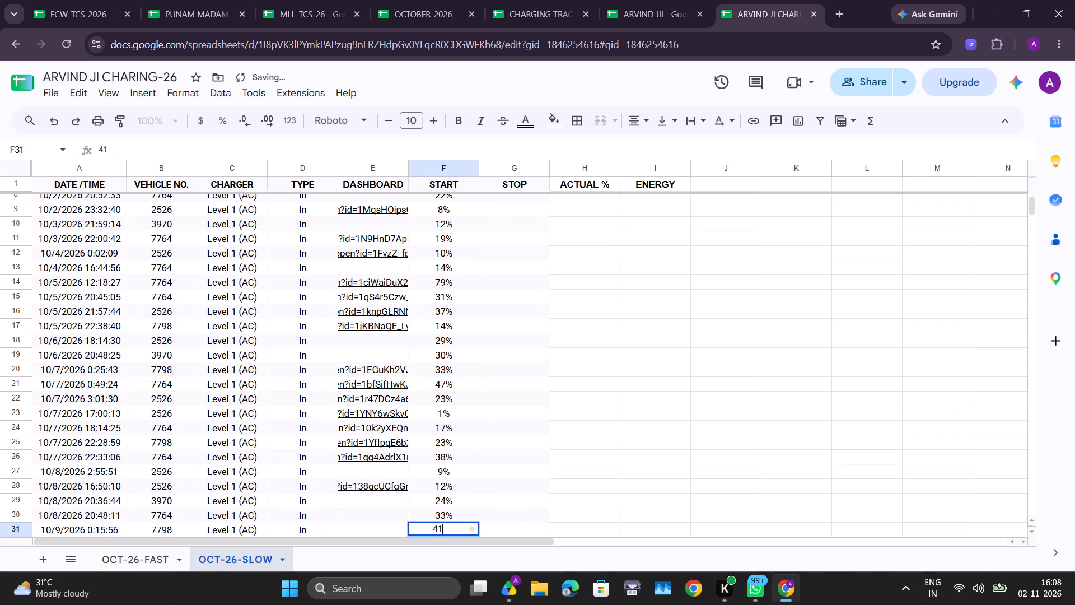
pyautogui.hotkey('shift', '%')
pyautogui.press('Return')
pyautogui.press('Return')
pyautogui.hotkey('shift', '%')
pyautogui.press('Return')
# Add the missing percent signs to the START values in F35 and F36, making them 22% and 27%.
pyautogui.press('Return')
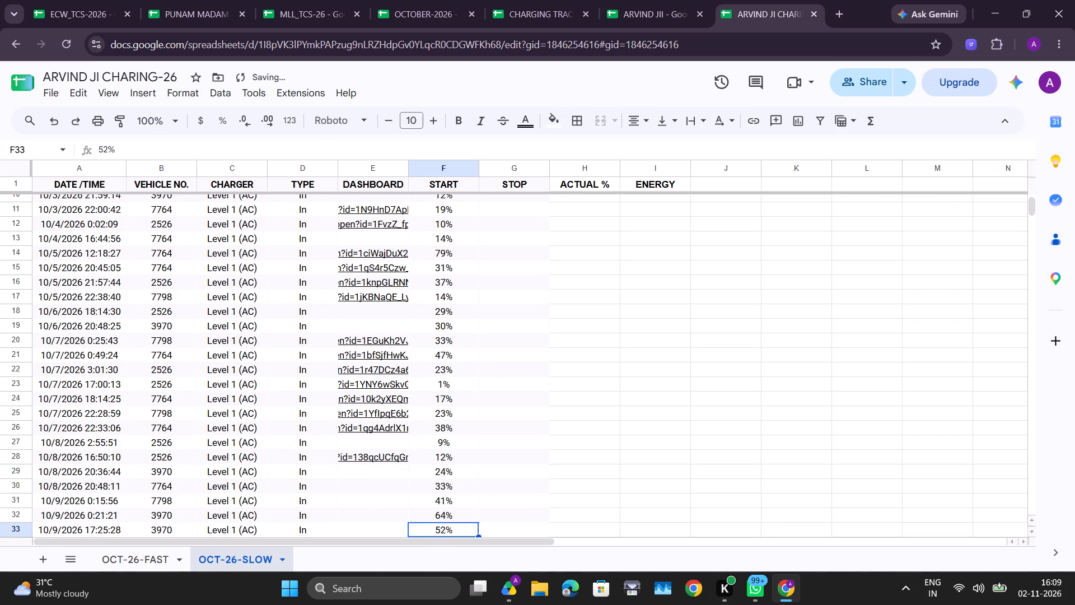
pyautogui.press('Return')
pyautogui.press('Return')
pyautogui.press('Return')
pyautogui.press('Return')
pyautogui.press('Return')
pyautogui.press('Up')
pyautogui.press('Down')
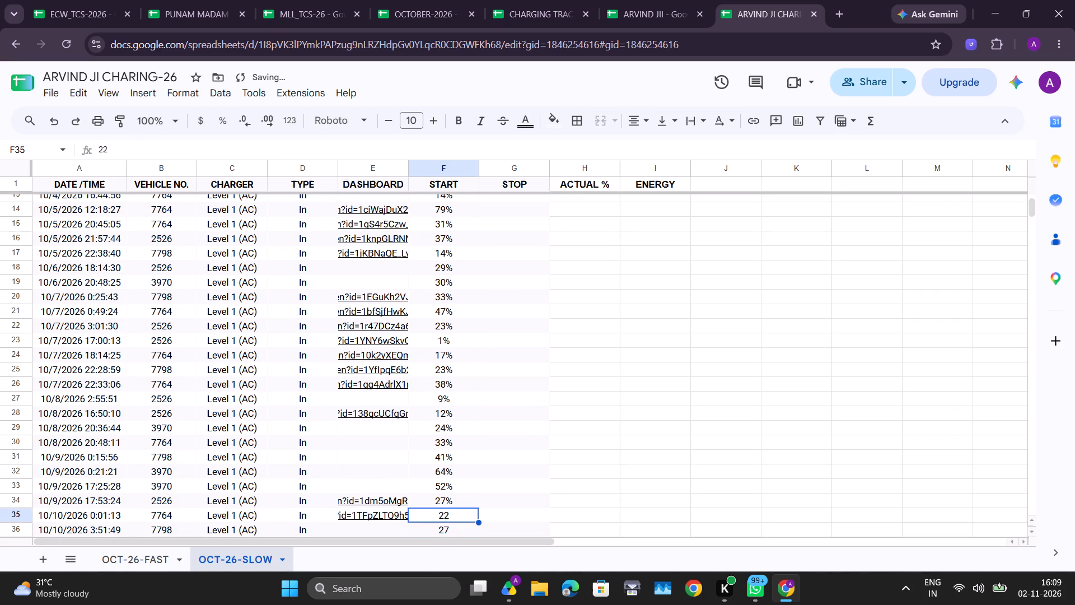
pyautogui.press('Down')
pyautogui.press('Down')
pyautogui.press('Up')
pyautogui.press('Up')
pyautogui.press('Up')
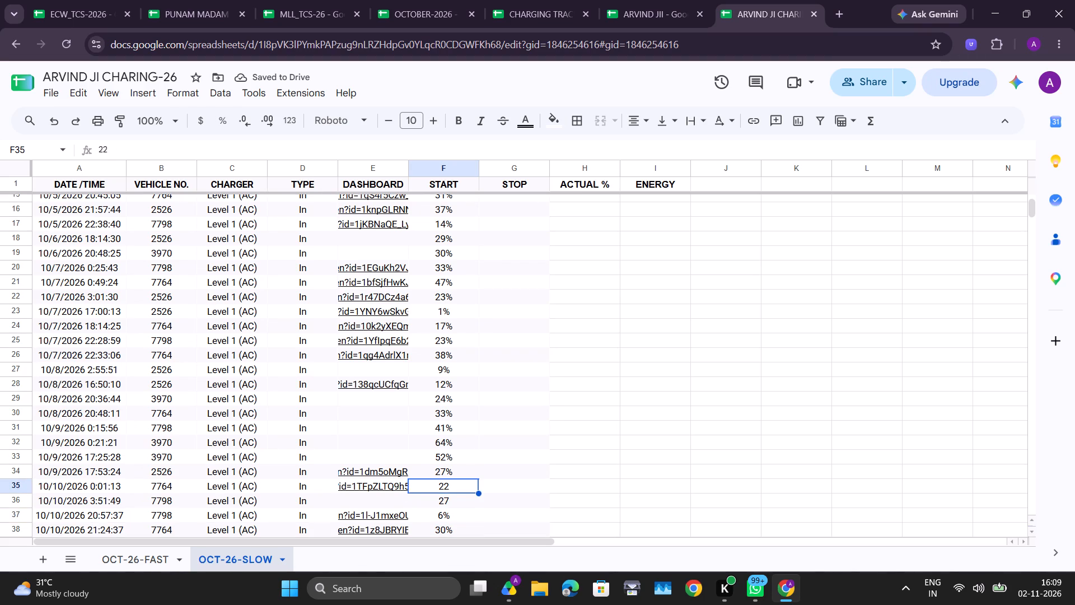
pyautogui.press('Return')
pyautogui.hotkey('shift', '%')
pyautogui.press('Return')
pyautogui.press('Return')
pyautogui.hotkey('shift', '%')
pyautogui.press('Return')
# Add the missing percent sign to the START value in F41, making it 28%.
pyautogui.press('Return')
pyautogui.press('Return')
pyautogui.press('Return')
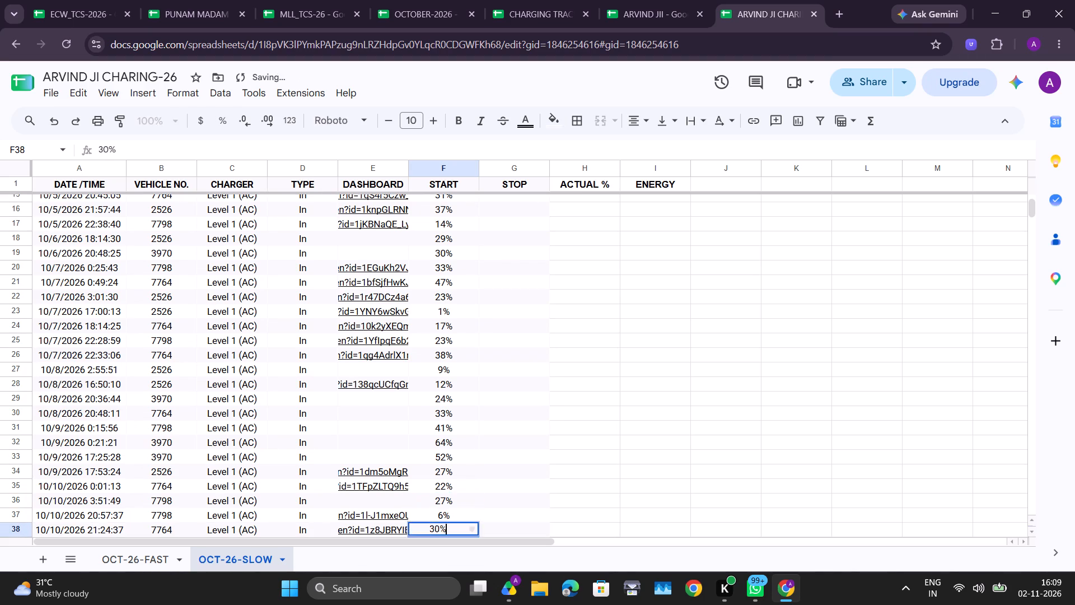
pyautogui.press('Return')
pyautogui.press('Return')
pyautogui.press('Return')
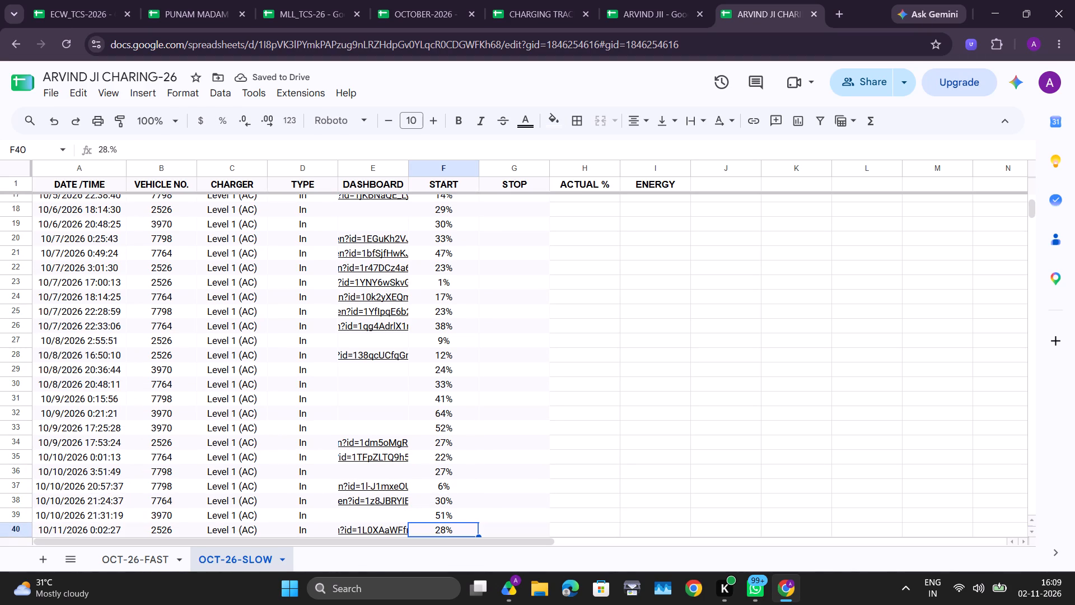
pyautogui.press('Return')
pyautogui.press('Return')
pyautogui.press('Return')
pyautogui.hotkey('shift', '%')
pyautogui.press('Return')
# Add the missing percent signs to the START values in F42 and F43, making them 15% and 16%.
pyautogui.press('Return')
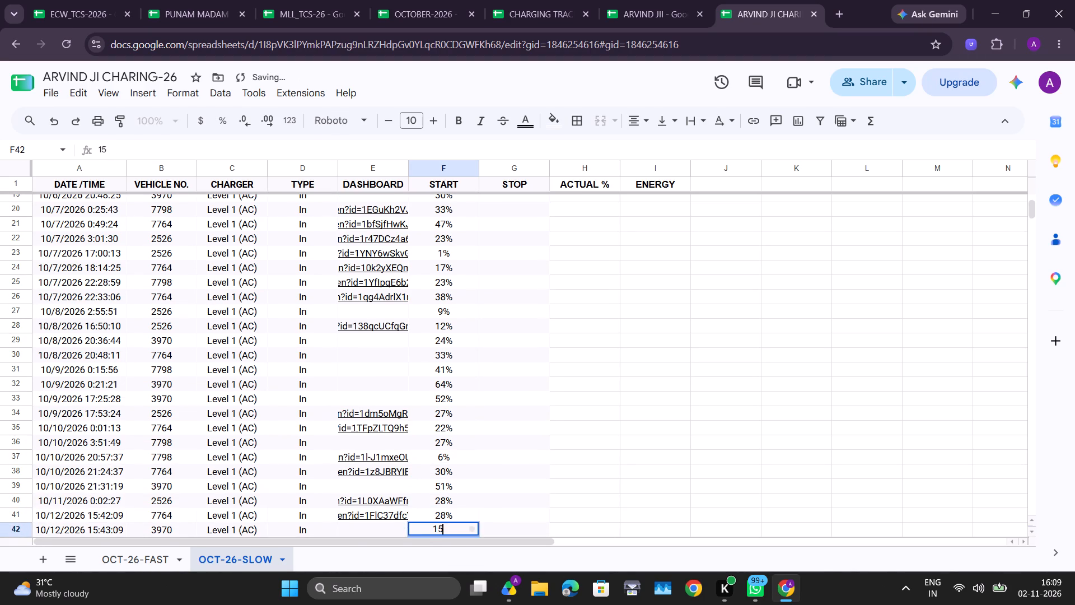
pyautogui.hotkey('shift', '%')
pyautogui.press('Return')
pyautogui.press('Return')
pyautogui.hotkey('shift', '%')
pyautogui.hotkey('shift', 'Return')
pyautogui.press('Return')
pyautogui.press('Return')
pyautogui.press('Return')
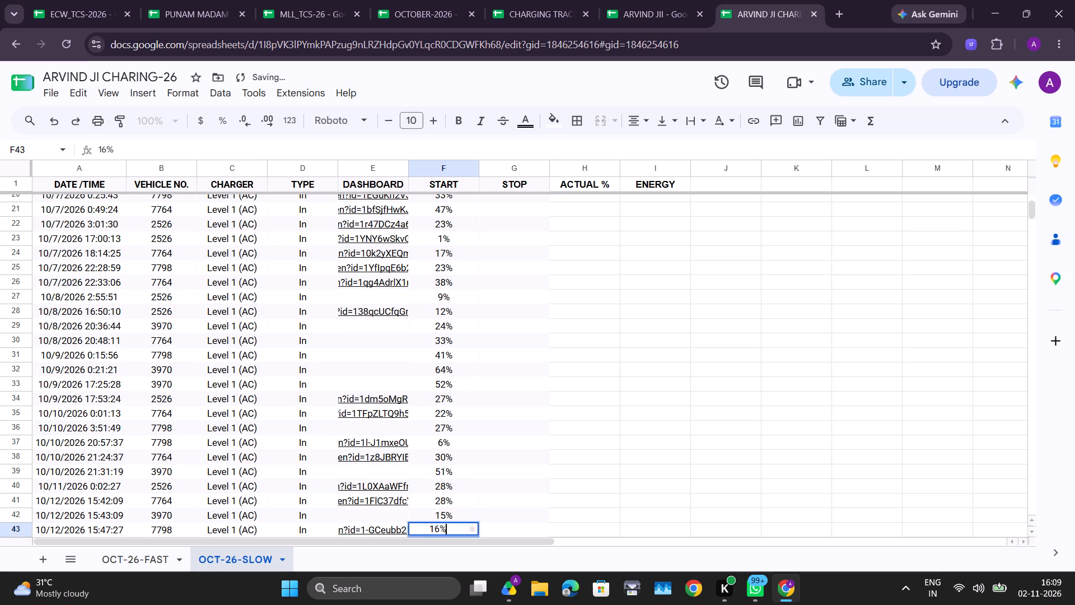
pyautogui.press('Return')
# Add the missing percent signs to the START values in F48 and F49, making them 23% and 44%.
pyautogui.press('Return')
pyautogui.press('Return')
pyautogui.press('Return')
pyautogui.press('Return')
pyautogui.press('Return')
pyautogui.press('Return')
pyautogui.press('Return')
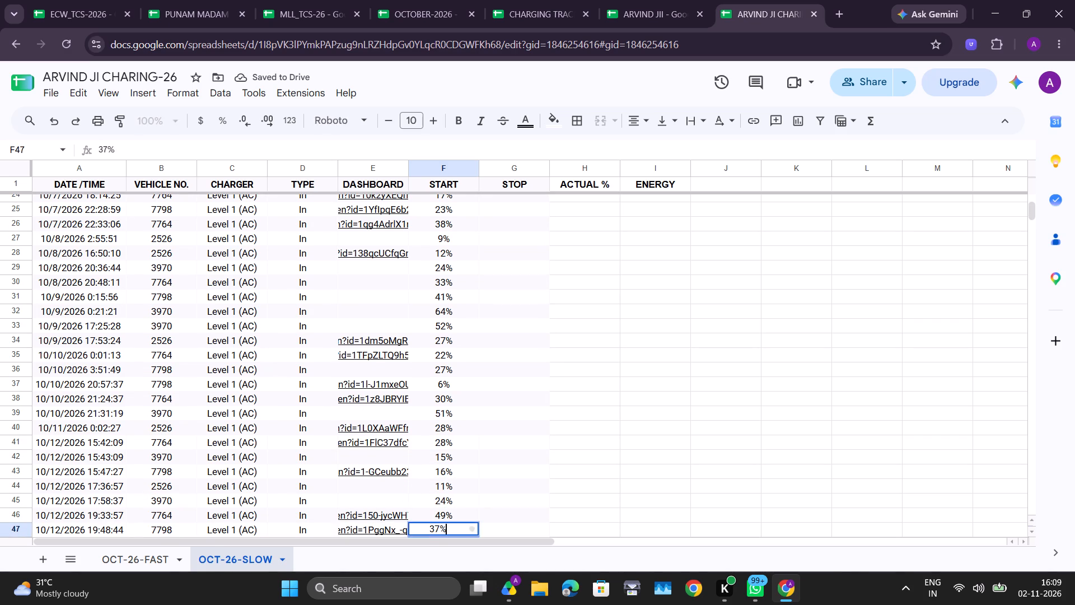
pyautogui.press('Return')
pyautogui.press('Return')
pyautogui.press('Return')
pyautogui.press('Up')
pyautogui.press('Return')
pyautogui.hotkey('shift', '%')
pyautogui.press('Return')
pyautogui.press('Return')
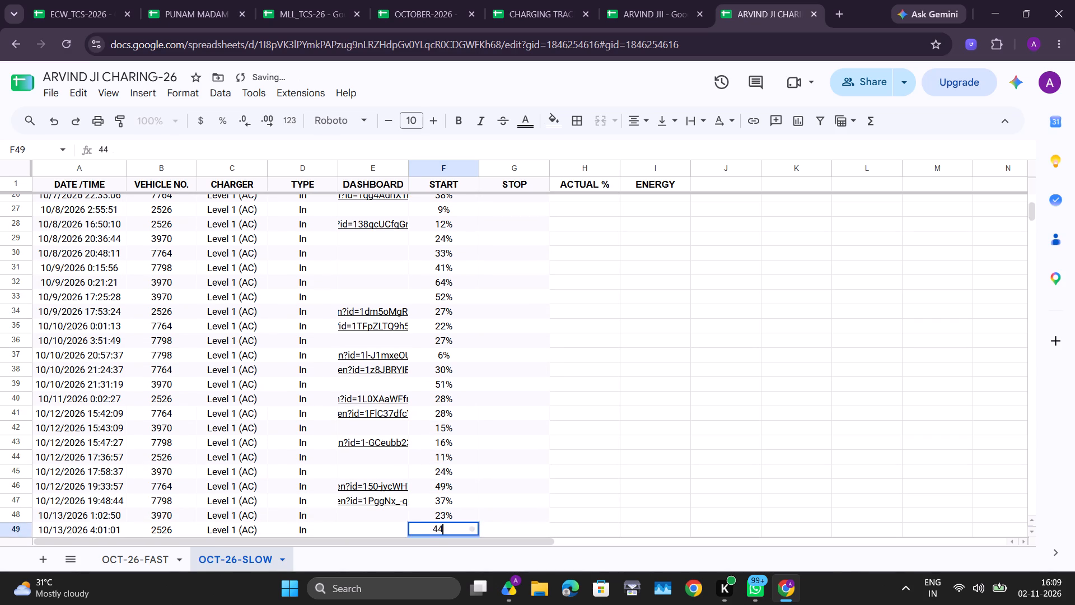
pyautogui.hotkey('shift', '%')
pyautogui.press('Return')
# Add the missing percent sign to the START value in F53, making it 22%.
pyautogui.press('Return')
pyautogui.press('Return')
pyautogui.press('Return')
pyautogui.hotkey('shift', 'Return')
pyautogui.press('Return')
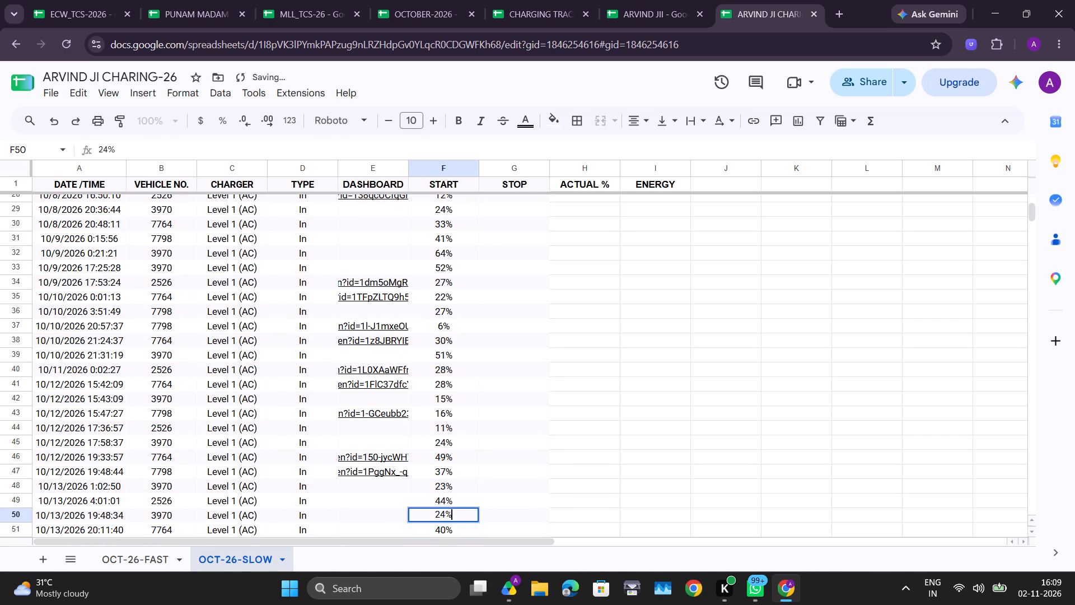
pyautogui.press('Return')
pyautogui.press('Return')
pyautogui.press('Return')
pyautogui.press('Return')
pyautogui.press('Return')
pyautogui.press('Return')
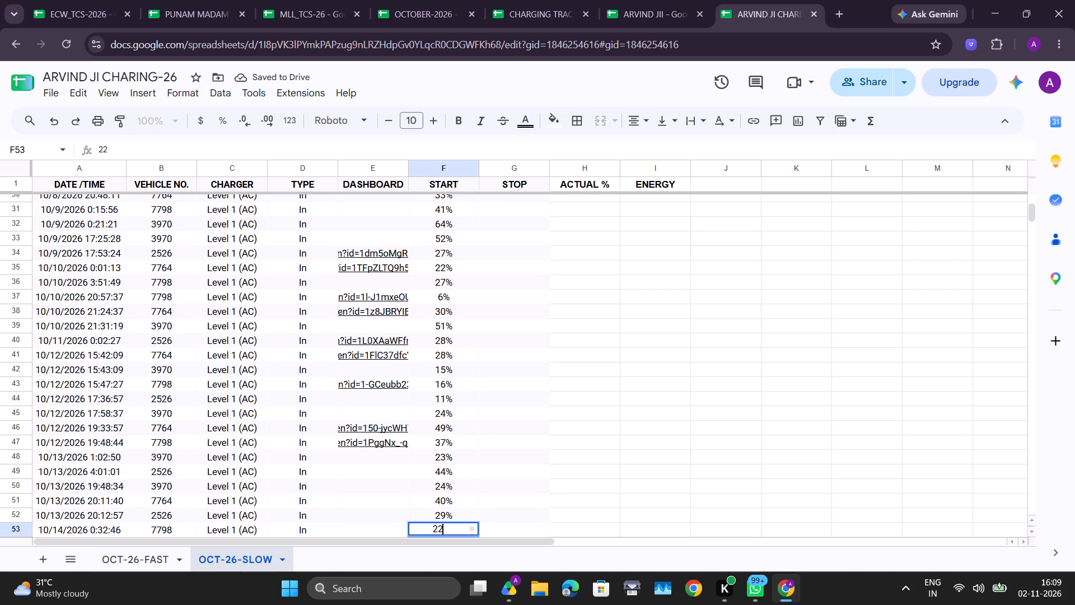
pyautogui.hotkey('shift', '%')
pyautogui.press('Return')
# Add the missing percent sign to the START value in F57, making it 87%.
pyautogui.press('Return')
pyautogui.press('Return')
pyautogui.press('Return')
pyautogui.press('Return')
pyautogui.press('Return')
pyautogui.press('Return')
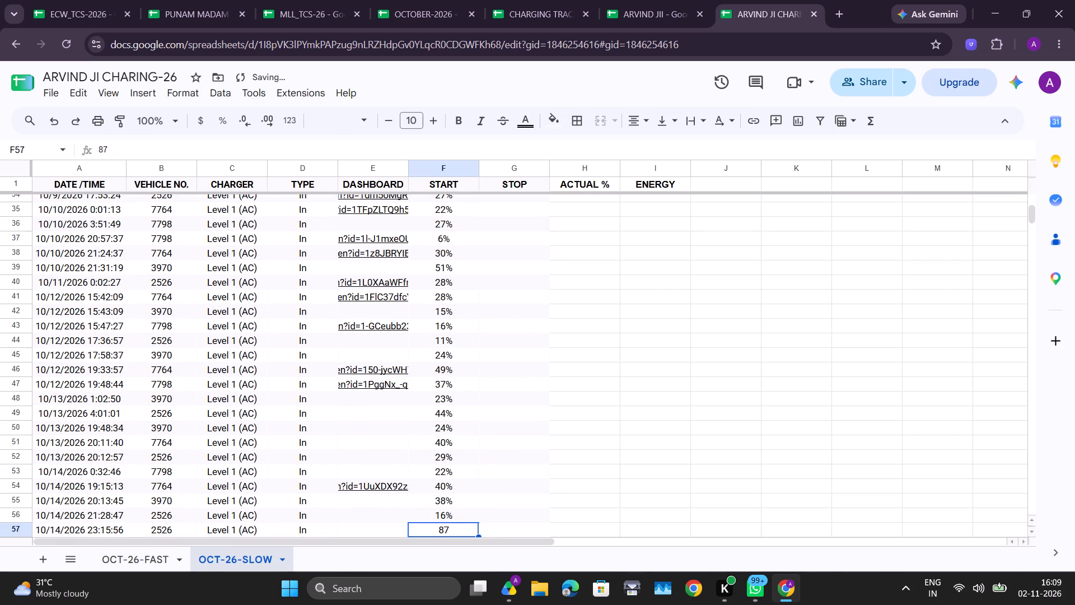
pyautogui.press('Return')
pyautogui.hotkey('shift', '%')
pyautogui.press('Return')
# Add the missing percent signs to the START values in F58 and F59, making them 32% and 65%.
pyautogui.press('Return')
pyautogui.press('Return')
pyautogui.press('Up')
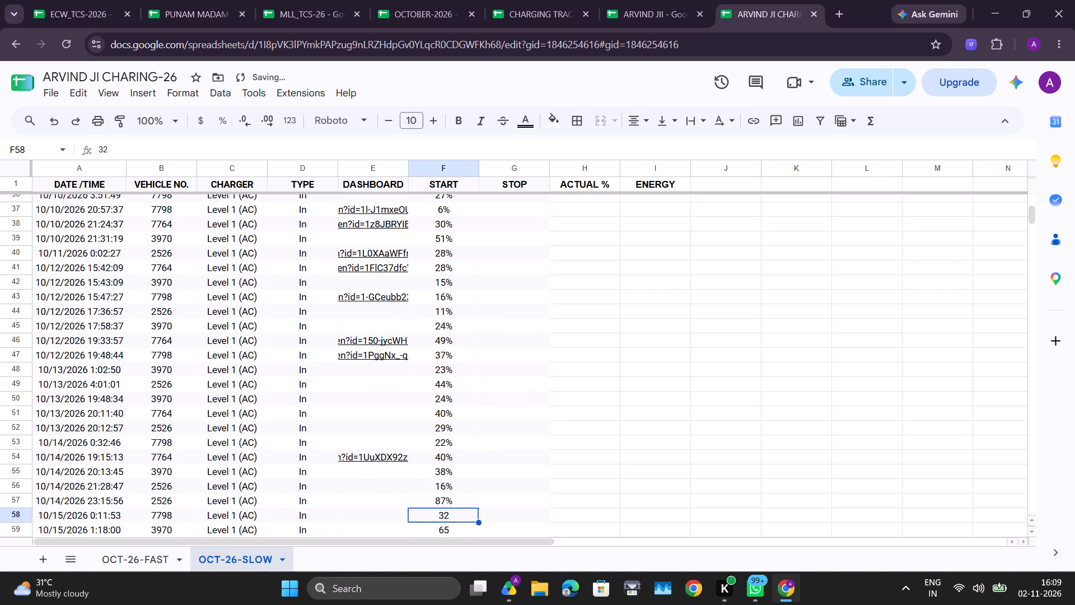
pyautogui.press('Return')
pyautogui.hotkey('shift', '%')
pyautogui.hotkey('shift', 'Return')
pyautogui.press('Return')
pyautogui.press('Return')
pyautogui.press('Return')
pyautogui.press('Return')
pyautogui.press('Return')
pyautogui.hotkey('shift', '%')
pyautogui.press('Return')
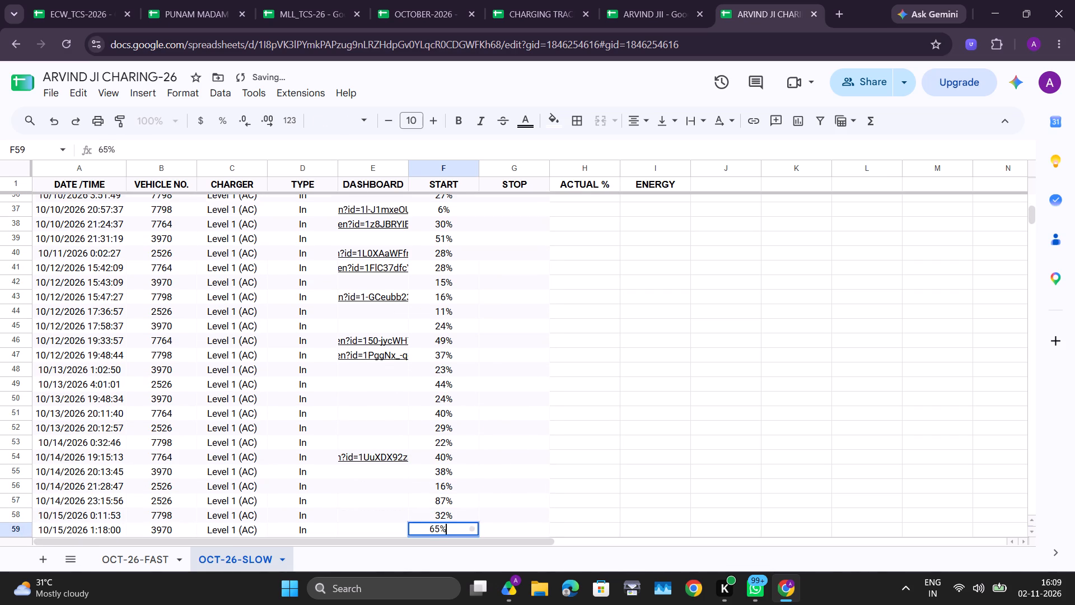
# Add the missing percent signs to the START values in F60 and F61, making them 39% and 62%.
pyautogui.press('Return')
pyautogui.hotkey('shift', '%')
pyautogui.press('Return')
pyautogui.press('Return')
pyautogui.hotkey('shift', '%')
pyautogui.press('Return')
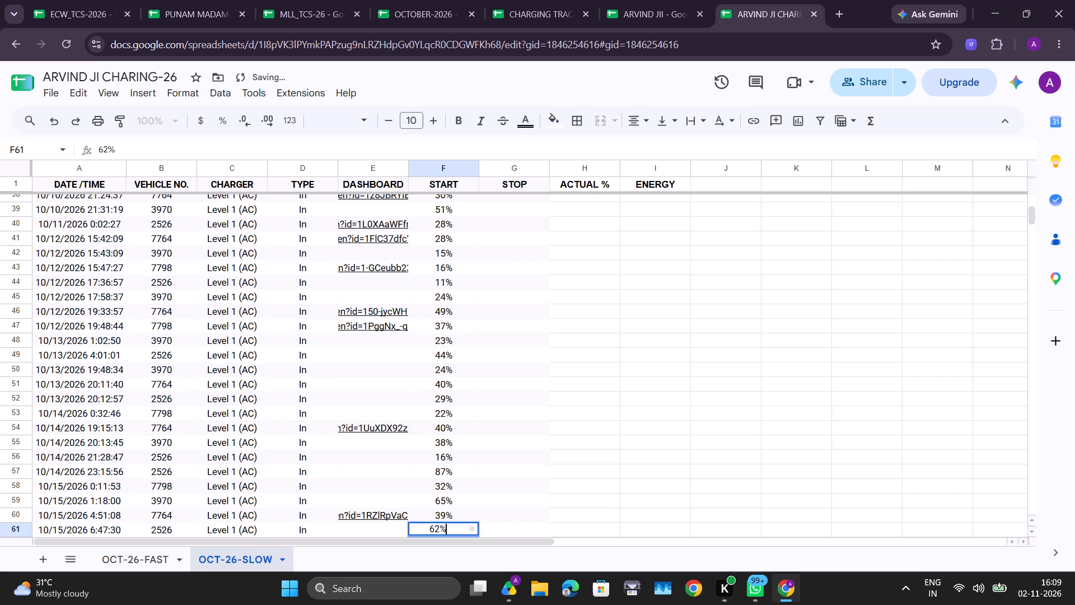
# Add the missing percent signs to the START values in F65, F66 and F67, making them 8%, 16% and 24%.
pyautogui.press('Return')
pyautogui.press('Return')
pyautogui.press('Return')
pyautogui.press('Return')
pyautogui.press('Return')
pyautogui.press('Return')
pyautogui.press('Return')
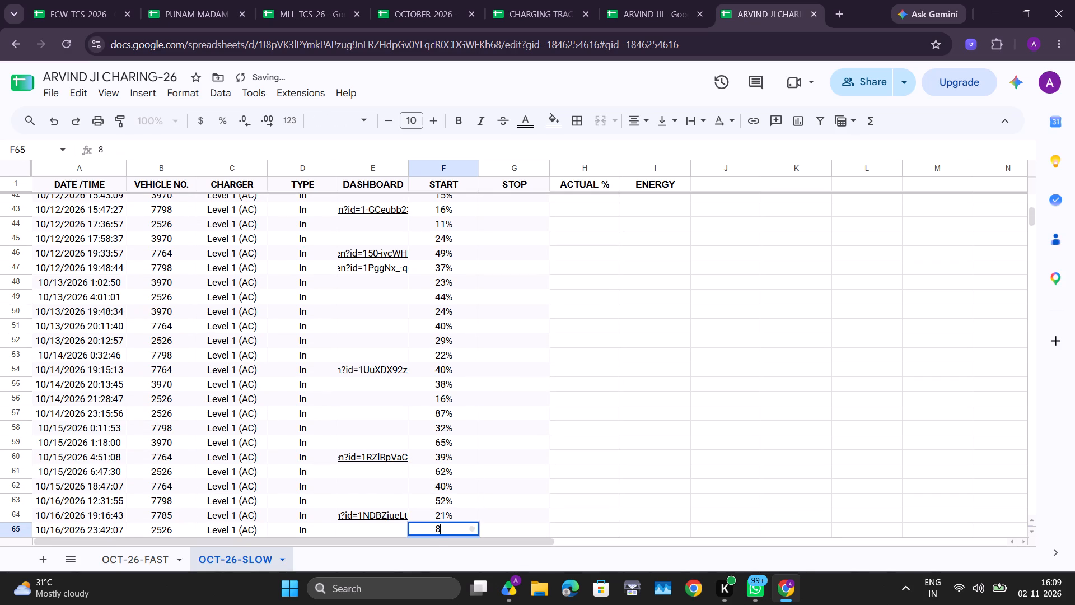
pyautogui.hotkey('shift', '%')
pyautogui.press('Return')
pyautogui.press('Return')
pyautogui.hotkey('shift', '%')
pyautogui.press('Return')
pyautogui.press('Return')
pyautogui.hotkey('shift', '%')
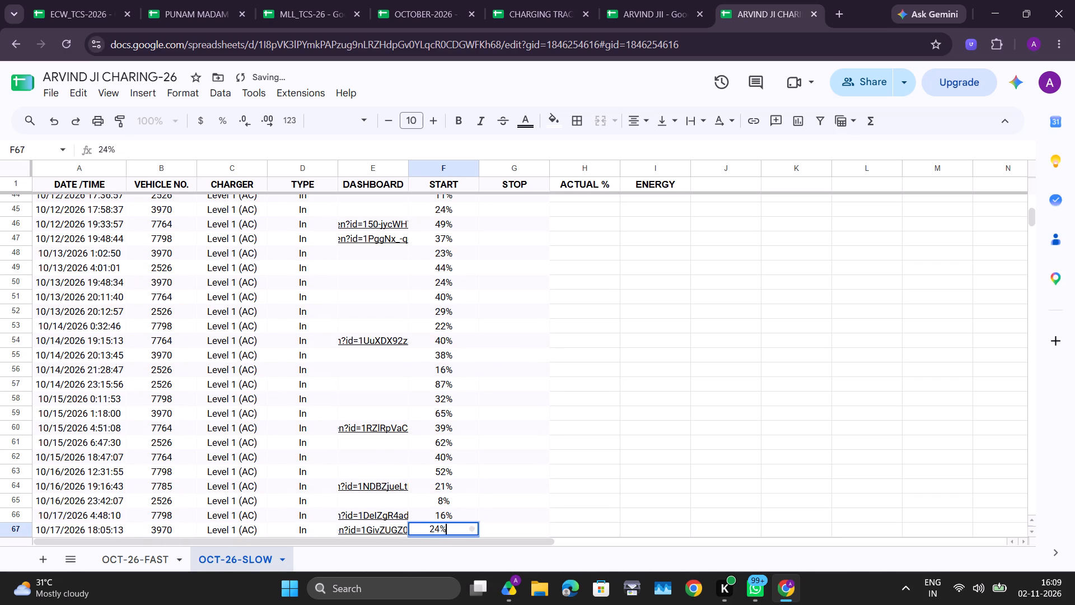
pyautogui.hotkey('shift', 'Return')
# Add the missing percent signs to the START values in F68 and F69, making them 19% and 31%.
pyautogui.press('Return')
pyautogui.press('Return')
pyautogui.press('Return')
pyautogui.press('Return')
pyautogui.press('Return')
pyautogui.hotkey('shift', '%')
pyautogui.press('Return')
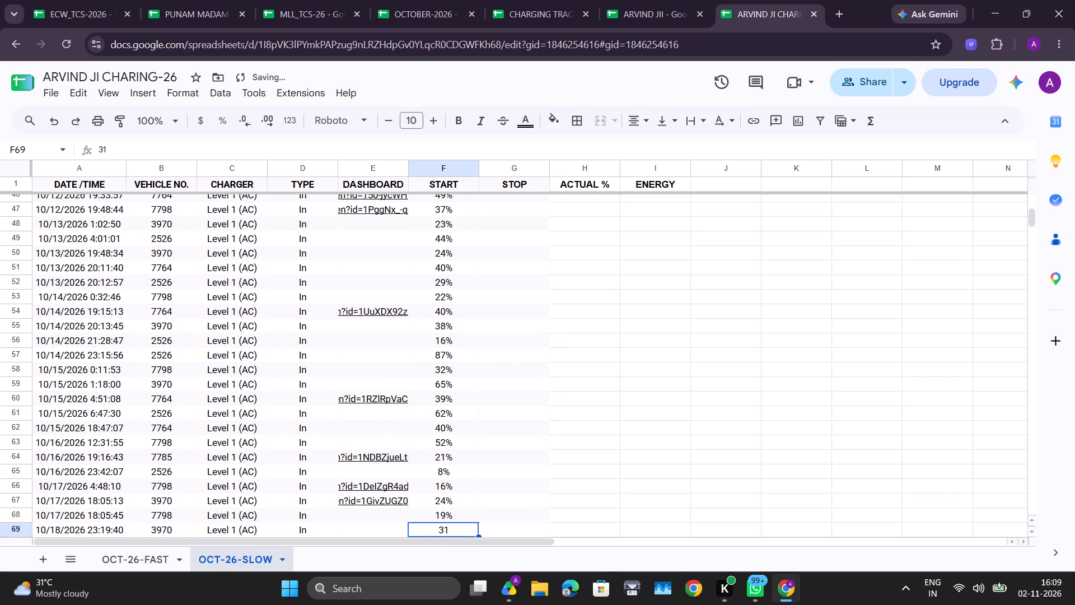
pyautogui.press('Return')
pyautogui.hotkey('shift', '%')
pyautogui.hotkey('shift', 'Return')
# Add the missing percent signs to the START values in F70 and F71, making them 10% and 8%.
pyautogui.press('Return')
pyautogui.press('Return')
pyautogui.press('Return')
pyautogui.press('Return')
pyautogui.press('Return')
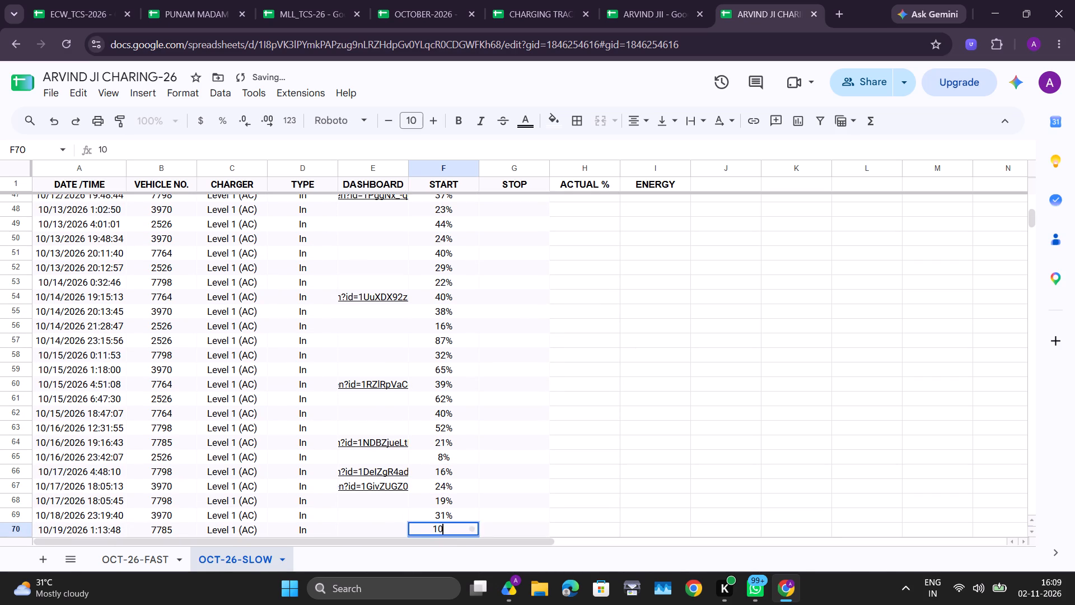
pyautogui.hotkey('shift', '%')
pyautogui.press('Return')
pyautogui.press('Return')
pyautogui.hotkey('shift', '%')
pyautogui.press('Return')
# Add the missing percent signs to the START values in F72 and F73, making them 22% and 24%.
pyautogui.press('Return')
pyautogui.press('Return')
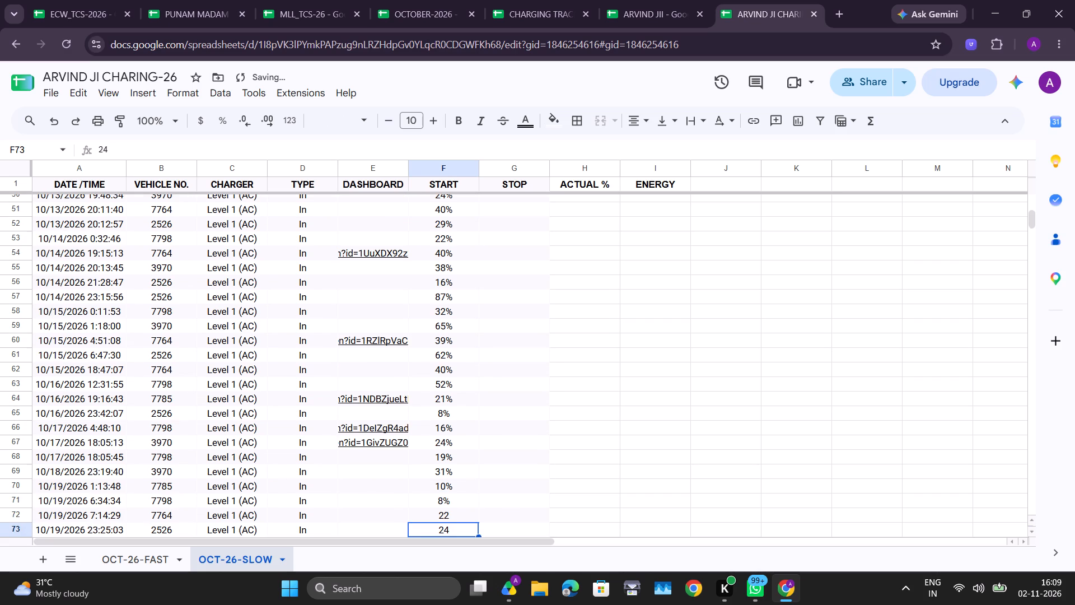
pyautogui.press('Up')
pyautogui.press('Return')
pyautogui.hotkey('shift', '%')
pyautogui.press('Return')
pyautogui.press('Return')
pyautogui.hotkey('shift', '%')
pyautogui.press('Return')
# Add the missing percent signs to the START values in F74, F75 and F76, making them 13%, 33% and 14%.
pyautogui.press('Return')
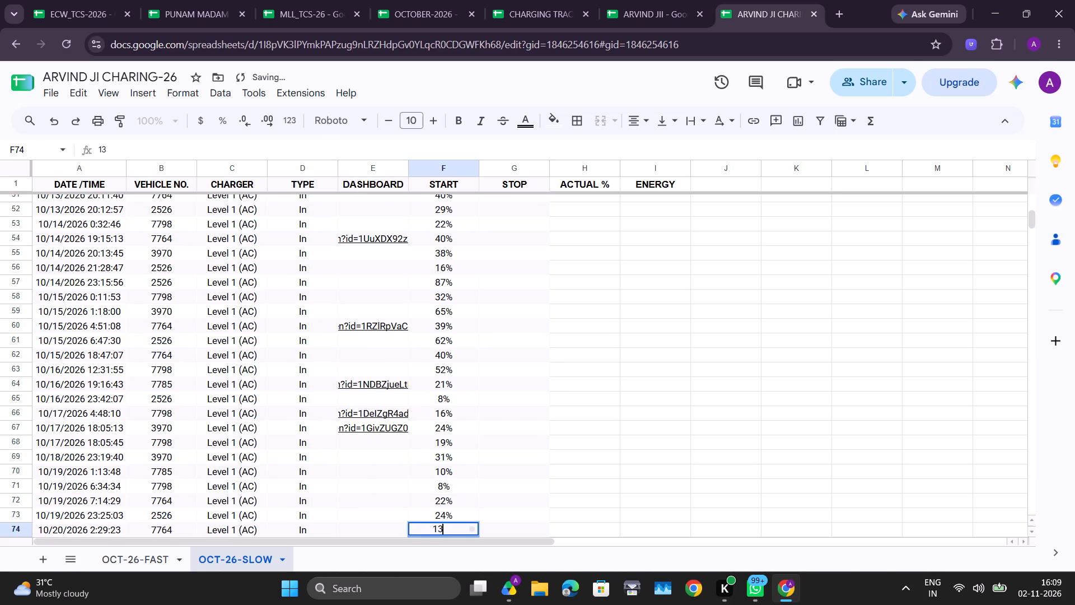
pyautogui.hotkey('shift', '%')
pyautogui.press('Return')
pyautogui.press('Return')
pyautogui.hotkey('shift', '%')
pyautogui.press('Return')
pyautogui.press('Return')
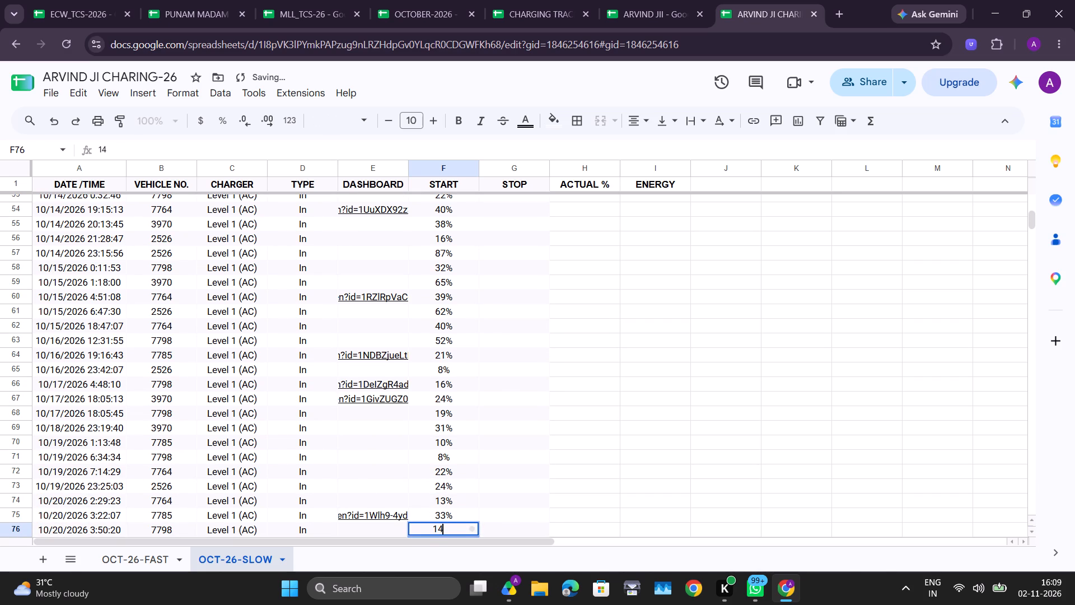
pyautogui.hotkey('shift', '%')
pyautogui.press('Return')
# Add the missing percent signs to the START values in F81 and F82, making them 11% and 35%.
pyautogui.press('Return')
pyautogui.press('Return')
pyautogui.press('Return')
pyautogui.press('Return')
pyautogui.press('Return')
pyautogui.press('Return')
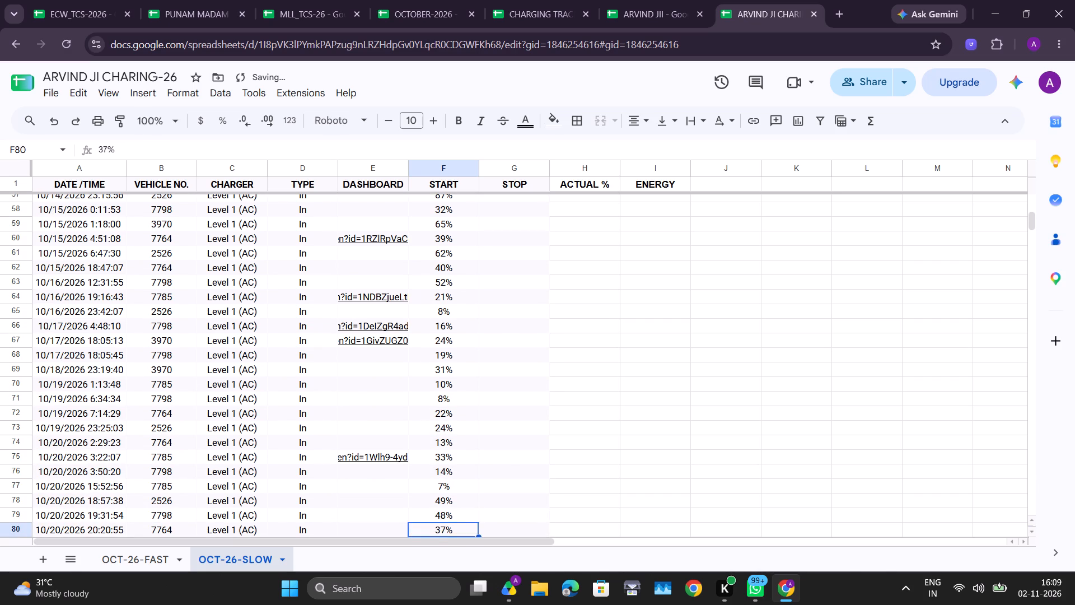
pyautogui.press('Return')
pyautogui.press('Return')
pyautogui.press('Return')
pyautogui.hotkey('shift', '%')
pyautogui.press('Return')
pyautogui.press('Return')
pyautogui.hotkey('shift', '%')
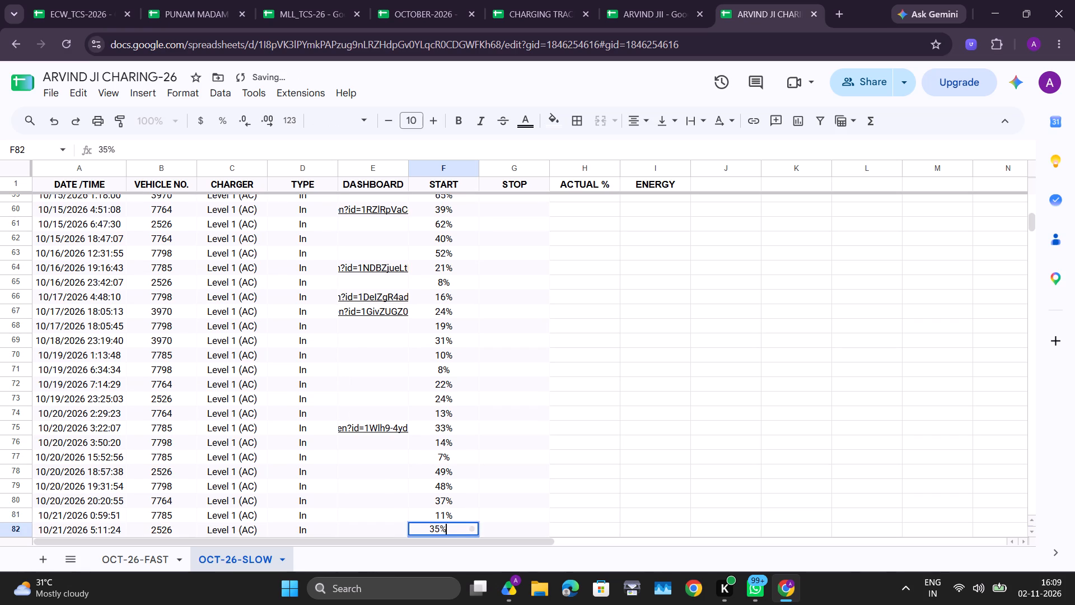
pyautogui.press('Return')
# Remove the stray leading punctuation mark from the START value in F83, making it 10%.
pyautogui.press('Return')
pyautogui.press('Left')
pyautogui.press('Left')
pyautogui.press('Left')
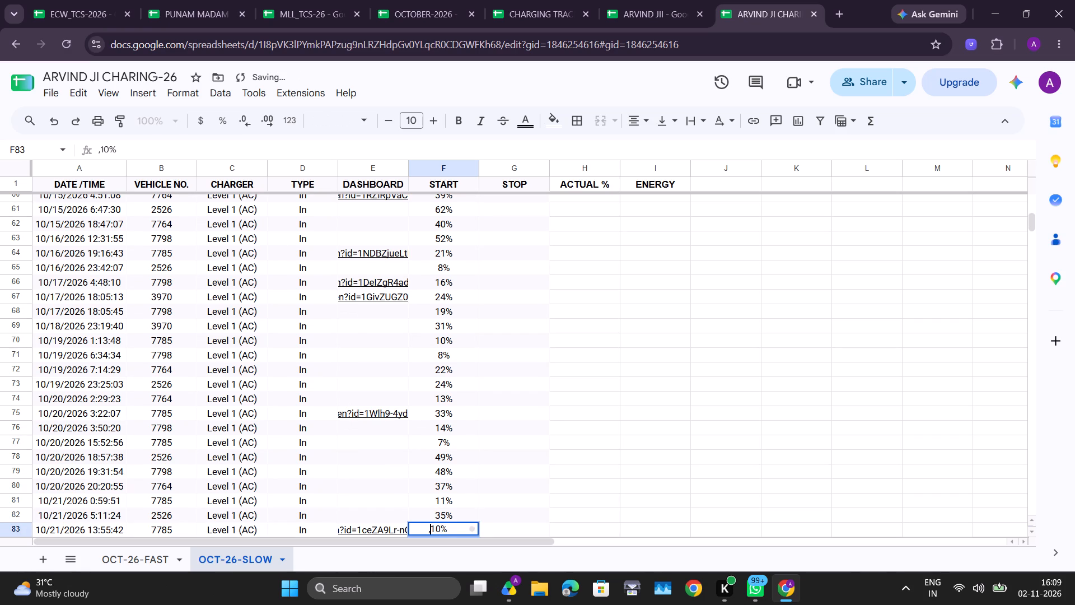
pyautogui.press('BackSpace')
pyautogui.press('Return')
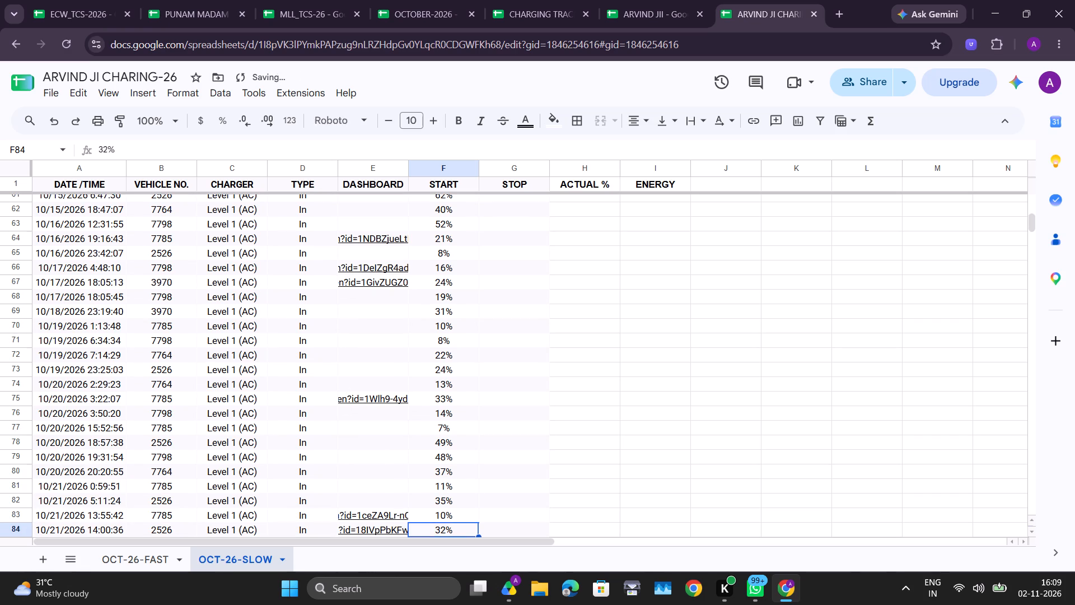
# Add the missing percent signs to the START values in F87 and F88, making them 11% and 84%.
pyautogui.press('Return')
pyautogui.press('Return')
pyautogui.press('Return')
pyautogui.press('Return')
pyautogui.press('Return')
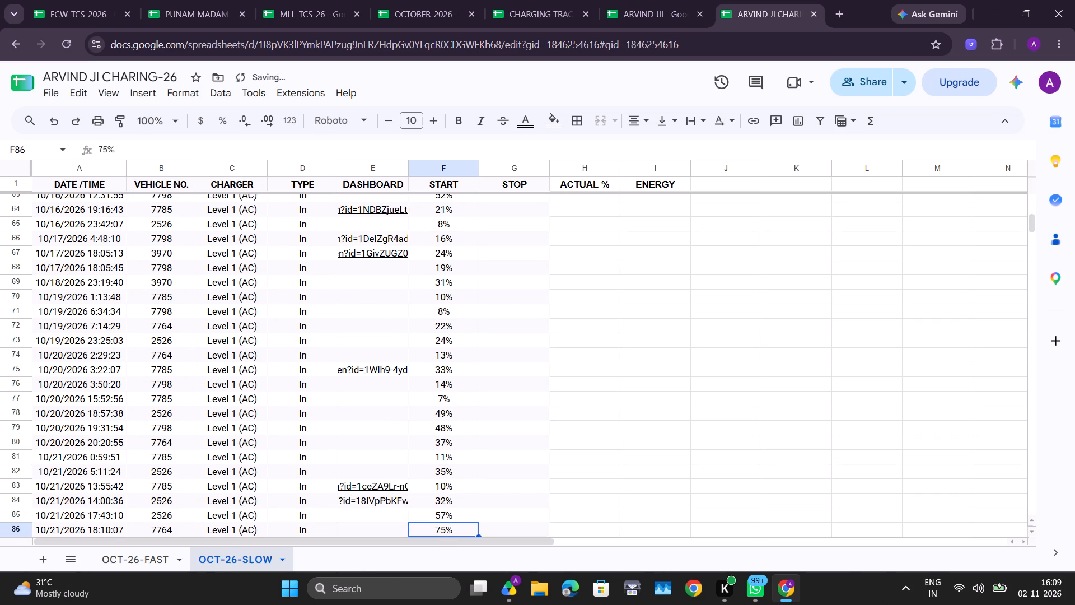
pyautogui.press('Return')
pyautogui.press('Return')
pyautogui.hotkey('shift', '%')
pyautogui.press('Return')
pyautogui.press('Return')
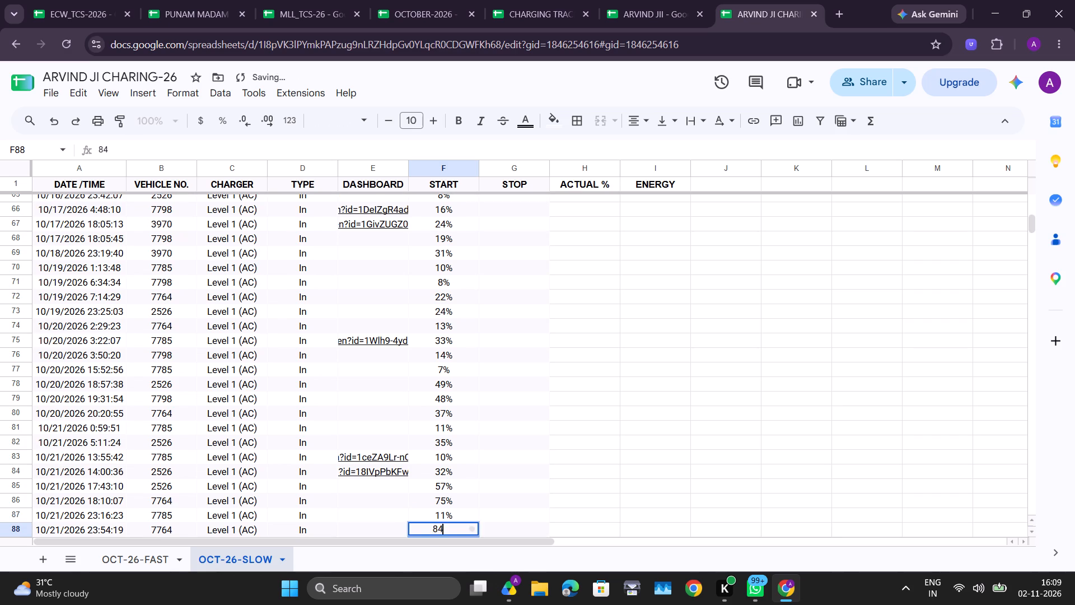
pyautogui.hotkey('shift', '%')
pyautogui.press('Return')
# Add the missing percent sign to the START value in F92, making it 25%.
pyautogui.press('Return')
pyautogui.press('Return')
pyautogui.press('Return')
pyautogui.press('Return')
pyautogui.press('Return')
pyautogui.press('Return')
pyautogui.press('Return')
pyautogui.press('Return')
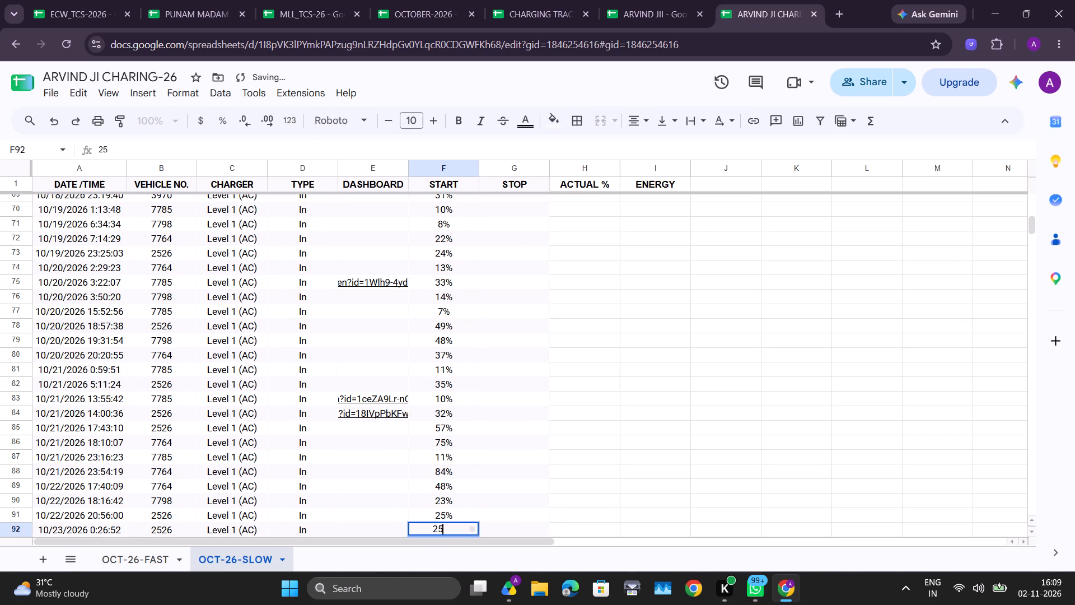
pyautogui.press('Up')
pyautogui.hotkey('shift', 'Return')
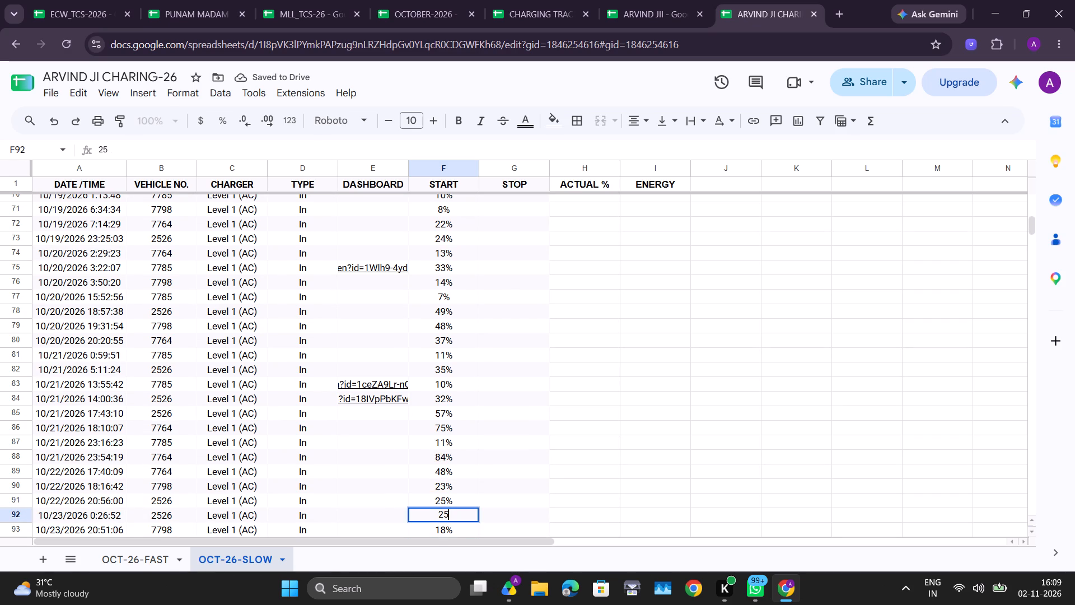
pyautogui.hotkey('shift', '%')
pyautogui.press('Return')
# Add the missing percent signs to the START values in F94 and F95, making them 18% and 25%.
pyautogui.press('Return')
pyautogui.press('Return')
pyautogui.press('Return')
pyautogui.hotkey('shift', '%')
pyautogui.press('Return')
pyautogui.press('Return')
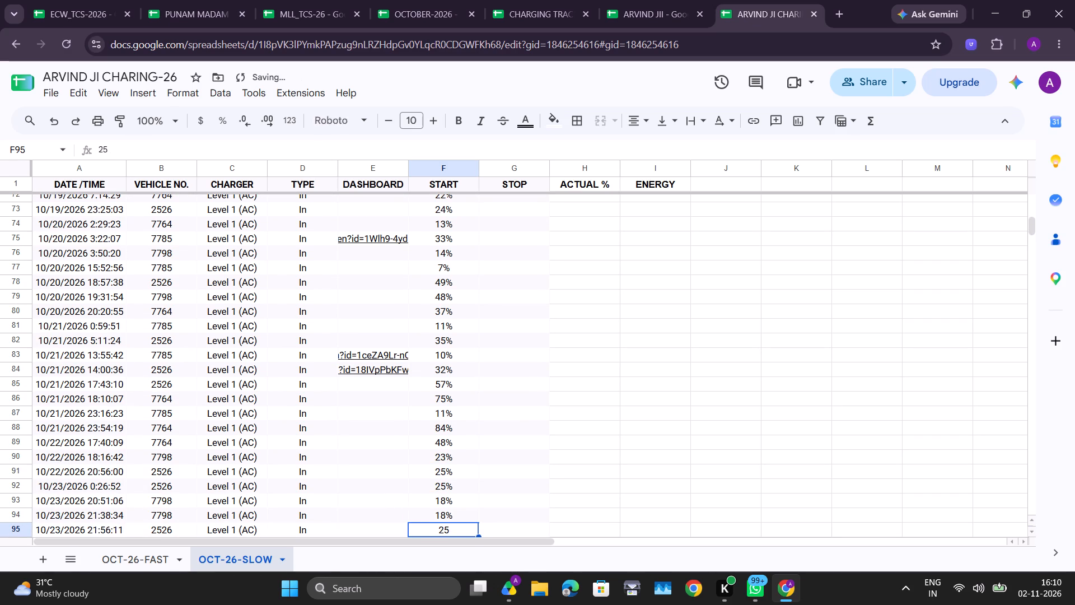
pyautogui.press('Return')
pyautogui.press('Up')
pyautogui.press('Return')
pyautogui.hotkey('shift', '%')
pyautogui.press('Return')
pyautogui.press('Return')
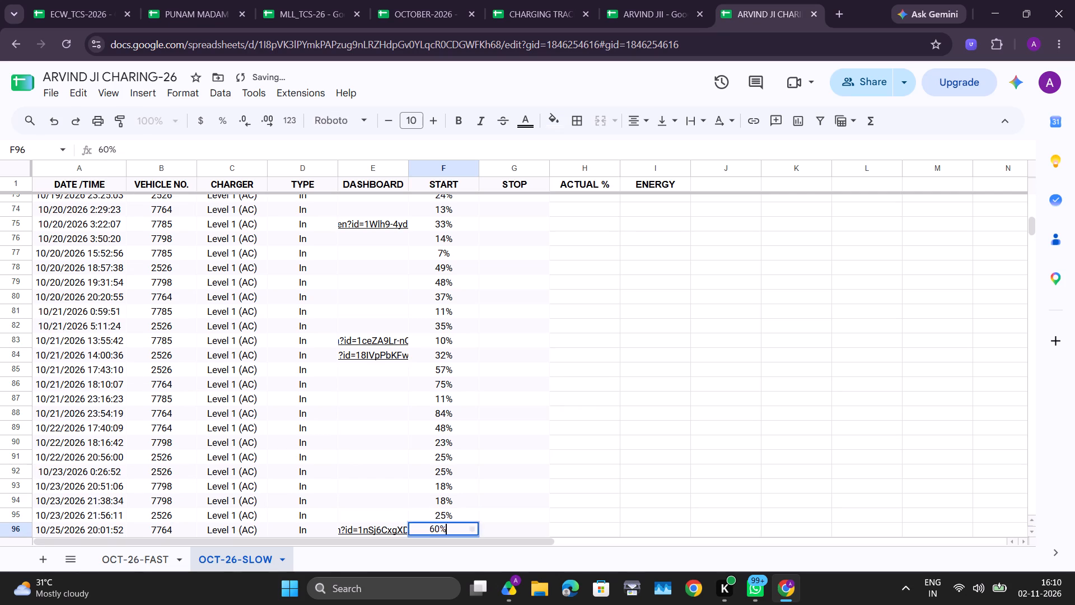
# Check the START values from F96 down and add the missing percent sign in F103, making it 11%.
pyautogui.press('Return')
pyautogui.press('Return')
pyautogui.press('Return')
pyautogui.press('Return')
pyautogui.press('Return')
pyautogui.press('Return')
pyautogui.press('Return')
pyautogui.press('Return')
pyautogui.press('Return')
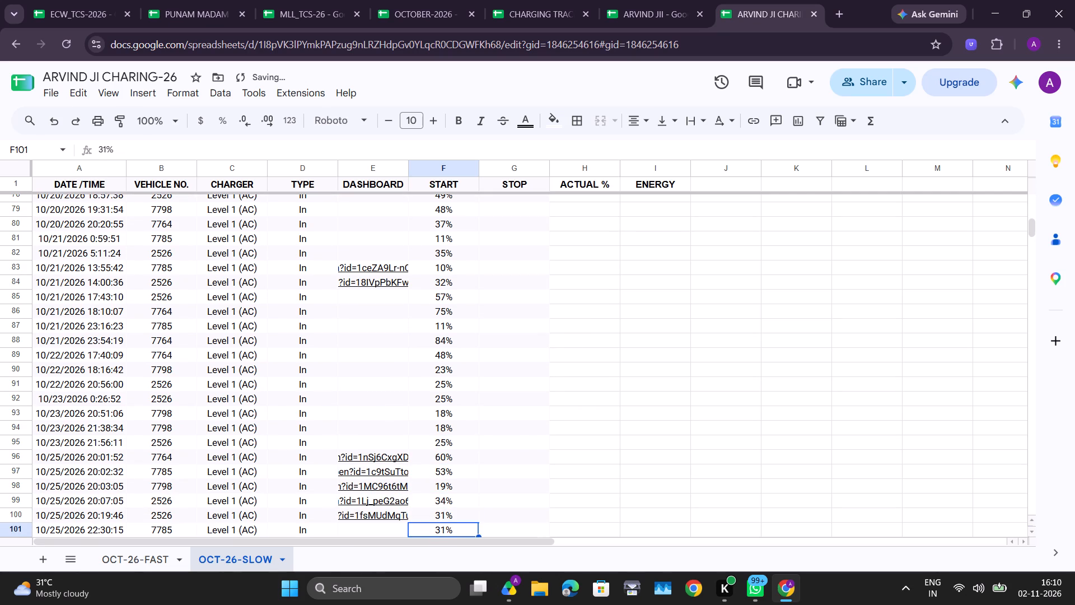
pyautogui.press('Return')
pyautogui.press('Return')
pyautogui.press('Return')
pyautogui.press('Return')
pyautogui.press('Return')
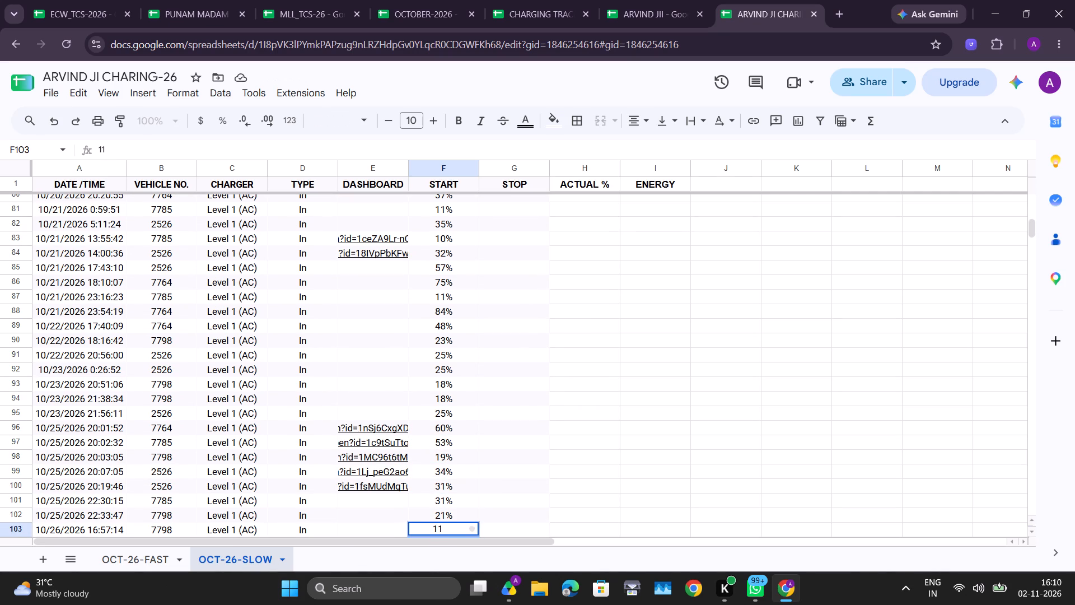
pyautogui.hotkey('shift', '%')
pyautogui.press('Return')
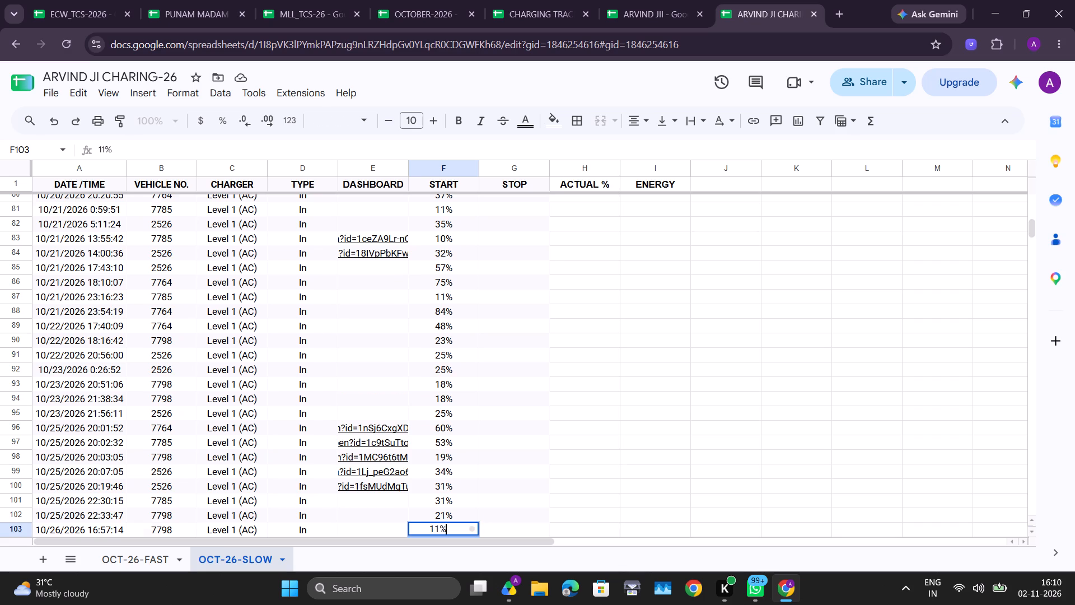
# Check the START values from F104 down and add the missing percent sign in F109, making it 48%.
pyautogui.press('Return')
pyautogui.press('Return')
pyautogui.press('Return')
pyautogui.press('Return')
pyautogui.press('Return')
pyautogui.press('Return')
pyautogui.press('Return')
pyautogui.press('Return')
pyautogui.press('Return')
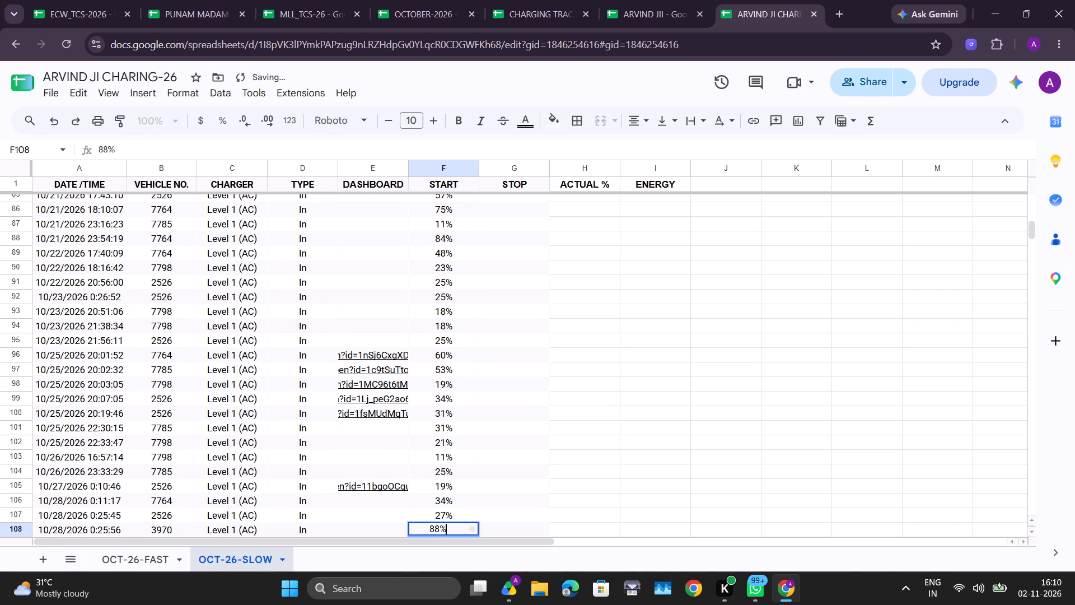
pyautogui.press('Return')
pyautogui.press('Return')
pyautogui.press('Return')
pyautogui.press('Up')
pyautogui.press('Return')
pyautogui.hotkey('shift', '%')
pyautogui.hotkey('shift', 'Return')
# Add the missing percent sign to the START value in F110, making it 29%.
pyautogui.press('Return')
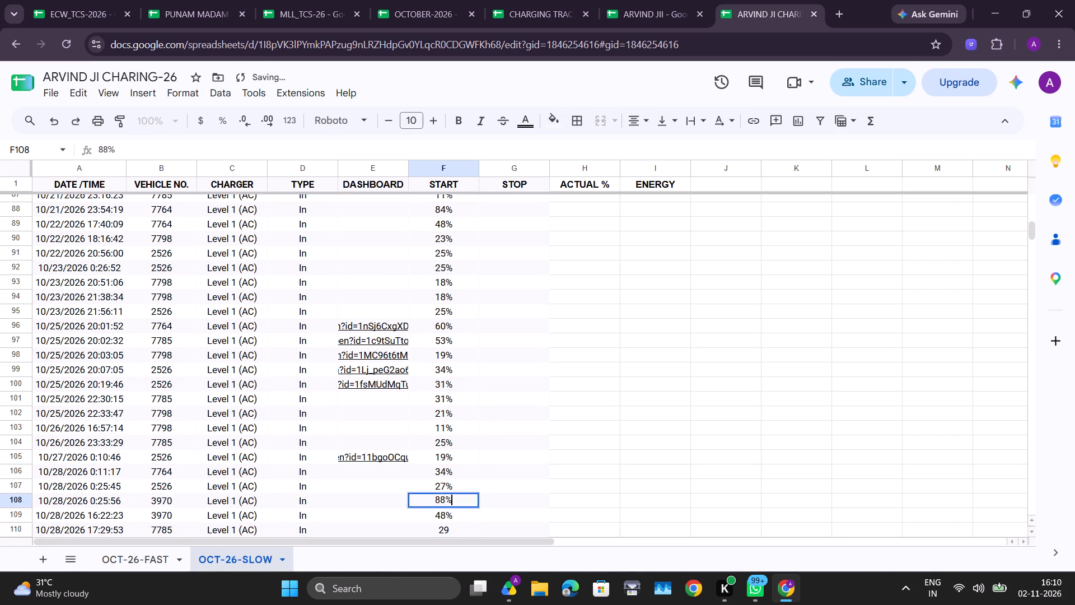
pyautogui.press('Return')
pyautogui.press('Return')
pyautogui.press('Return')
pyautogui.press('Return')
pyautogui.hotkey('shift', '%')
pyautogui.hotkey('shift', 'Return')
# Check the START values down to F114 and add the missing percent sign there, making it 86%.
pyautogui.press('Return')
pyautogui.press('Return')
pyautogui.press('Return')
pyautogui.press('Return')
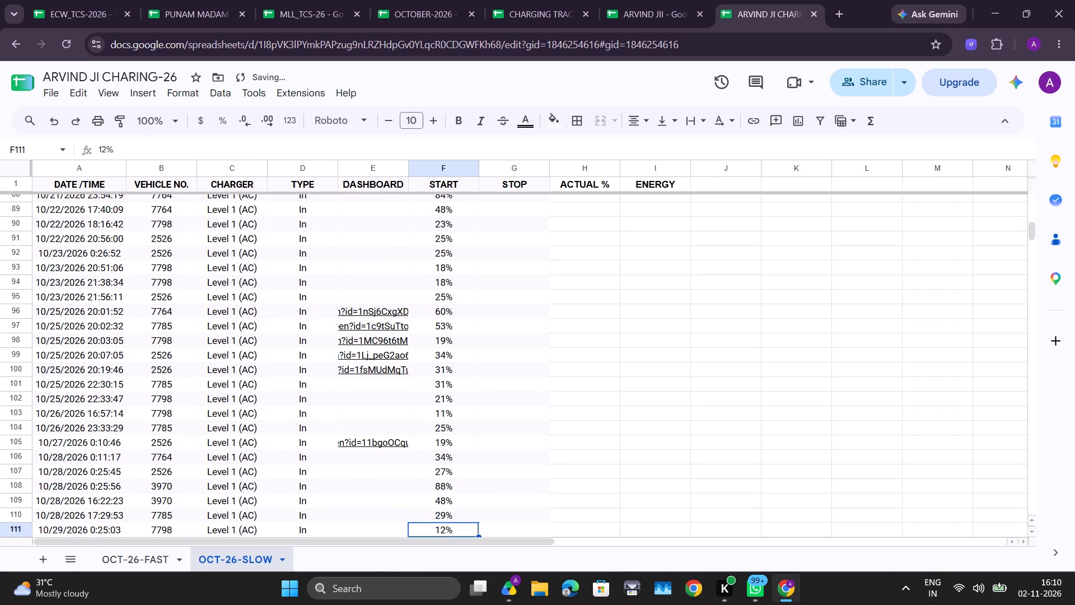
pyautogui.press('Return')
pyautogui.press('Return')
pyautogui.press('Return')
pyautogui.press('Return')
pyautogui.press('Return')
pyautogui.press('Return')
pyautogui.press('Return')
pyautogui.hotkey('shift', '%')
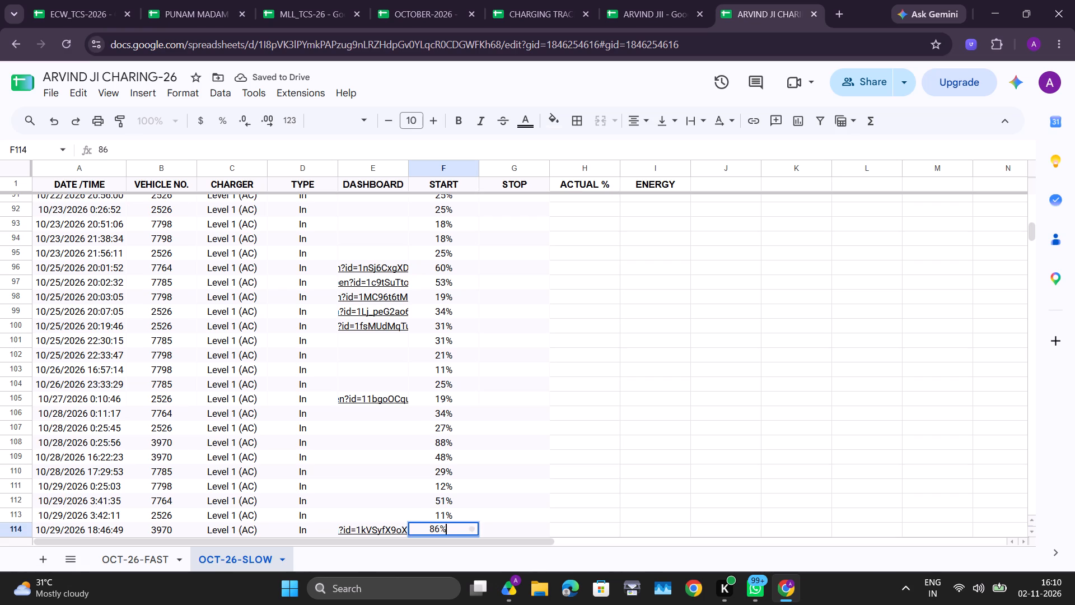
pyautogui.press('Return')
# Examine the remaining START values from F115 to the last record in F126 for missing percent signs or stray characters.
pyautogui.press('Return')
pyautogui.press('Return')
pyautogui.press('Return')
pyautogui.press('Return')
pyautogui.press('Return')
pyautogui.press('Return')
pyautogui.press('Return')
pyautogui.press('Return')
pyautogui.press('Return')
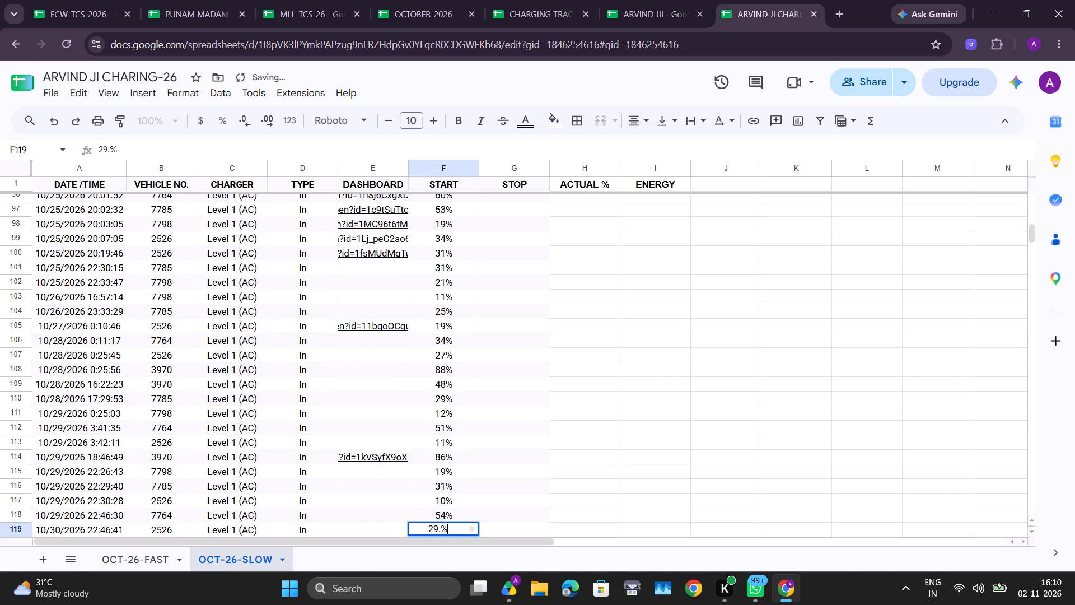
pyautogui.press('Return')
pyautogui.press('Return')
pyautogui.press('Return')
pyautogui.press('Return')
pyautogui.press('Return')
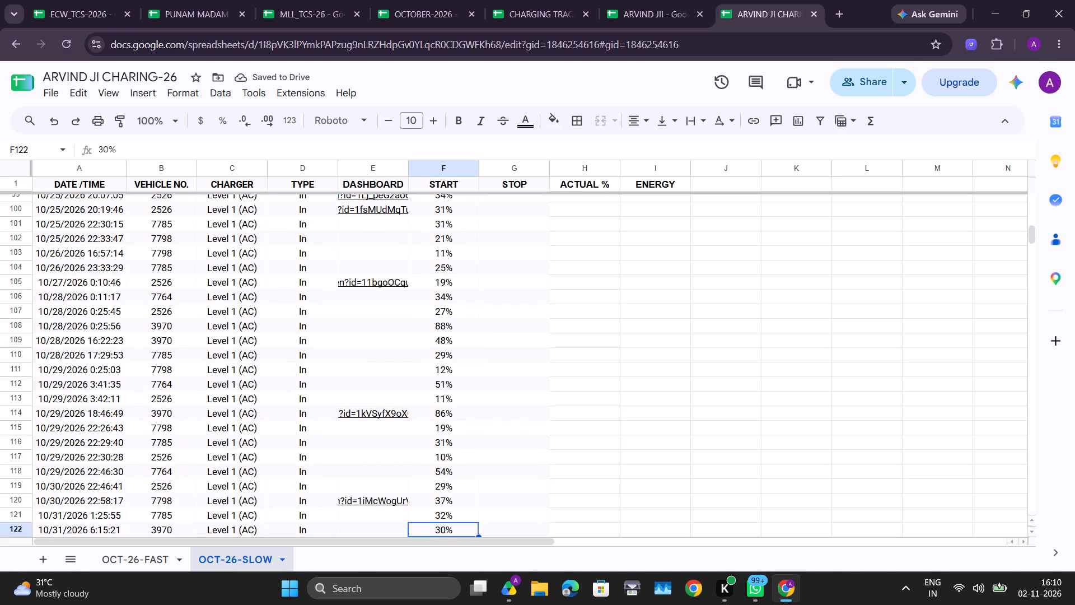
pyautogui.press('Return')
pyautogui.press('Return')
pyautogui.press('Return')
pyautogui.press('Return')
pyautogui.press('Return')
pyautogui.press('Return')
pyautogui.press('Return')
pyautogui.press('Return')
pyautogui.press('Return')
pyautogui.press('Return')
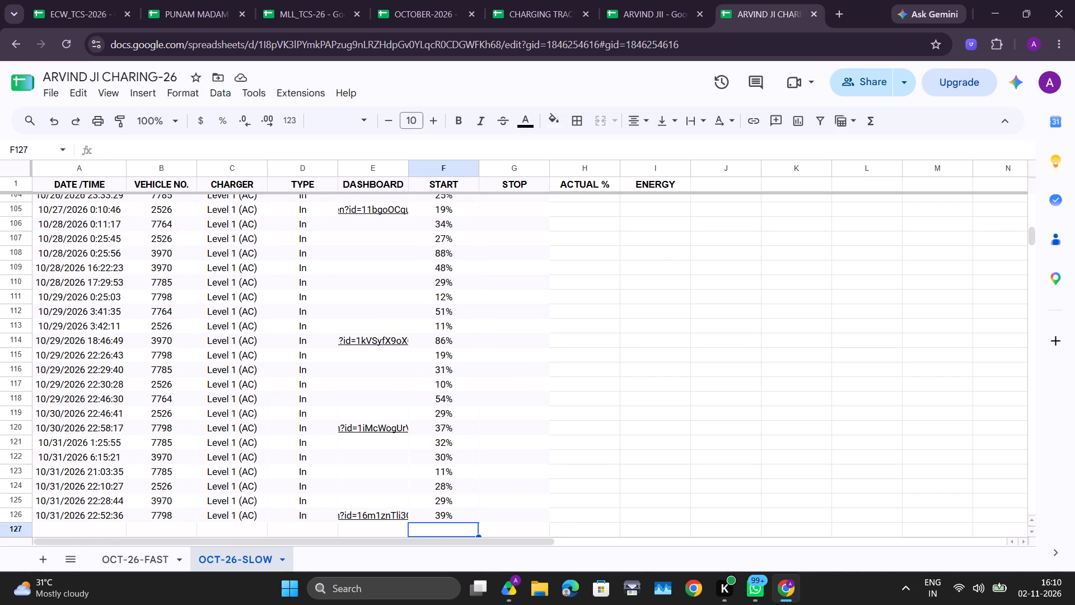
pyautogui.press('Return')
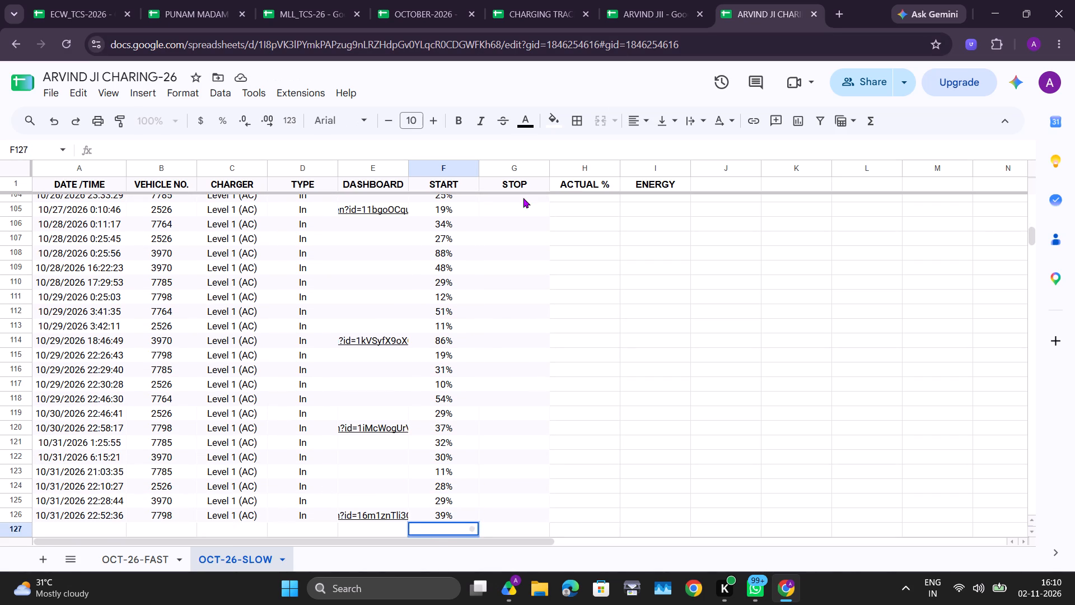
# Enter 100% as the STOP value of the first slow charging record, in G2.
pyautogui.click(523, 198)
pyautogui.scroll(14, 523, 198)
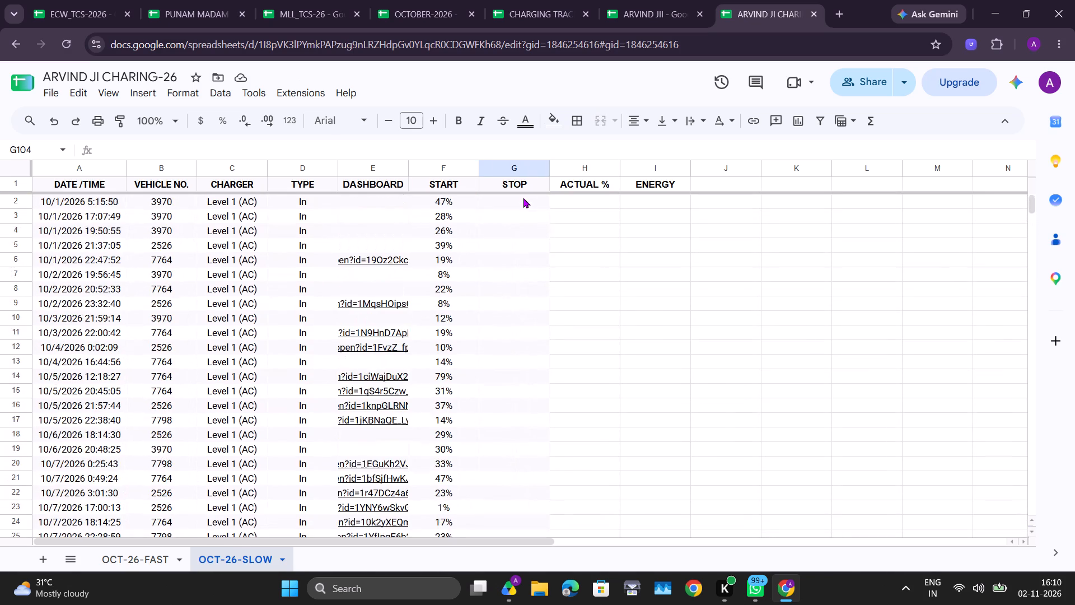
pyautogui.scroll(6, 523, 198)
pyautogui.click(523, 198)
pyautogui.write('100')
pyautogui.hotkey('shift', '%')
pyautogui.press('Return')
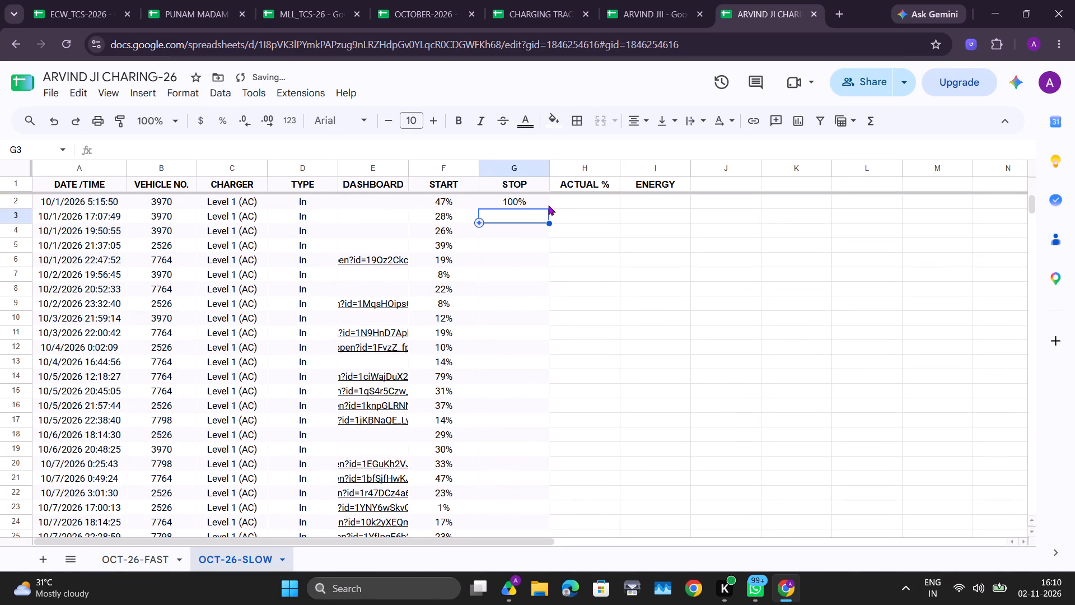
# Fill the 100% STOP value from G2 down through the last record in G126.
pyautogui.click(529, 204)
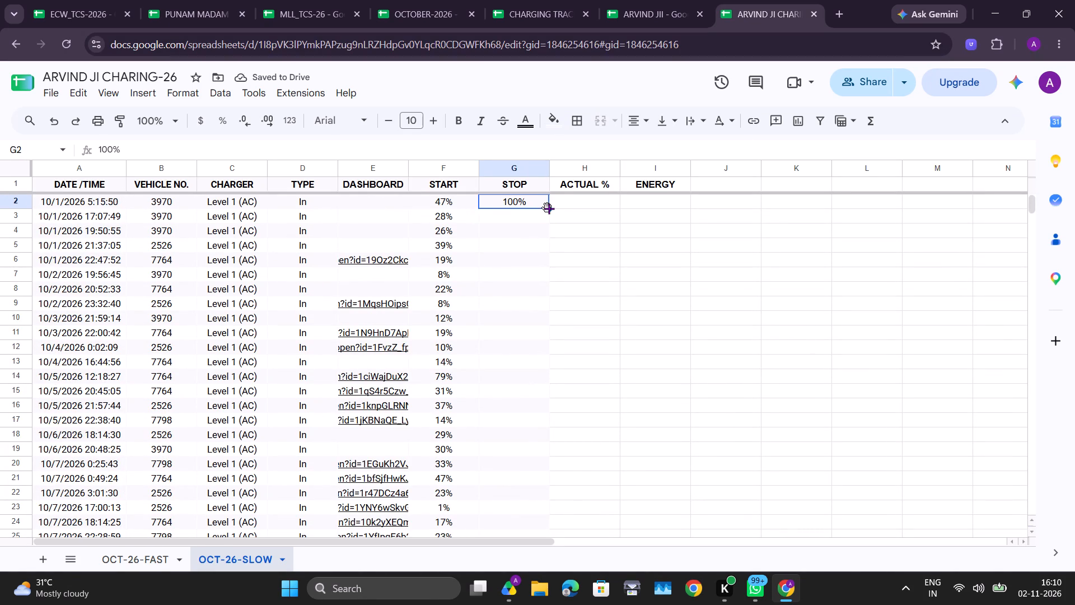
pyautogui.moveTo(549, 208); pyautogui.dragTo(517, 603)
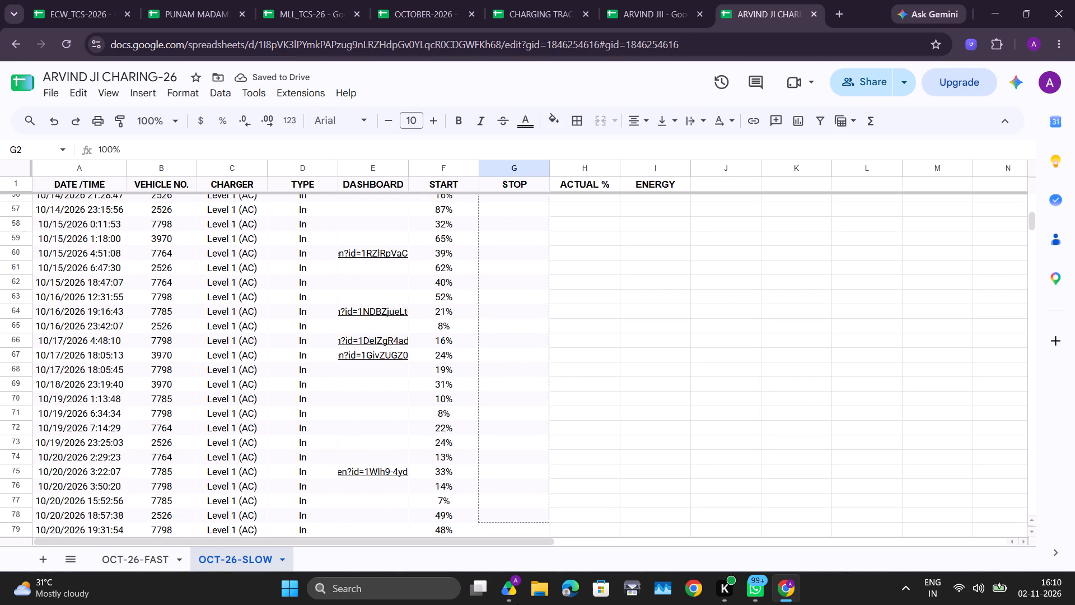
pyautogui.moveTo(517, 603); pyautogui.dragTo(521, 232)
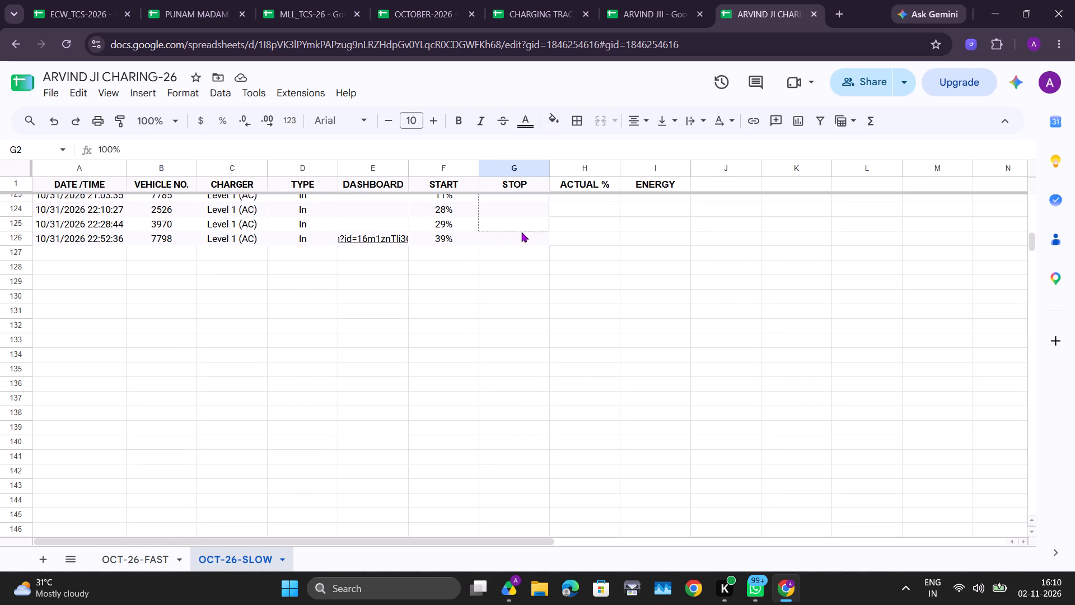
pyautogui.moveTo(521, 232); pyautogui.dragTo(520, 232)
pyautogui.moveTo(549, 231); pyautogui.dragTo(547, 239)
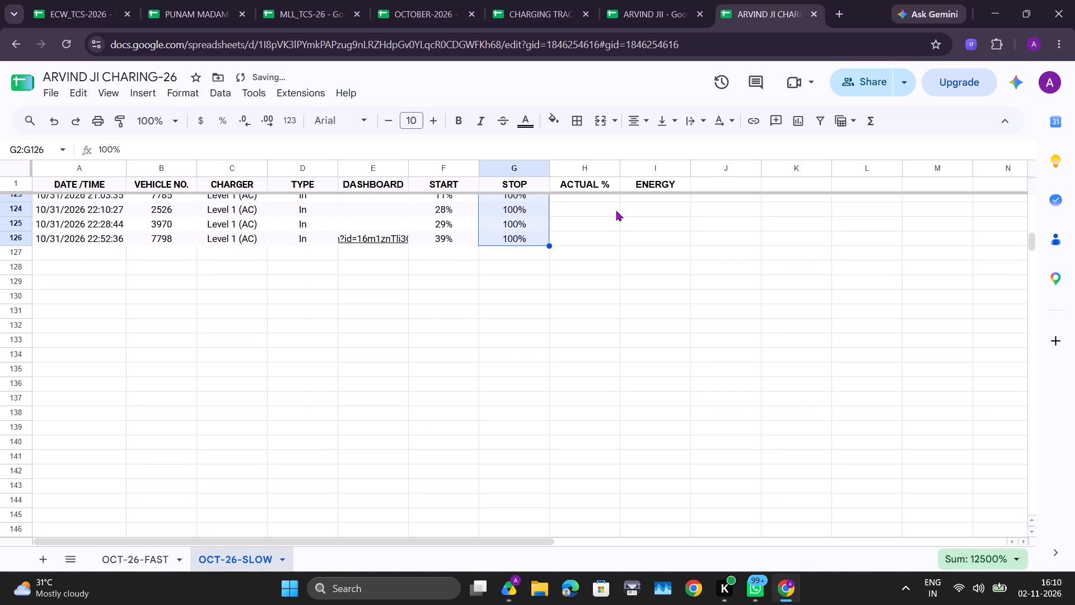
# Start the ACTUAL % formula for the first record in H2, beginning with =G.
pyautogui.scroll(20, 628, 210)
pyautogui.scroll(3, 628, 210)
pyautogui.click(585, 204)
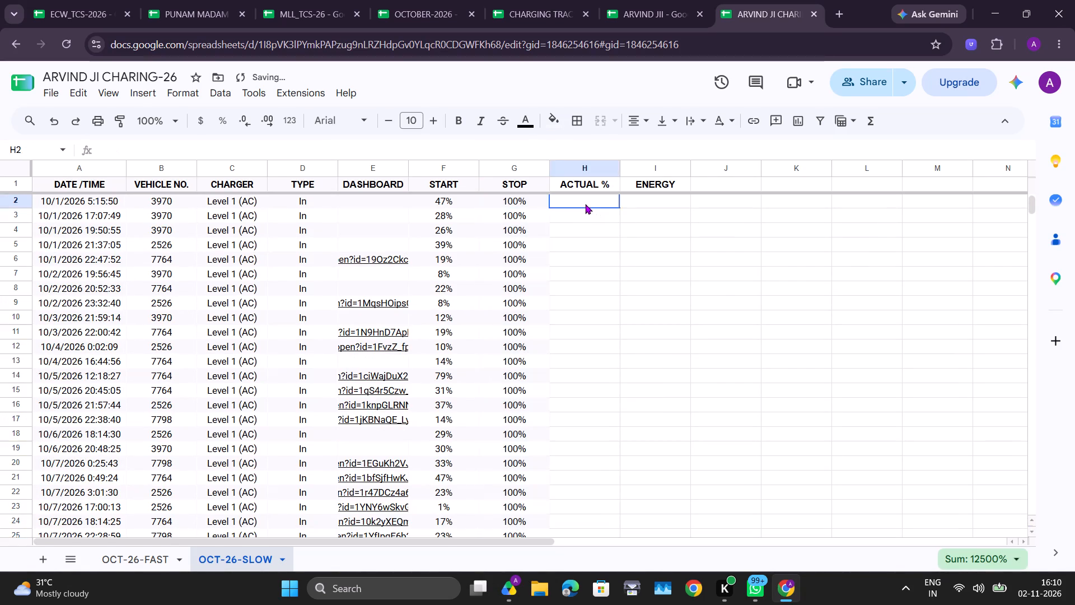
pyautogui.press('=')
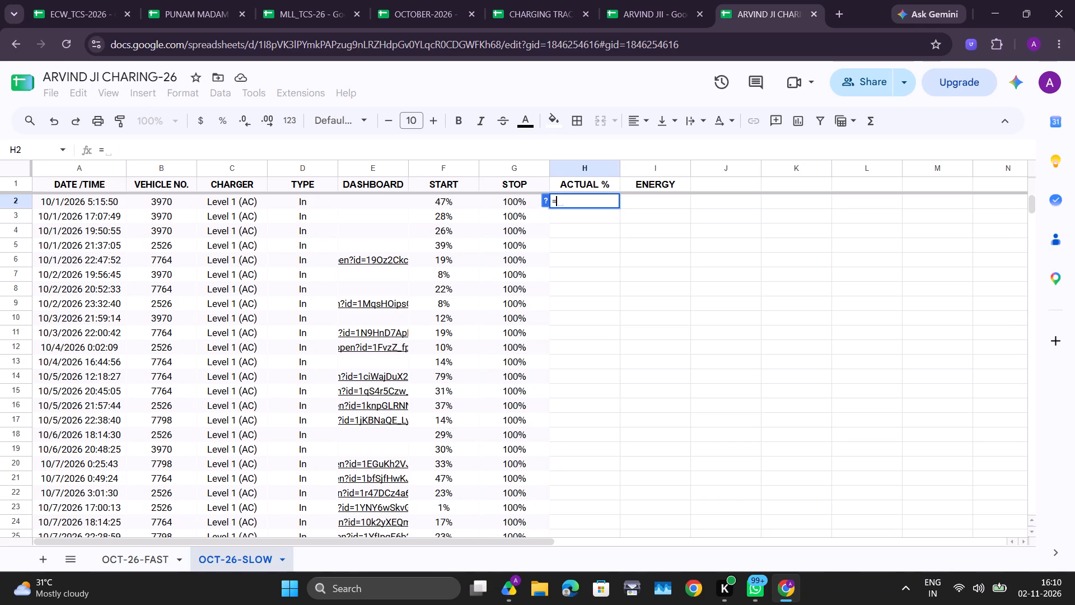
pyautogui.press('g')
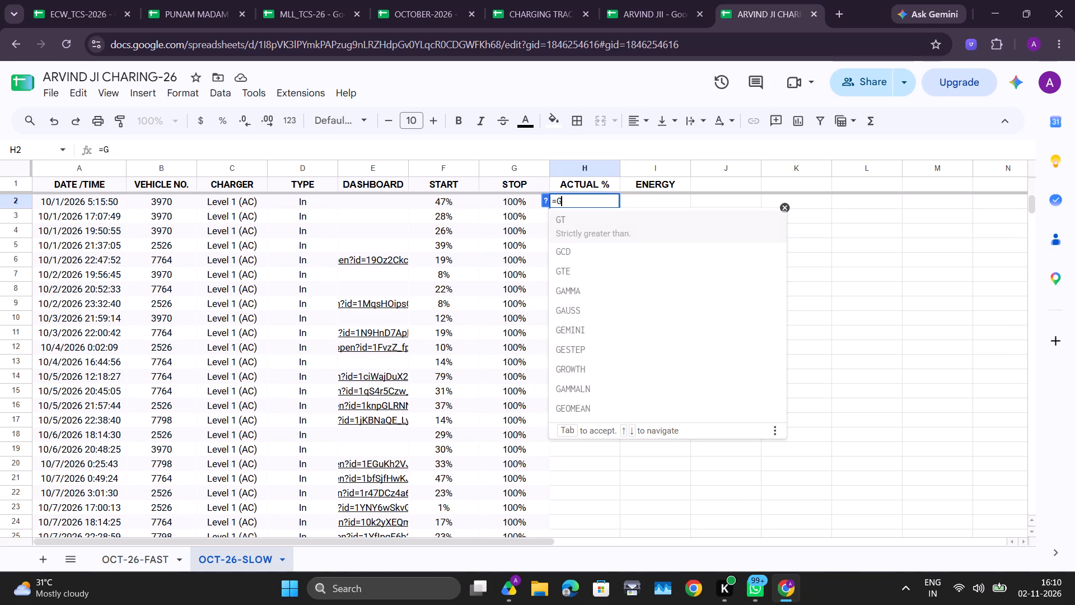
# Complete the ACTUAL % formula in H2 as =G2-F2 and autofill it down the column for the remaining slow charging records.
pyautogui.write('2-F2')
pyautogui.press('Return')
pyautogui.click(631, 304)
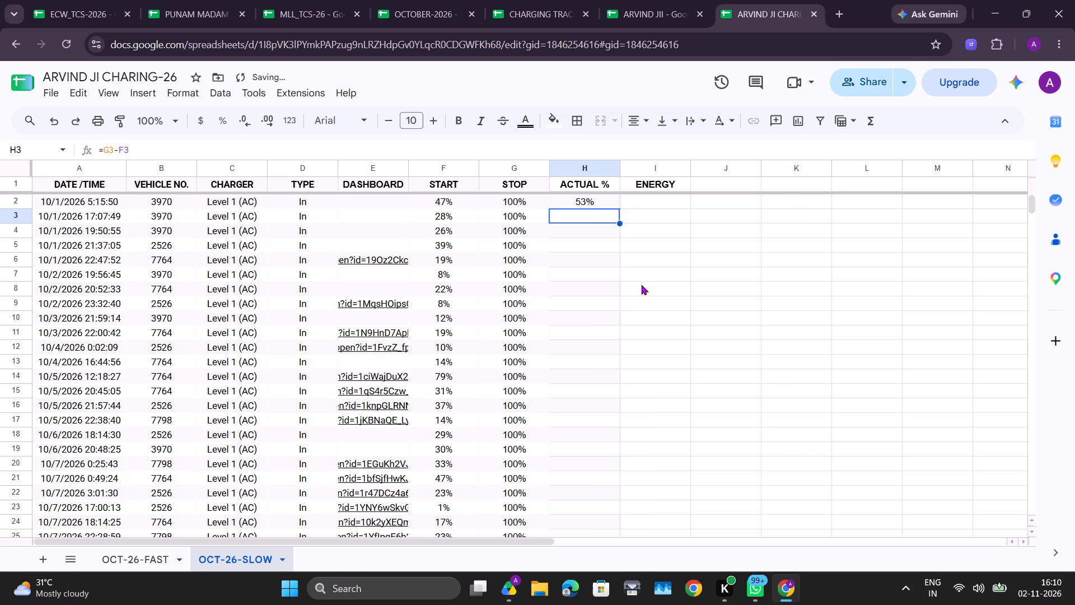
# Enter the ENERGY formula =H2*24 in I2 and autofill it down the column for the remaining slow charging records.
pyautogui.click(646, 206)
pyautogui.press('=')
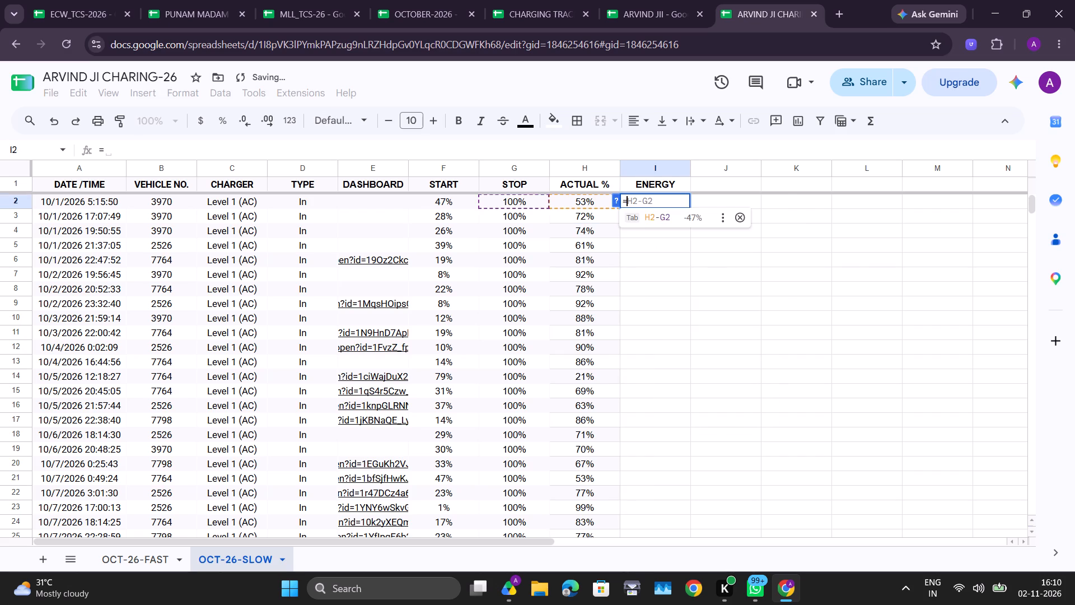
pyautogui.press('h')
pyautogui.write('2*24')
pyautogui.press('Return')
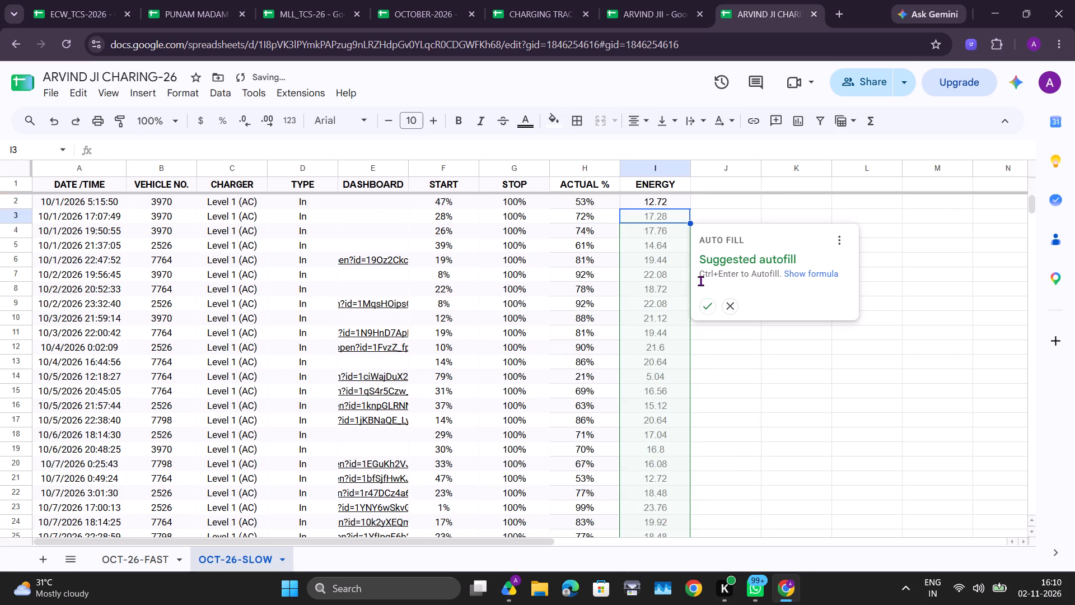